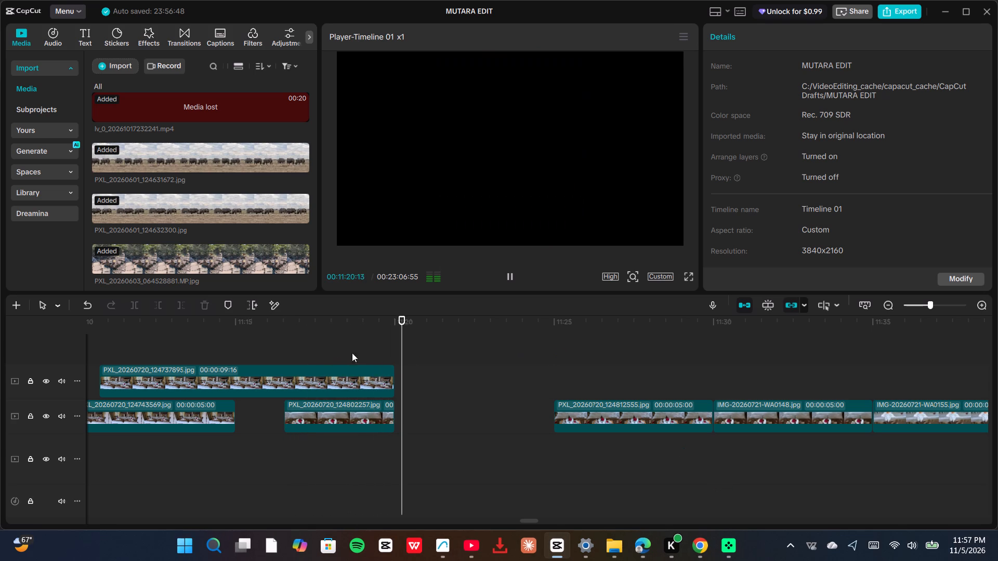
Review the photo timeline around 11:08, and play the bedroom photo sequence with its music from about 10:42.
left_click(241, 340)
left_click_drag(247, 332, 115, 332)
left_click_drag(270, 353, 344, 365)
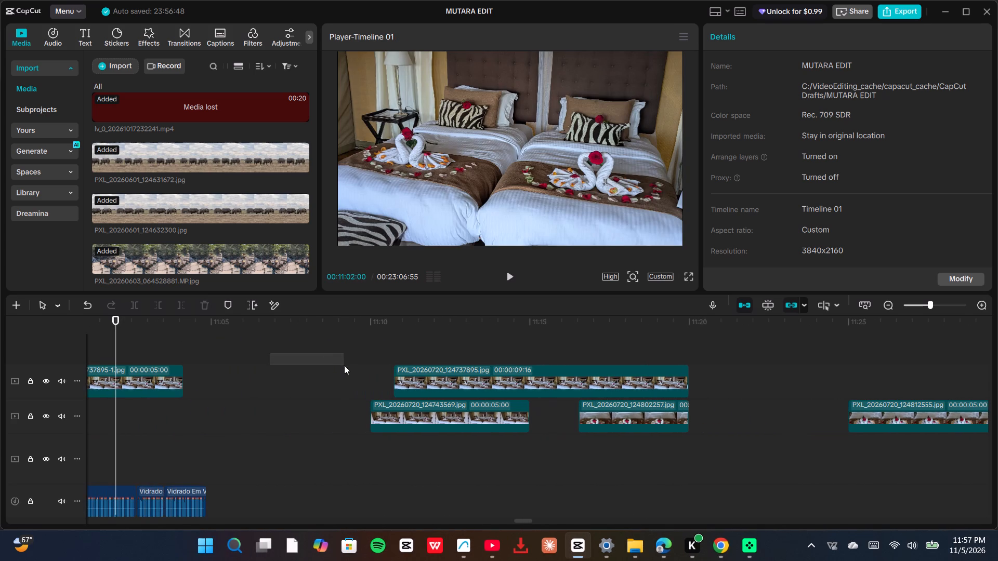
left_click_drag(344, 365, 352, 365)
left_click(332, 352)
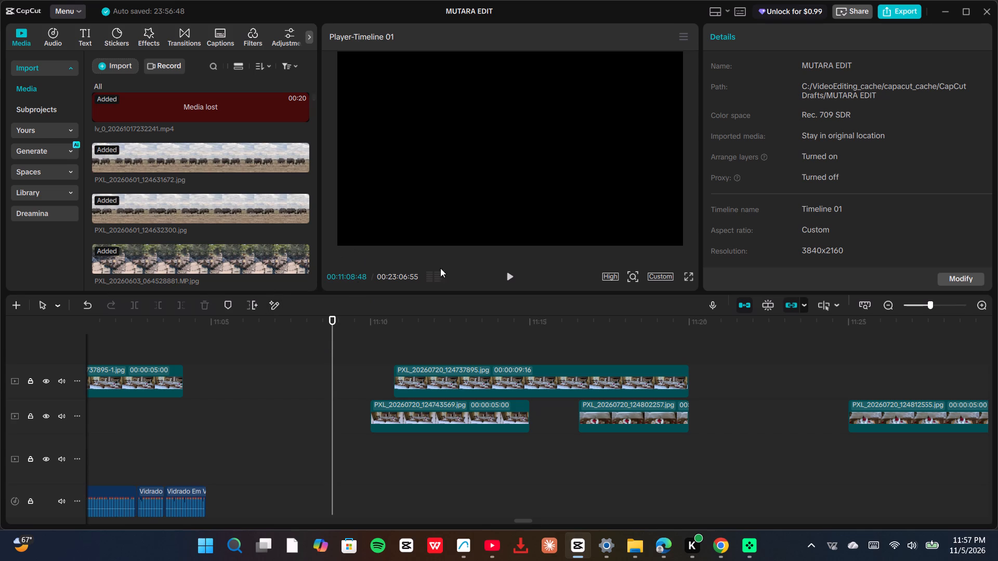
left_click(513, 276)
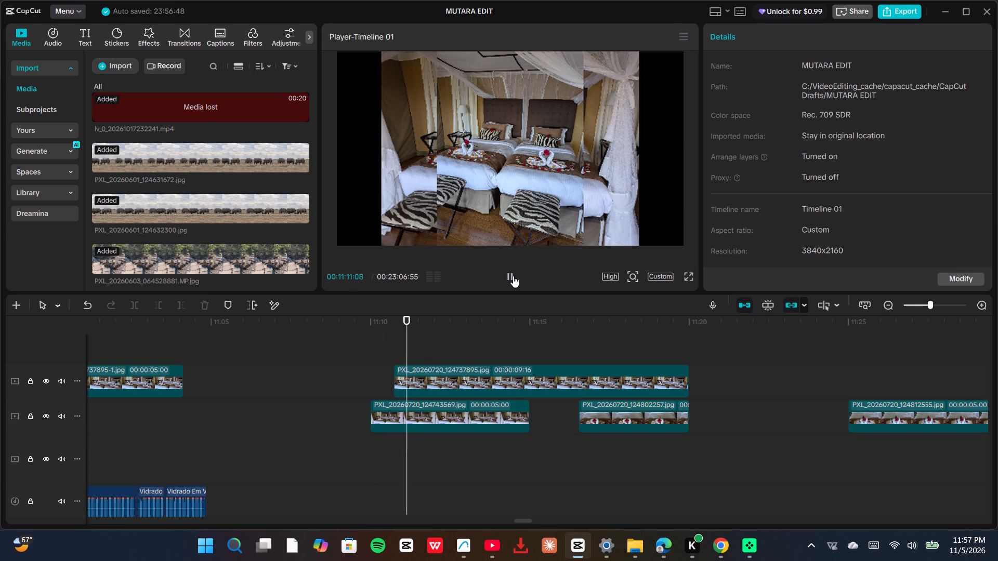
left_click(513, 276)
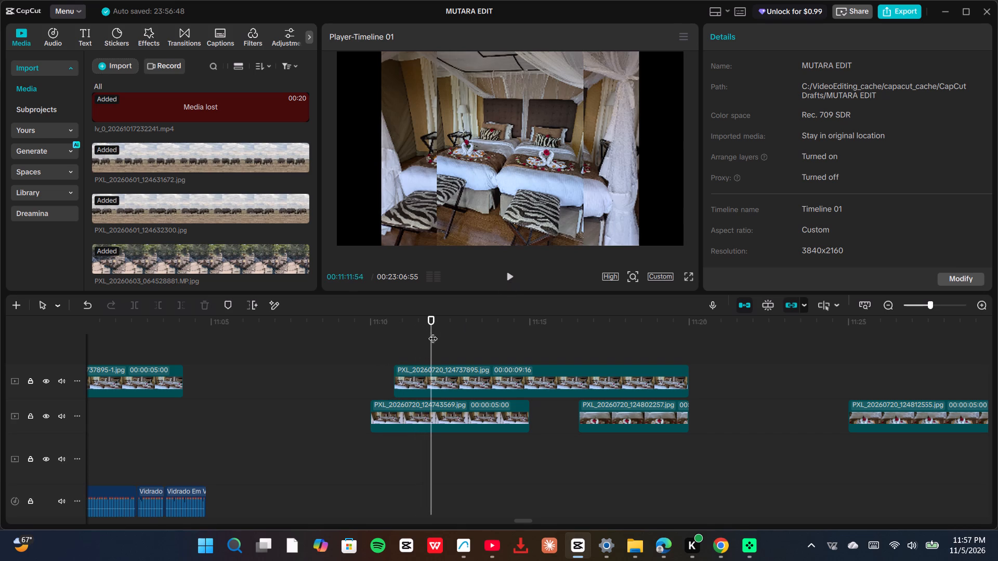
left_click(241, 374)
left_click_drag(258, 339, 245, 341)
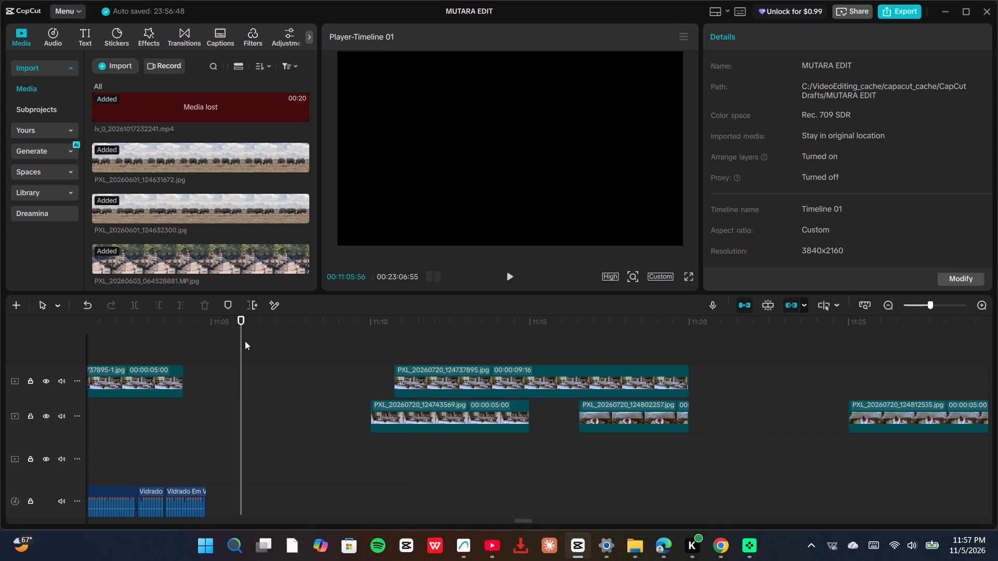
left_click_drag(245, 341, 225, 351)
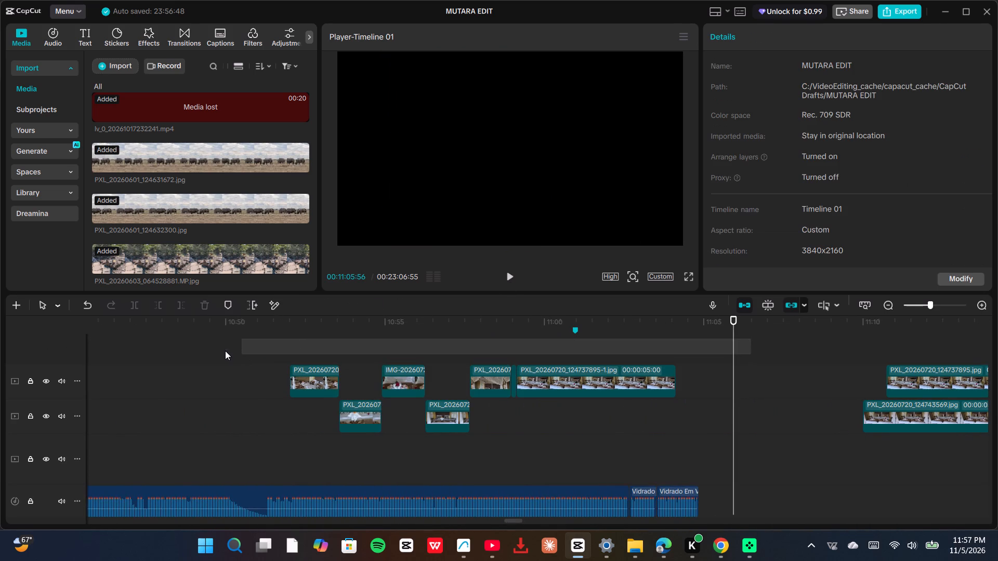
left_click_drag(225, 351, 65, 348)
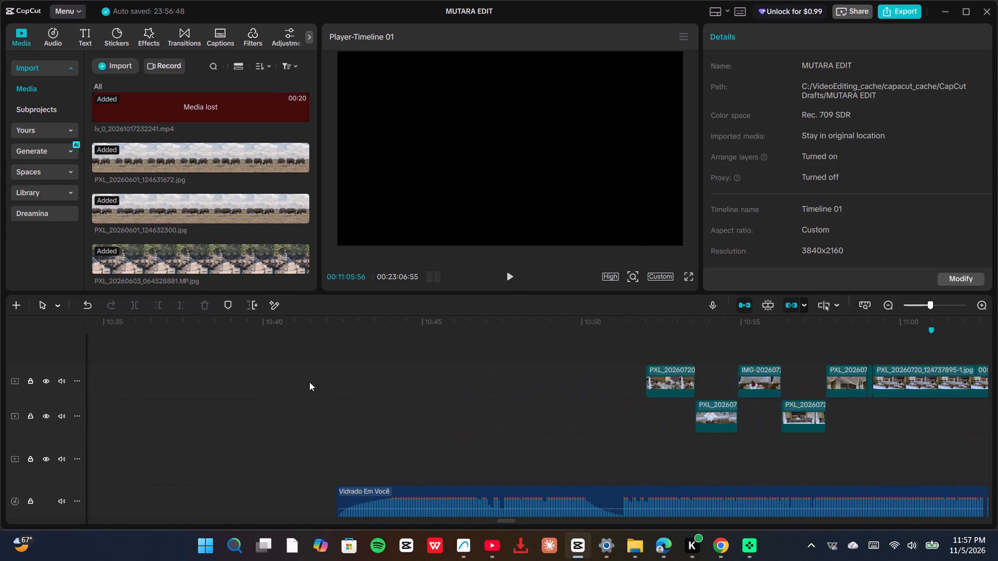
left_click(318, 351)
left_click(516, 276)
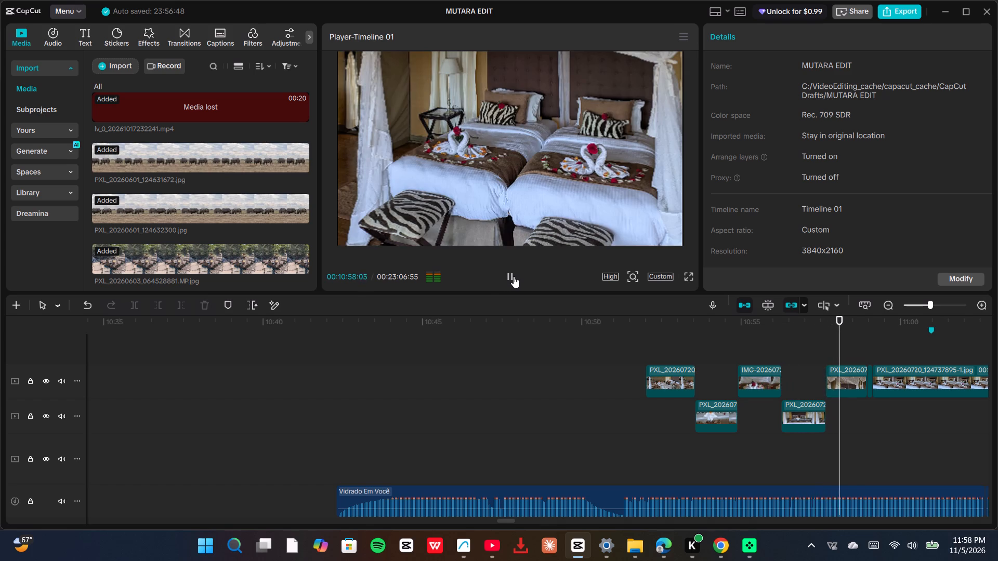
Scale the first bedroom photo, at about 10:52, to 236% so it fills the frame, and shift it up to Y 1307.
left_click(568, 354)
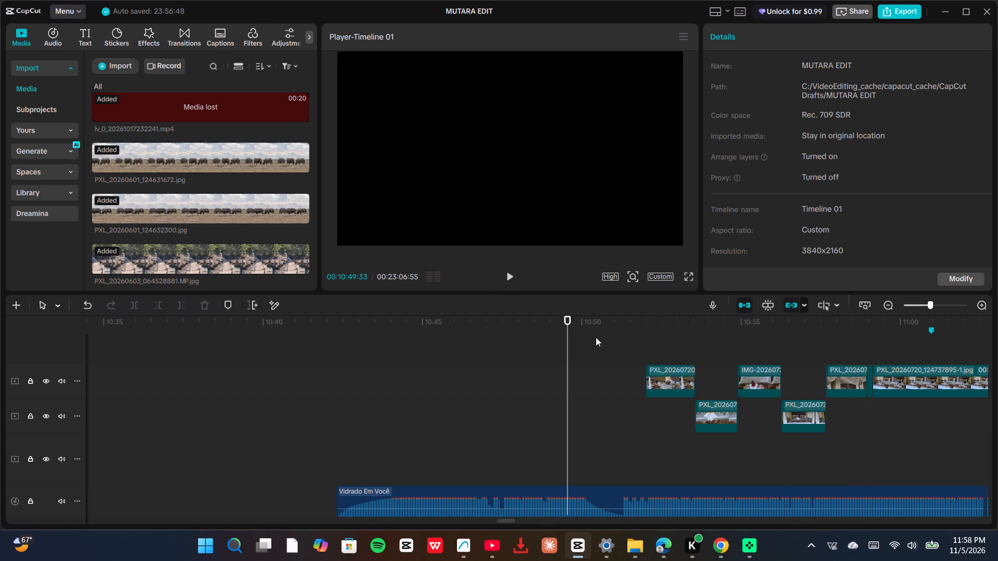
left_click(661, 378)
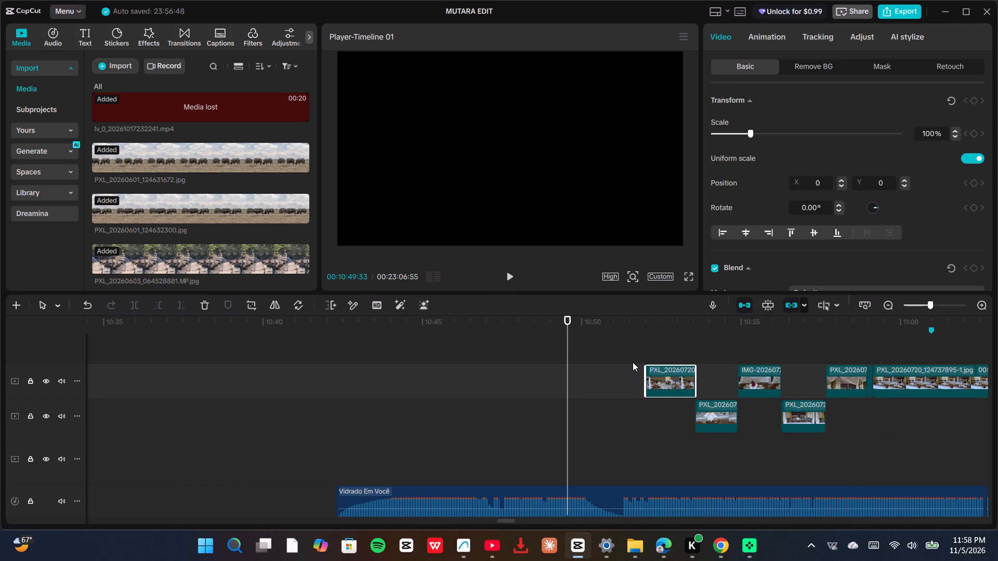
left_click(633, 360)
left_click(510, 276)
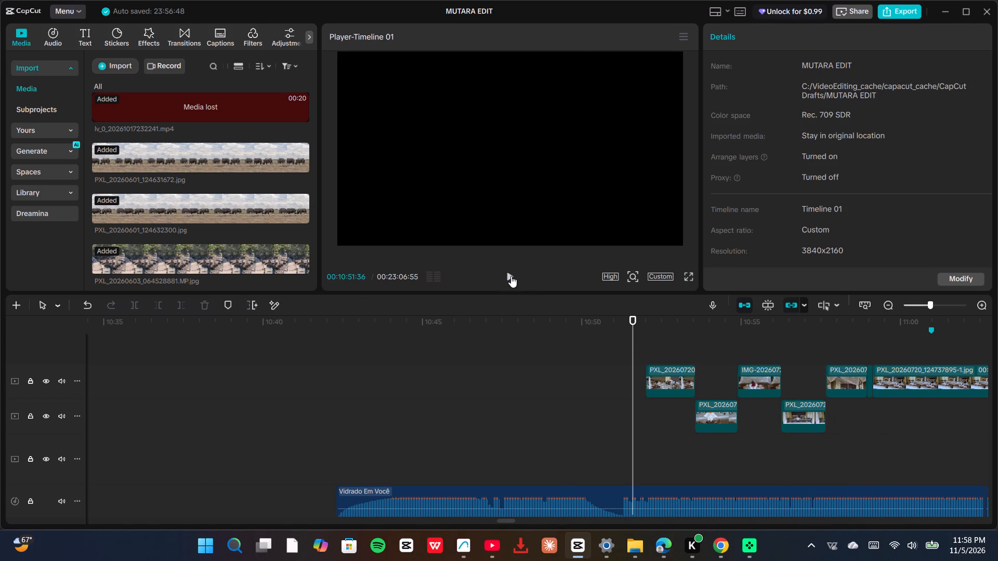
left_click(511, 276)
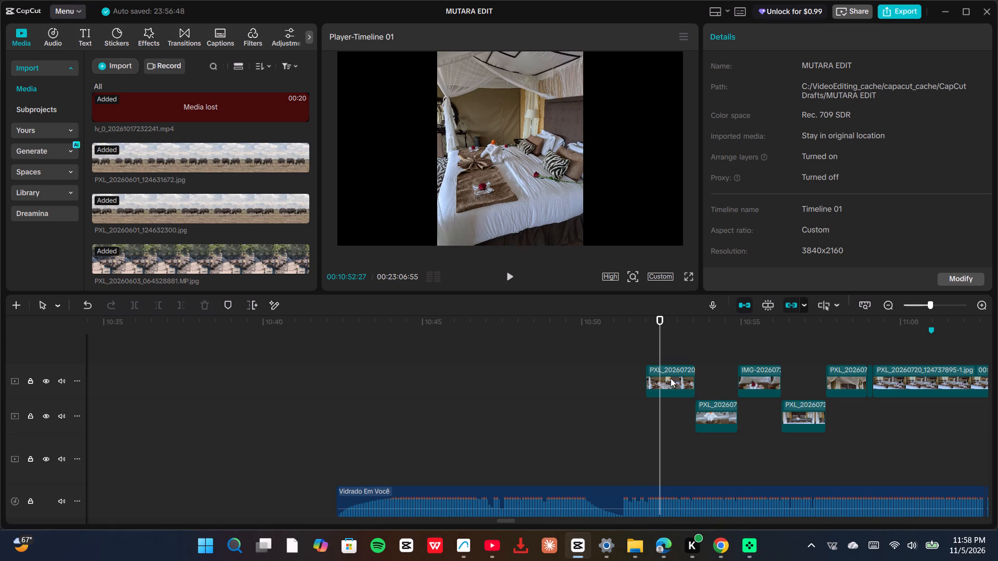
left_click(673, 378)
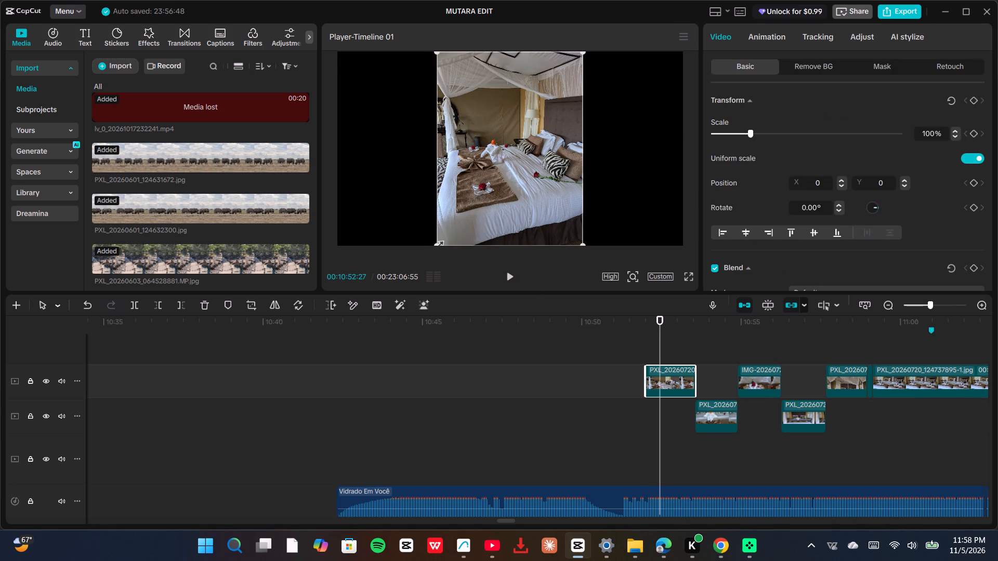
left_click_drag(437, 244, 172, 332)
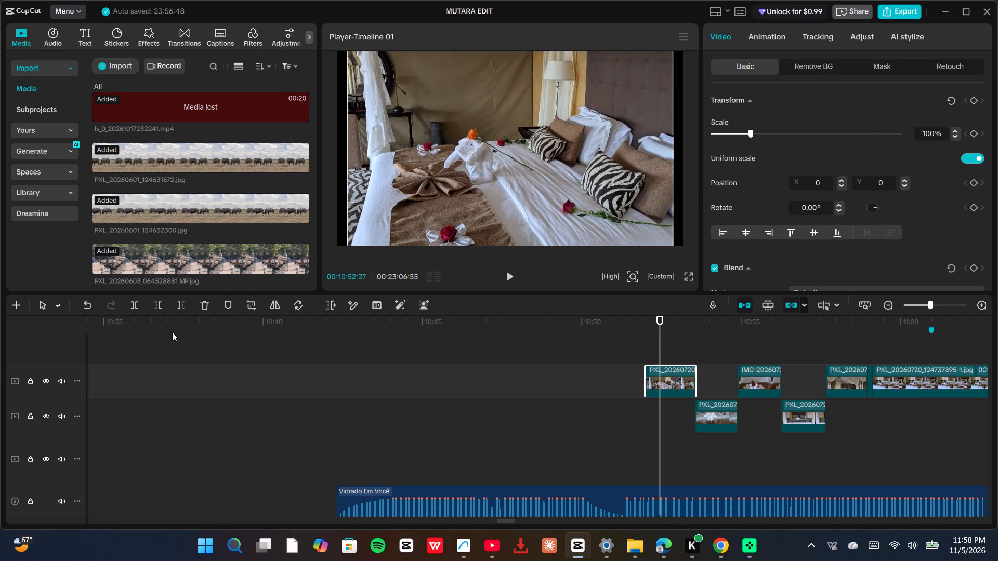
left_click_drag(172, 332, 157, 345)
left_click_drag(497, 209, 498, 206)
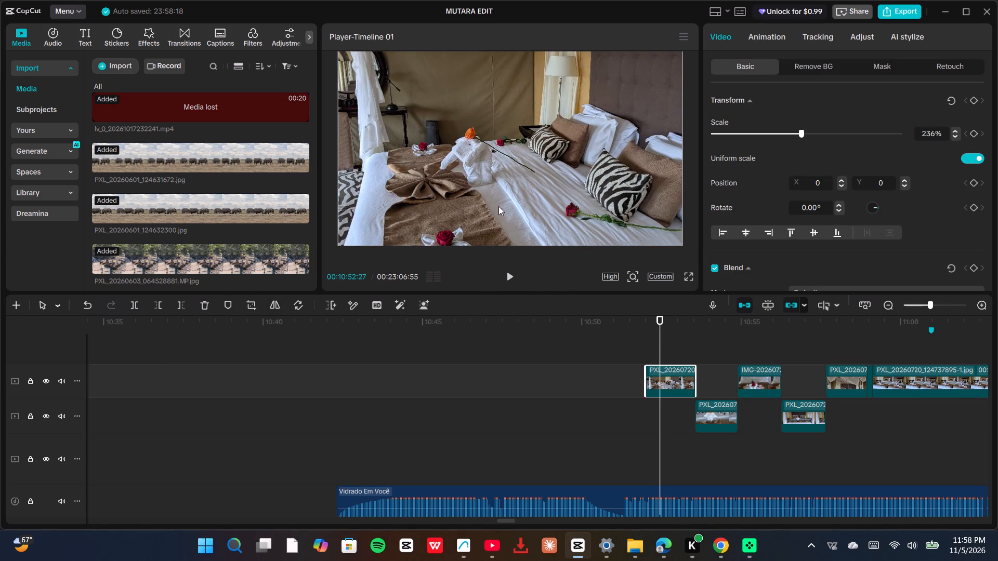
left_click_drag(498, 206, 501, 151)
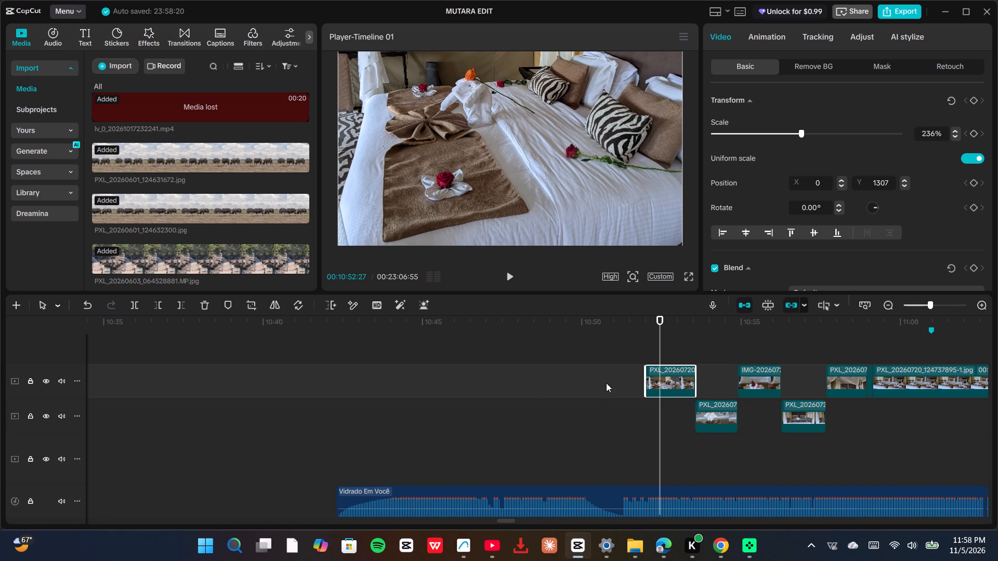
Scale the towel-elephant photo at about 10:54 to 236% to fill the frame, and position it at X 0, Y 310.
left_click(603, 369)
left_click(508, 274)
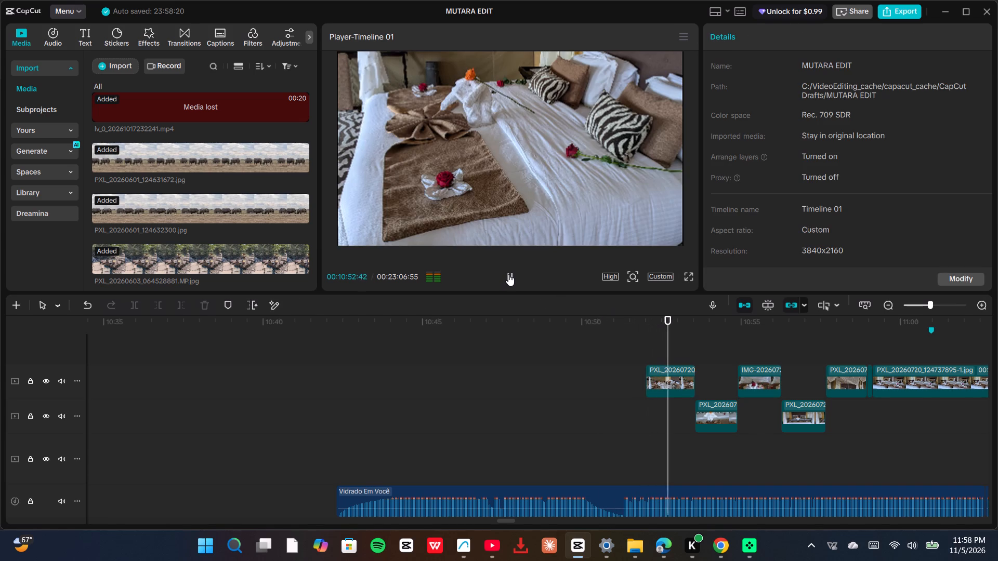
left_click(511, 276)
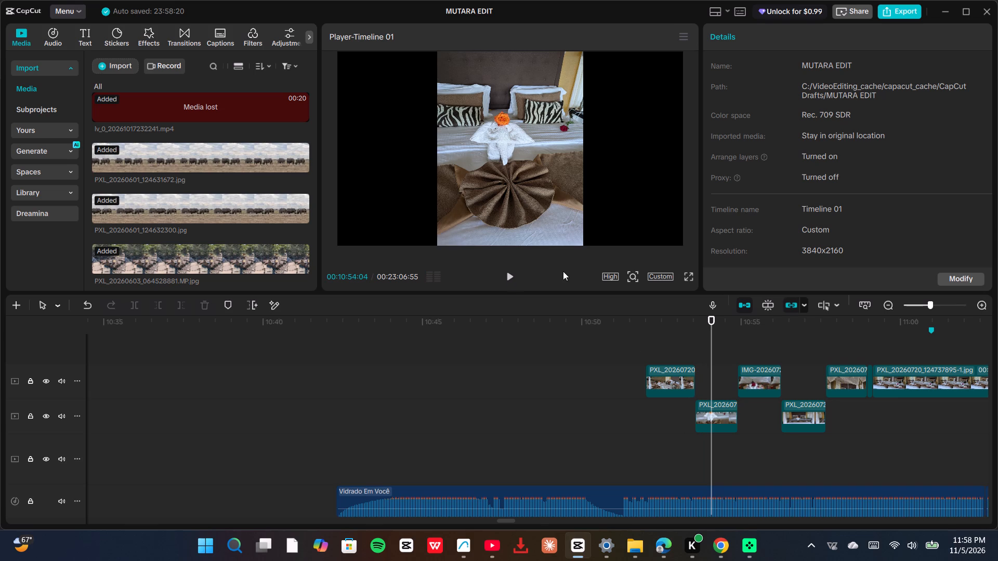
left_click(706, 412)
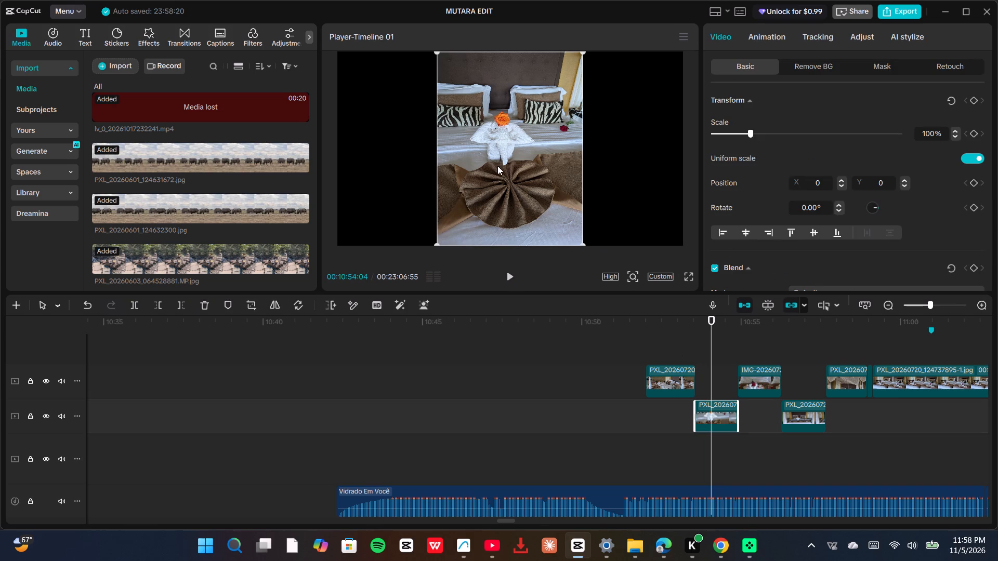
left_click_drag(437, 242, 273, 273)
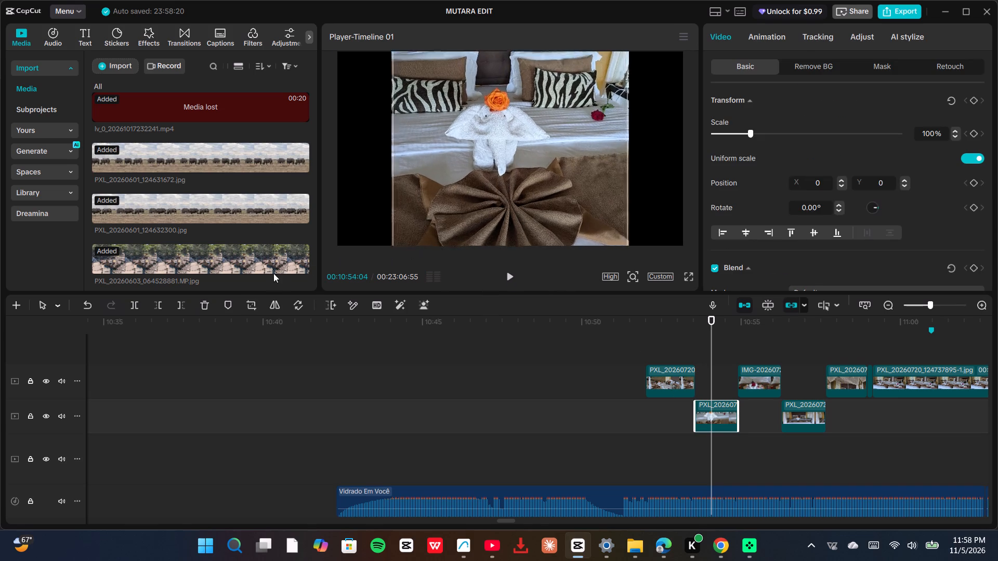
left_click_drag(273, 273, 105, 309)
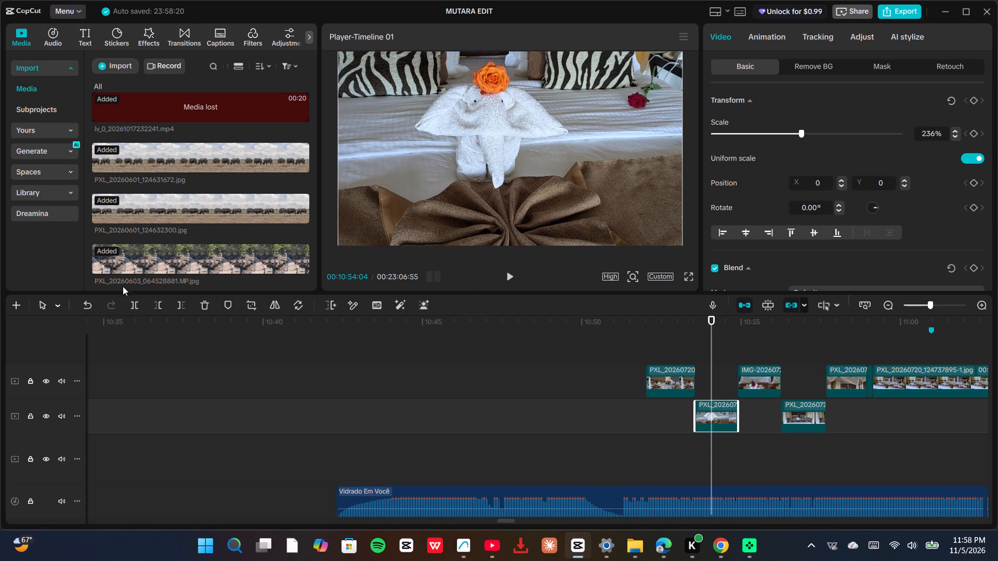
left_click_drag(539, 139, 515, 150)
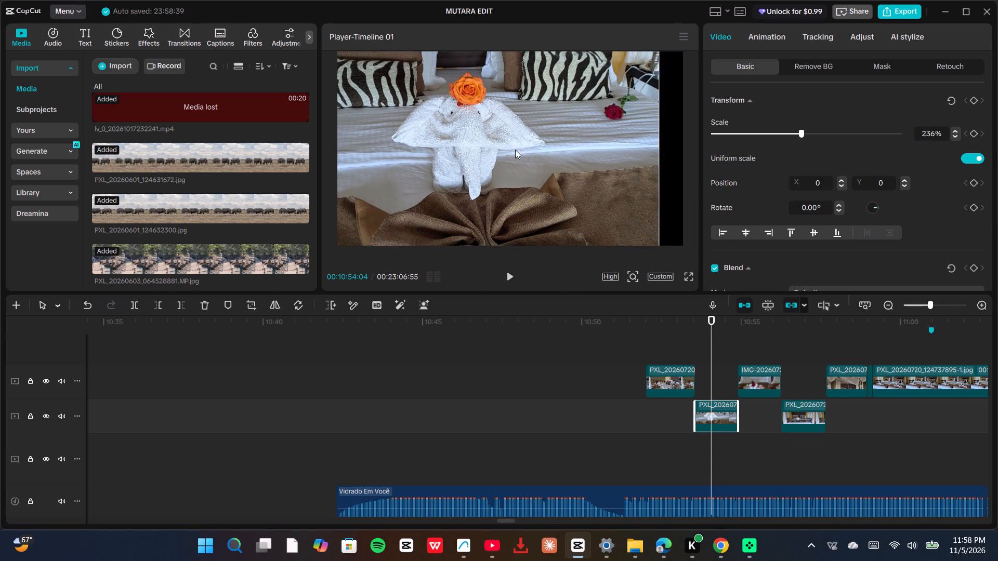
left_click_drag(515, 150, 529, 152)
scroll(528, 150, "down", 3)
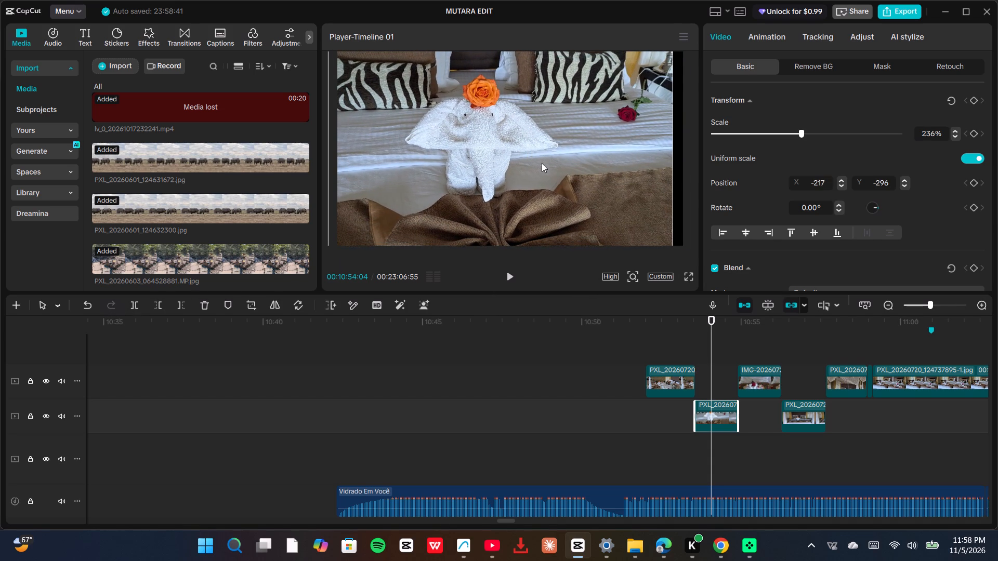
left_click_drag(543, 162, 553, 162)
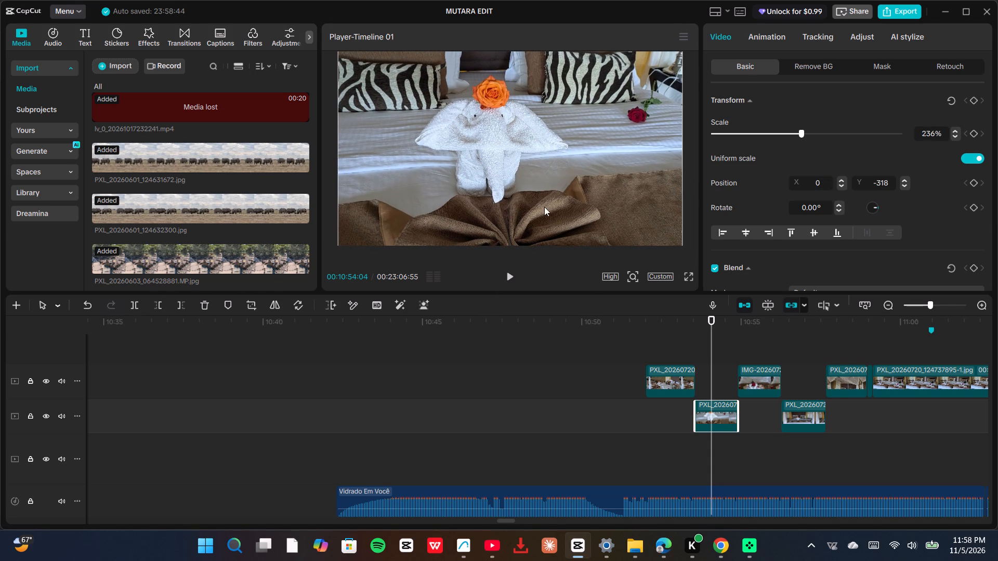
left_click_drag(531, 183, 538, 151)
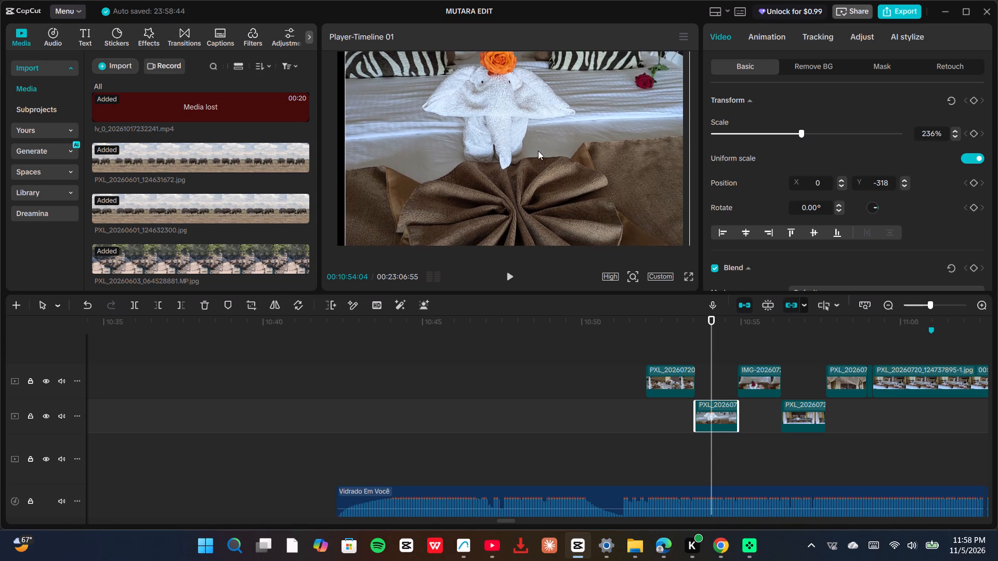
left_click_drag(538, 151, 532, 155)
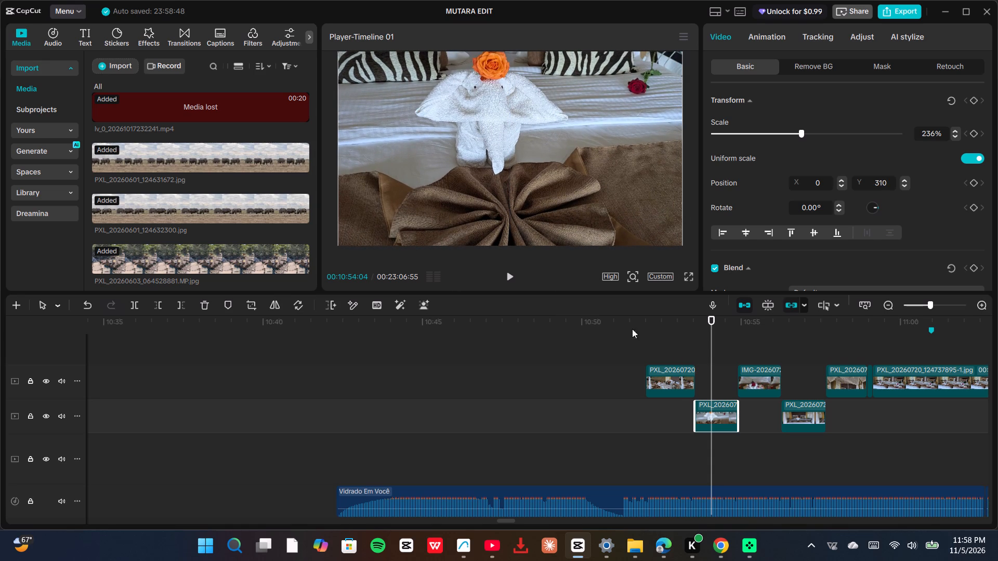
Play back the reframed photo sequence and replay the passage around 11:00 to check the cuts against the music.
left_click(620, 359)
left_click(515, 274)
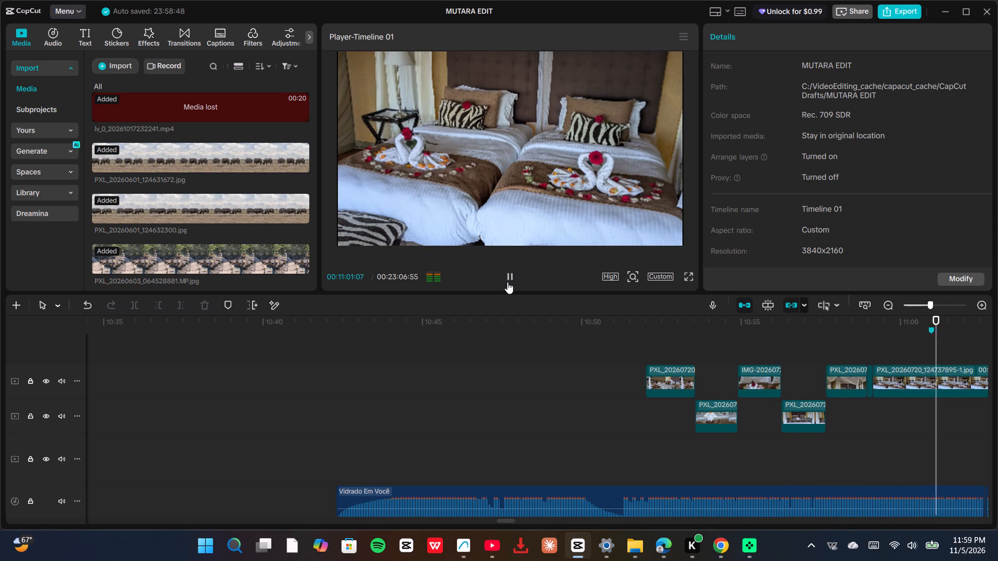
left_click(509, 273)
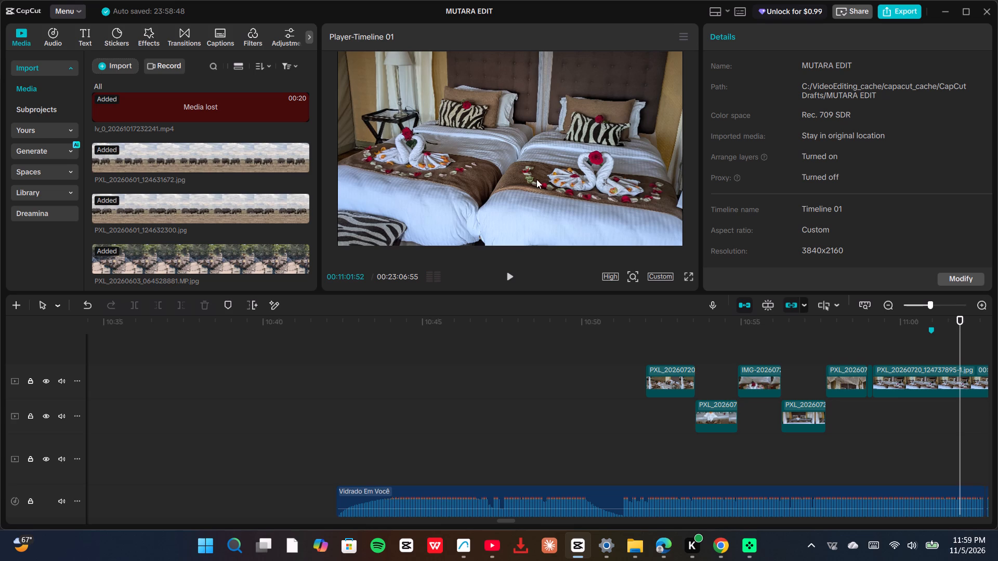
middle_click_drag(819, 347, 647, 317)
left_click_drag(944, 342, 997, 341)
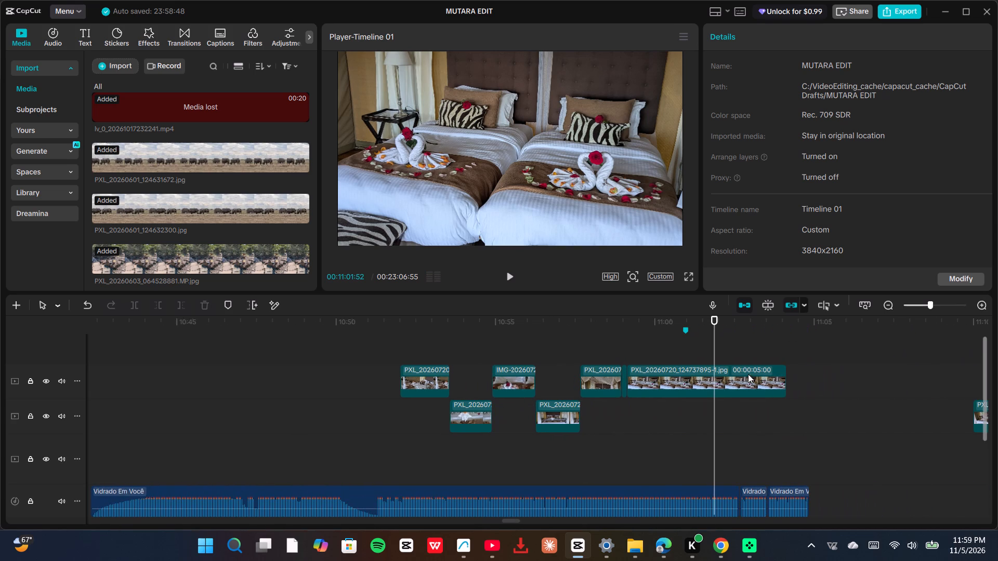
left_click(658, 350)
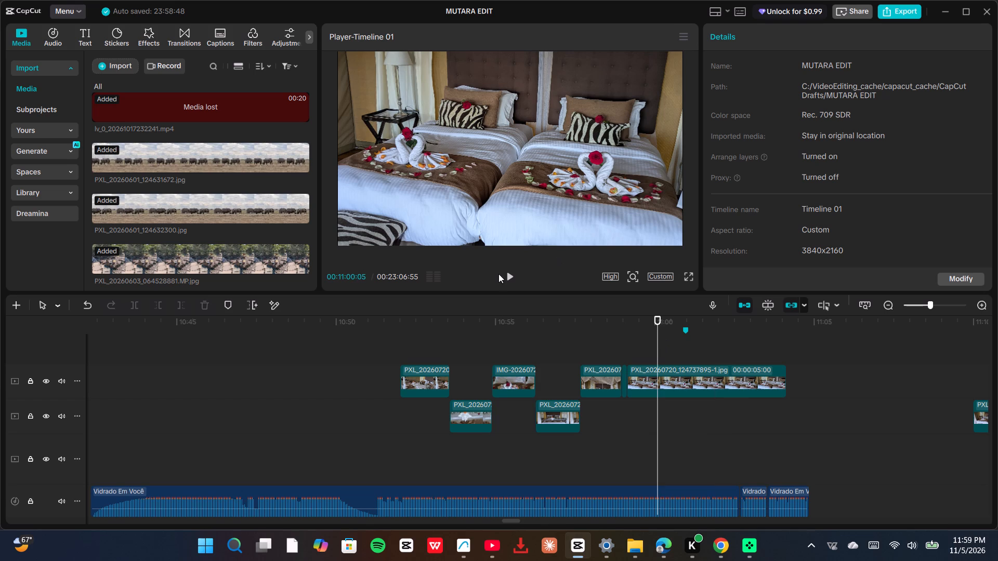
left_click(513, 277)
left_click(513, 277)
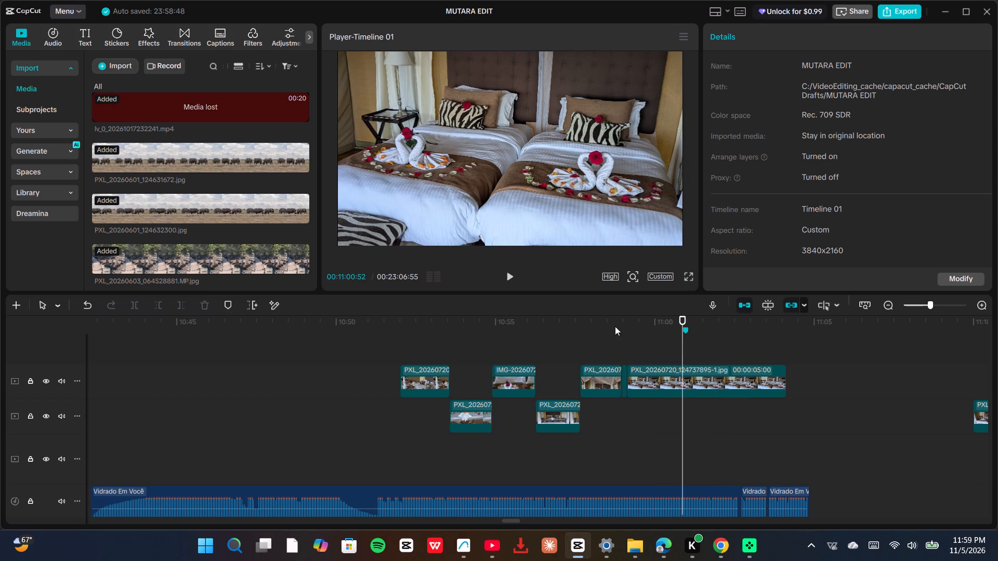
left_click(650, 348)
left_click(509, 275)
left_click(509, 275)
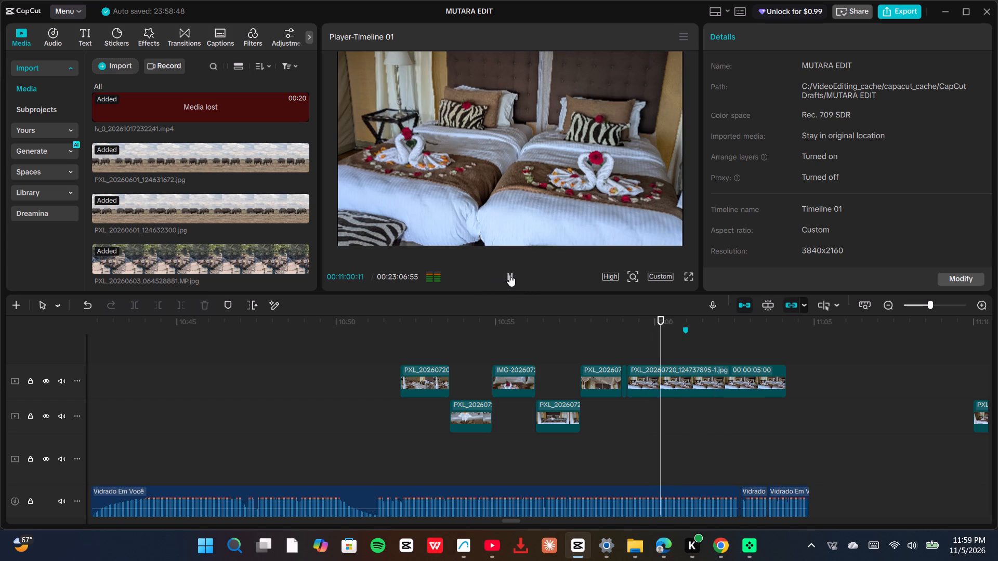
double_click(509, 275)
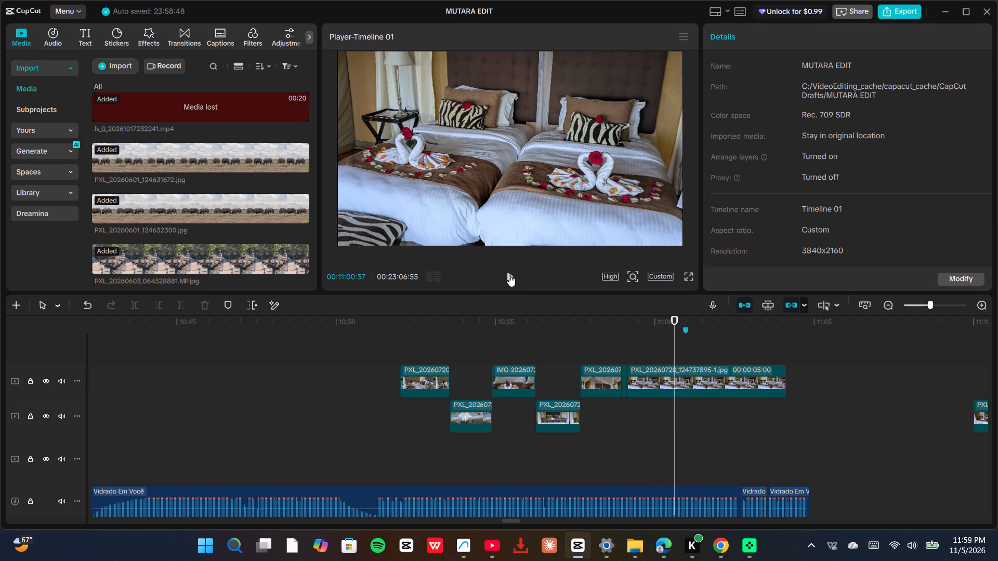
Step back to about 10:58:49 and replay the twin-bed photo passage to about 11:00:33 to find the cut point in the music.
key("Left")
key("Left")
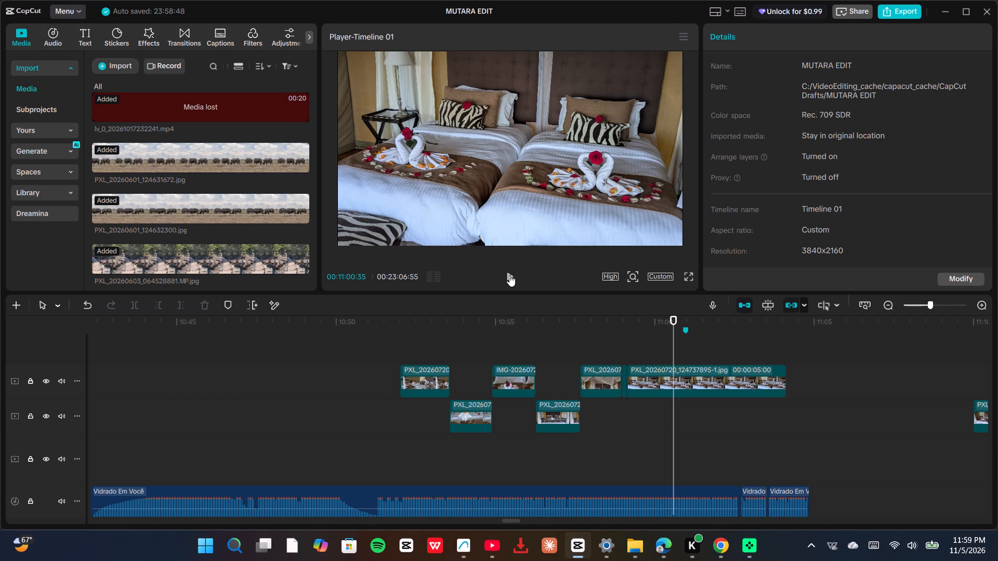
key("Left")
key("Left")
key("Left")
key("Left")
key("Left")
key("Left")
key("Left")
key("Left")
key("Left")
key("Left")
key("Left")
key("Left")
key("Left")
key("Left")
key("Left")
key("Left")
key("Left")
key("Left")
key("Left")
key("Left")
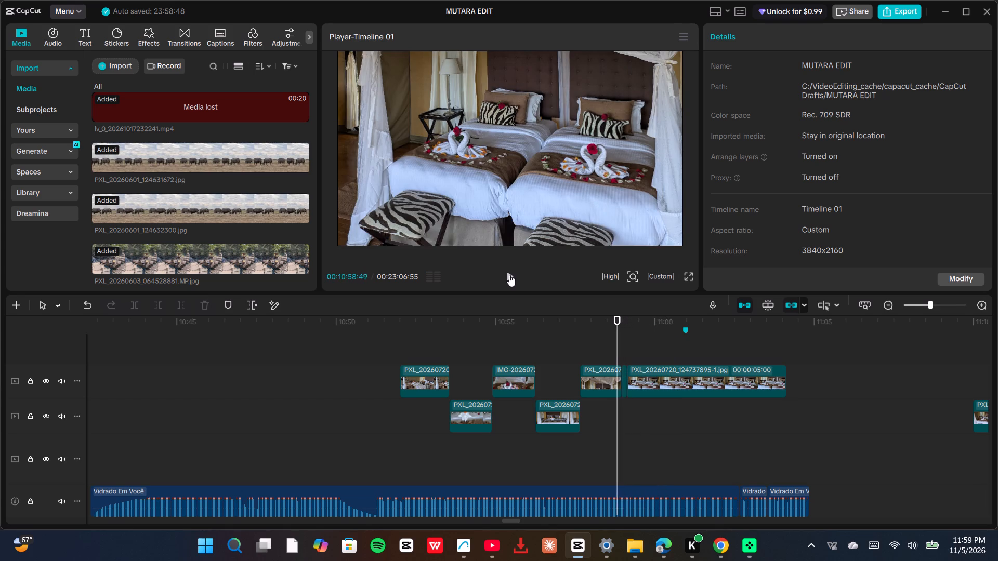
key("space")
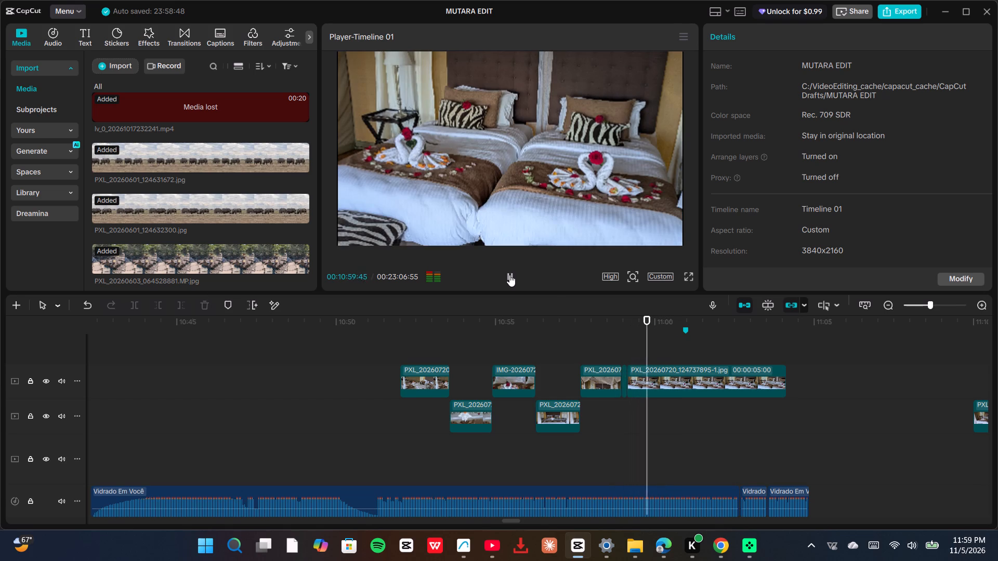
key("space")
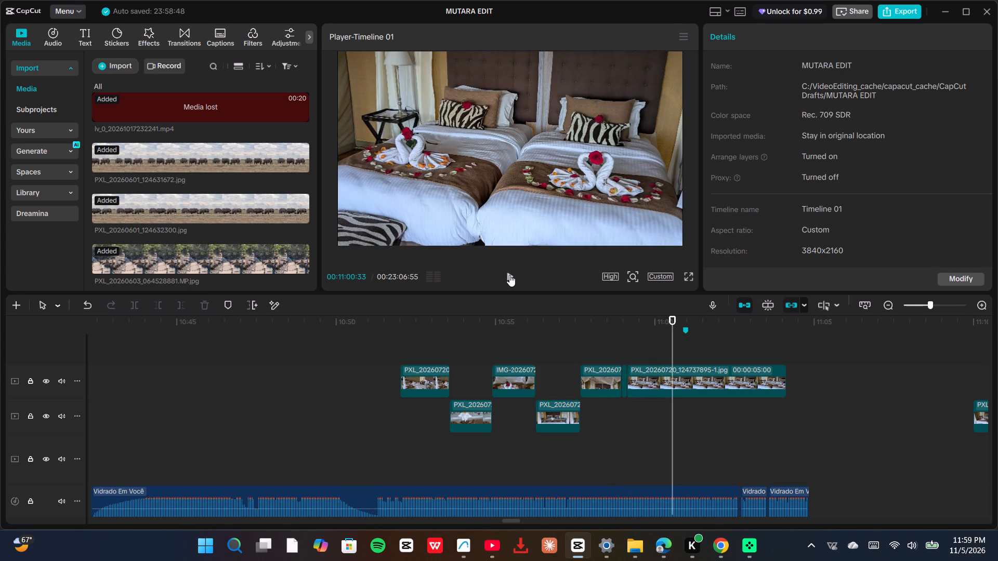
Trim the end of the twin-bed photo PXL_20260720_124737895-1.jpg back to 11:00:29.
key("Left")
key("Left")
key("Left")
key("Left")
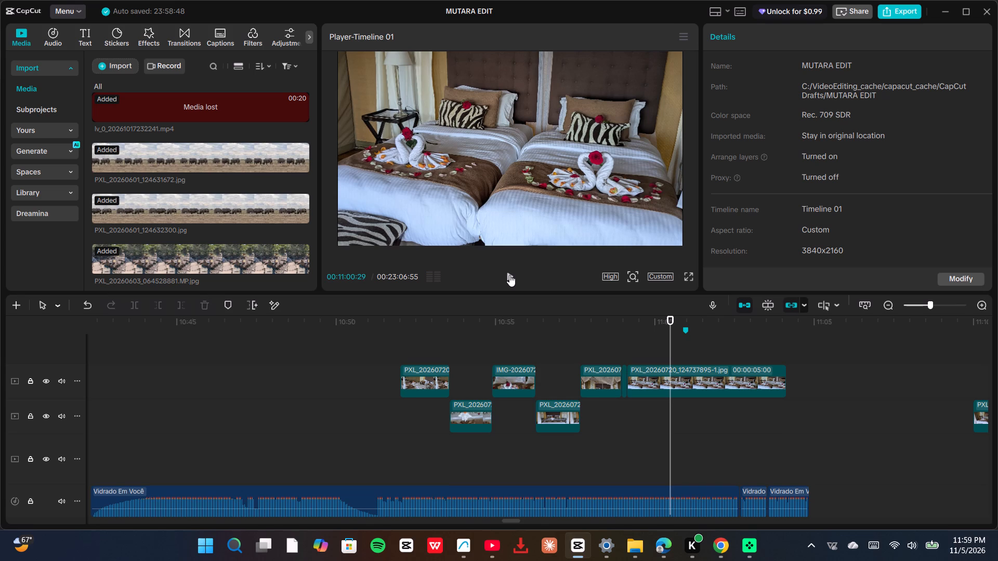
left_click(710, 378)
left_click_drag(786, 382, 773, 382)
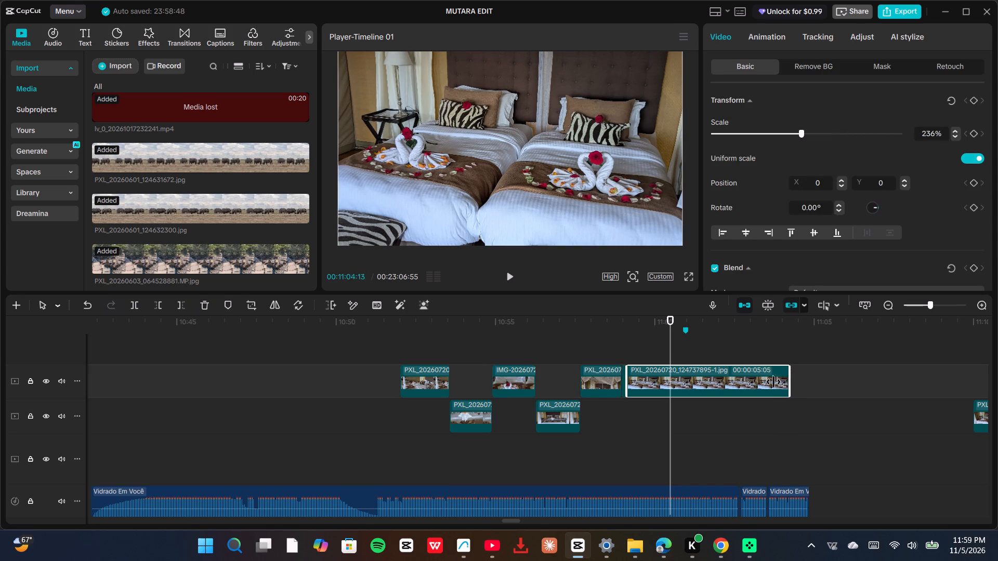
left_click_drag(773, 382, 664, 380)
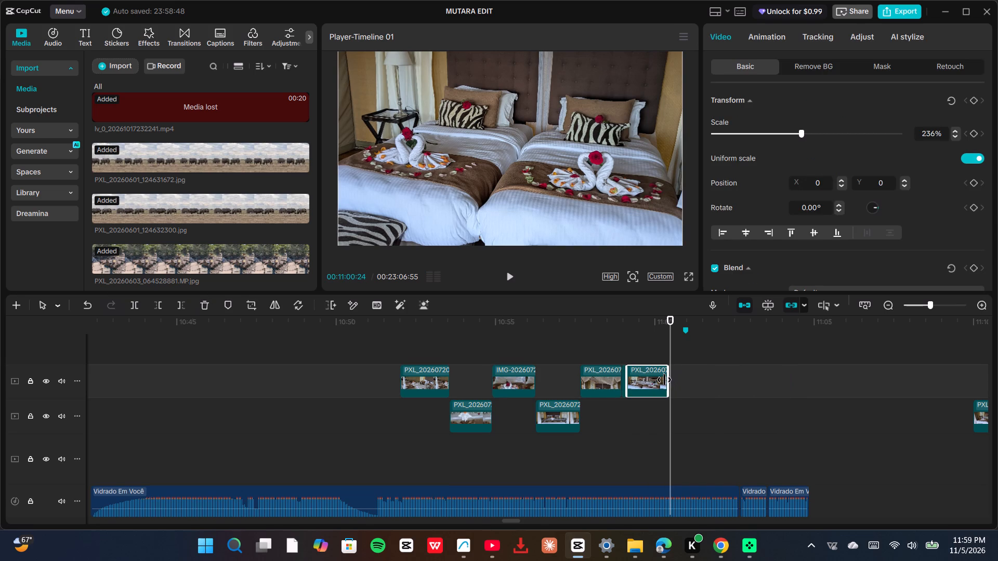
left_click_drag(664, 380, 665, 380)
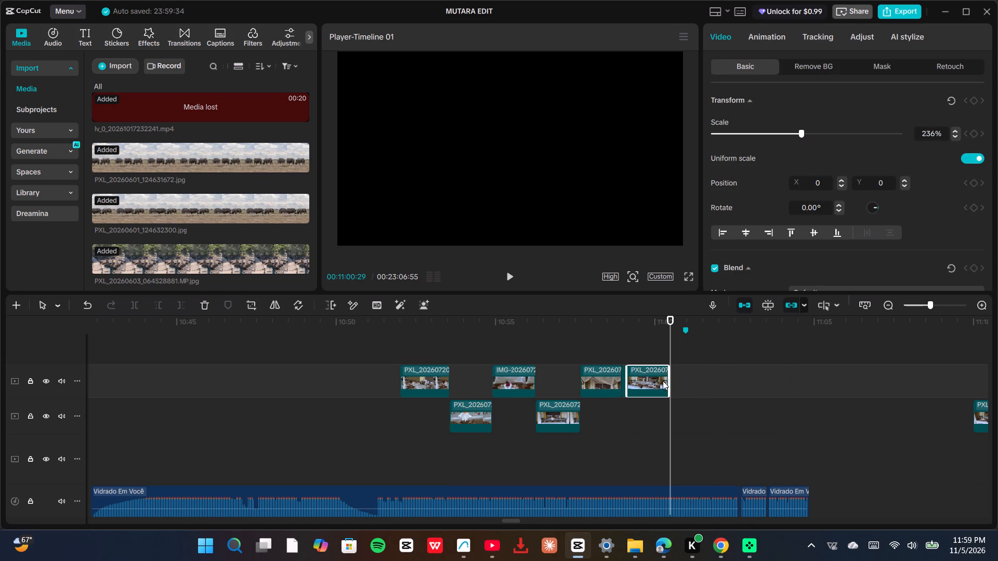
left_click(663, 381)
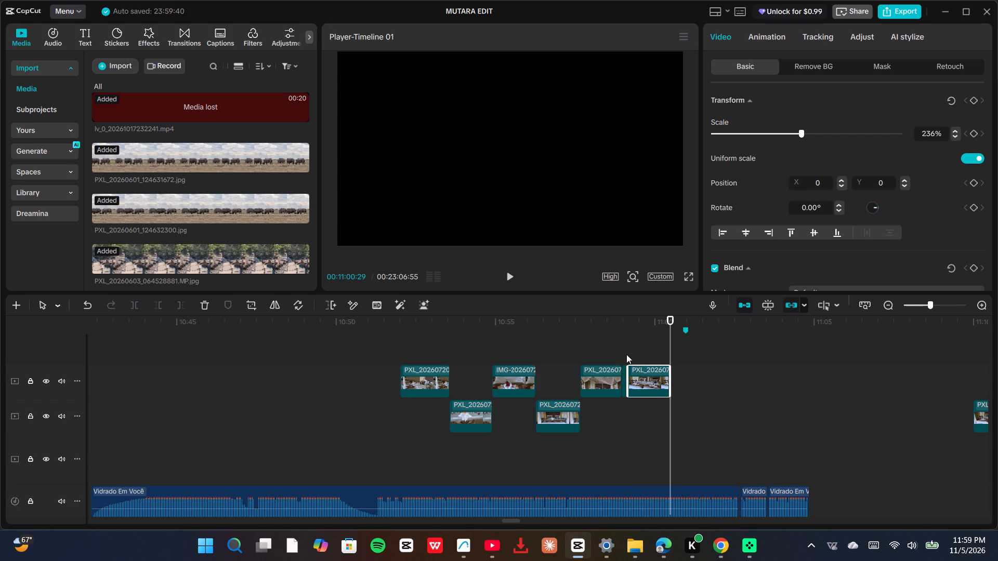
Play past the new cut, and pull the start of the shortened twin-bed photo, at about 10:59, back against the preceding photo.
left_click(599, 345)
left_click(509, 274)
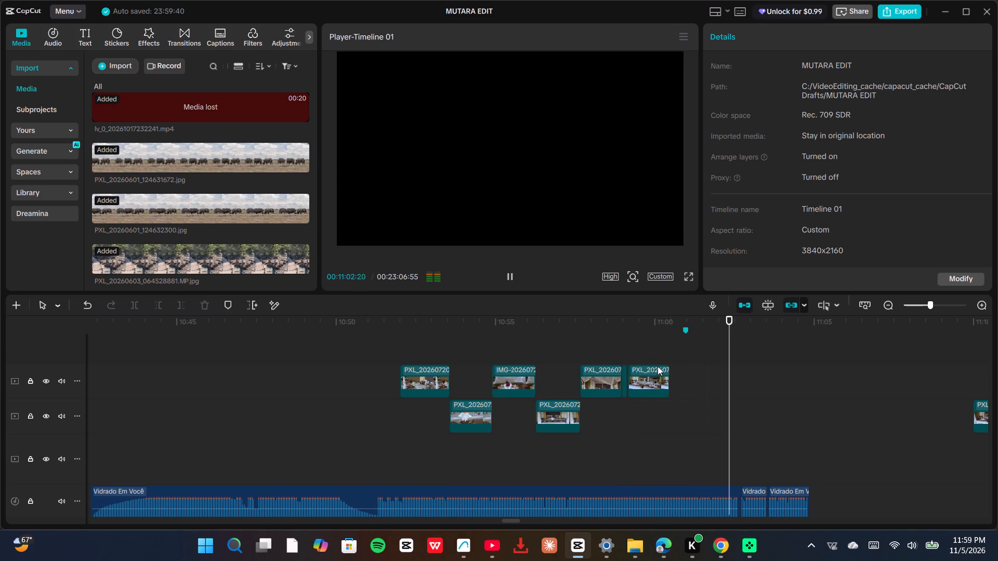
left_click(659, 368)
left_click(629, 378)
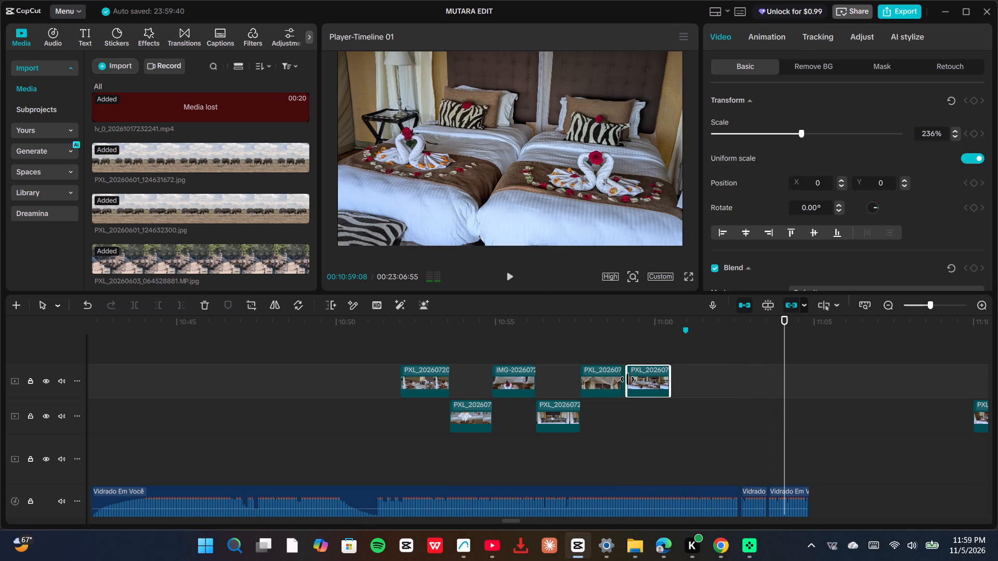
left_click(627, 379)
left_click_drag(627, 379, 592, 376)
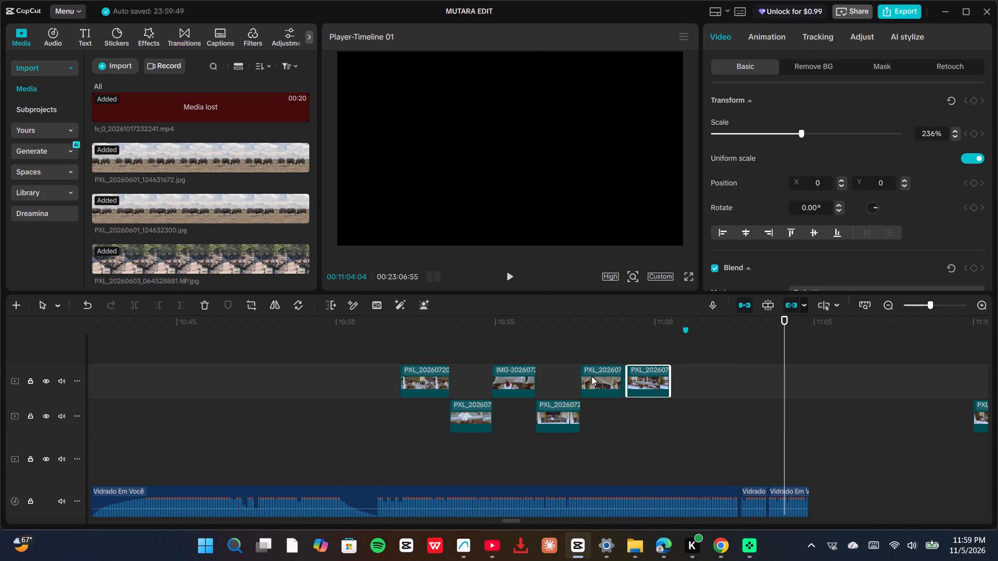
Play back the sequence into the photos after 11:10, and return the playhead to 10:35:38, before the music starts.
left_click(511, 273)
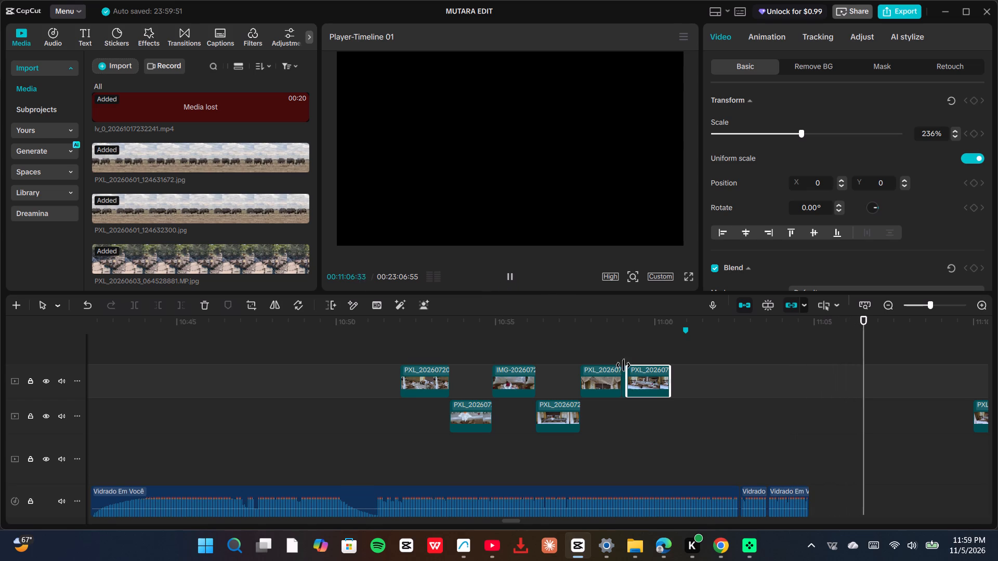
left_click(511, 274)
left_click(511, 274)
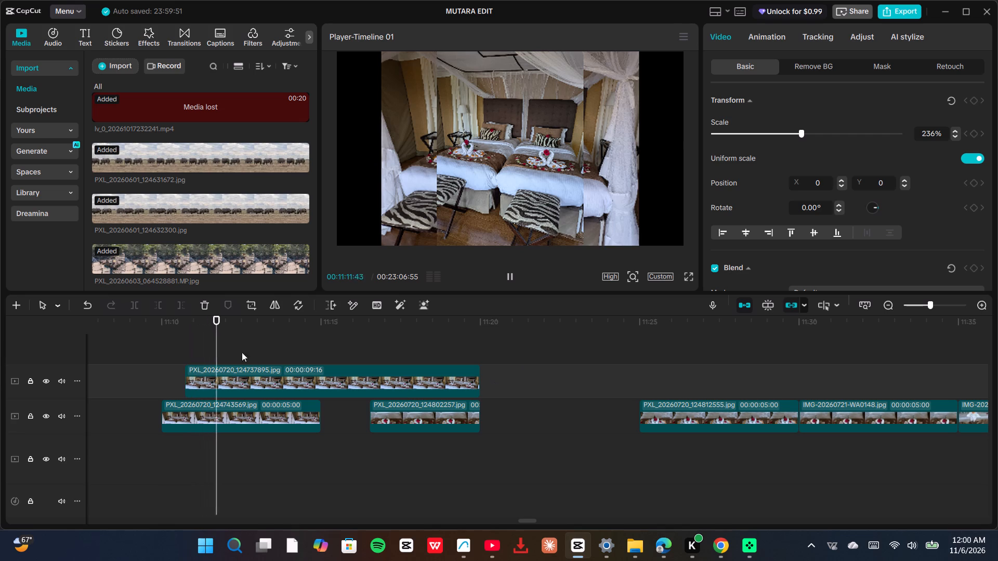
left_click_drag(227, 345, 72, 329)
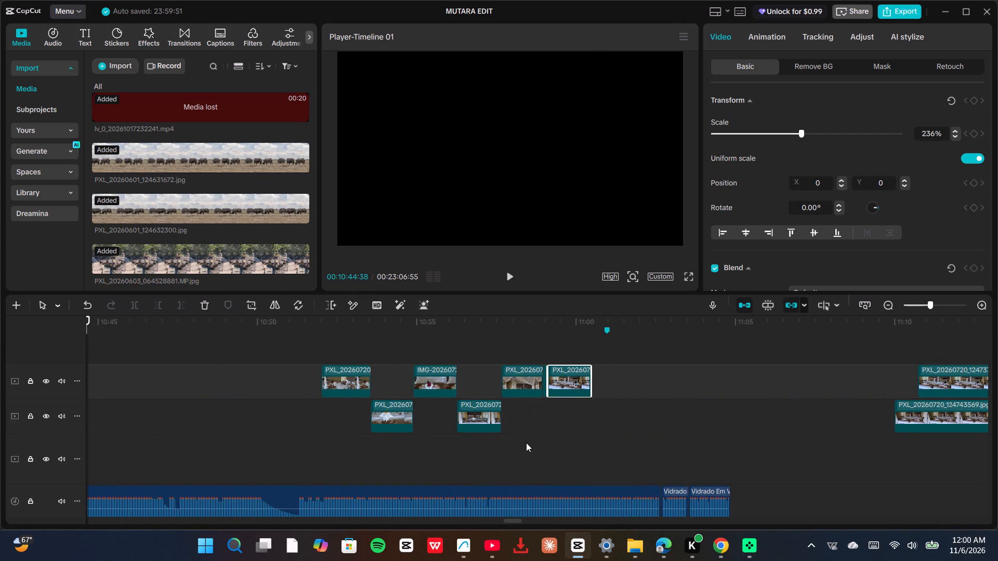
scroll(526, 443, "up", 5, "ctrl")
scroll(527, 443, "down", 9, "ctrl")
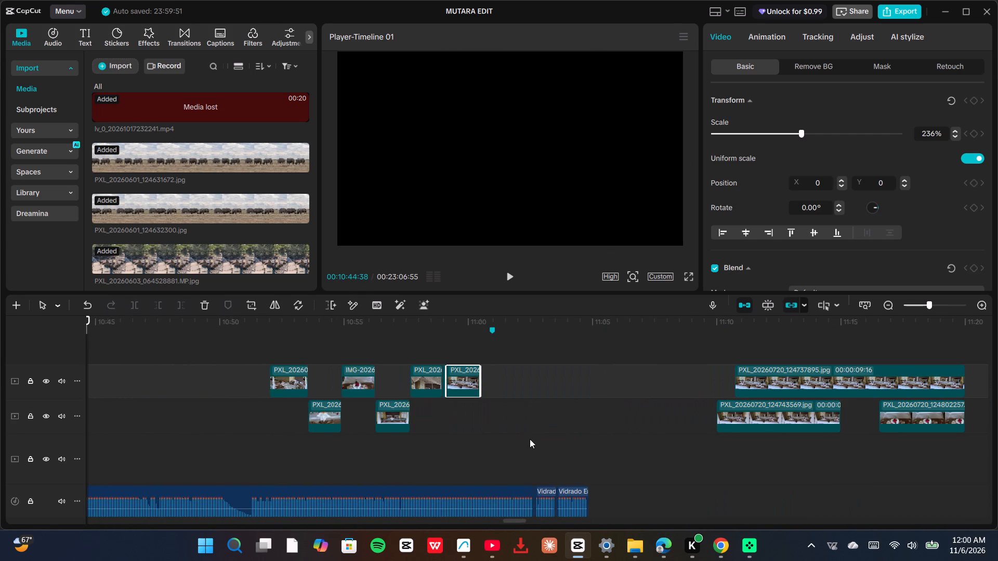
scroll(530, 439, "down", 2, "ctrl")
middle_click_drag(470, 417, 653, 446)
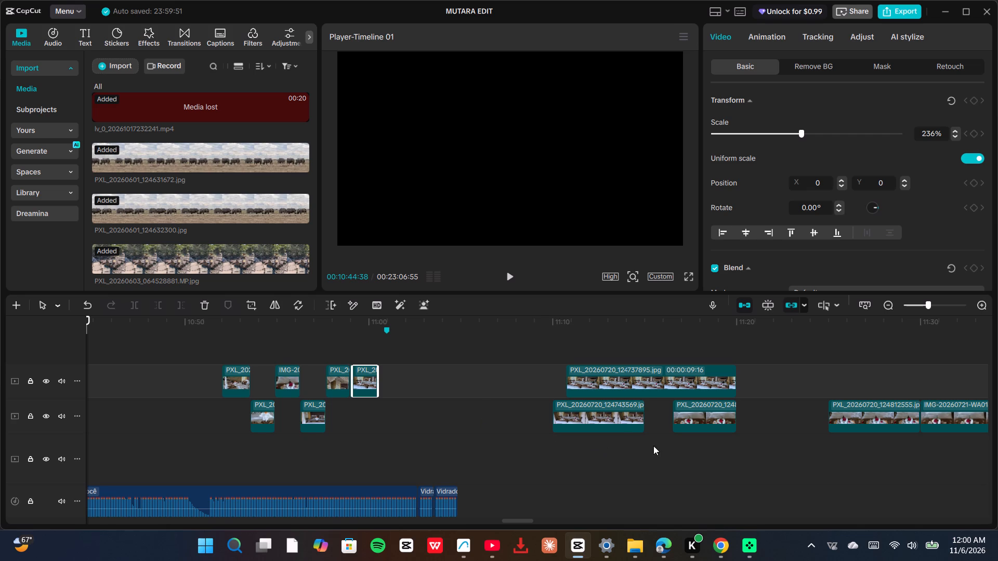
left_click(289, 336)
left_click_drag(278, 331, 120, 315)
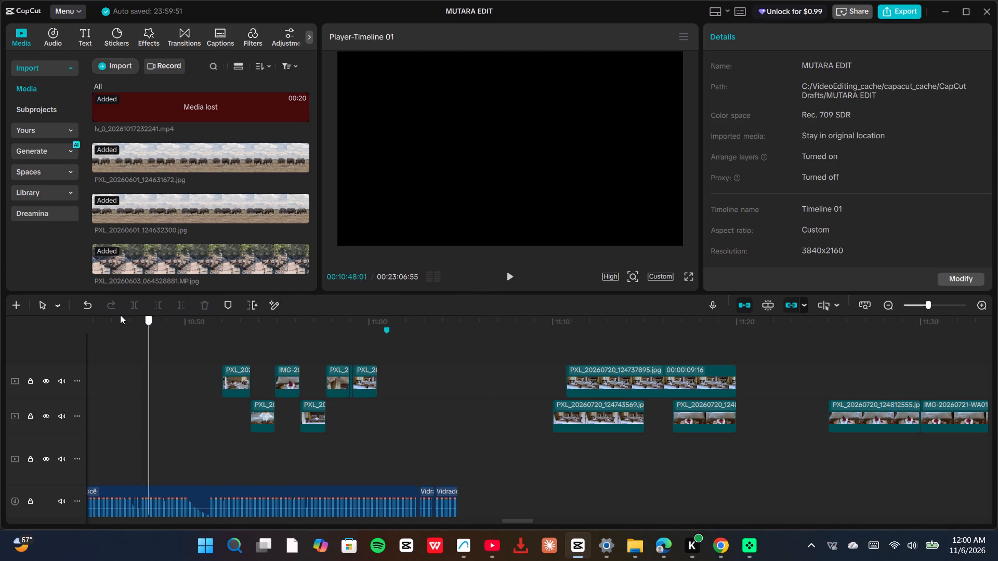
left_click_drag(120, 315, 116, 315)
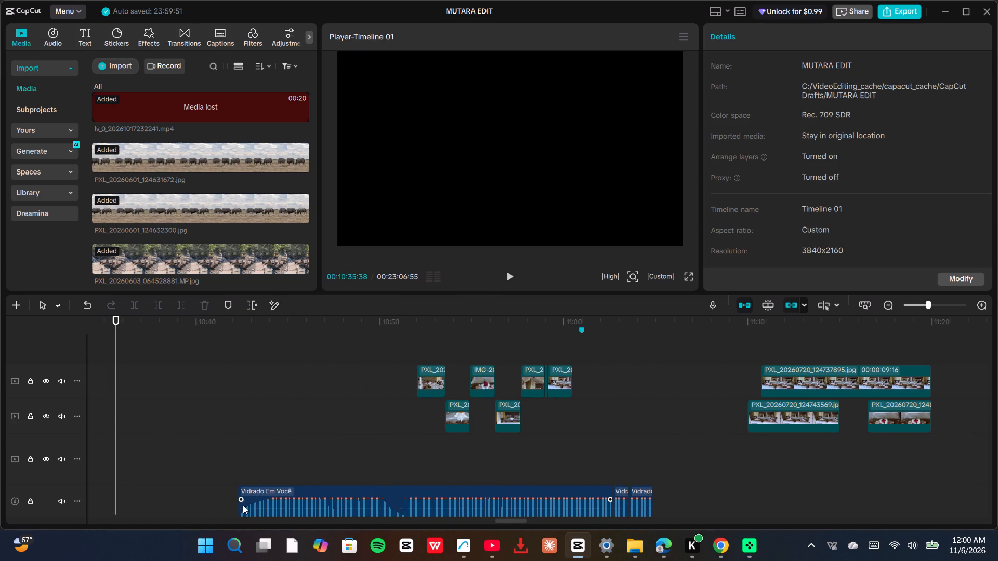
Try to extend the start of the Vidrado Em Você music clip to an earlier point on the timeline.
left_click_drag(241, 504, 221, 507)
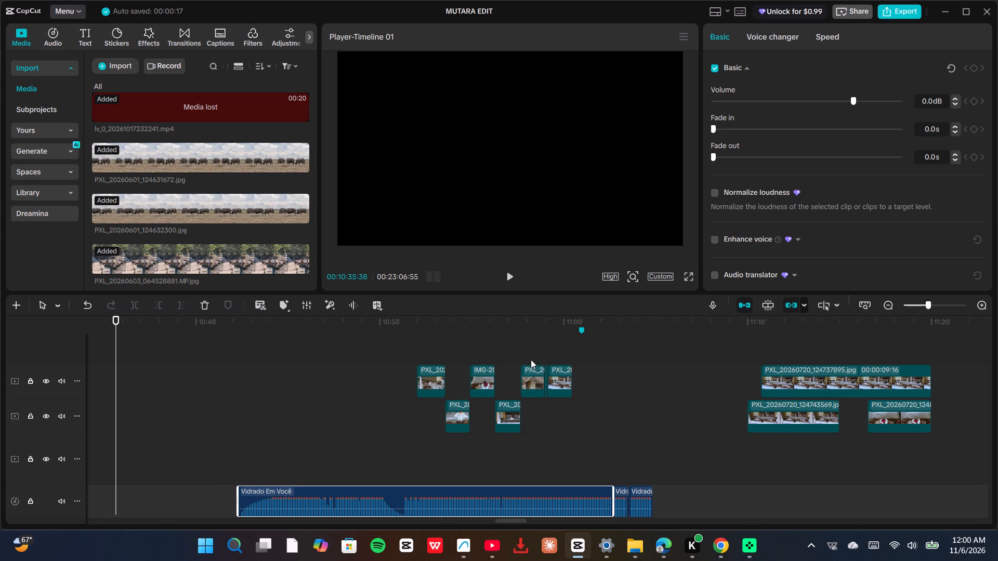
Play the sequence from 10:35:38 into the opening of the Vidrado Em Você music, pausing and resuming along the way.
left_click(790, 421)
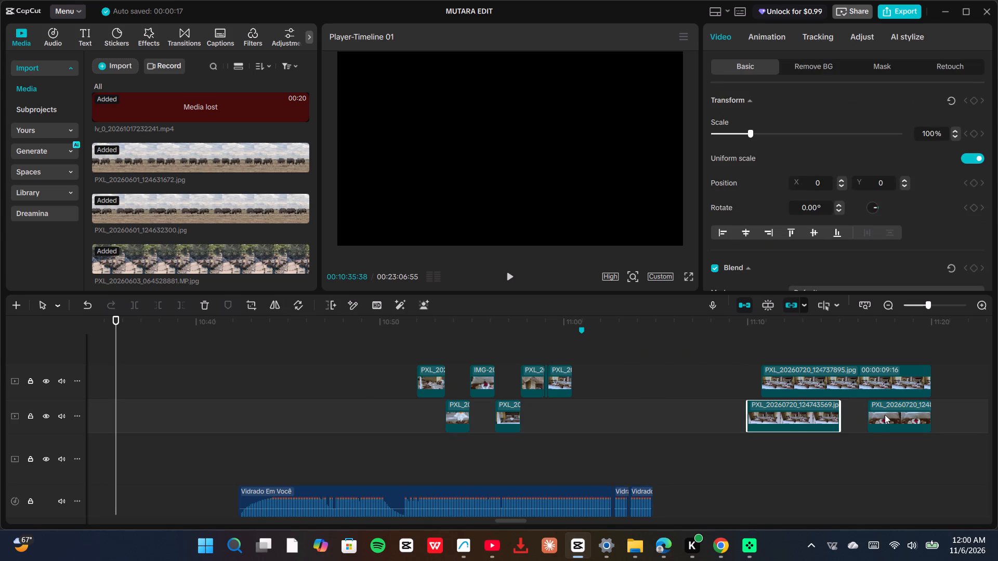
left_click(890, 413)
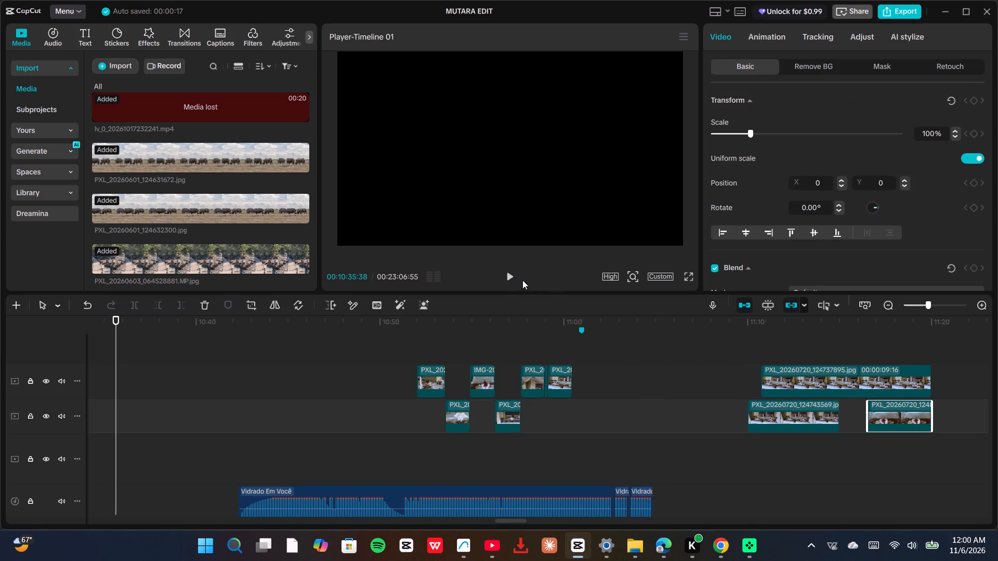
left_click(513, 276)
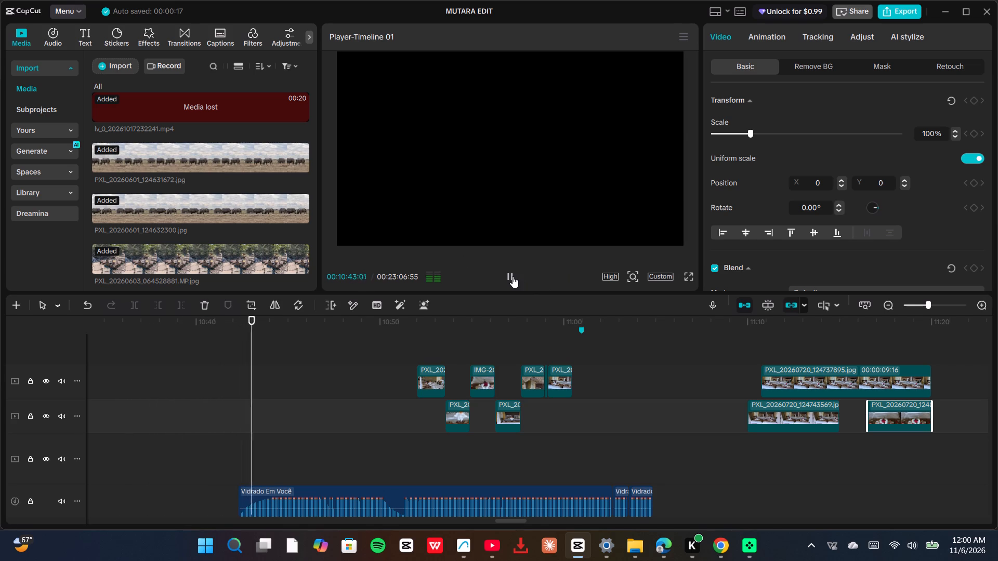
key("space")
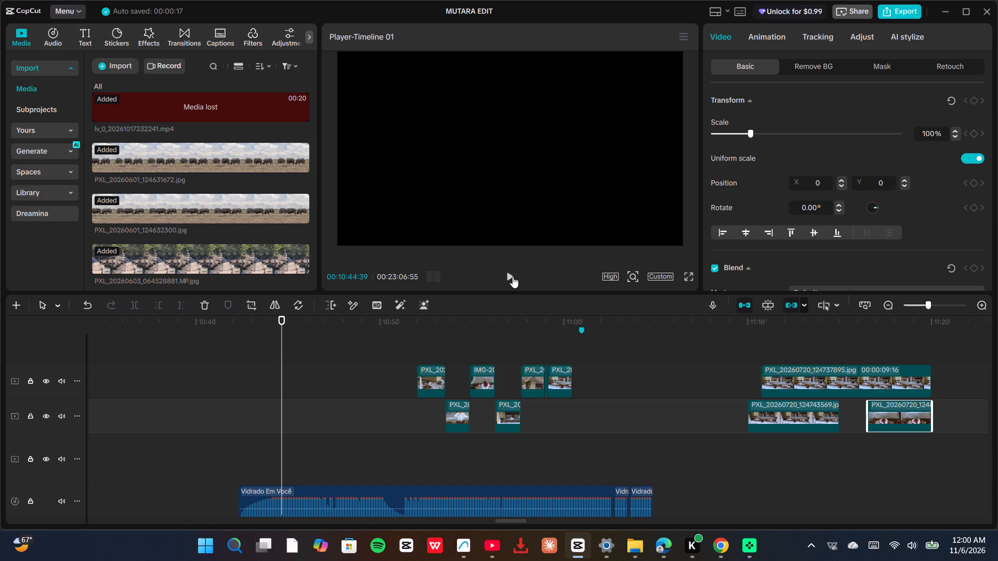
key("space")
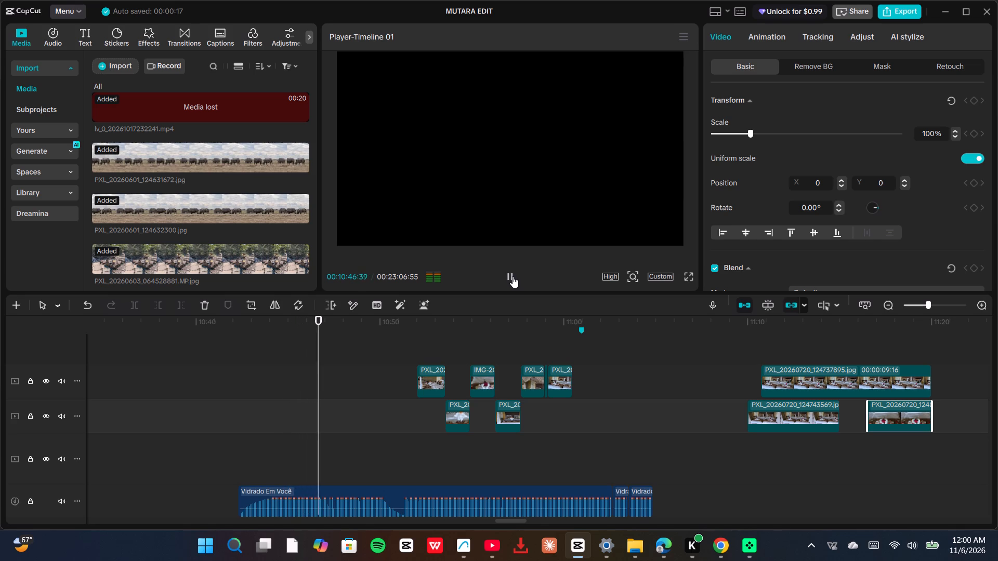
Lower the computer's sound volume to roughly a third while the sequence plays.
left_click(908, 554)
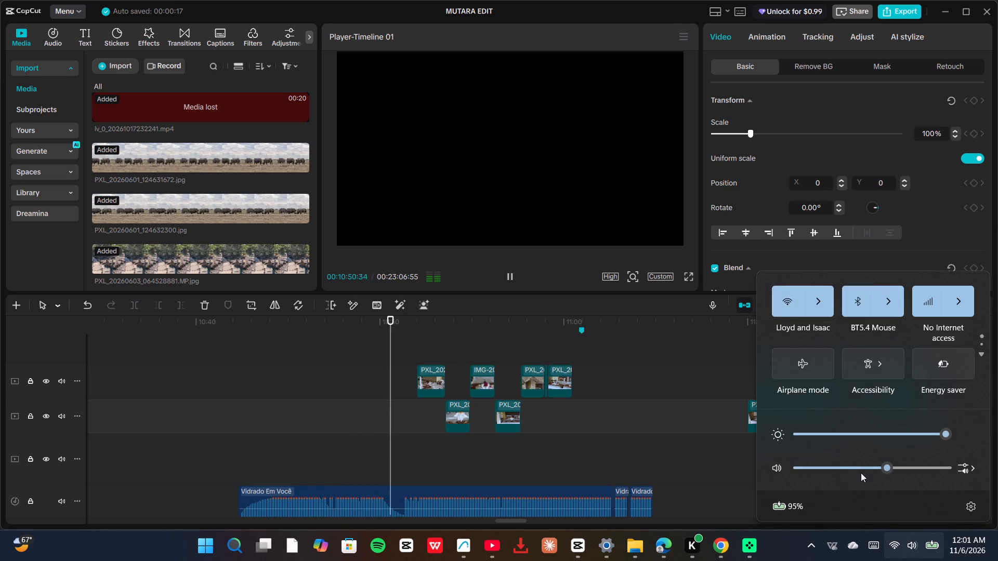
left_click(865, 464)
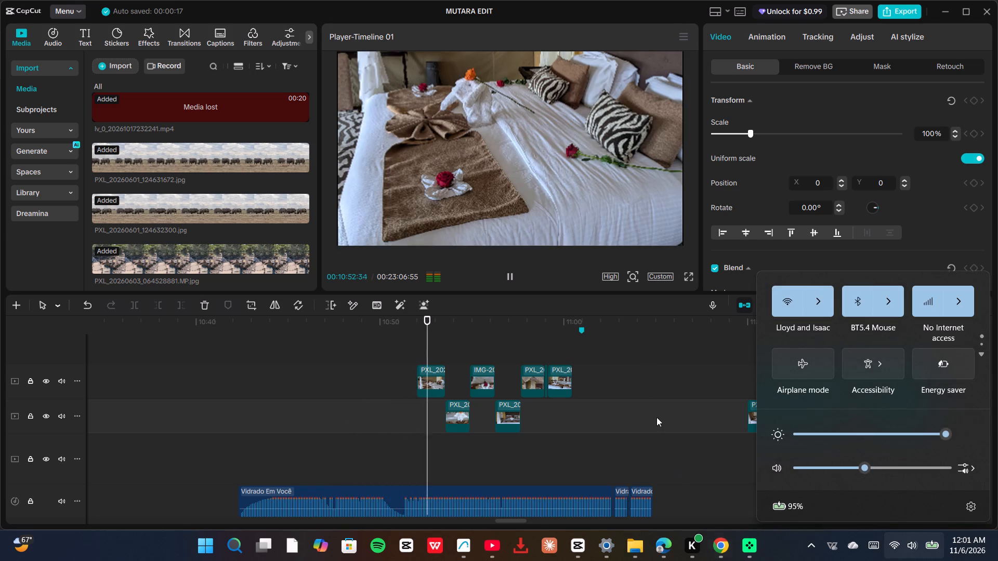
left_click(832, 468)
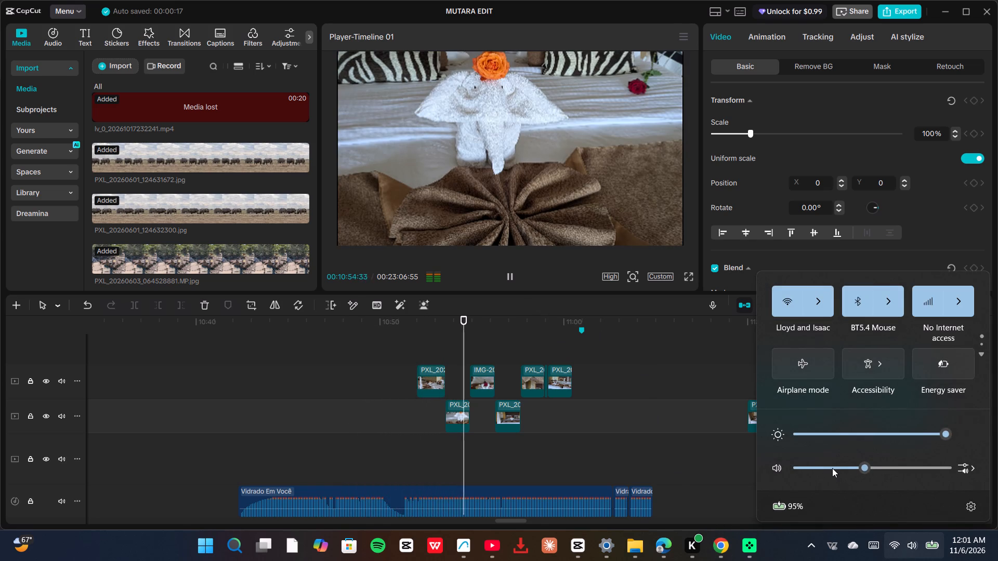
left_click(845, 469)
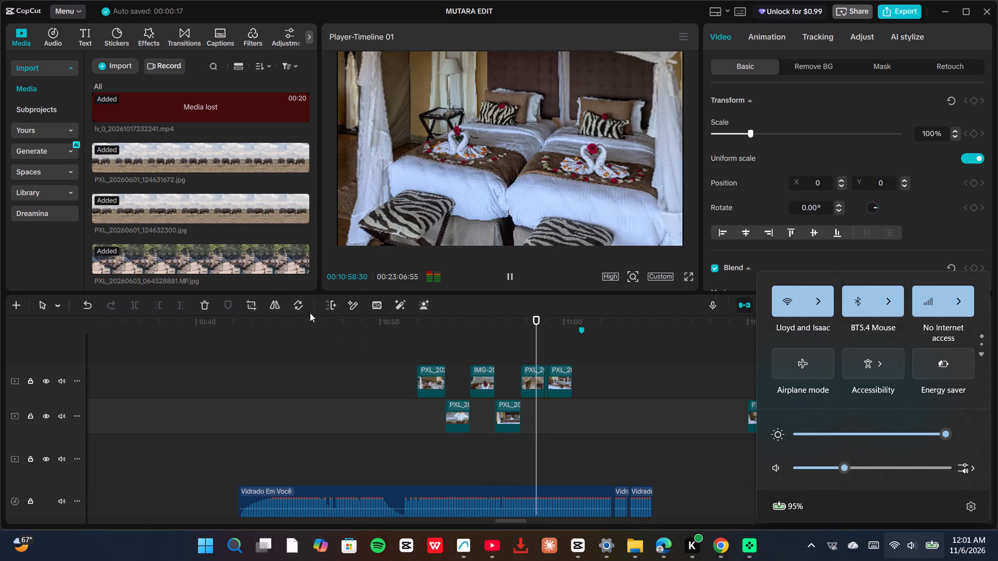
Replay the sequence from about 10:47, shortly before the first bedroom photo.
left_click(324, 349)
left_click(514, 270)
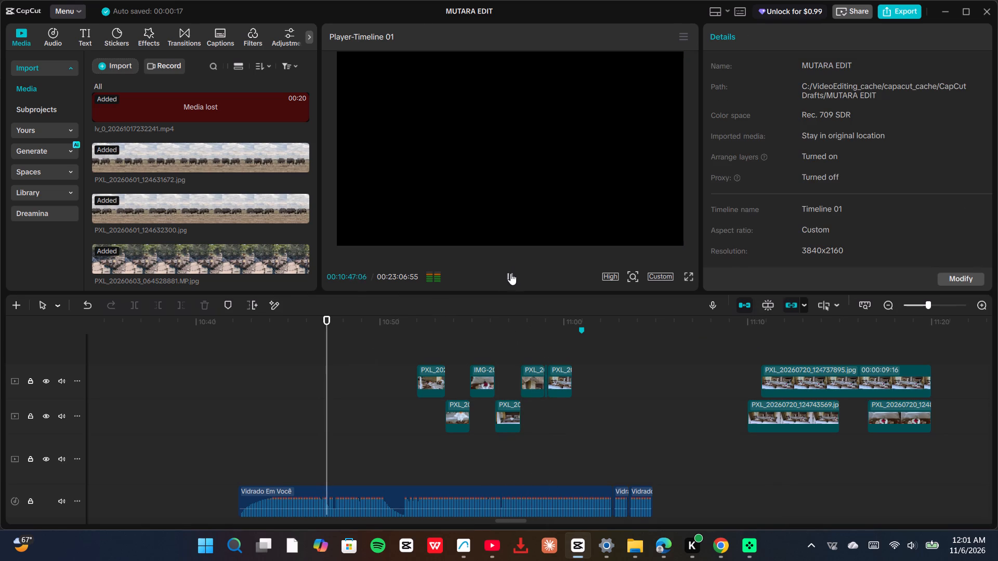
Move photo PXL_20260720_124743569.jpg earlier to start at about 11:05, and the photo after it on that track later to about 11:20.
left_click(868, 382)
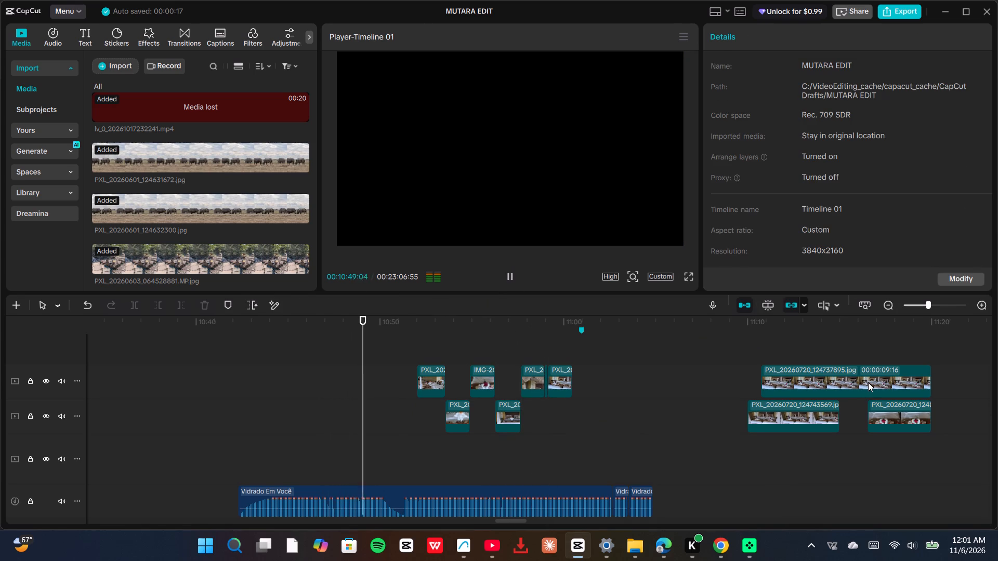
left_click_drag(803, 416, 745, 417)
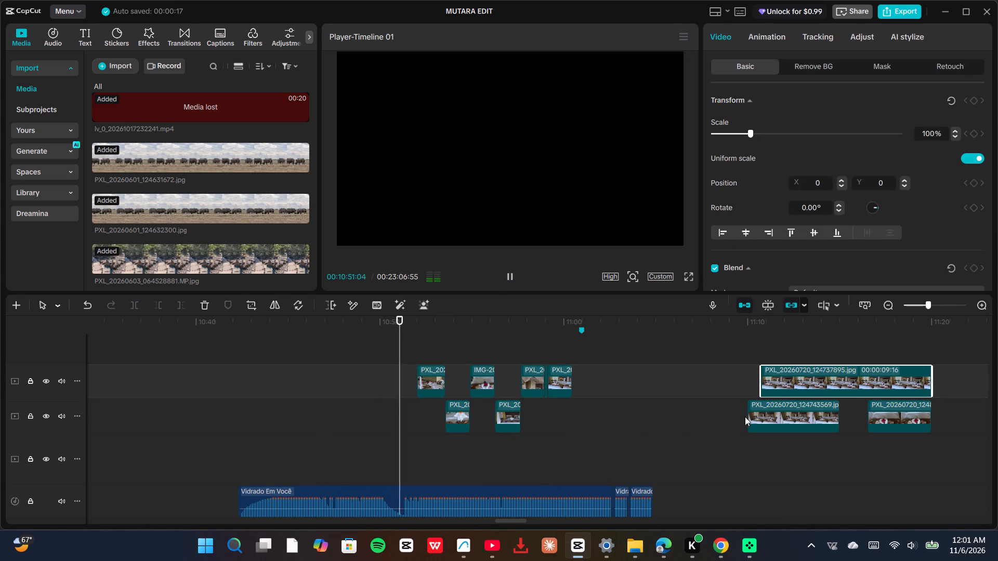
left_click_drag(745, 417, 707, 415)
left_click_drag(884, 416, 885, 416)
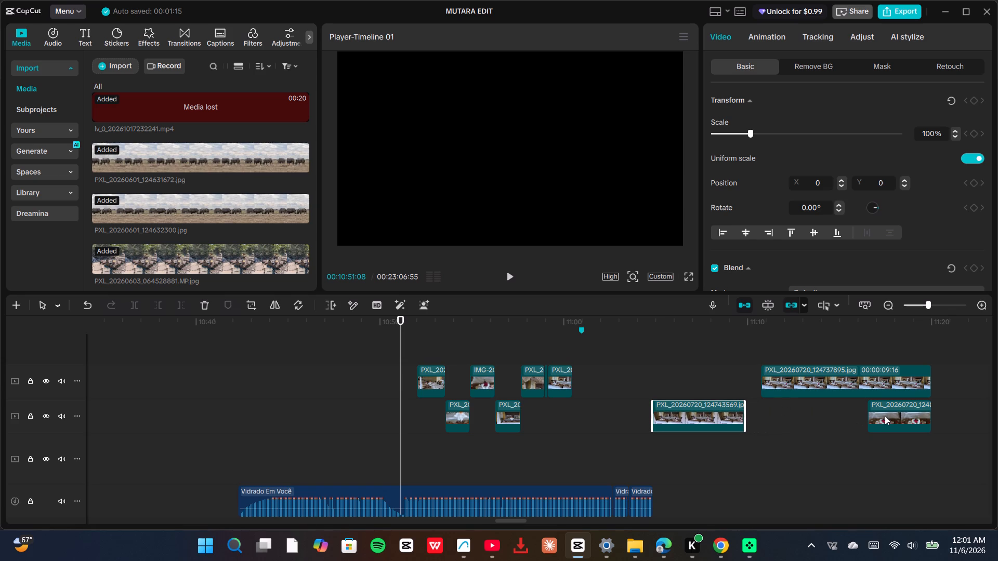
left_click_drag(885, 416, 947, 412)
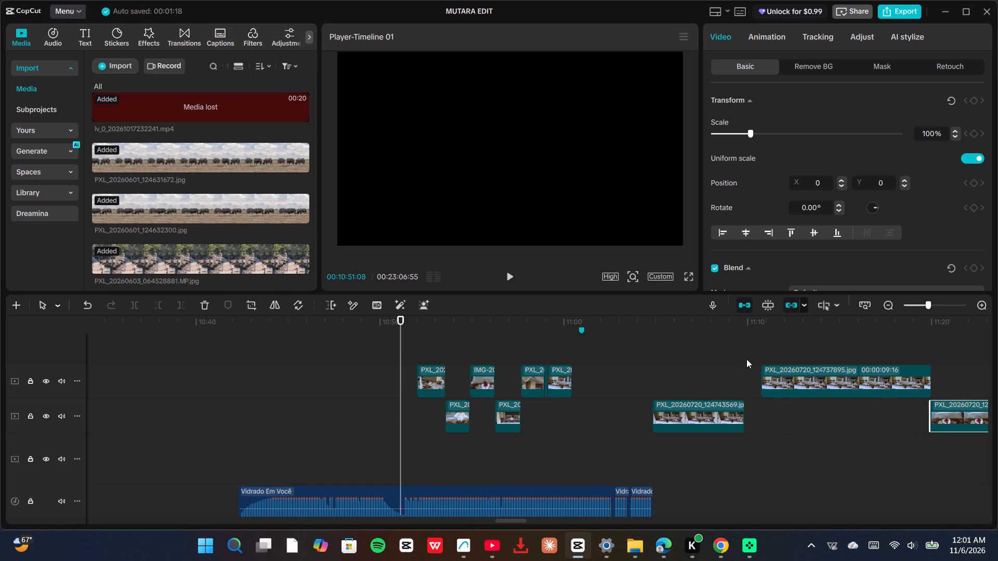
Preview the twin-bed photo from 11:10:26, replay the bedroom photos from about 10:50, and place the playhead at 11:00:07.
left_click(756, 354)
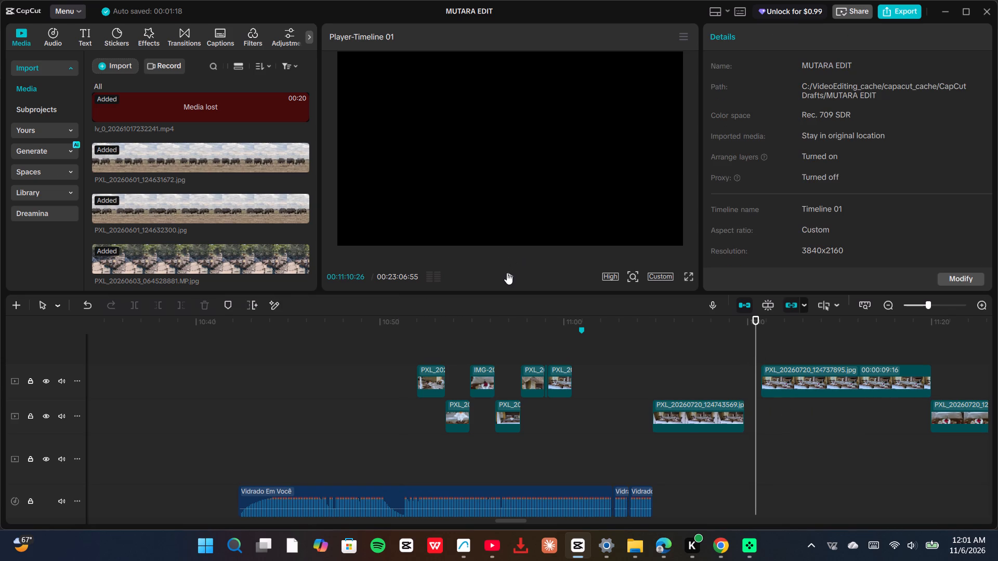
left_click(507, 273)
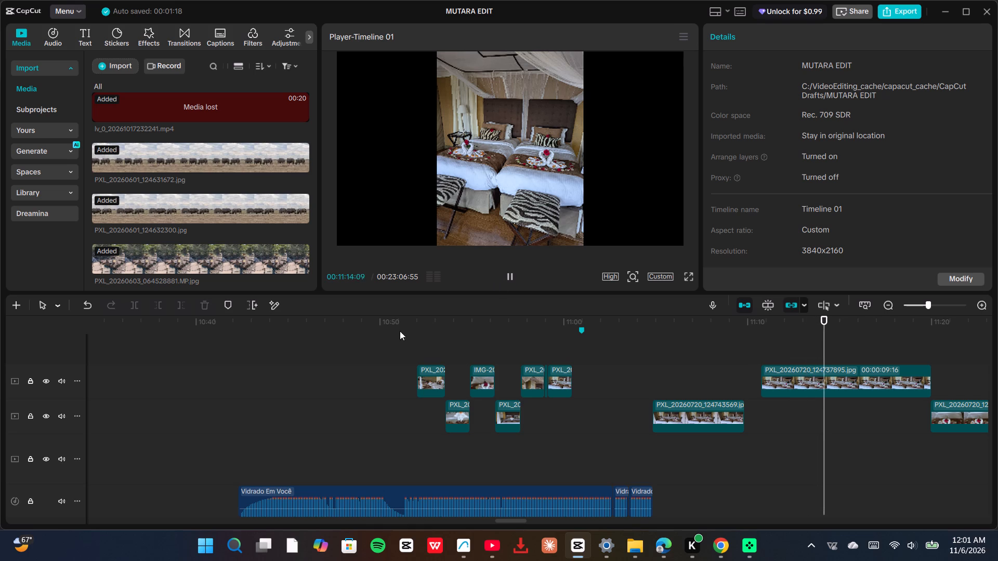
left_click(387, 348)
left_click(515, 277)
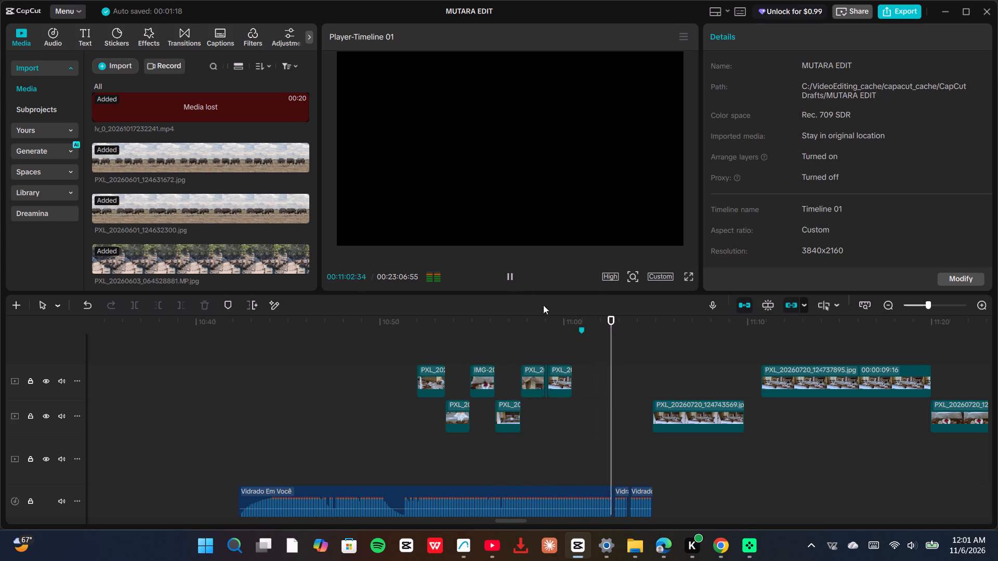
left_click(566, 352)
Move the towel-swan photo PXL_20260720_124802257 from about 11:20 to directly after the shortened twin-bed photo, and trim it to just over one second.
left_click_drag(947, 419, 828, 390)
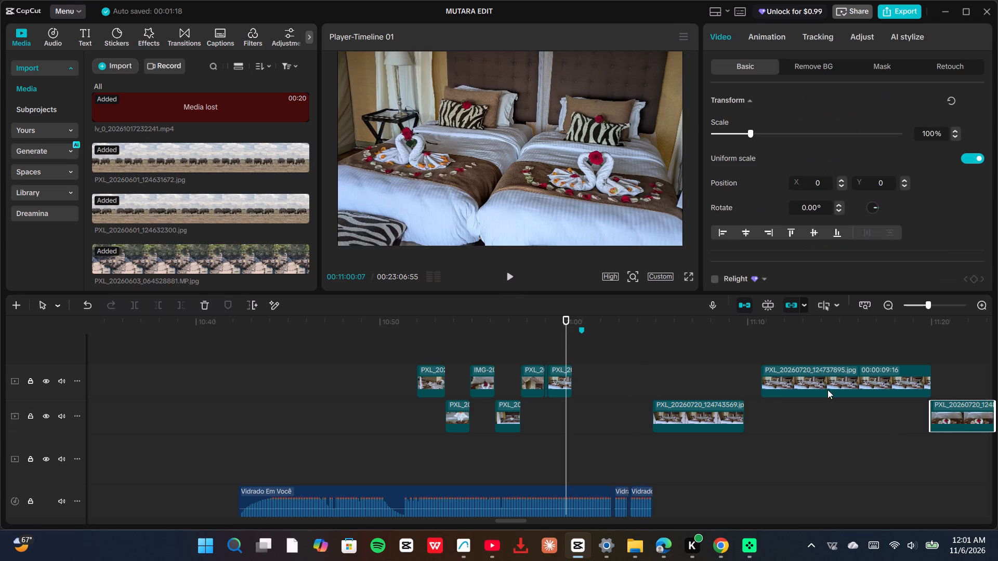
left_click_drag(828, 390, 591, 389)
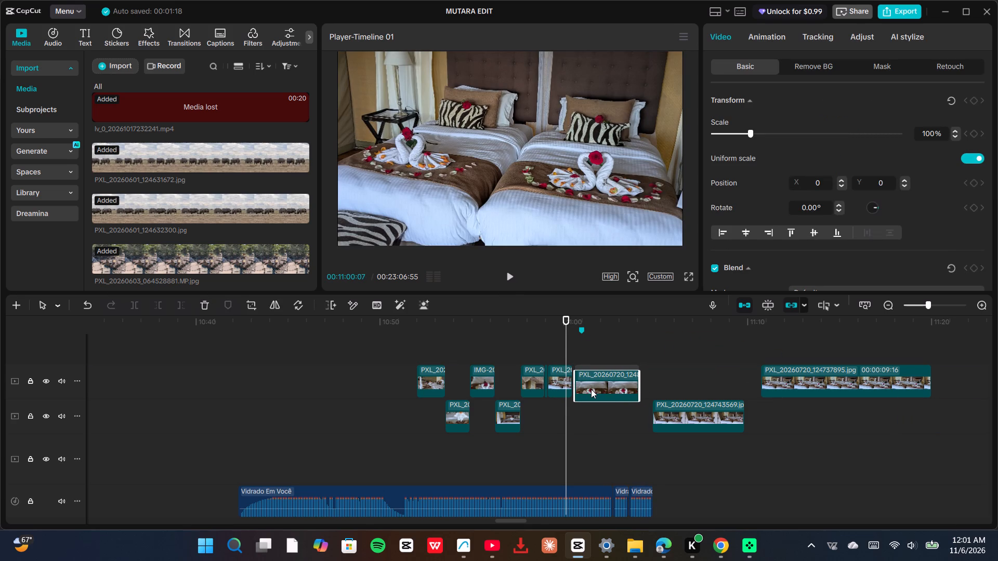
left_click_drag(591, 389, 589, 384)
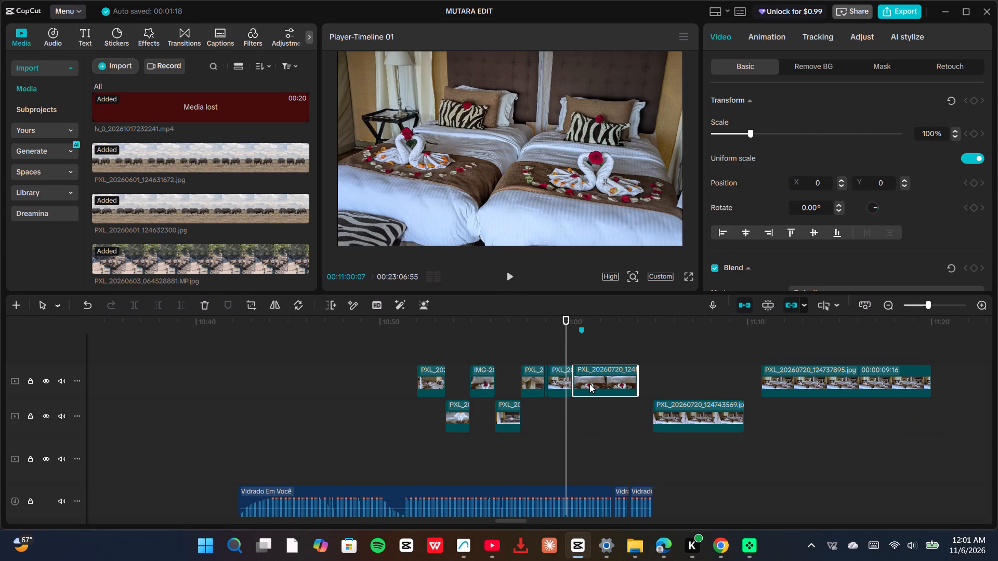
left_click_drag(589, 384, 588, 385)
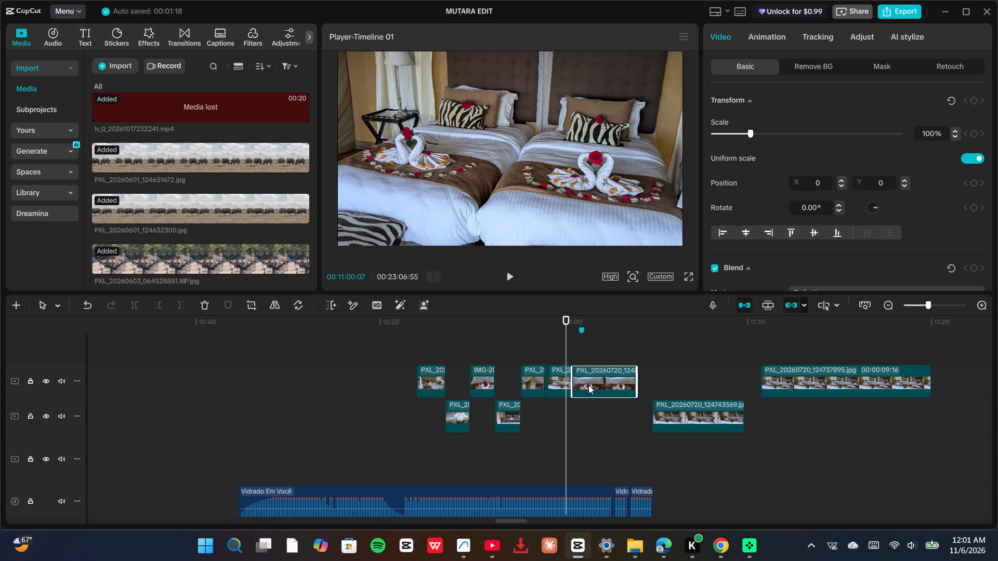
left_click_drag(583, 380, 575, 380)
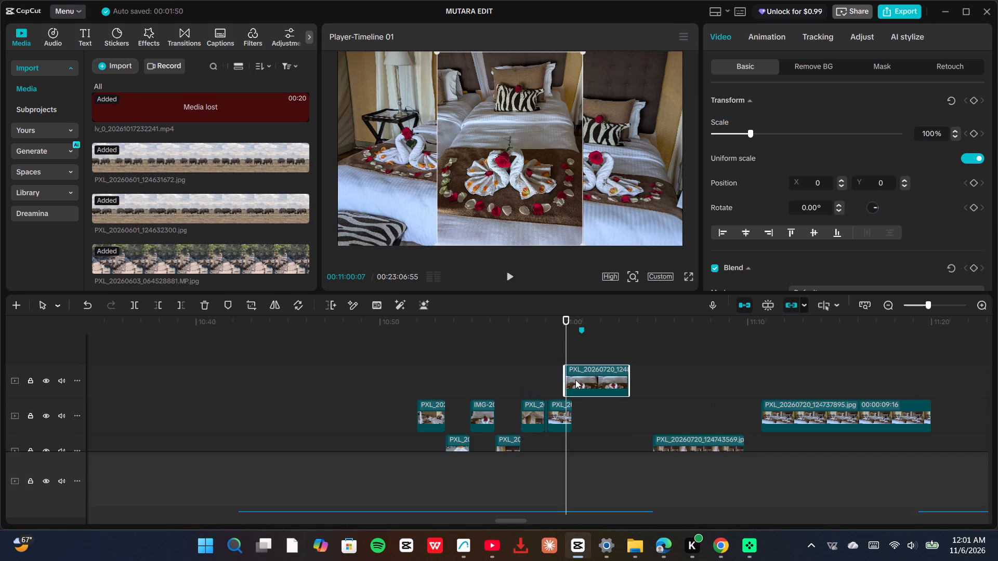
left_click_drag(578, 382, 585, 418)
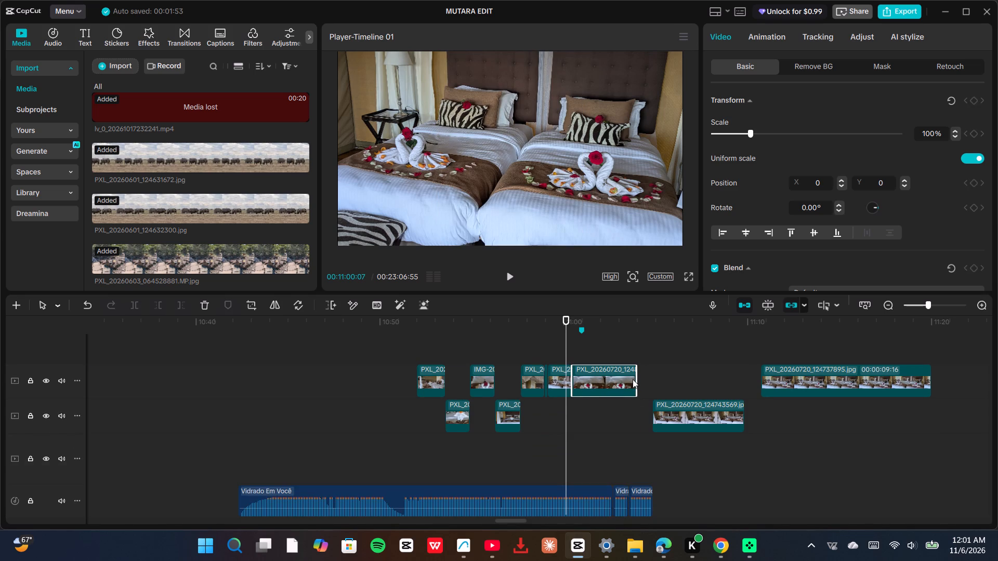
left_click_drag(635, 381, 594, 379)
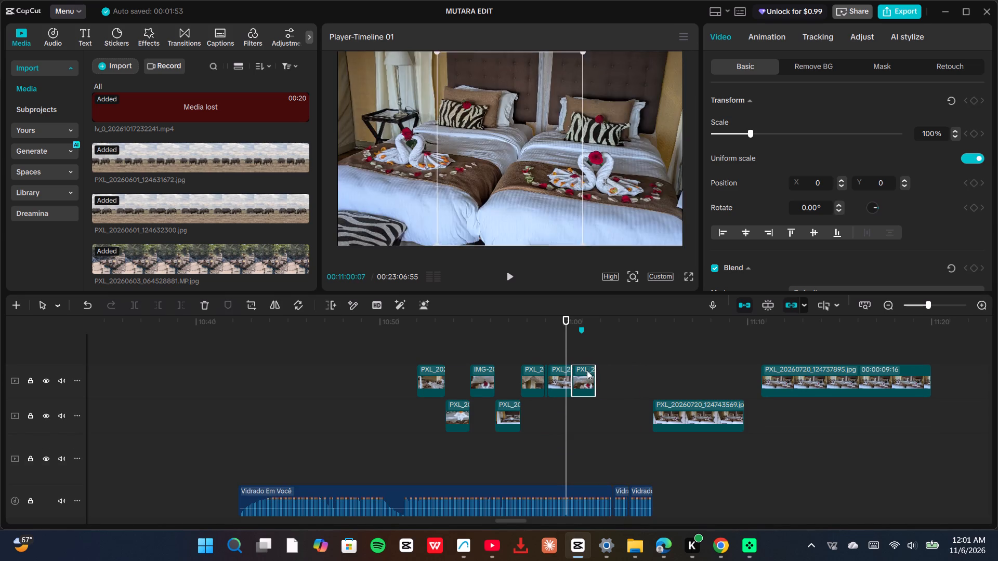
Play the photo sequence with its music from 10:57:33 to about 11:05 to check the timing.
left_click(519, 345)
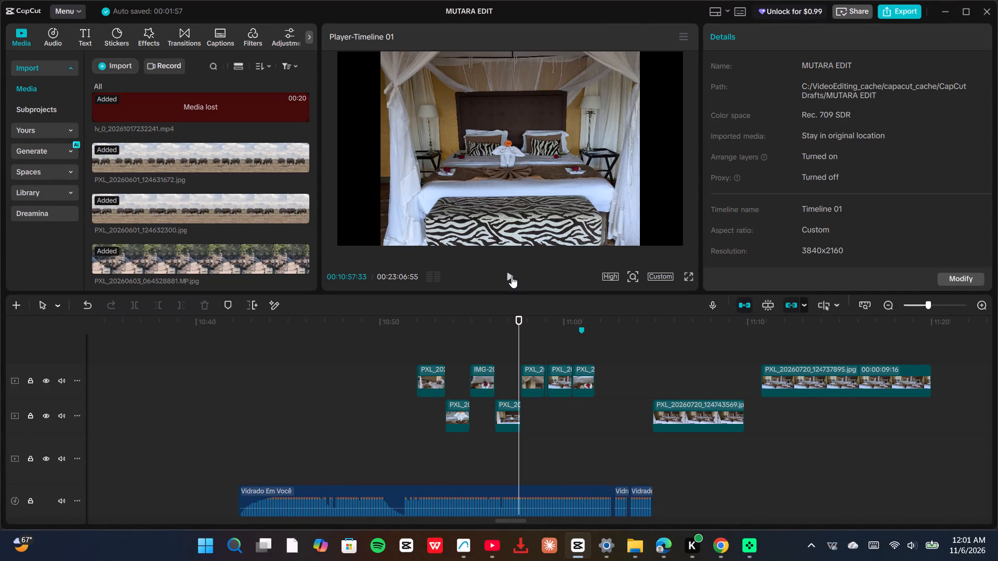
left_click(511, 275)
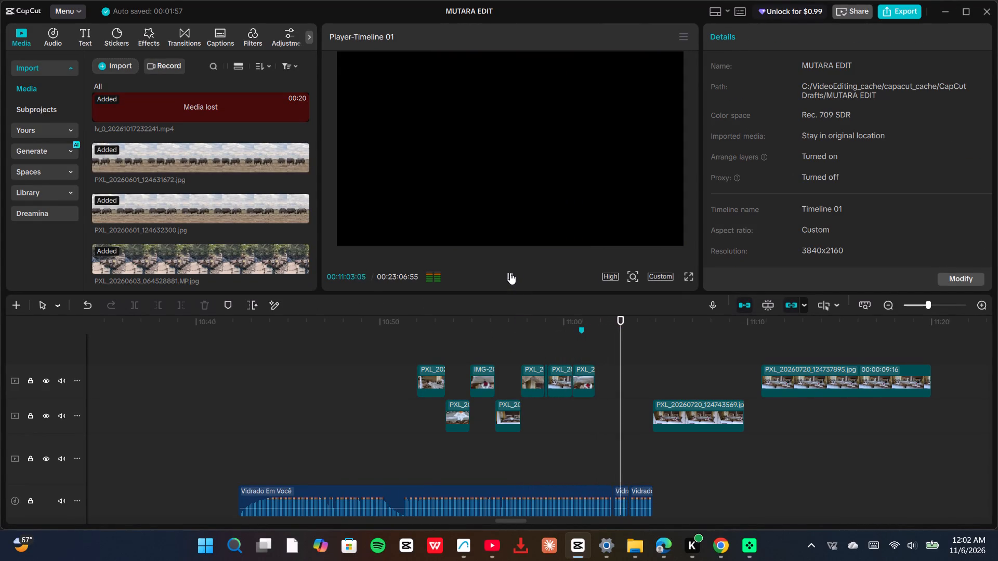
left_click(508, 278)
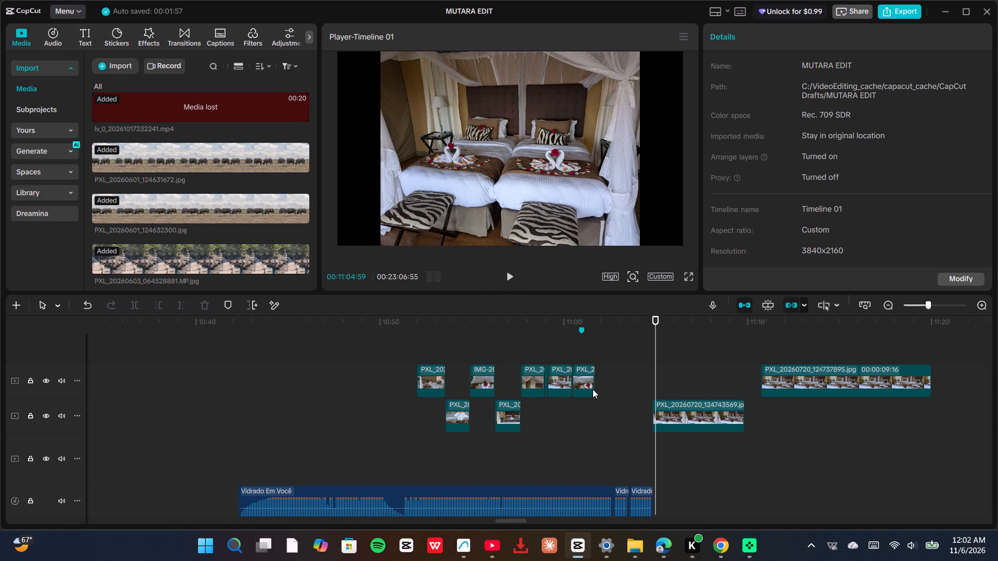
Turn on timeline snapping and move the shortened close-up twin-bed photo to the lower photo track, directly after the photo ending near 10:59.
left_click(560, 383)
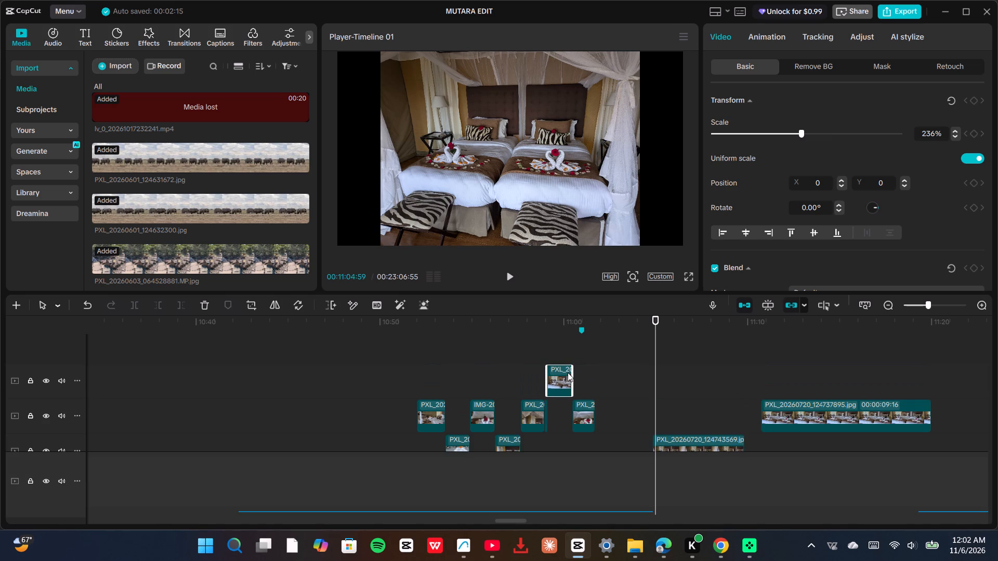
left_click(764, 304)
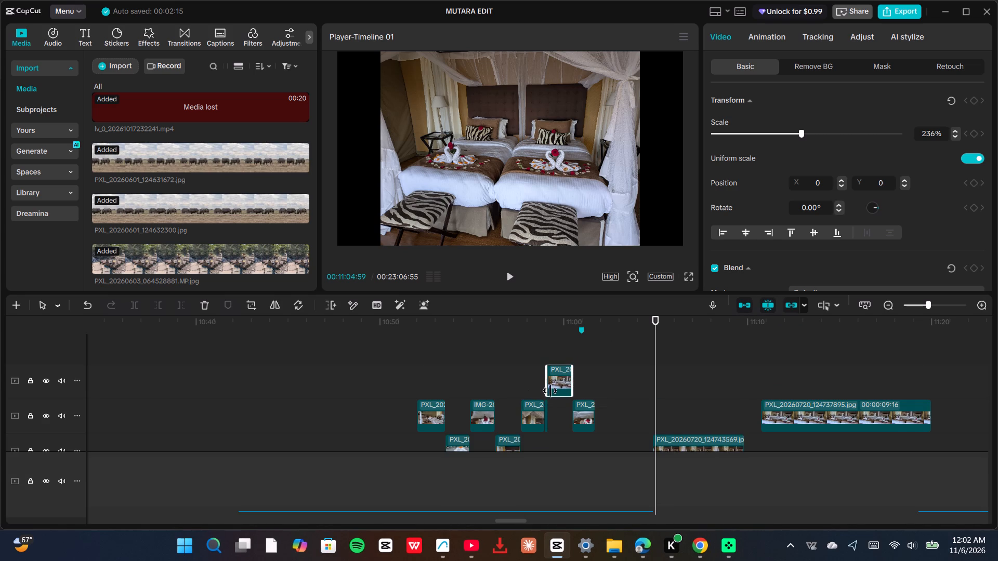
left_click_drag(560, 385, 559, 458)
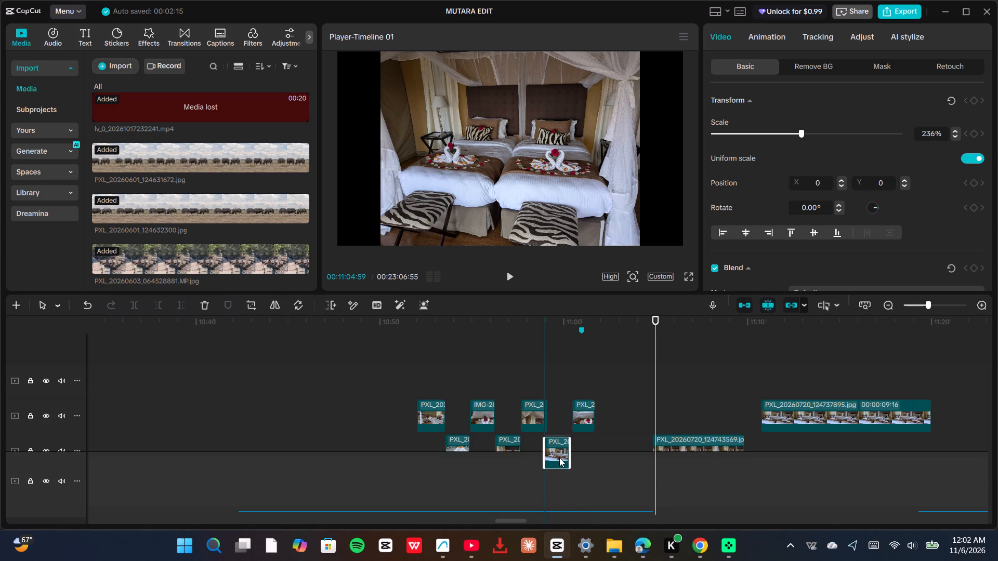
left_click_drag(559, 458, 560, 456)
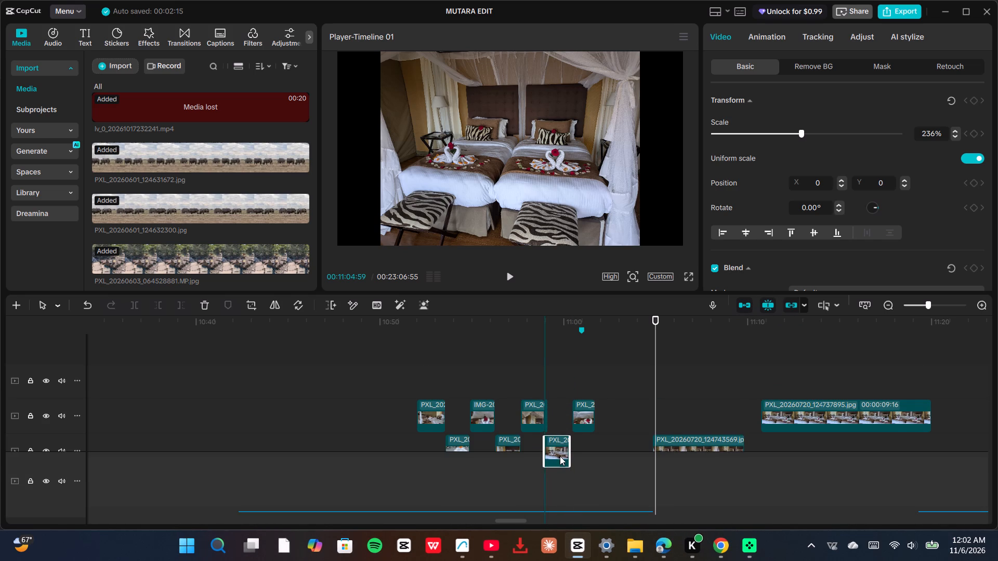
left_click_drag(560, 456, 562, 453)
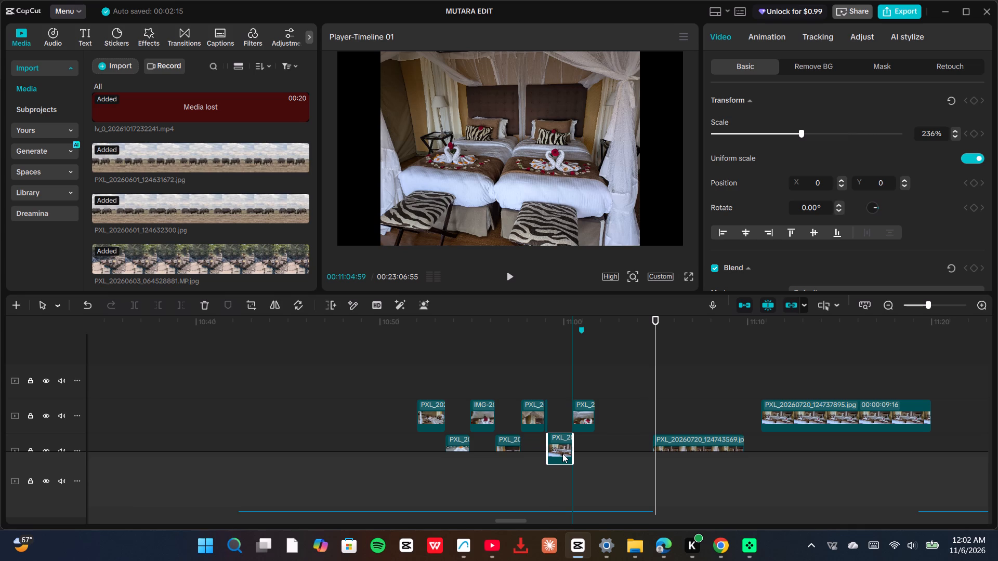
left_click_drag(562, 453, 564, 409)
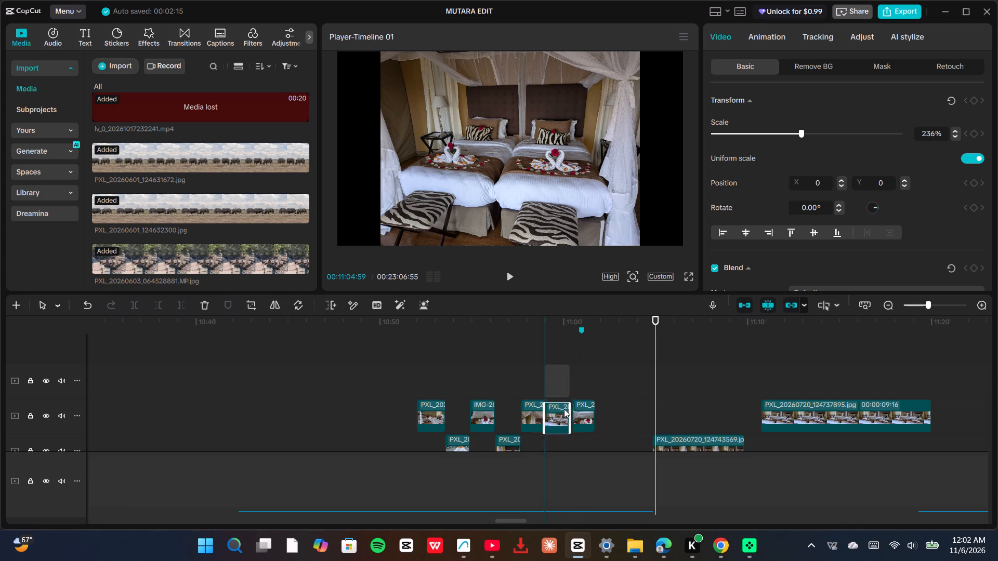
left_click_drag(564, 409, 569, 386)
left_click_drag(586, 420, 603, 420)
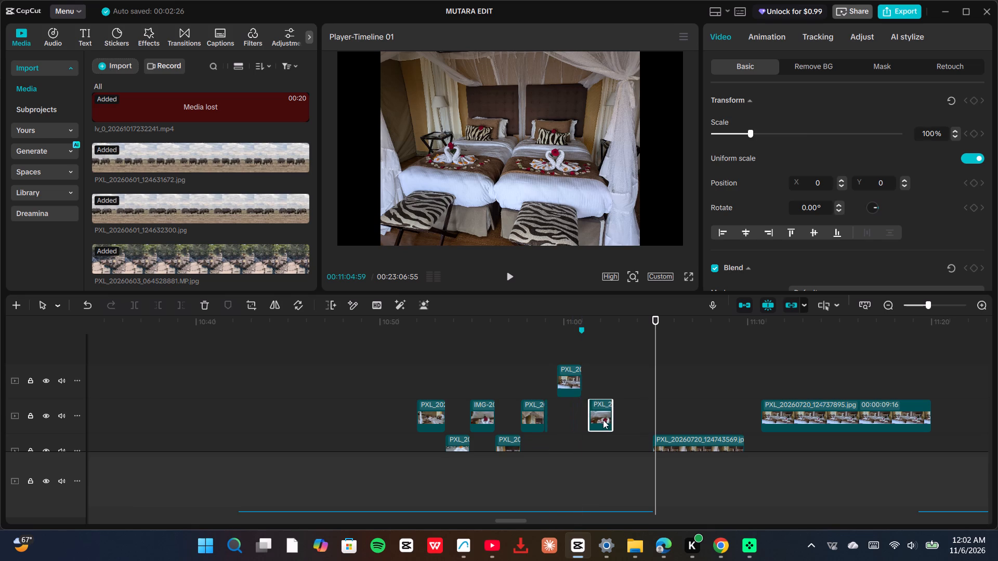
left_click_drag(603, 420, 614, 423)
scroll(552, 406, "up", 3)
scroll(555, 406, "down", 4)
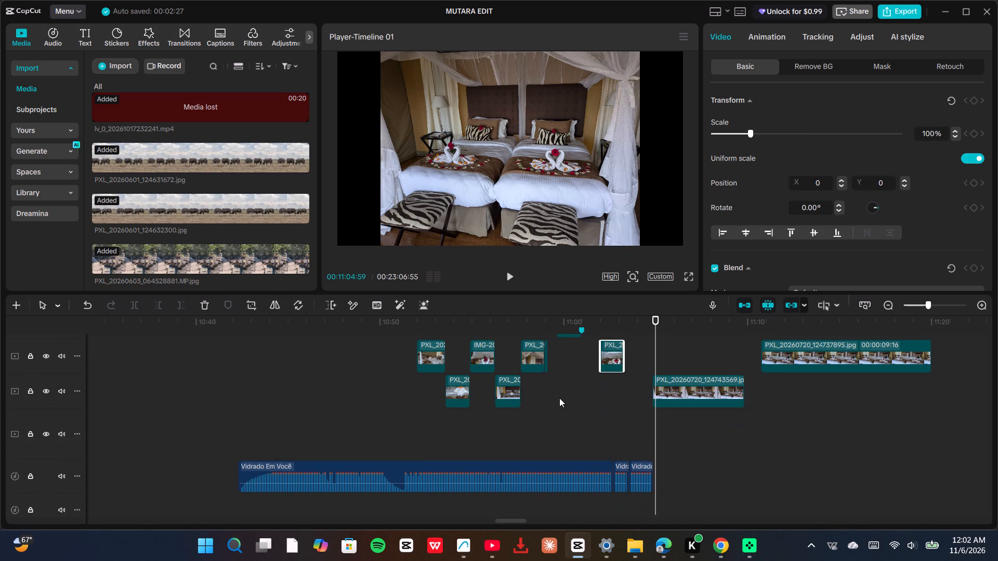
scroll(560, 378, "up", 6, "ctrl")
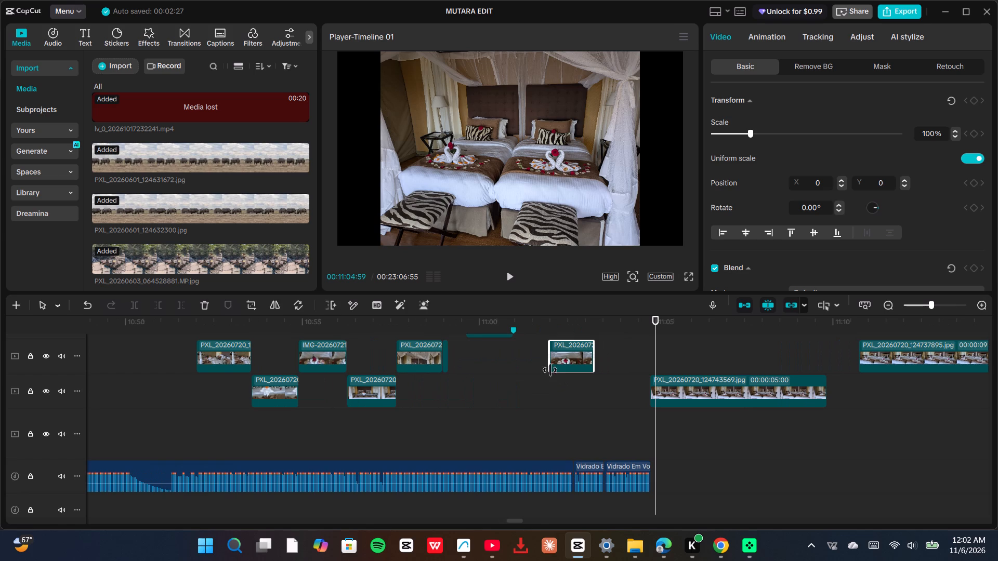
scroll(507, 350, "up", 2)
left_click_drag(487, 355, 468, 437)
Move the towel-swan photo back on the upper photo track to start exactly where the close-up twin-bed photo ends.
left_click_drag(565, 358, 536, 363)
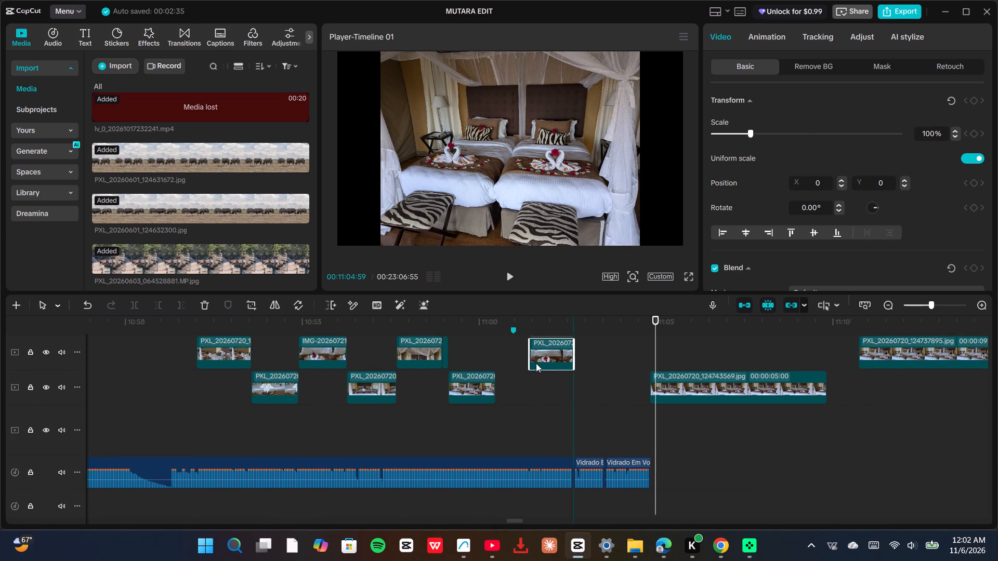
left_click_drag(536, 363, 514, 361)
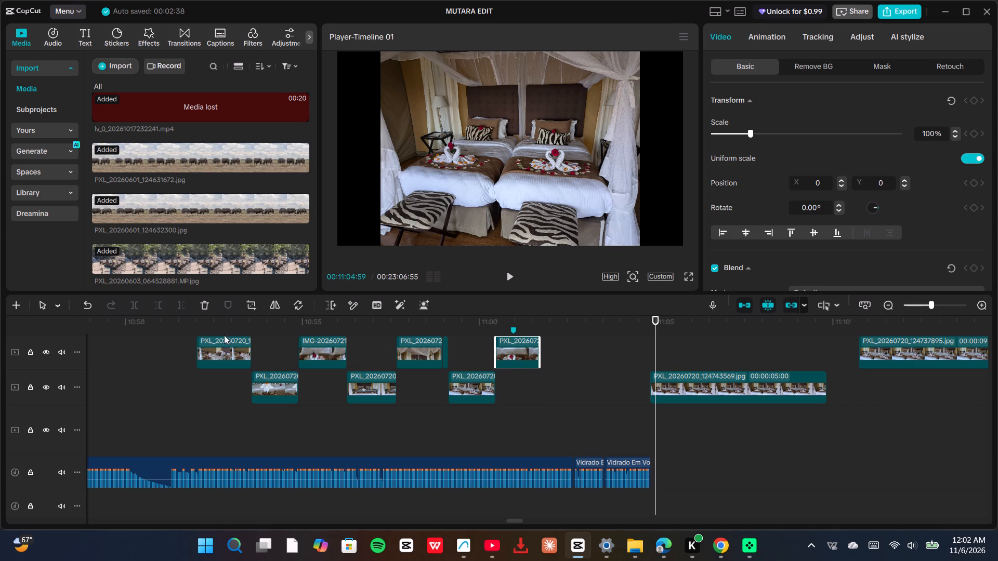
Play the rearranged photo sequence with its music from 10:50:45 and stop at 11:03:34.
left_click(152, 350)
scroll(525, 393, "up", 4)
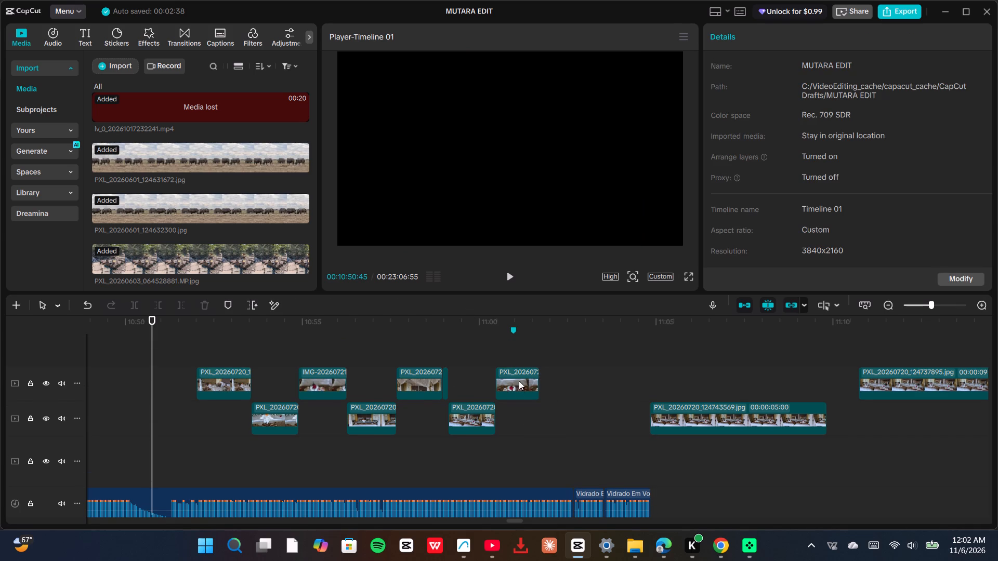
left_click(513, 275)
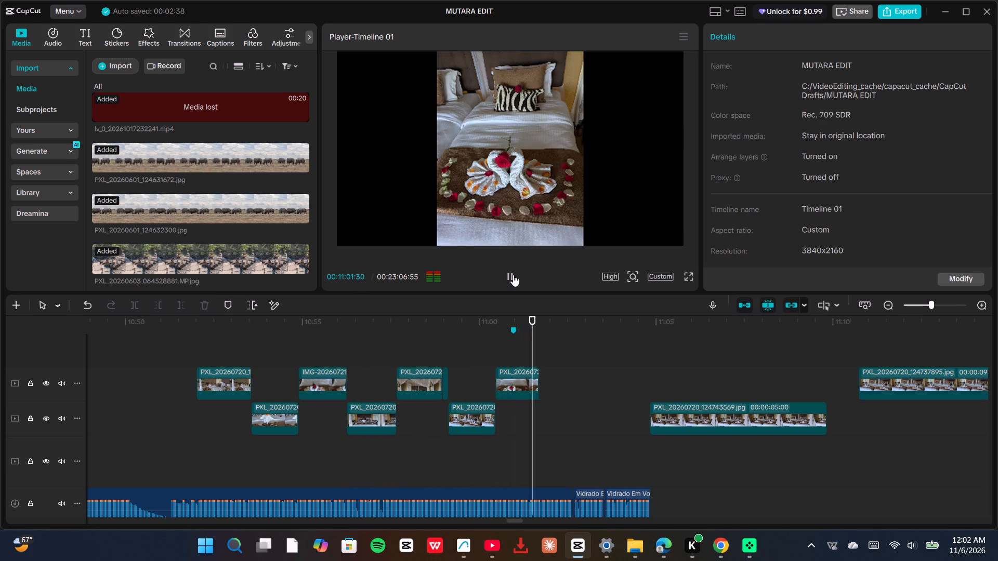
key("space")
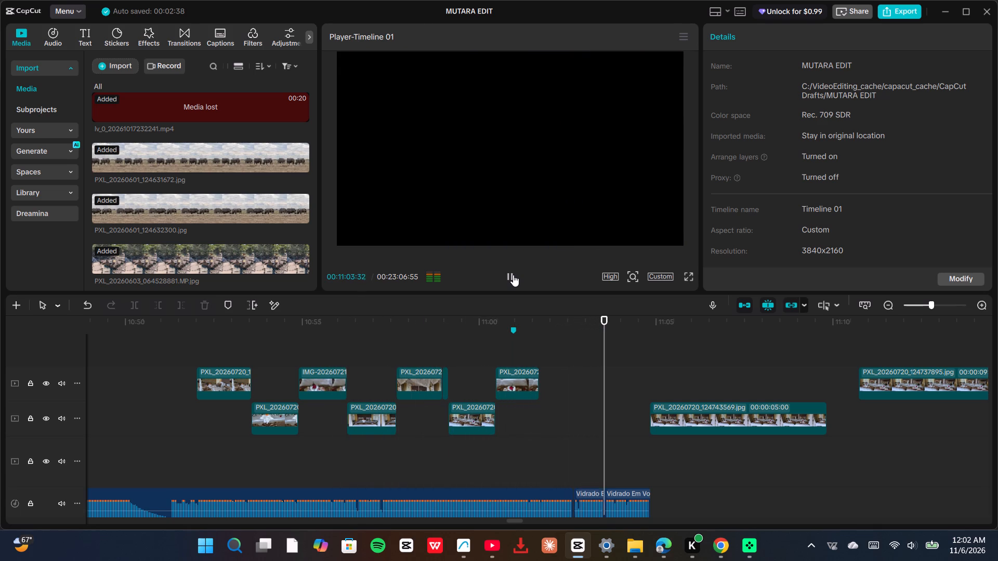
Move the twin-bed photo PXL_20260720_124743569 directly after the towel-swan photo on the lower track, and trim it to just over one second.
left_click(738, 412)
left_click_drag(723, 411, 632, 388)
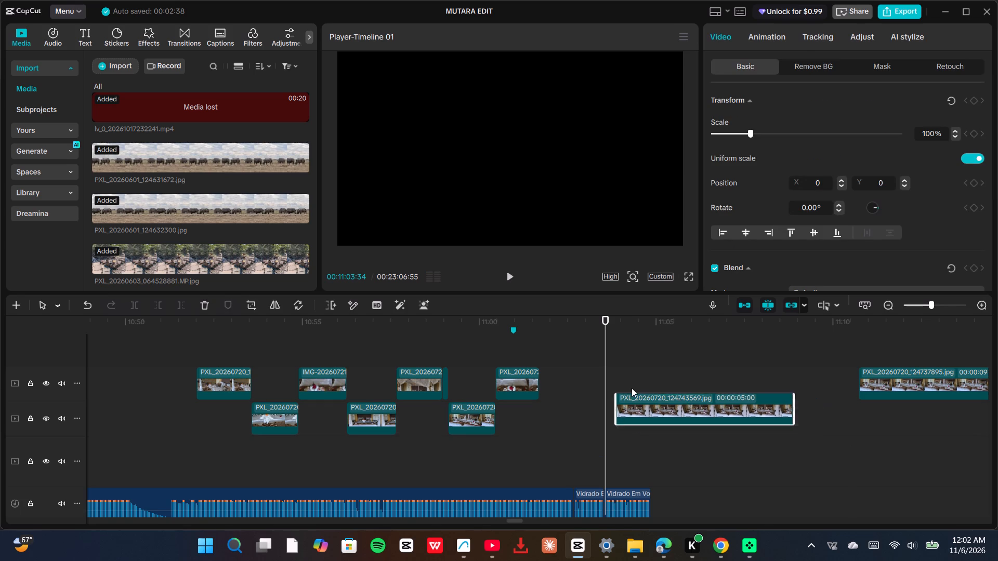
left_click_drag(632, 388, 614, 420)
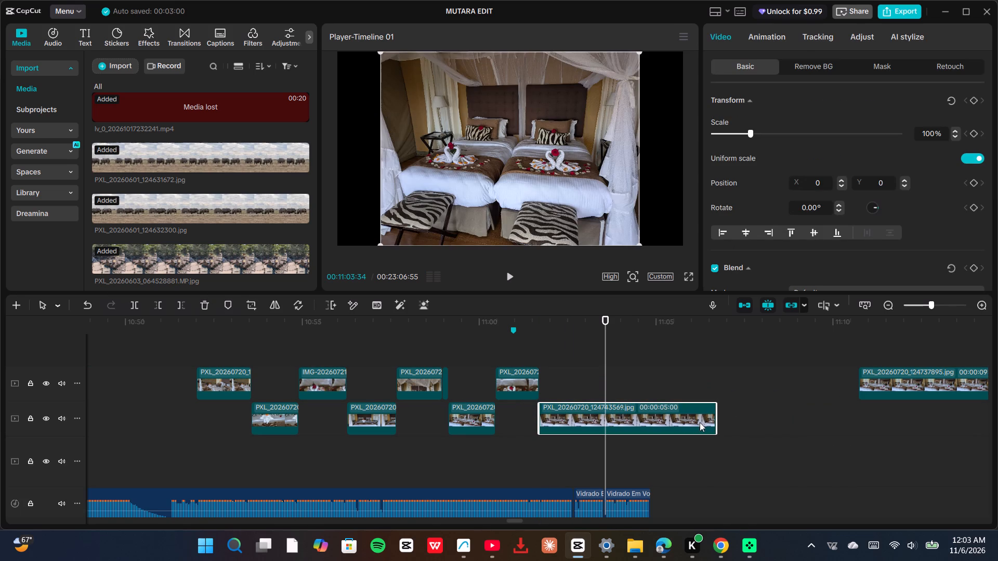
left_click_drag(716, 418, 576, 403)
Play the sequence from 11:00:04 past the music's end, replay it from 10:58:48, and stop on the towel-swan photo at 11:00:53.
left_click(481, 343)
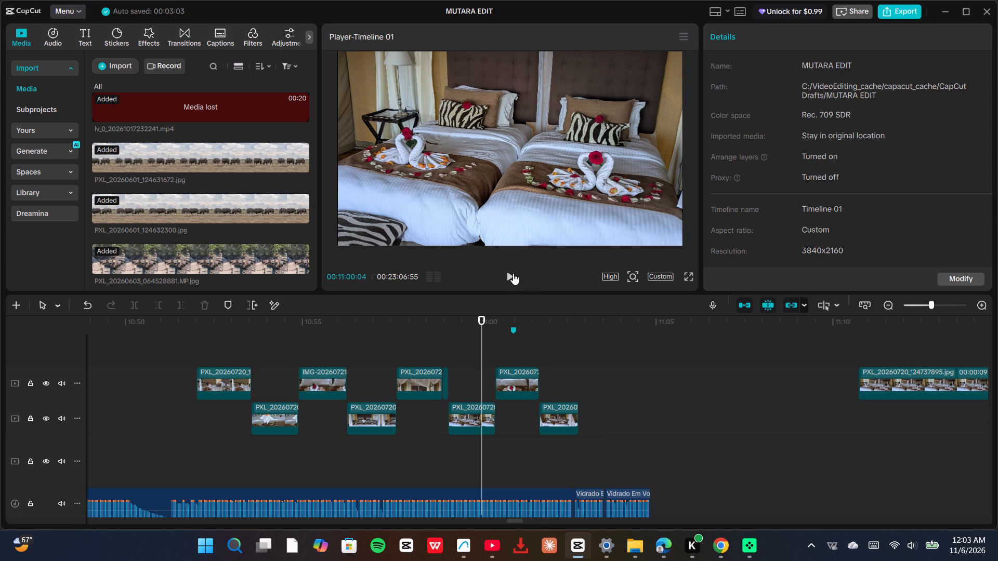
left_click(513, 273)
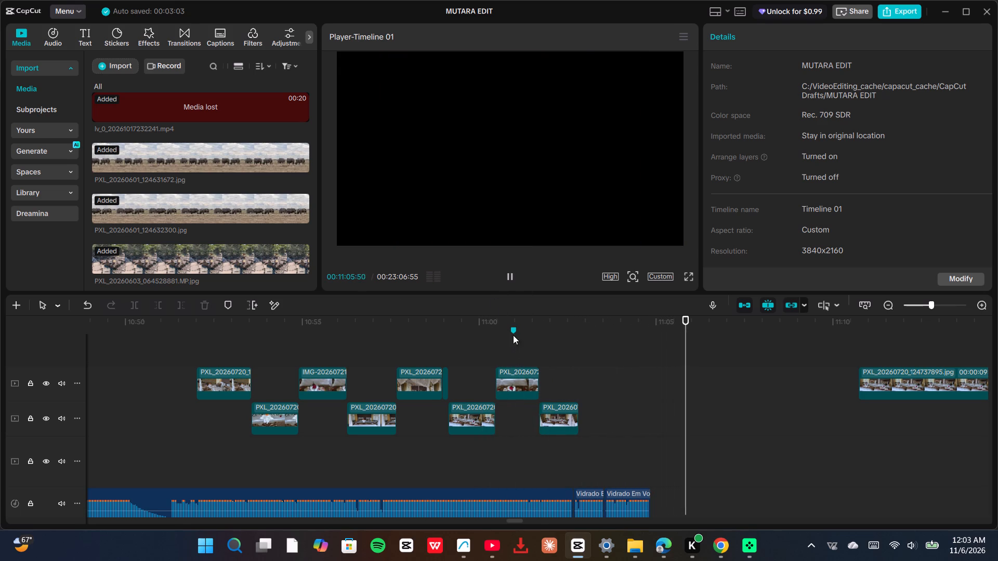
left_click(437, 348)
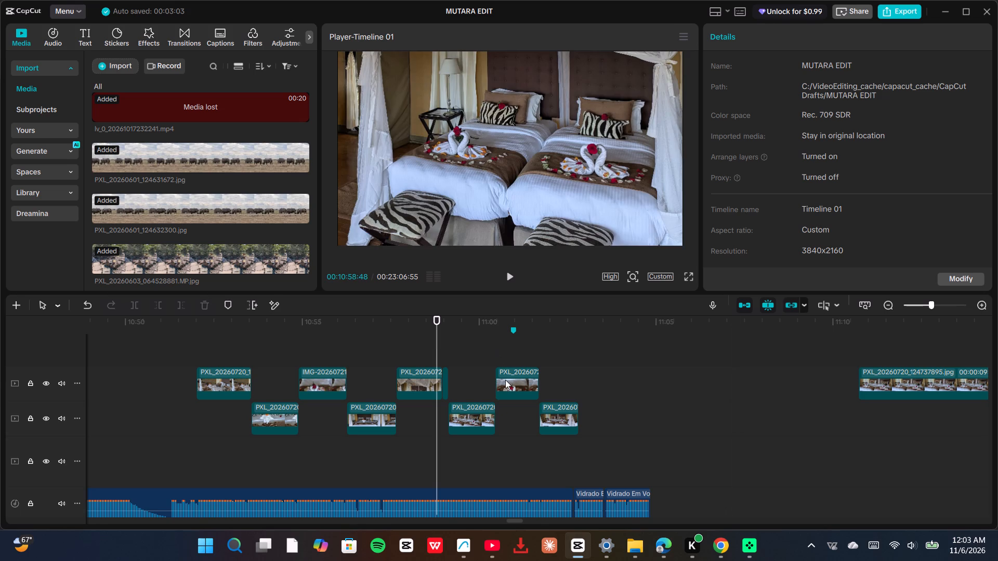
left_click(505, 380)
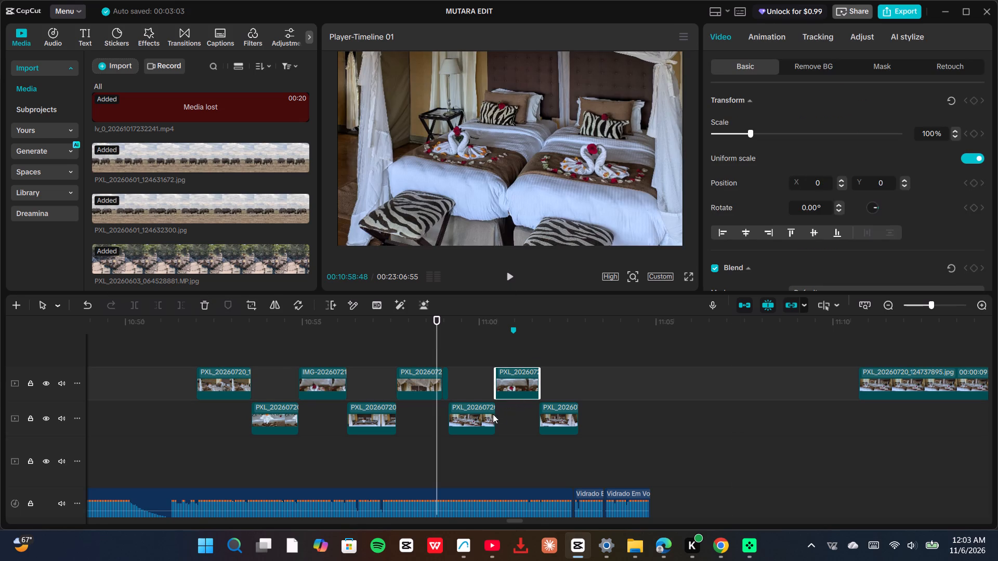
left_click(481, 416)
left_click(559, 424)
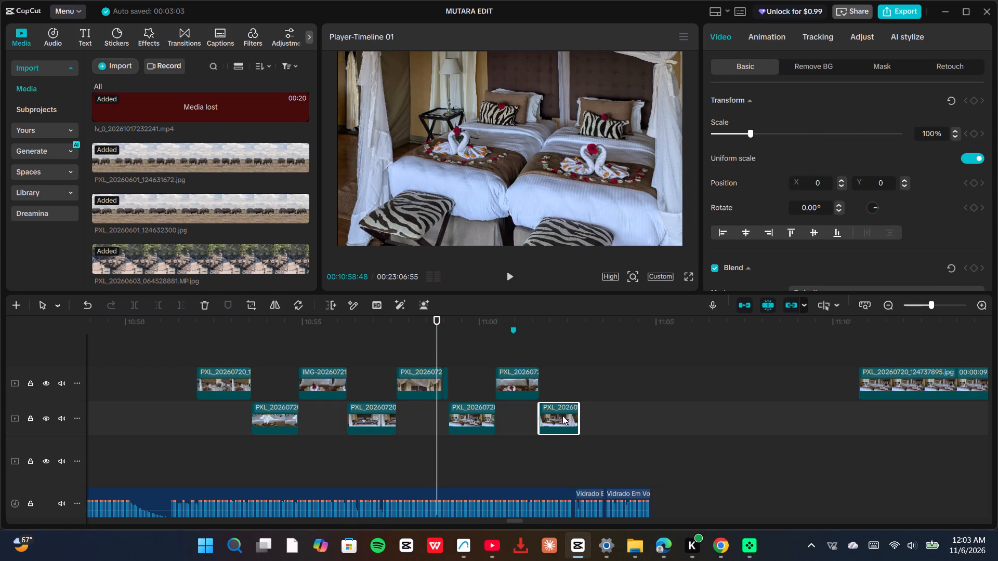
left_click(509, 273)
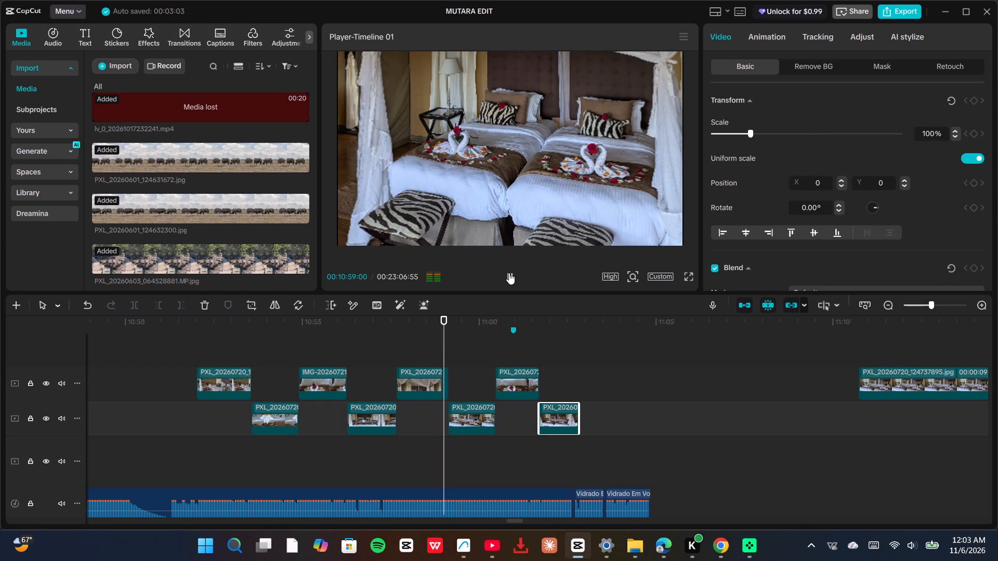
left_click(509, 273)
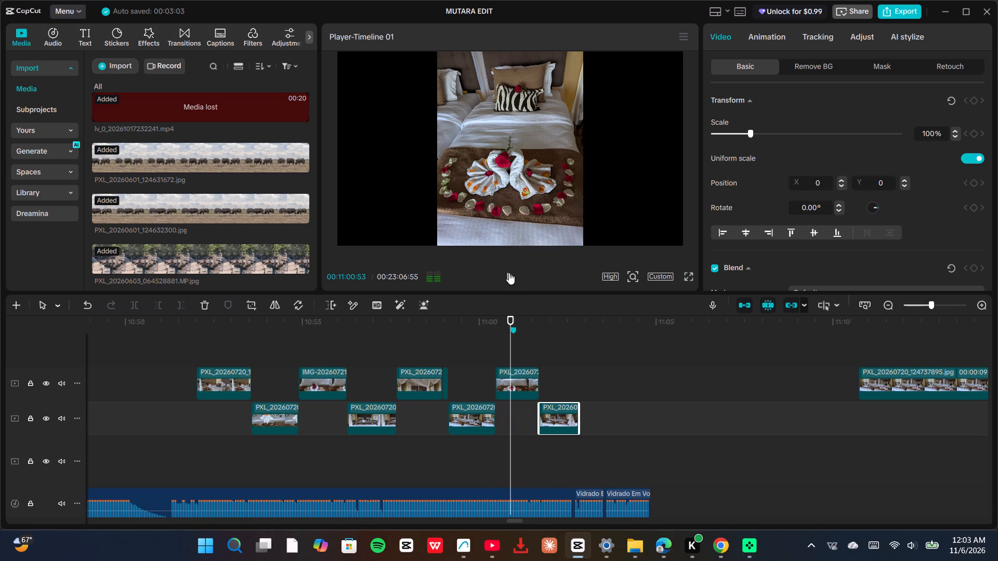
Enlarge the towel-swan photo to 236% scale so it fills the frame's width.
left_click(524, 381)
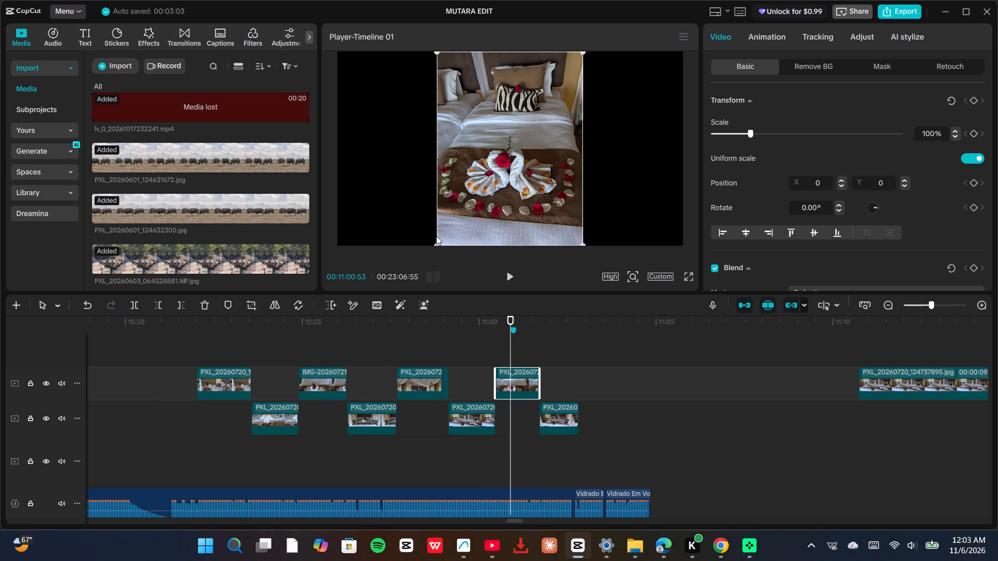
left_click_drag(436, 243, 173, 265)
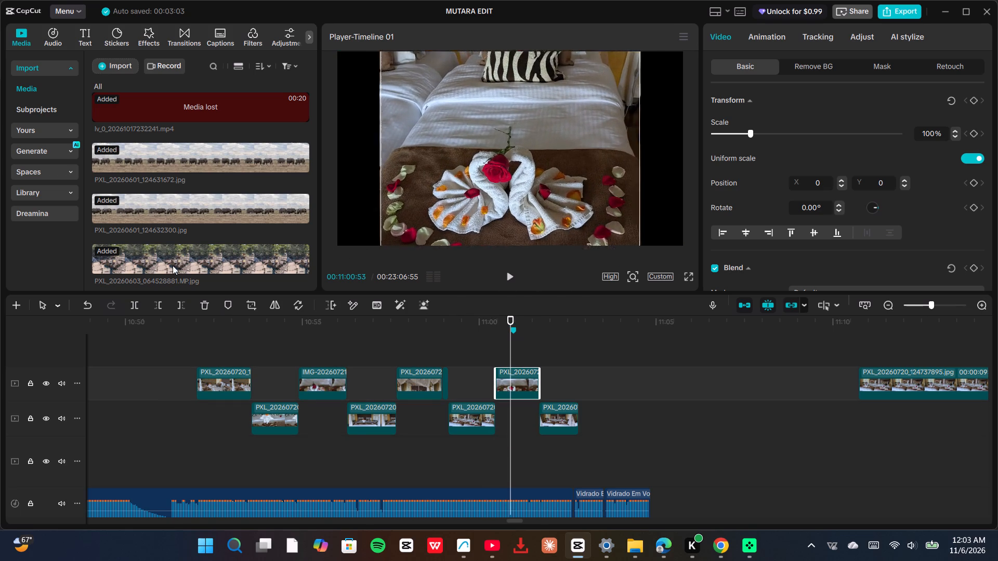
left_click_drag(173, 265, 83, 311)
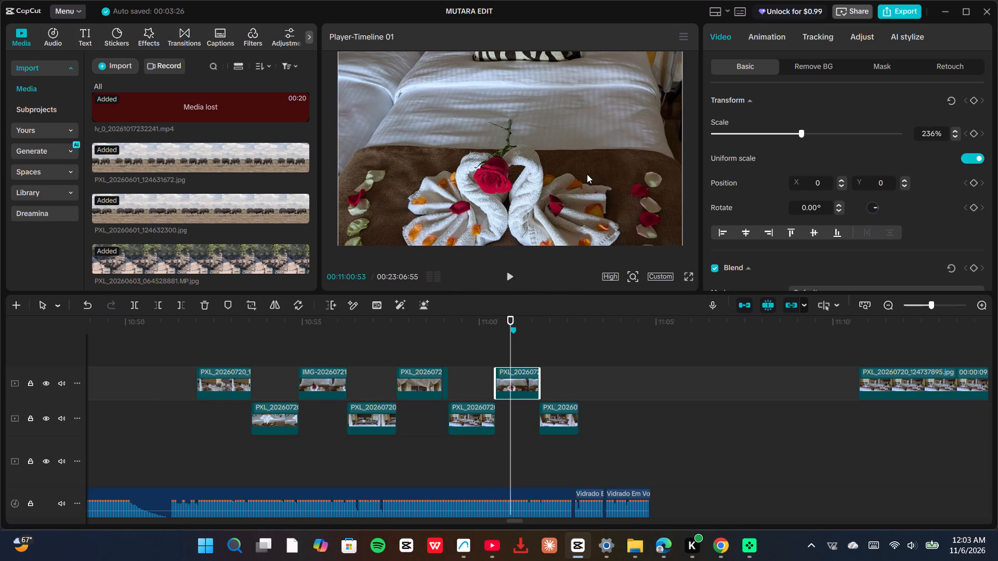
Reposition the enlarged towel-swan photo to X 0, Y 1263 so the swans and their petal ring are in frame without side gaps.
left_click_drag(574, 172, 586, 92)
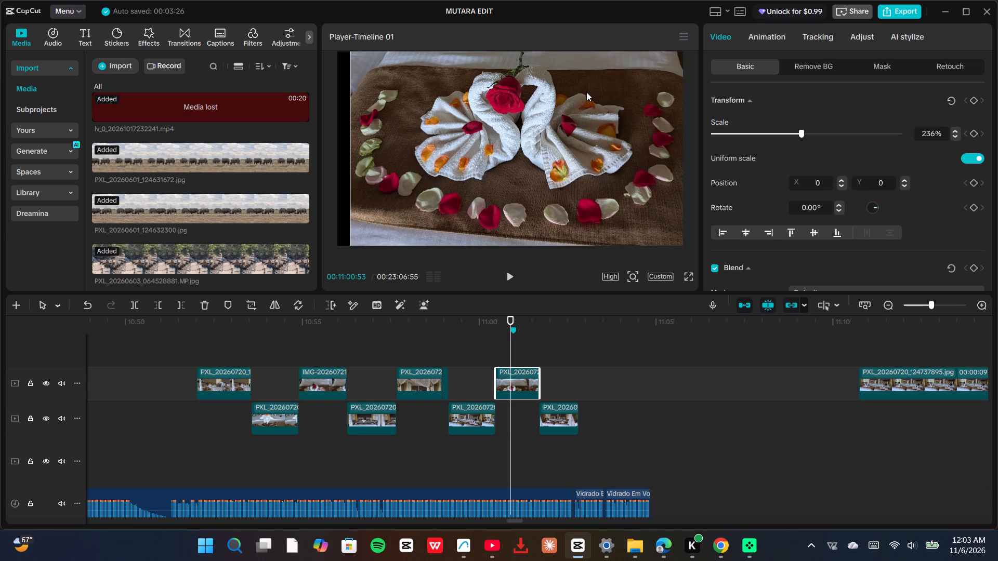
left_click_drag(586, 92, 576, 109)
left_click_drag(546, 112, 551, 163)
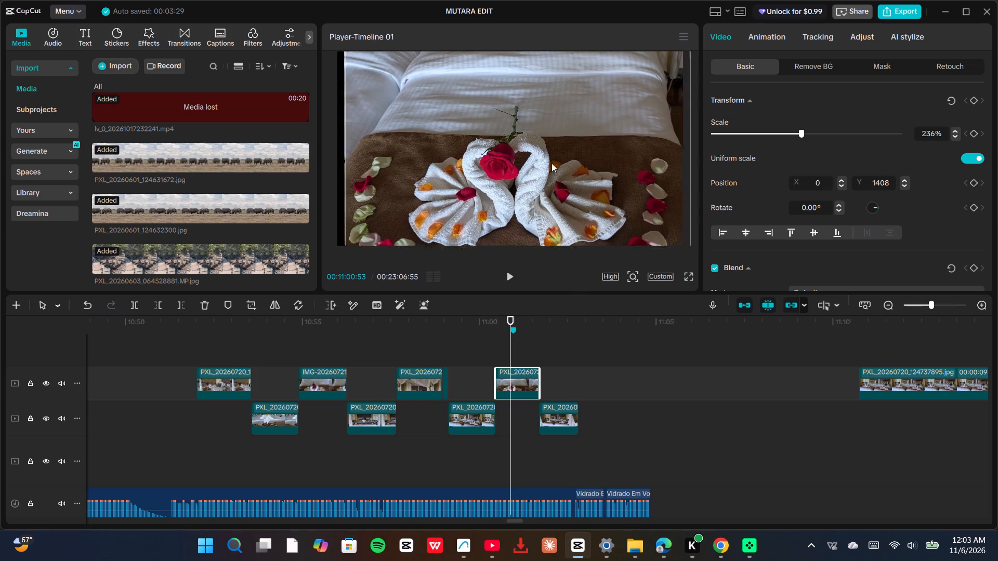
left_click_drag(551, 163, 551, 157)
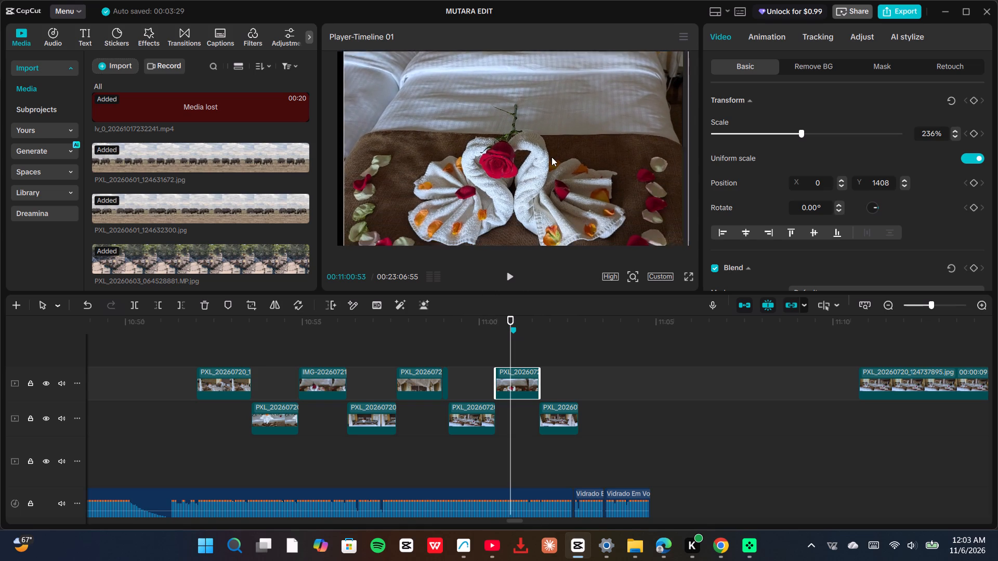
left_click_drag(551, 157, 552, 137)
left_click_drag(552, 137, 555, 108)
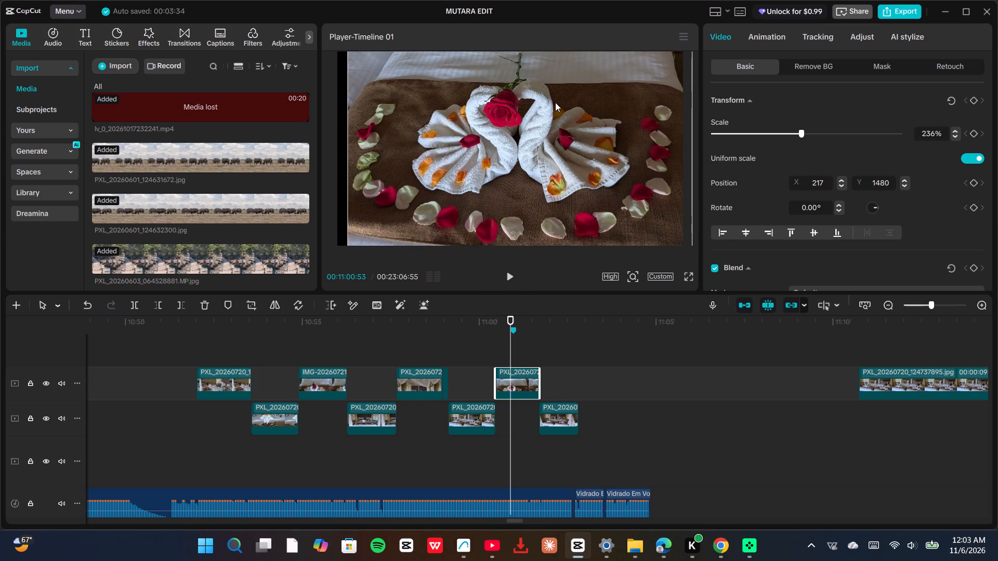
left_click_drag(544, 139, 544, 123)
left_click_drag(544, 123, 544, 123)
left_click_drag(544, 123, 537, 146)
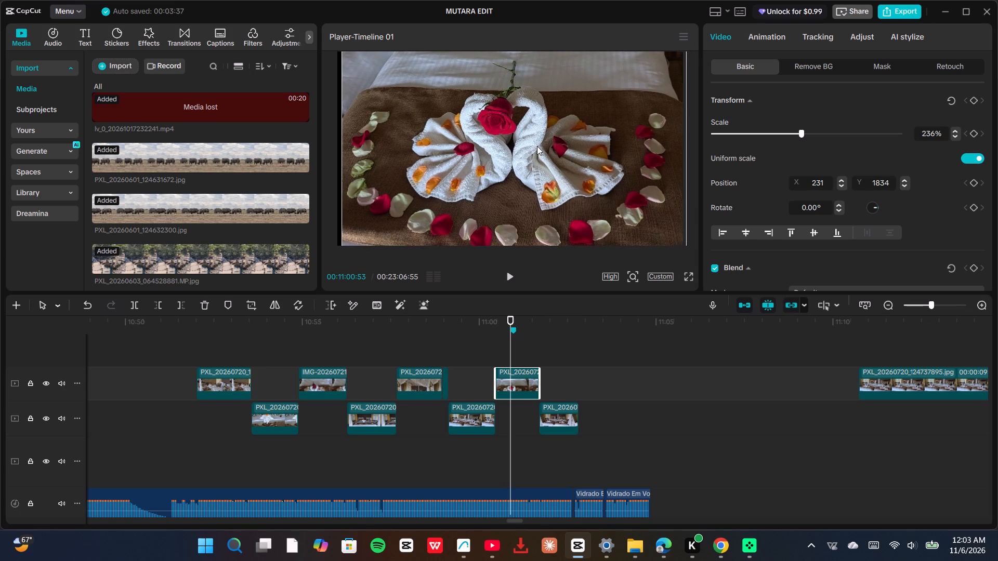
left_click_drag(537, 146, 535, 148)
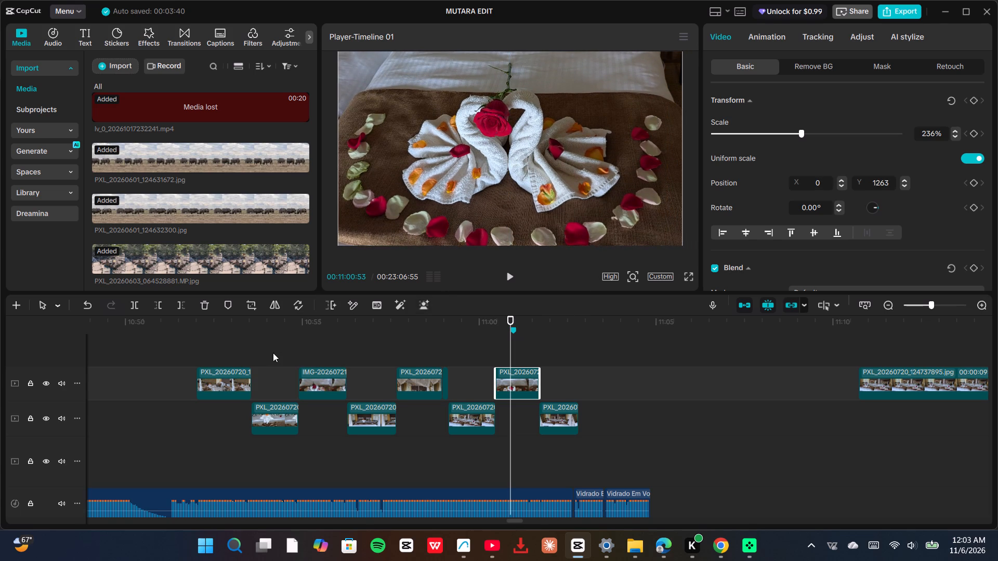
Play back the sequence, stop at 10:56:46 and enlarge the double-bed photo there to 133% scale so it fills the frame.
left_click(273, 353)
left_click(509, 275)
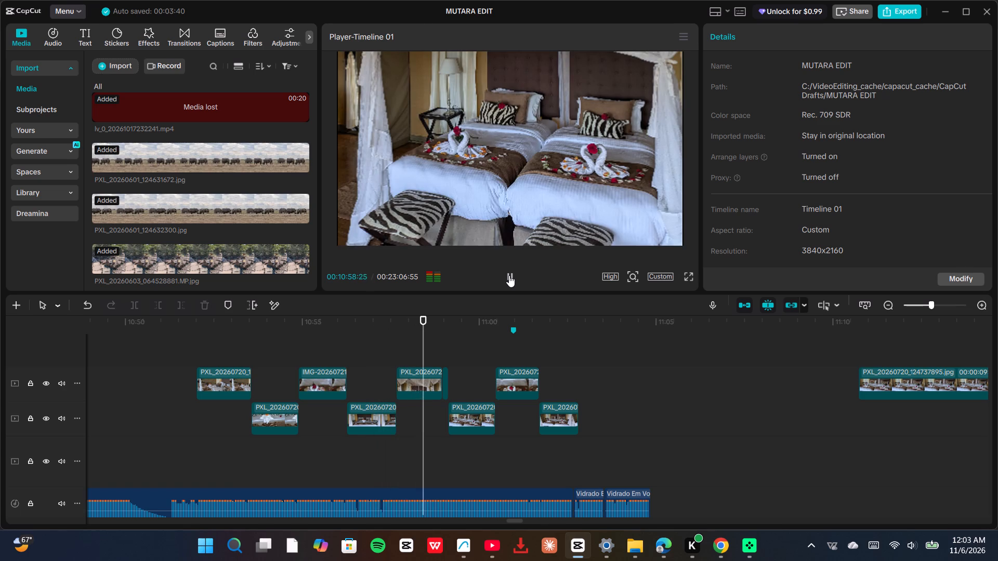
left_click(358, 409)
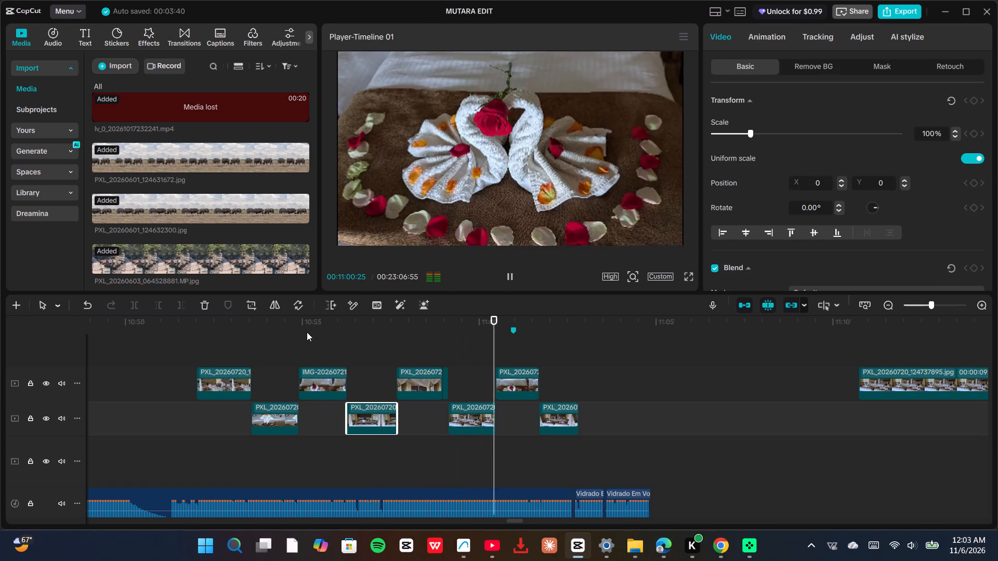
left_click(306, 331)
left_click(510, 275)
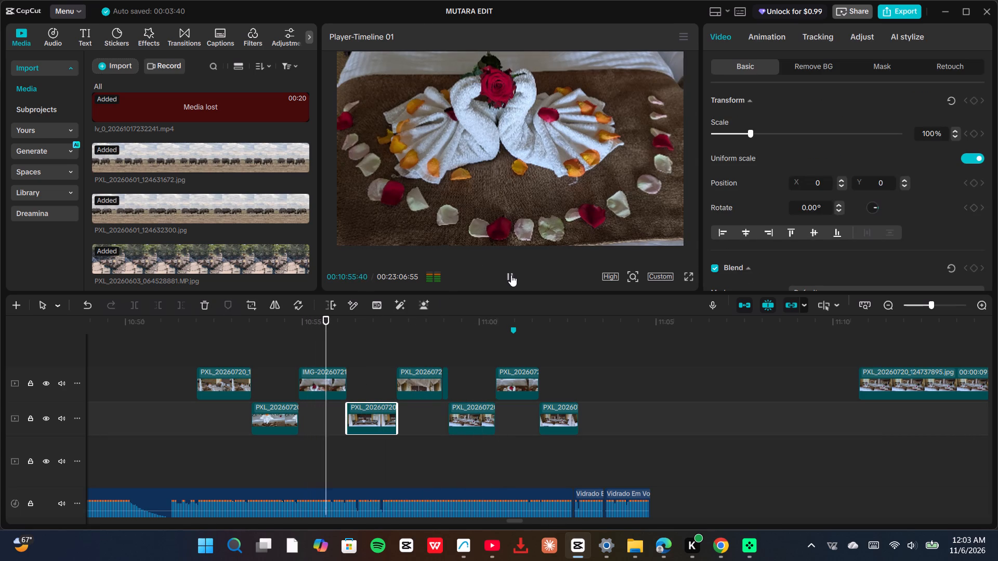
left_click(511, 275)
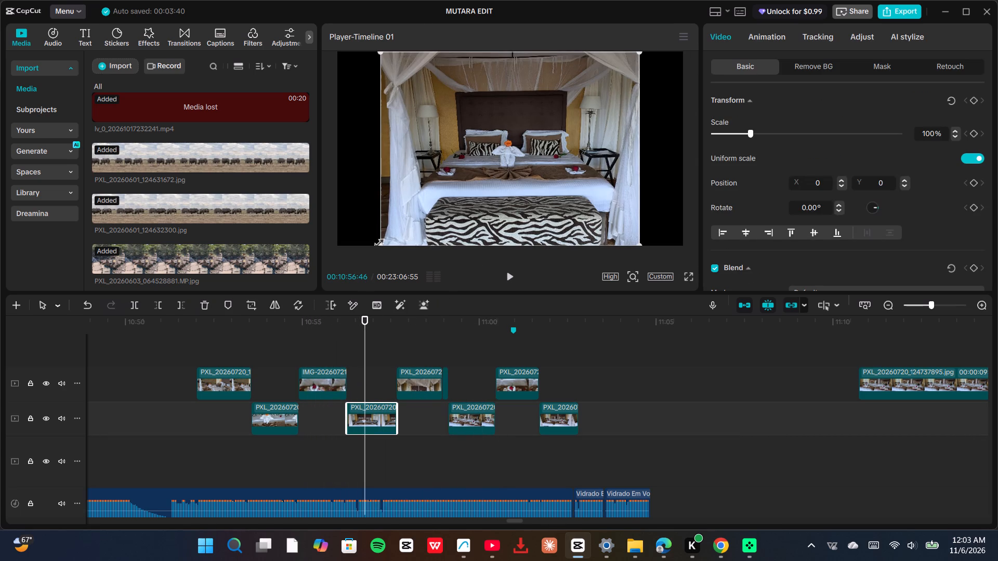
left_click_drag(383, 241, 288, 268)
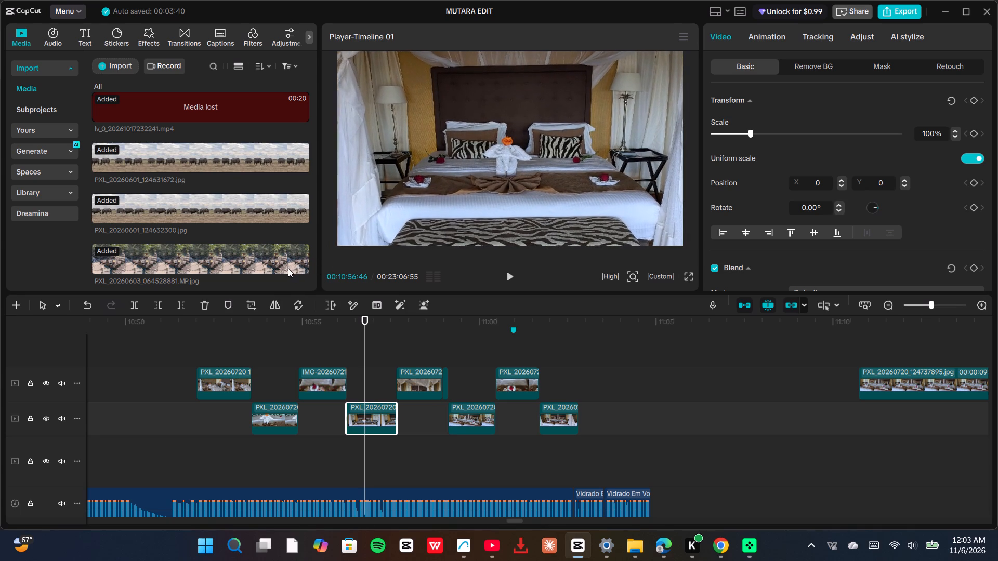
left_click_drag(288, 268, 310, 263)
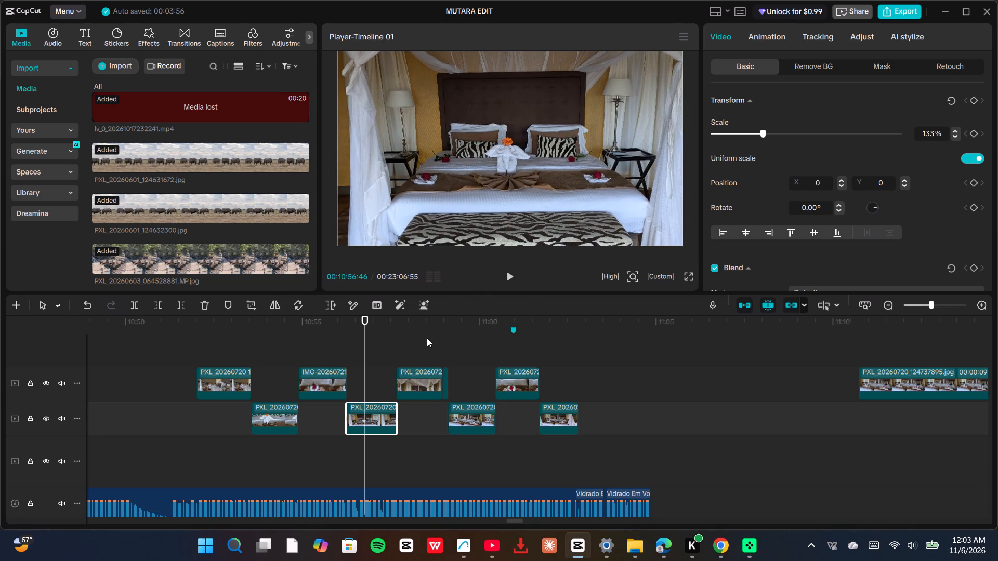
Play on through the sequence, and enlarge the last twin-bed photo on the lower track at 11:01:42 to 133% scale.
left_click(513, 277)
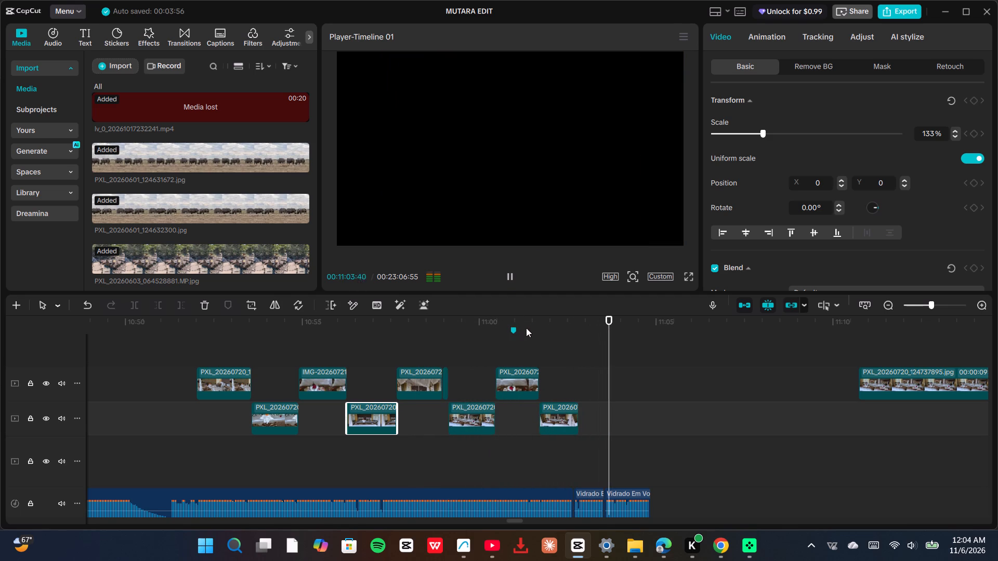
left_click(543, 363)
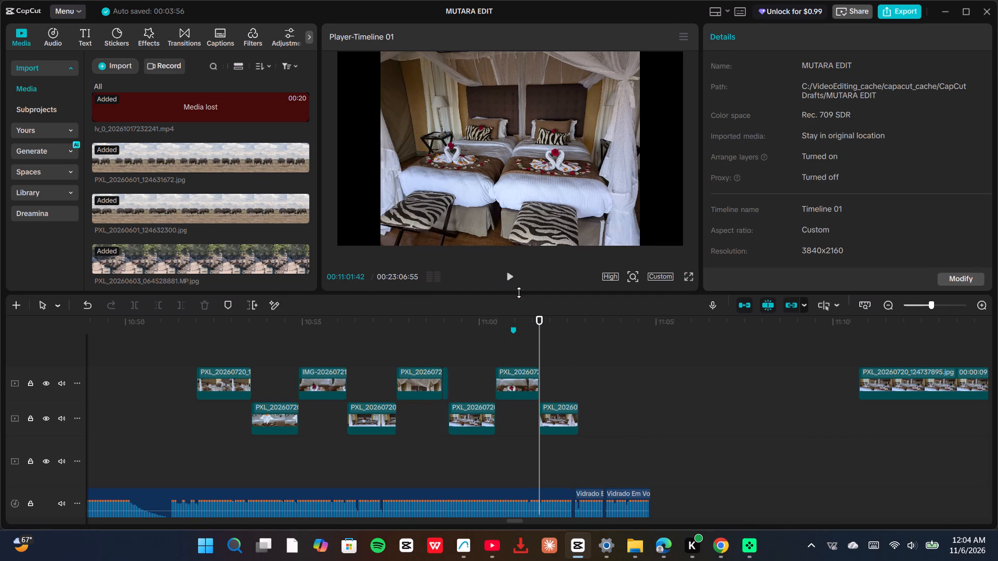
left_click(560, 407)
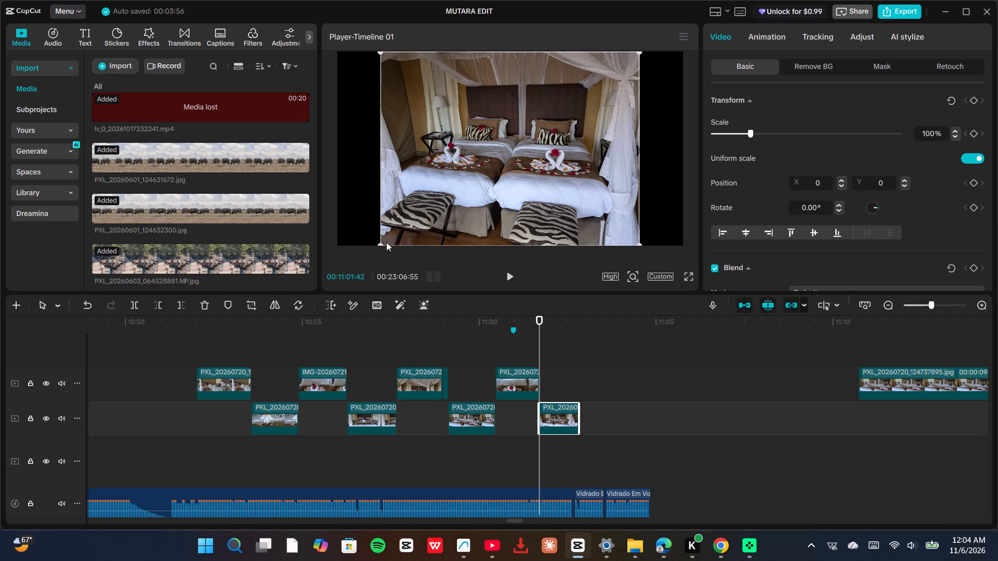
left_click_drag(378, 242, 302, 251)
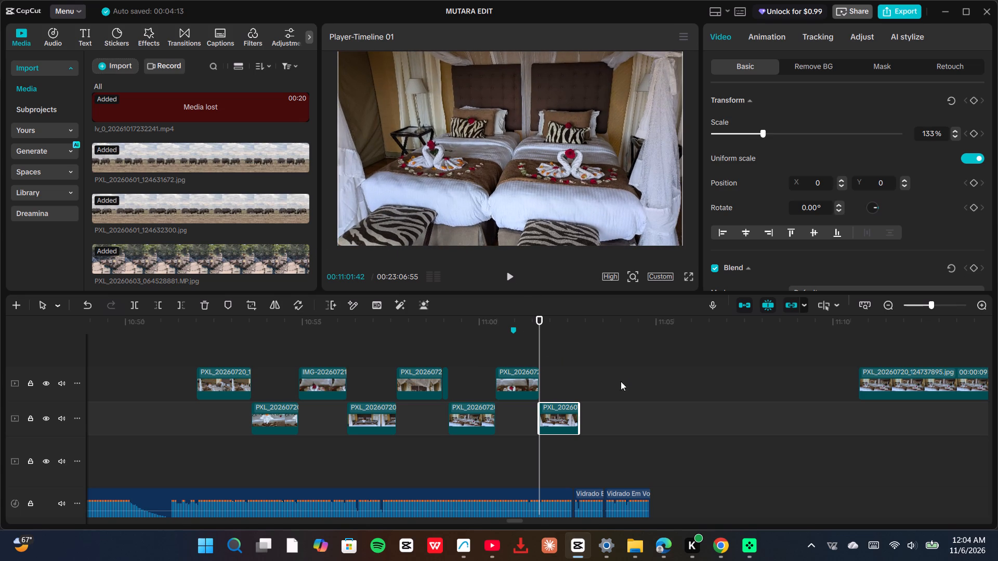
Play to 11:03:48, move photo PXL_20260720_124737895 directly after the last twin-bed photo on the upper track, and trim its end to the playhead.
left_click(509, 274)
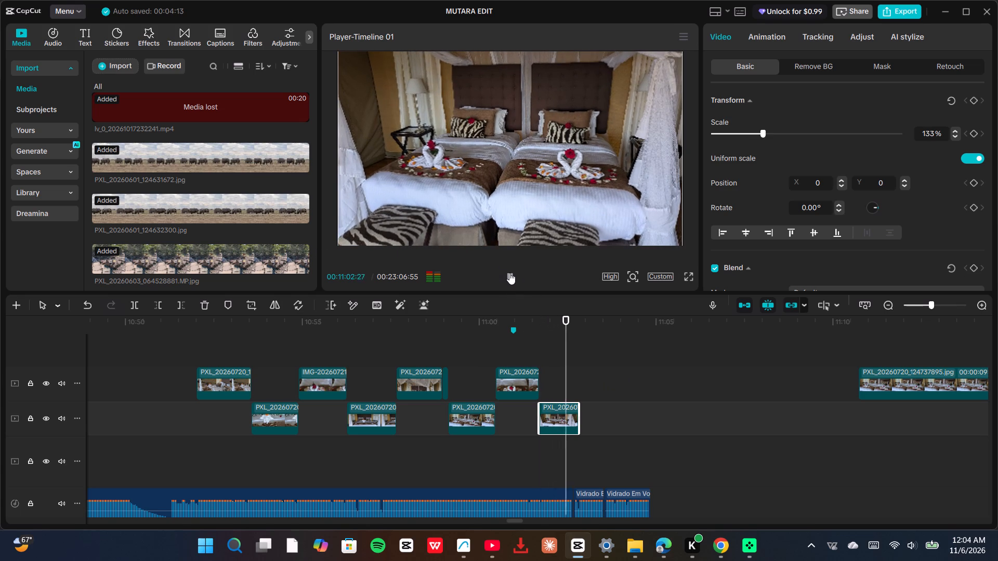
left_click(509, 272)
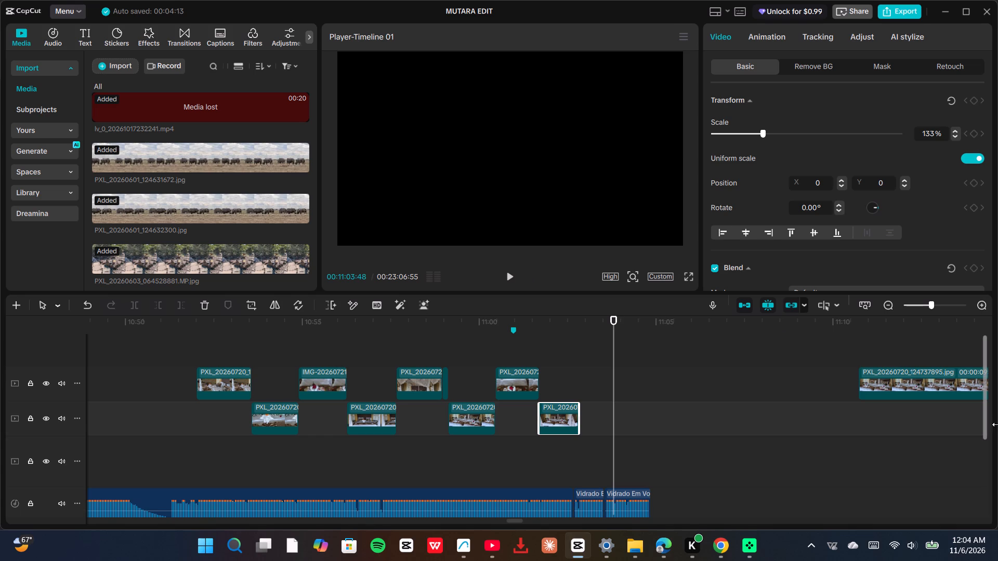
left_click_drag(880, 382, 598, 405)
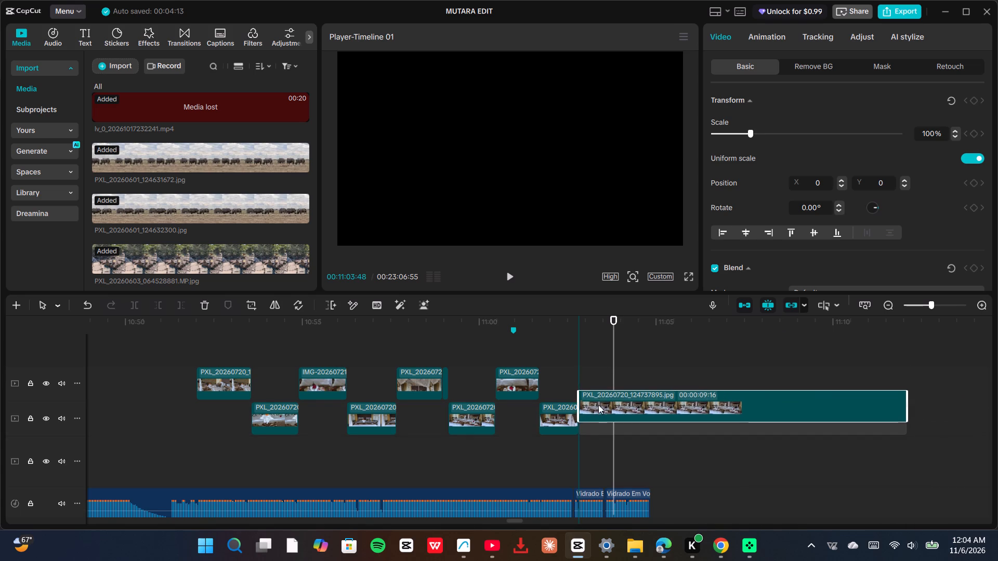
left_click_drag(598, 405, 602, 385)
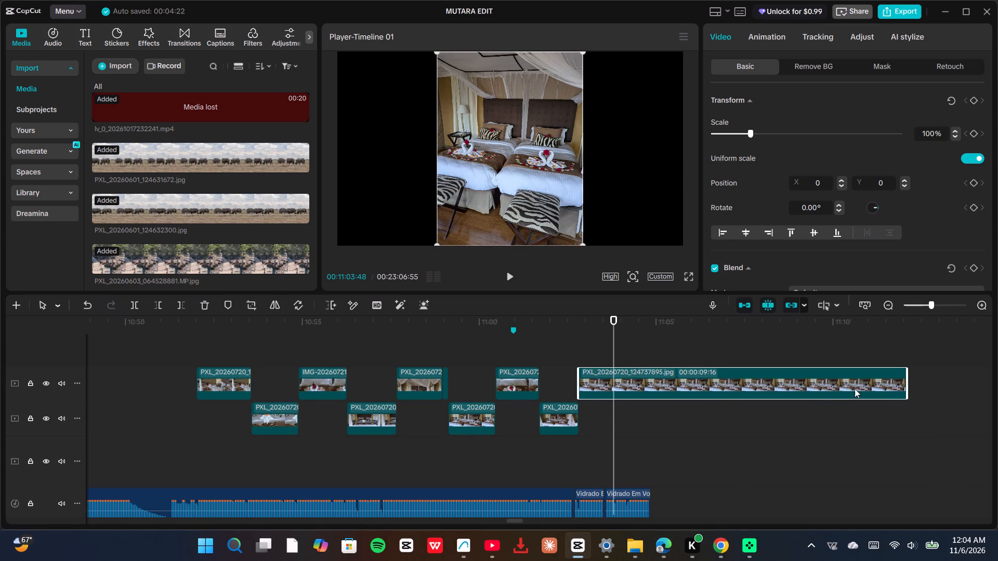
left_click_drag(908, 384, 618, 365)
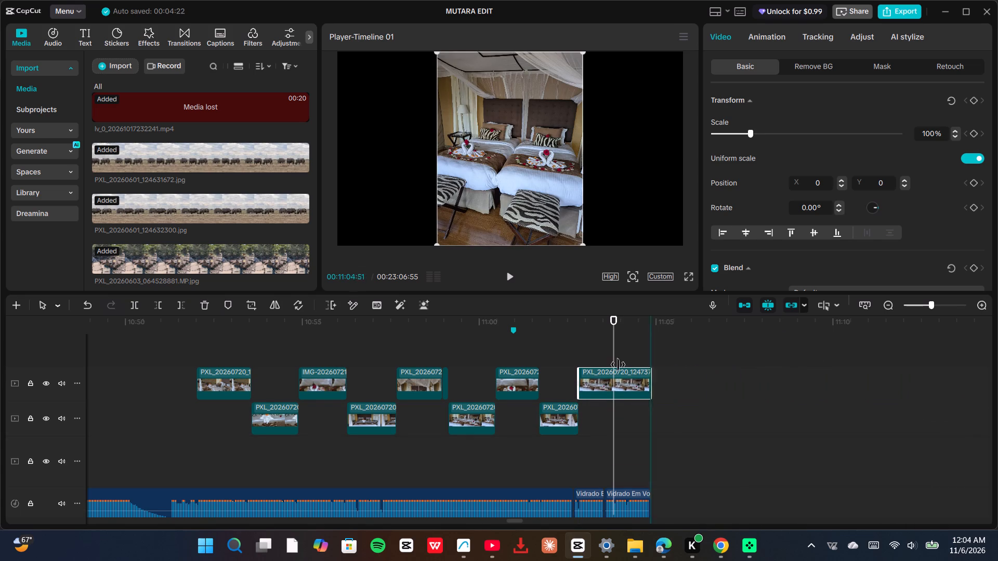
left_click_drag(618, 365, 609, 375)
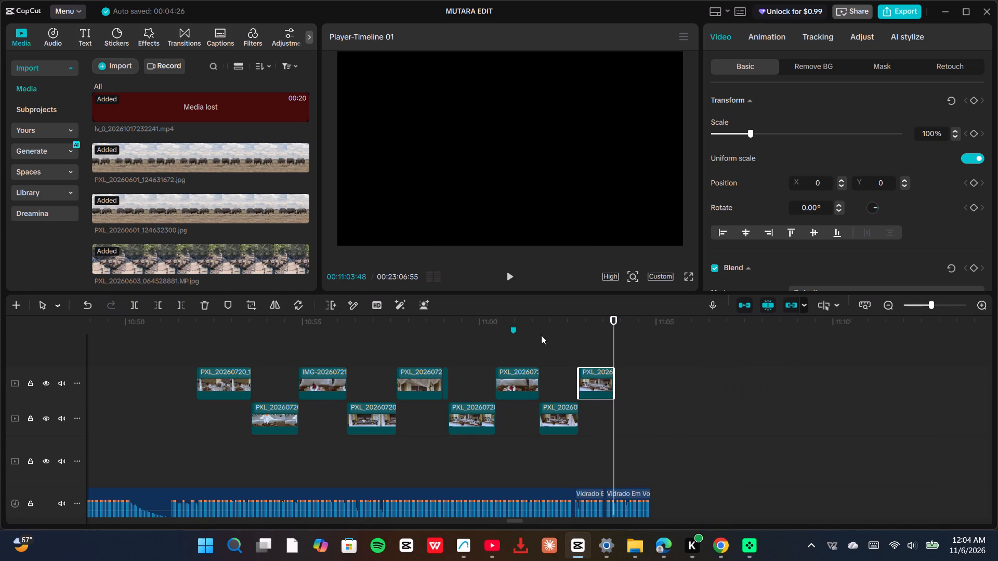
Play the sequence from 10:59:39 past the music's end, replay it from just after 10:50, and stop at 11:04:47.
left_click(533, 333)
left_click(507, 275)
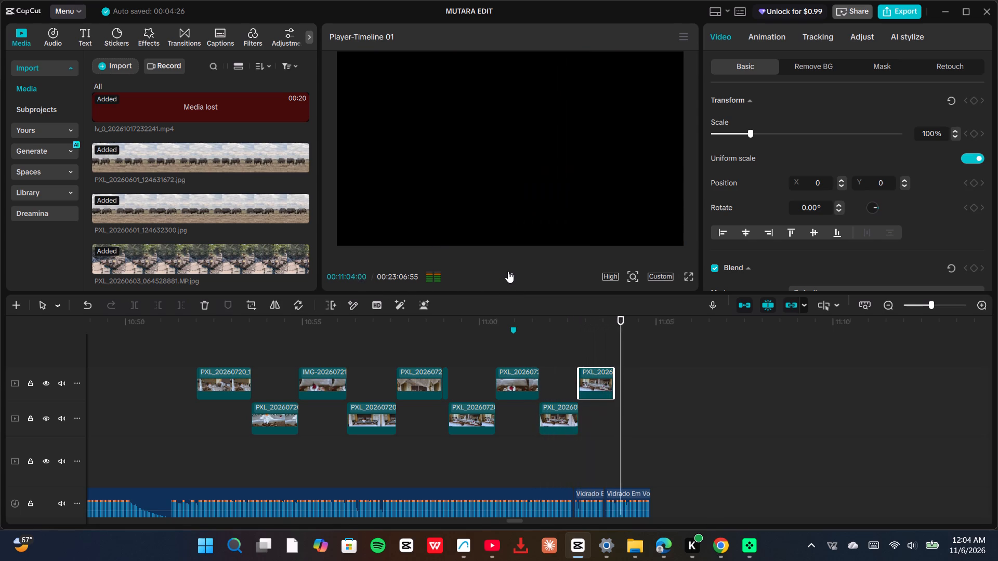
left_click(468, 358)
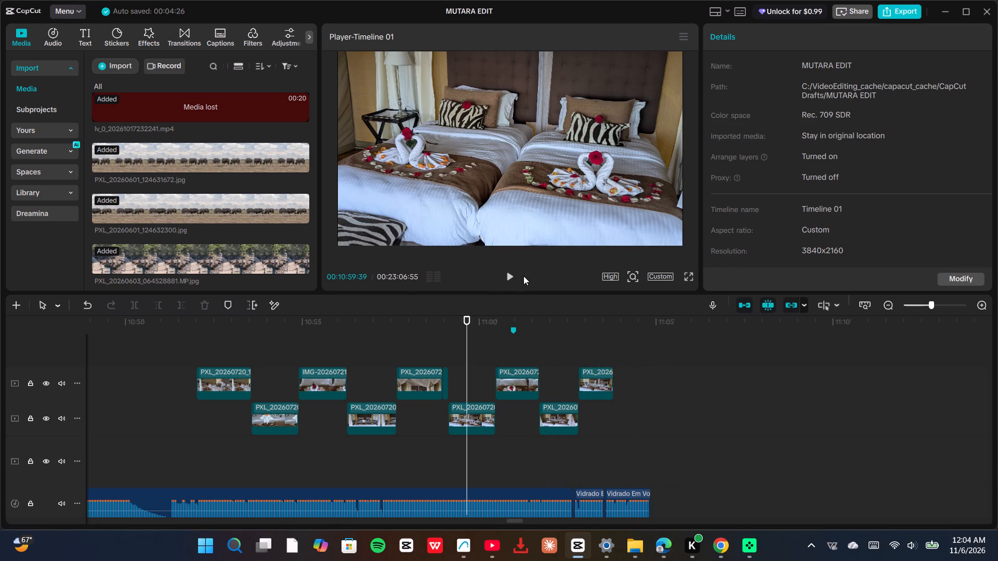
left_click(512, 276)
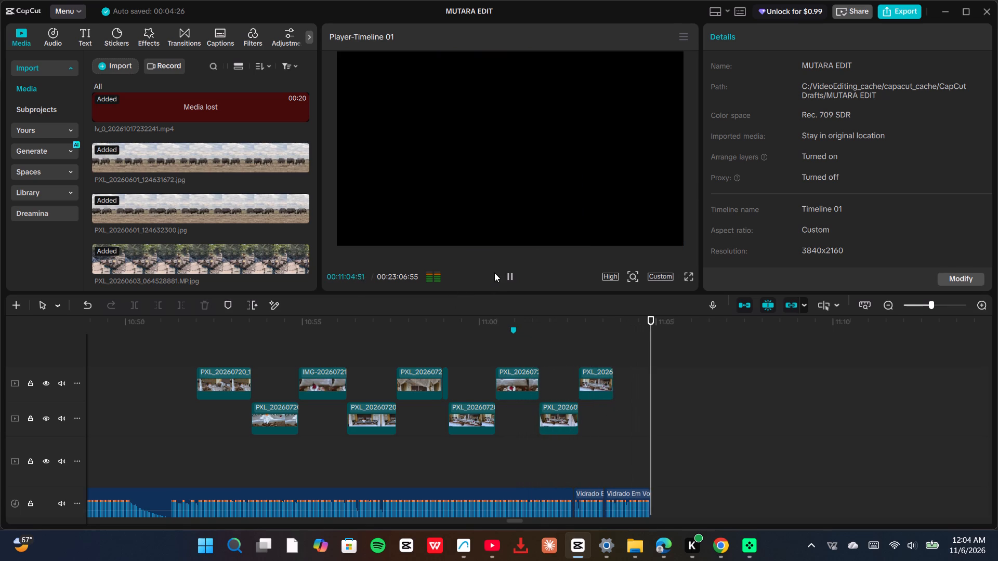
left_click(507, 274)
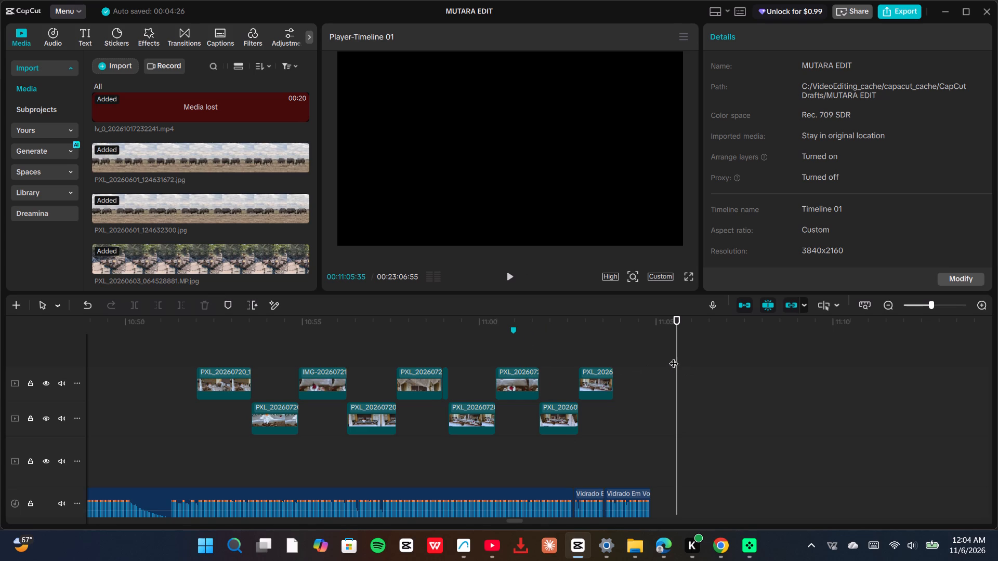
left_click_drag(678, 352, 159, 316)
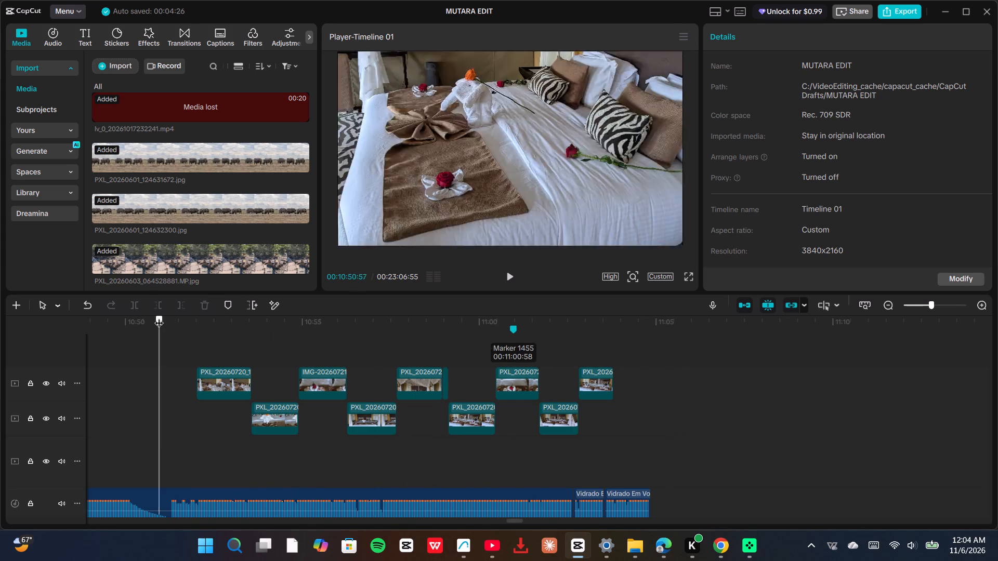
left_click_drag(159, 316, 150, 318)
left_click(511, 276)
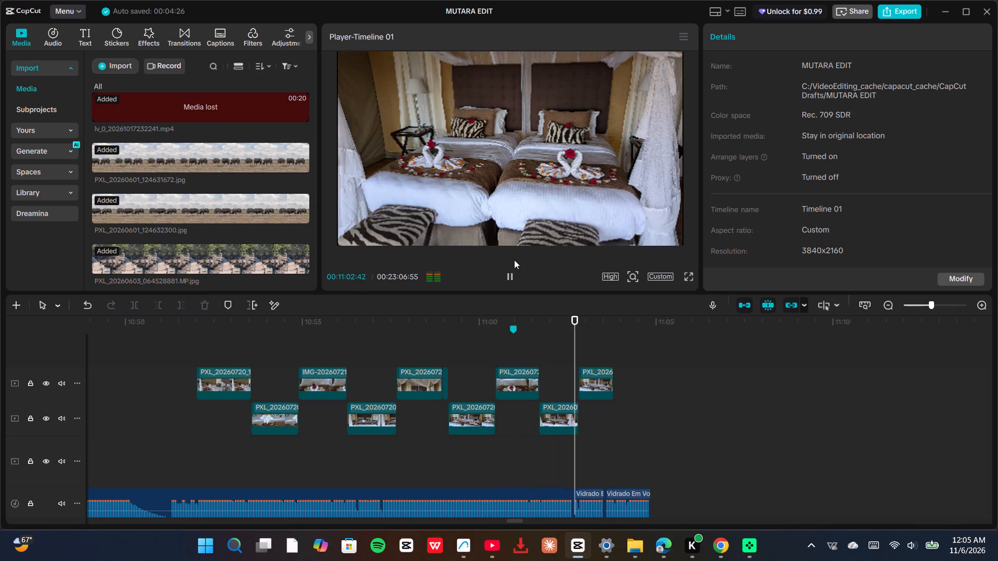
left_click(507, 278)
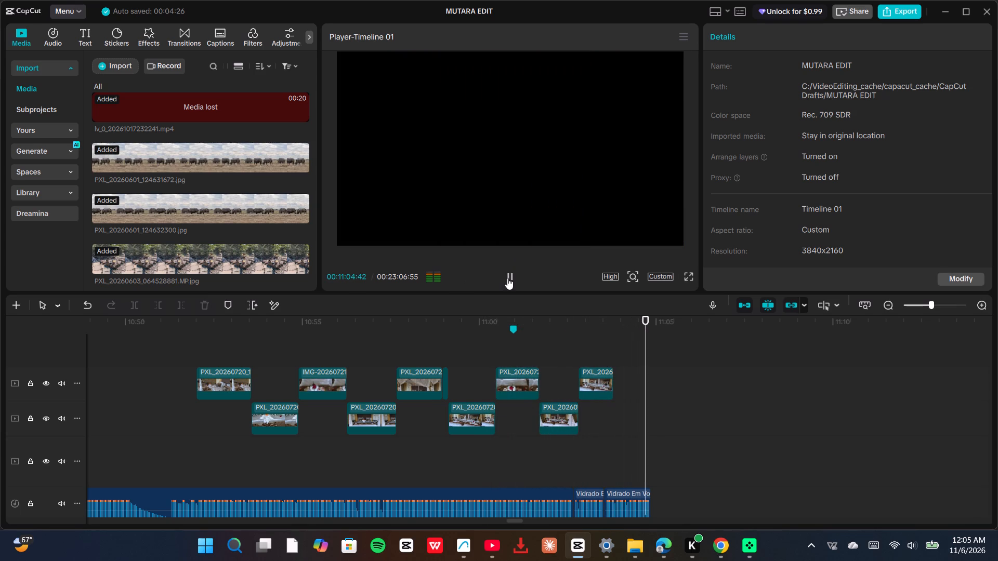
Lower the volume of the short second-to-last music clip, starting near 11:02:40, to -11.1 dB.
left_click(595, 509)
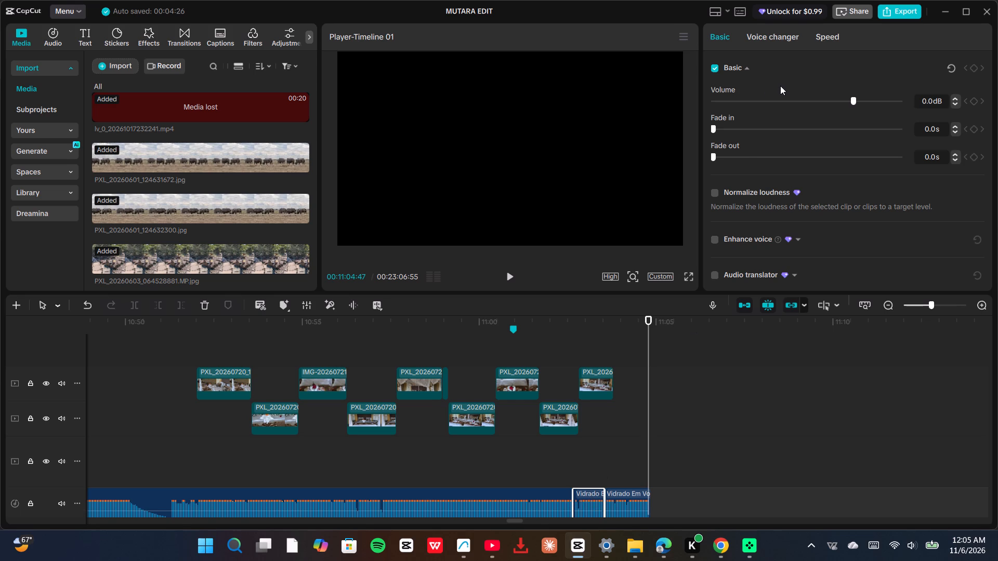
left_click(824, 100)
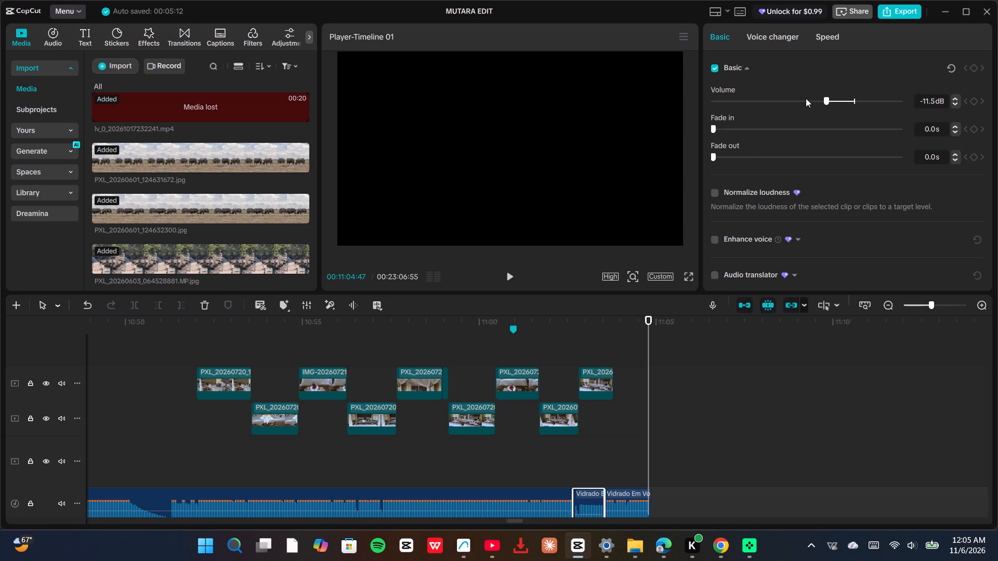
left_click(806, 98)
left_click(825, 100)
Lower the volume of the final music clip to -34.5 dB.
left_click(630, 500)
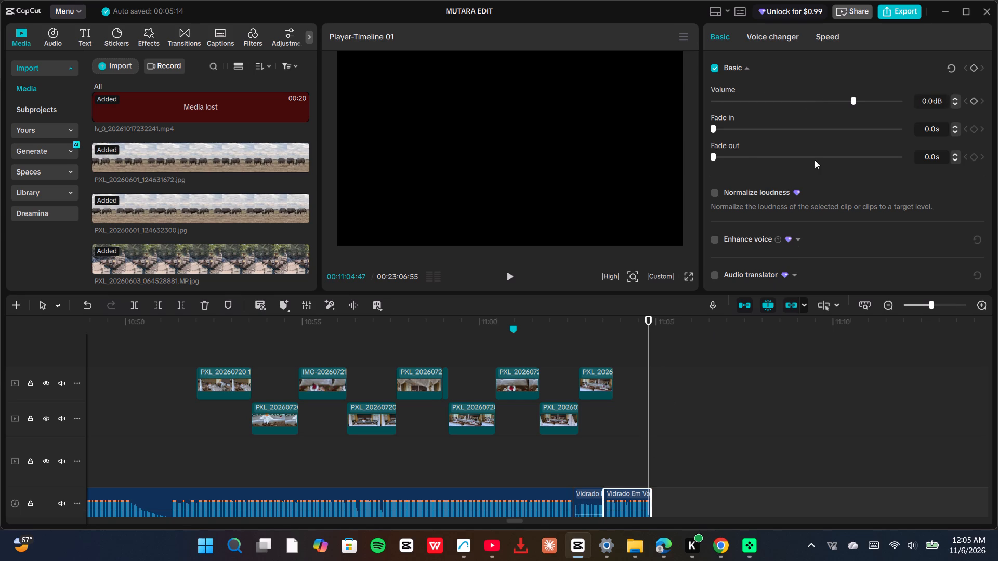
left_click(770, 99)
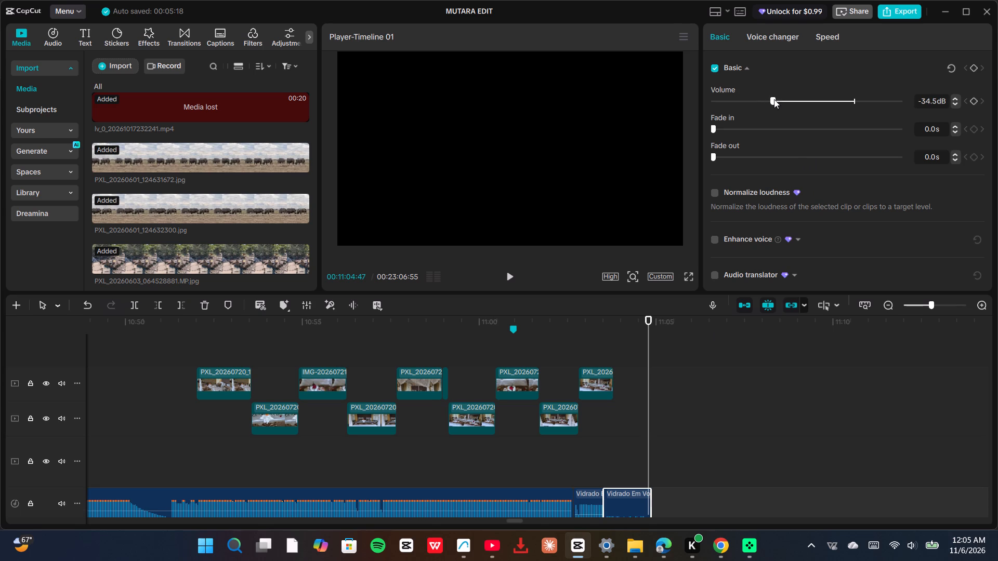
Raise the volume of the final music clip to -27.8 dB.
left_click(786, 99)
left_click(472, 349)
Play the music's ending from 11:01:32 to check how the lowered last clips sound.
left_click(507, 278)
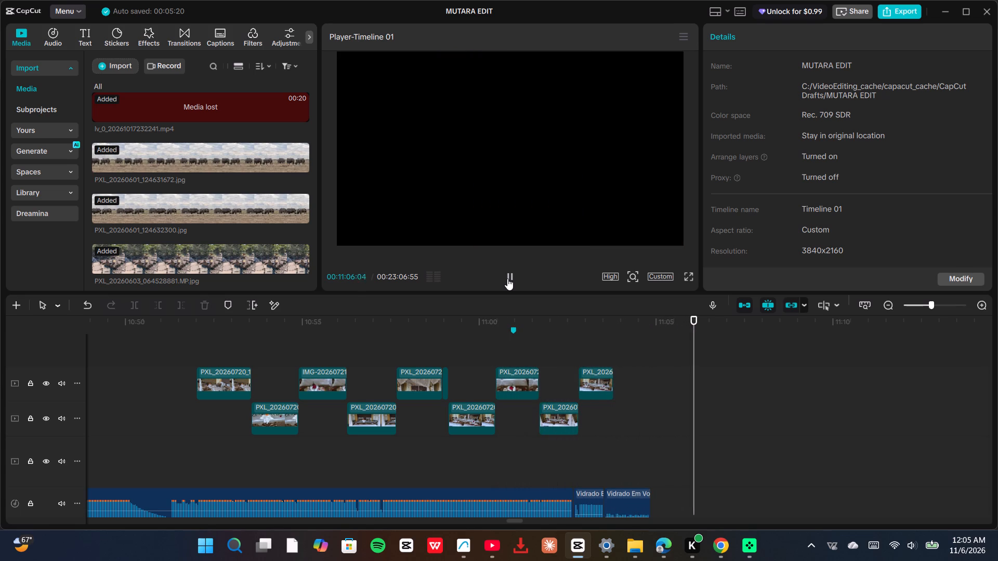
left_click(532, 495)
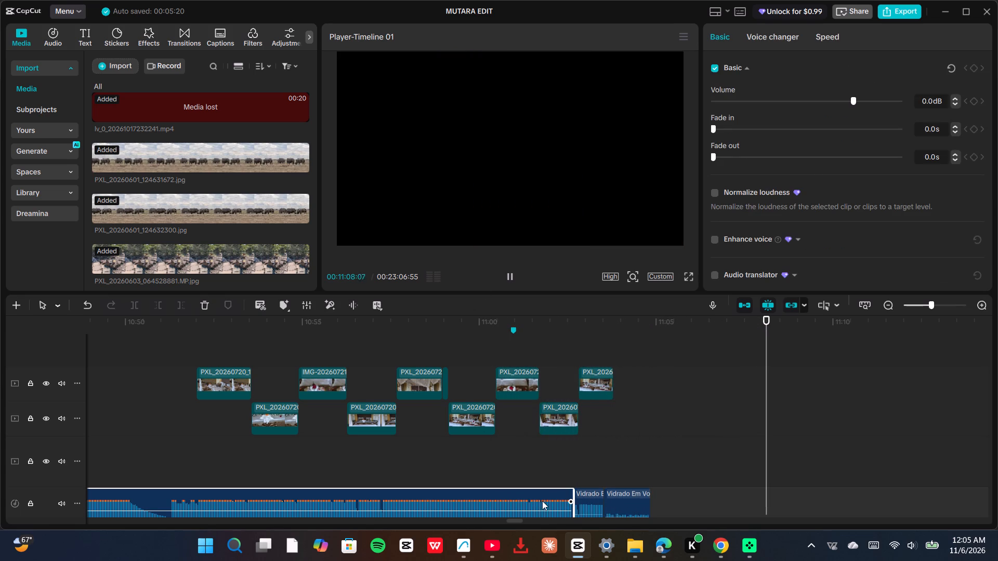
left_click(544, 500)
left_click(533, 452)
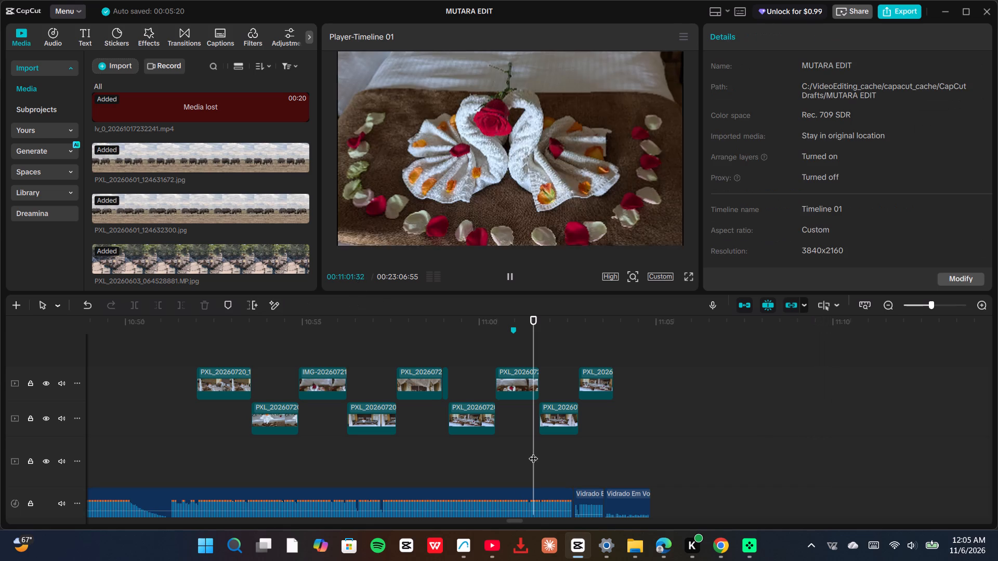
left_click(545, 501)
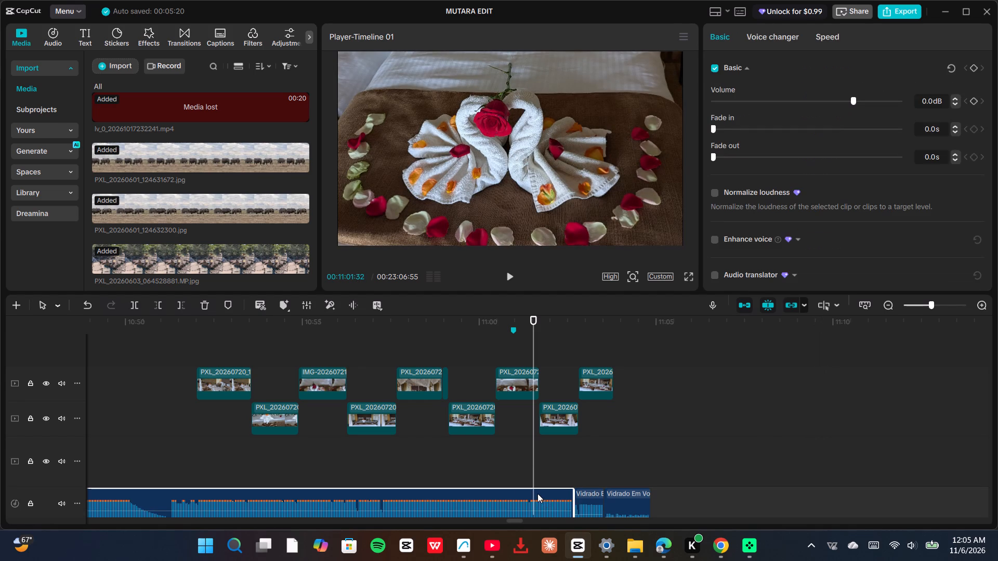
left_click(509, 273)
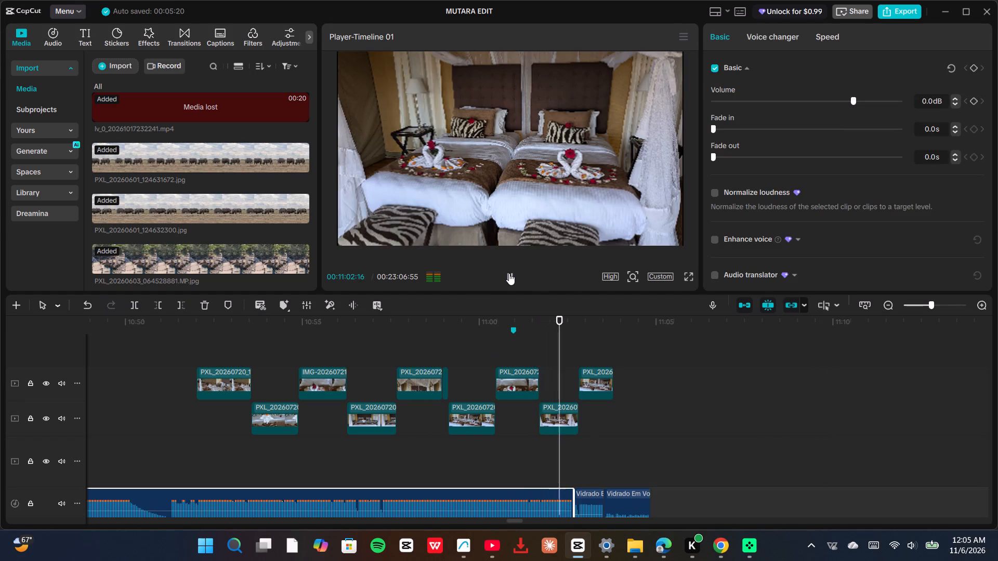
left_click(509, 273)
left_click(509, 273)
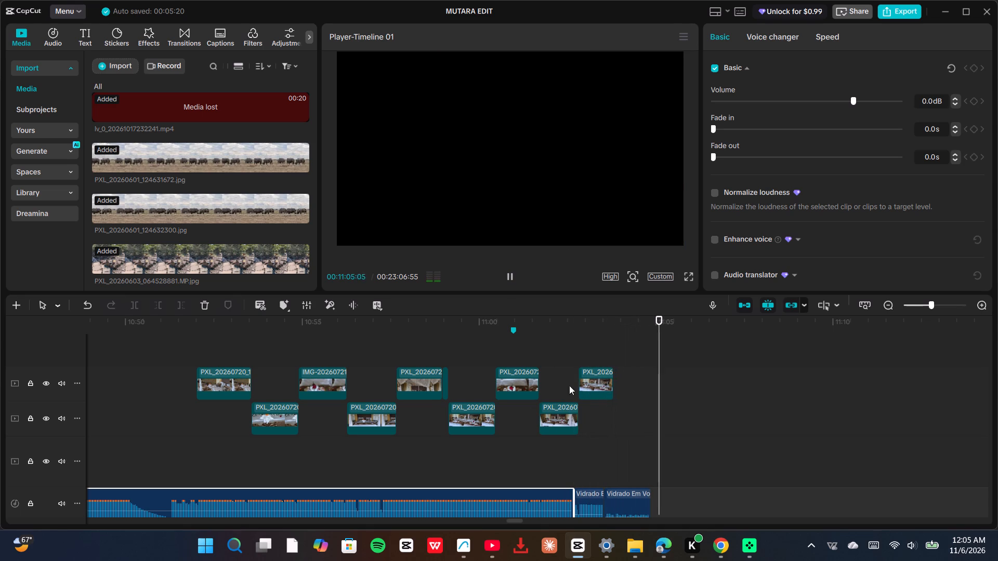
Set the volume of the final music clip to -21.5 dB.
left_click(615, 505)
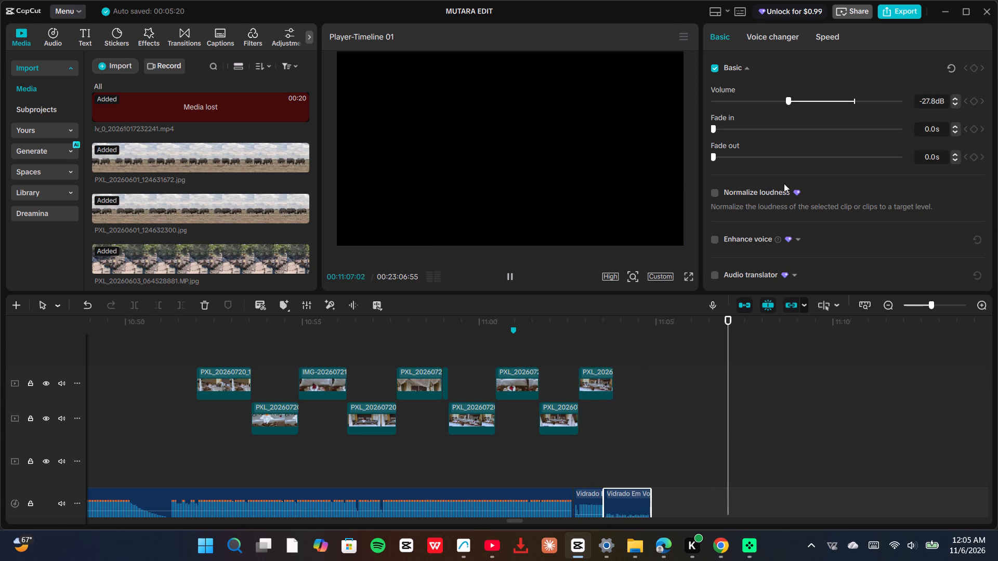
left_click(800, 101)
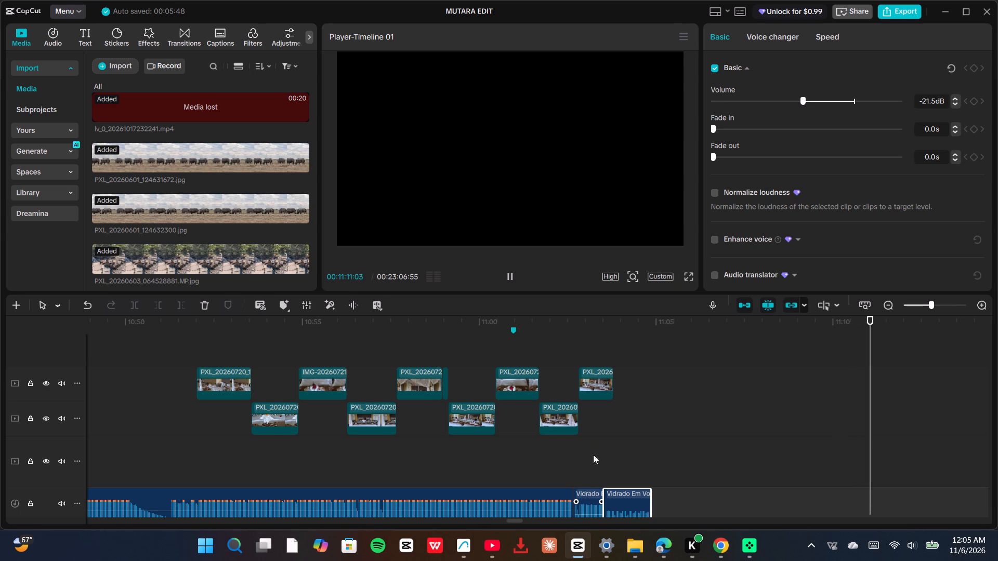
left_click(412, 342)
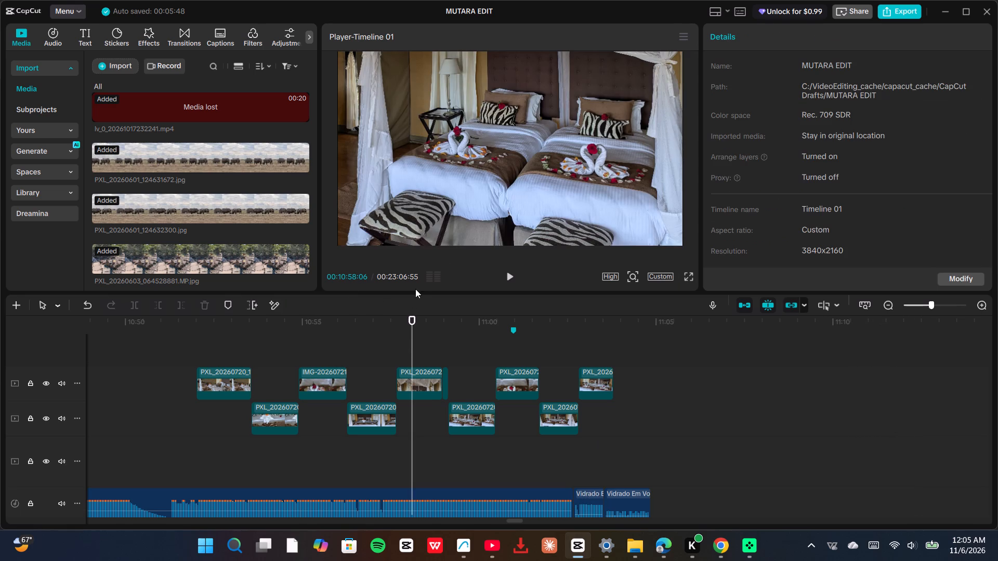
Find the three leftover photos after the music and play them from 11:25:00.
scroll(415, 289, "down", 5)
scroll(493, 405, "down", 5)
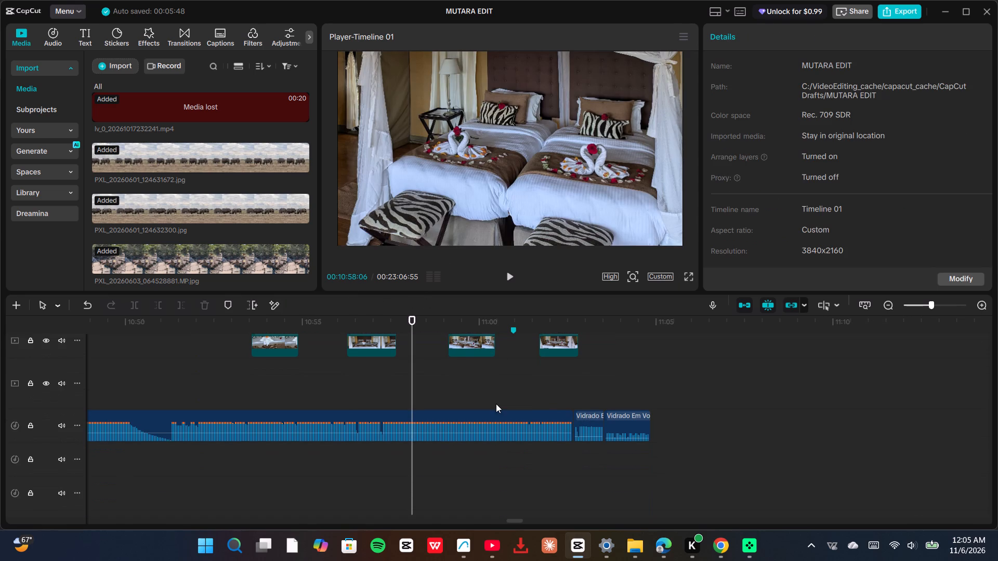
scroll(496, 404, "up", 6, "ctrl")
scroll(494, 402, "down", 12, "ctrl")
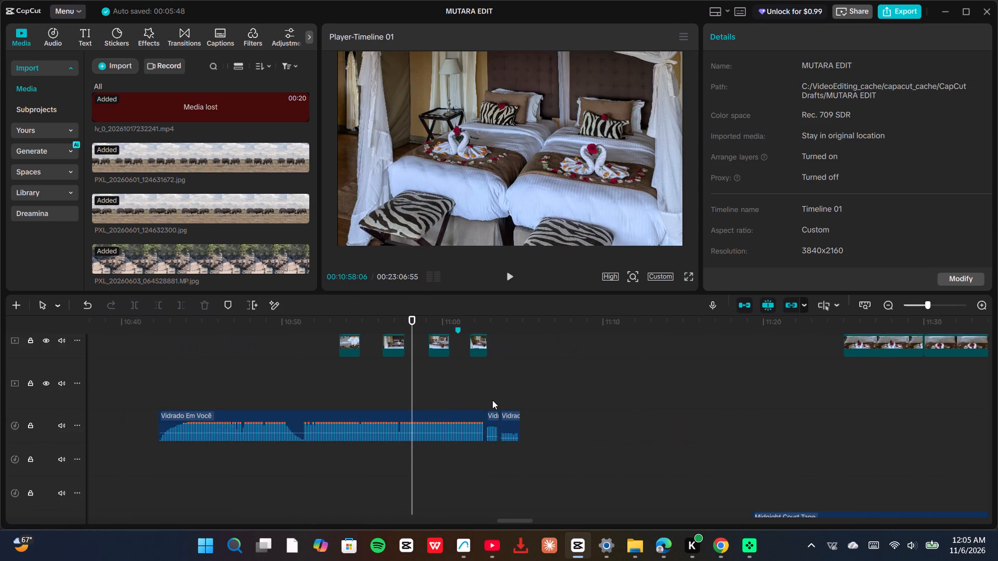
scroll(492, 400, "down", 3, "ctrl")
scroll(492, 399, "up", 4)
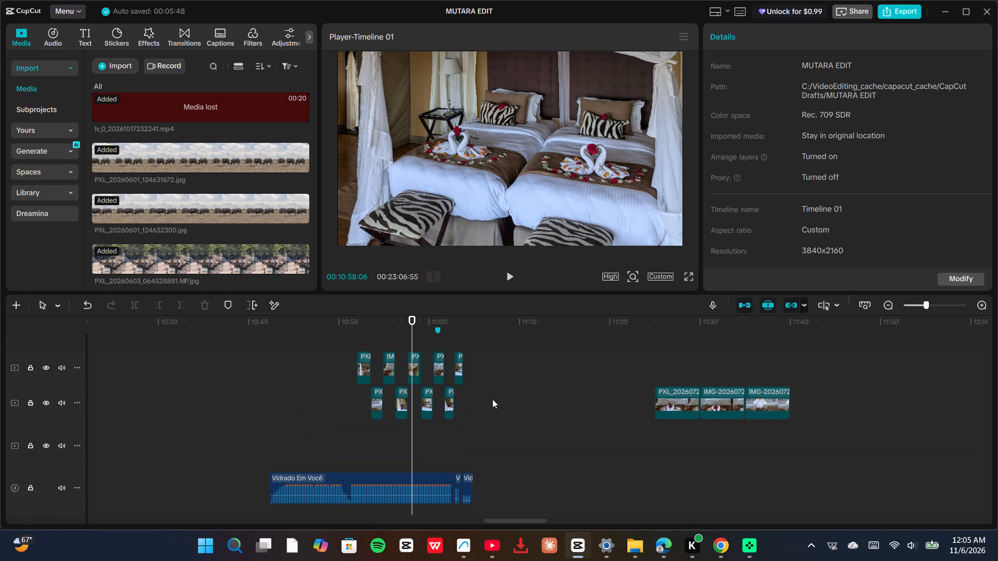
scroll(492, 399, "up", 4)
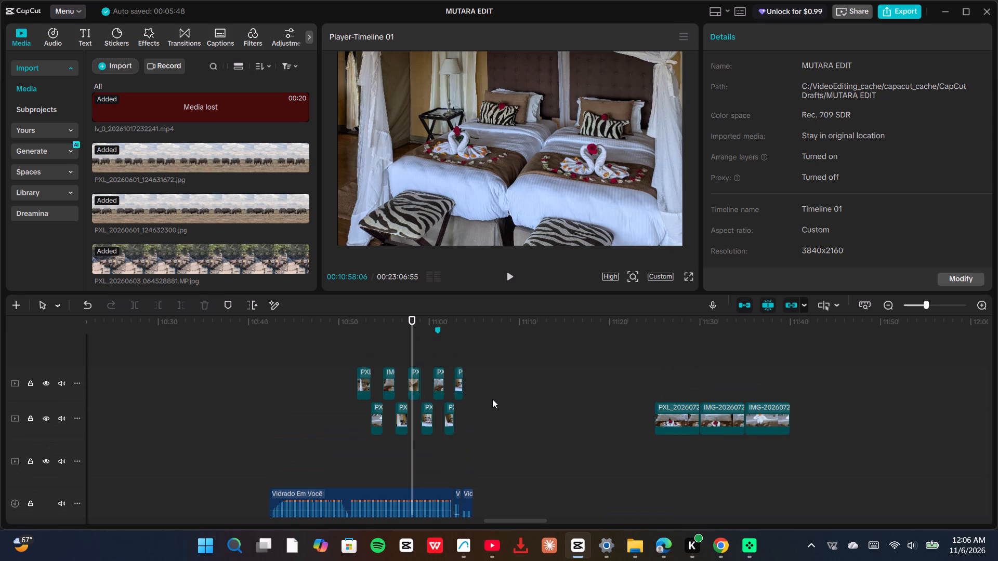
scroll(492, 399, "down", 7, "ctrl")
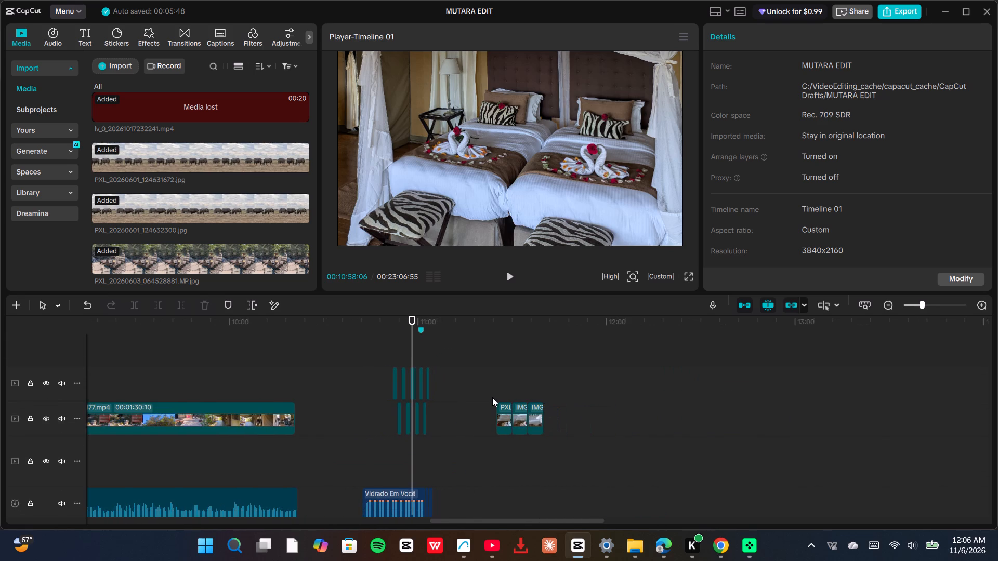
scroll(492, 397, "down", 6, "ctrl")
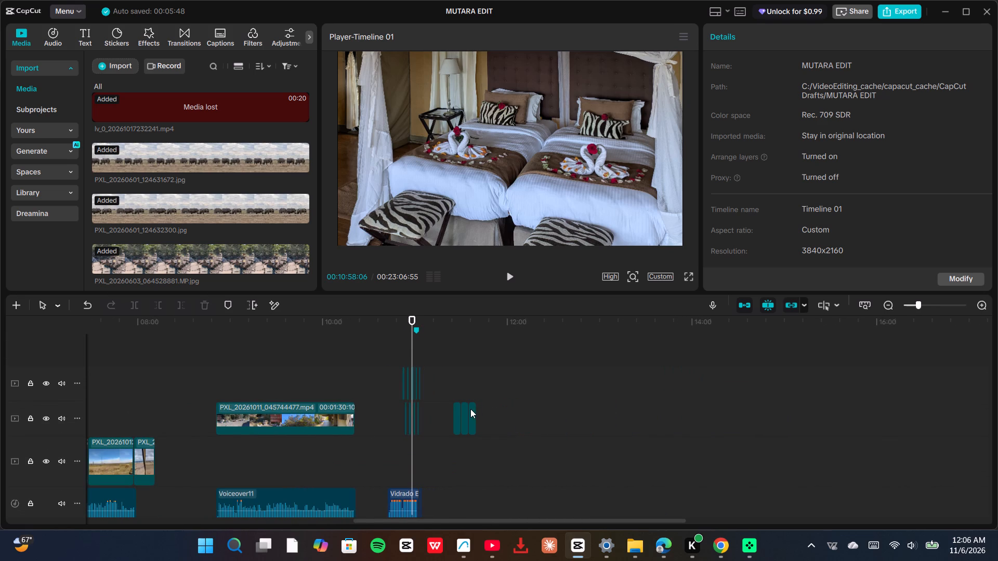
scroll(470, 409, "up", 17, "ctrl")
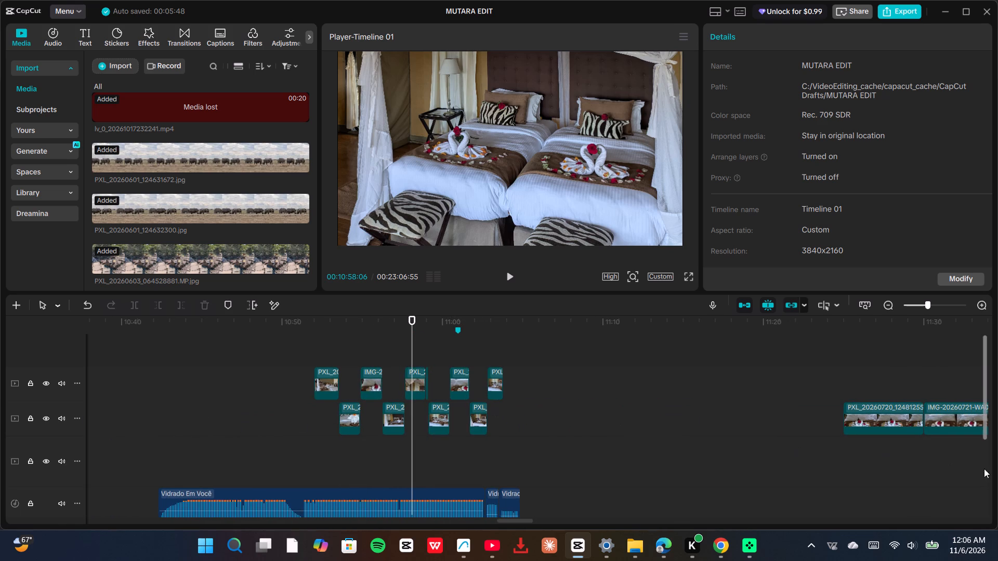
left_click(843, 386)
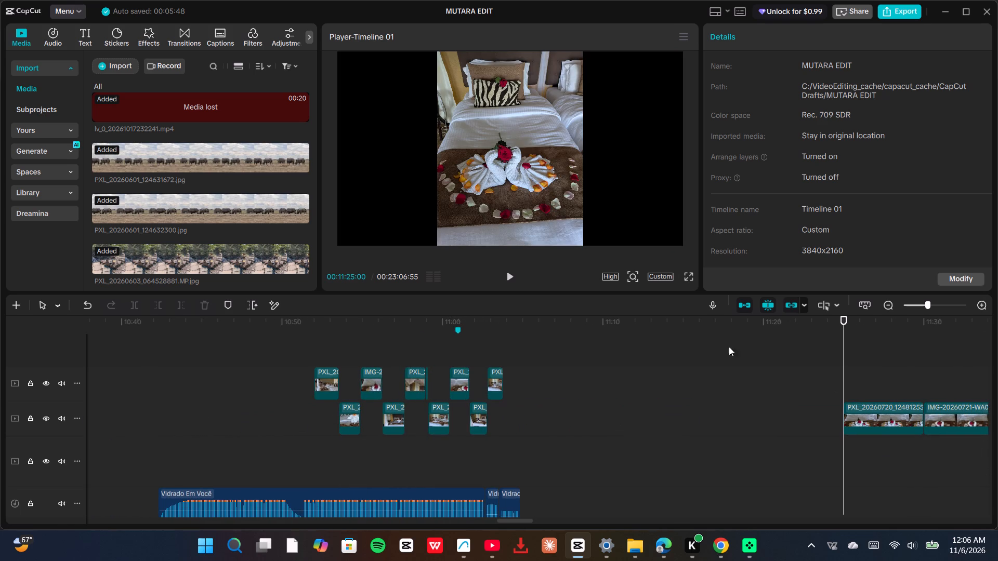
left_click(503, 275)
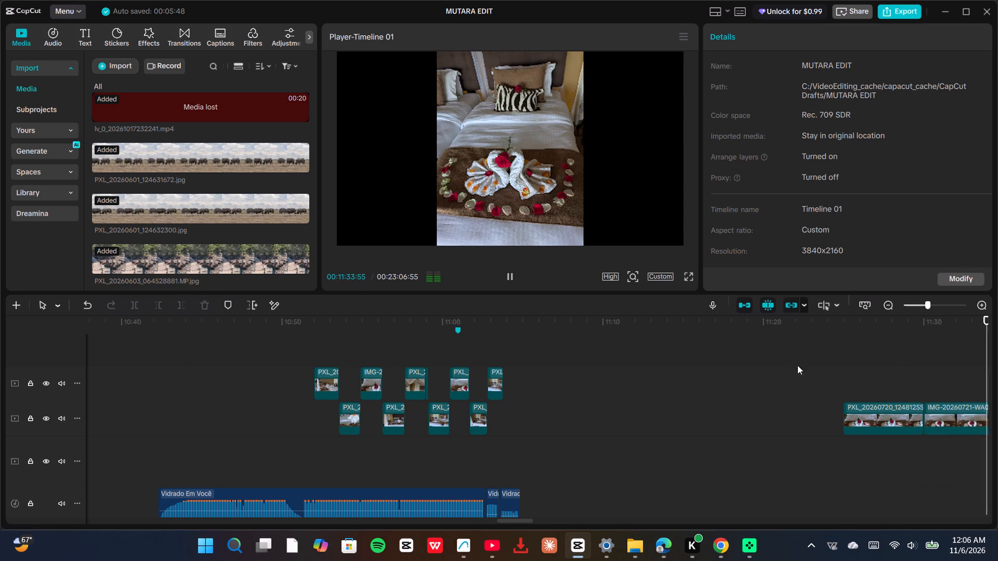
left_click_drag(823, 352, 846, 345)
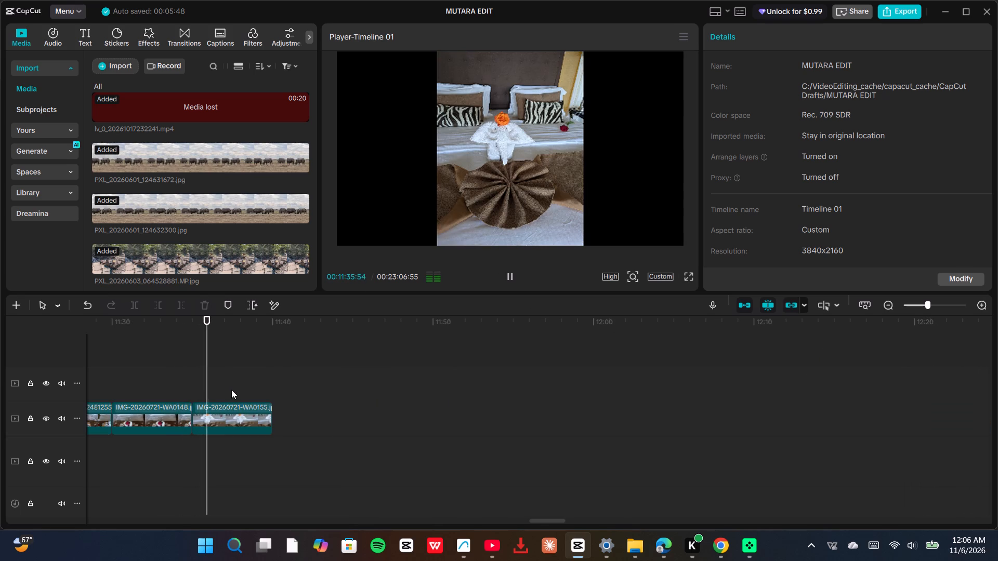
Delete the three leftover photos between 11:25 and 11:40, from PXL_20260720 to IMG-20260721-WA0155.
scroll(198, 408, "down", 2)
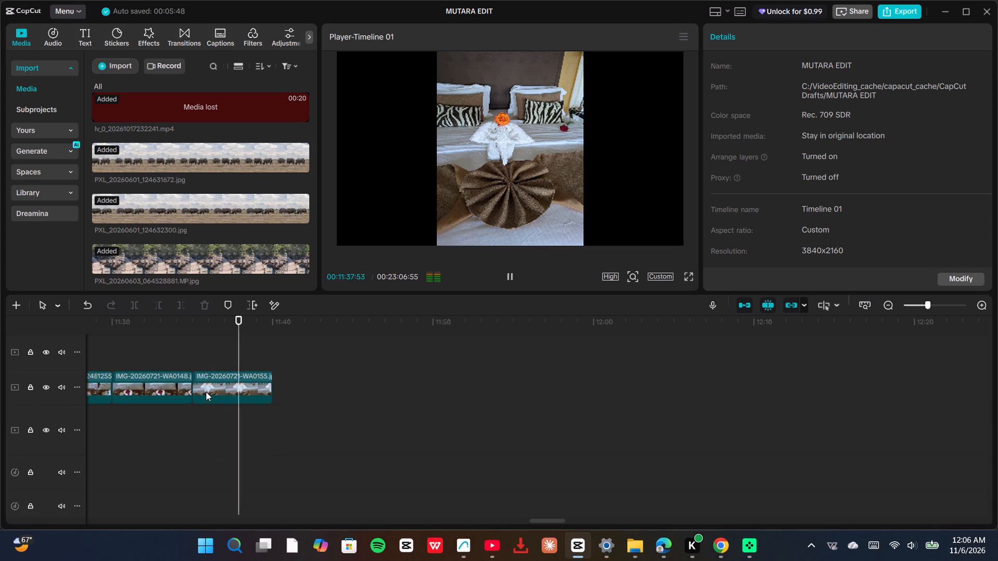
scroll(206, 392, "up", 3)
scroll(202, 386, "up", 4, "ctrl")
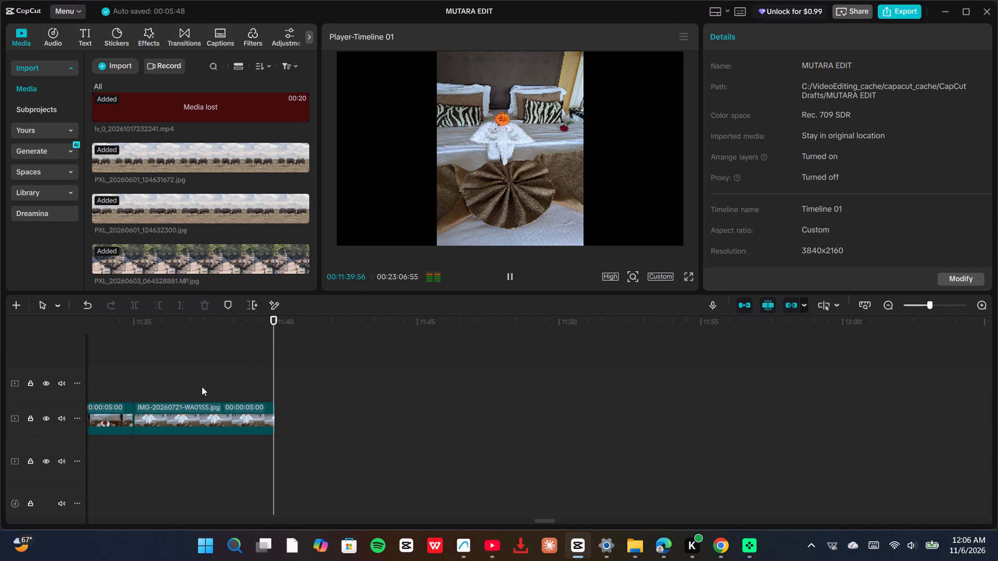
scroll(202, 386, "down", 16, "ctrl")
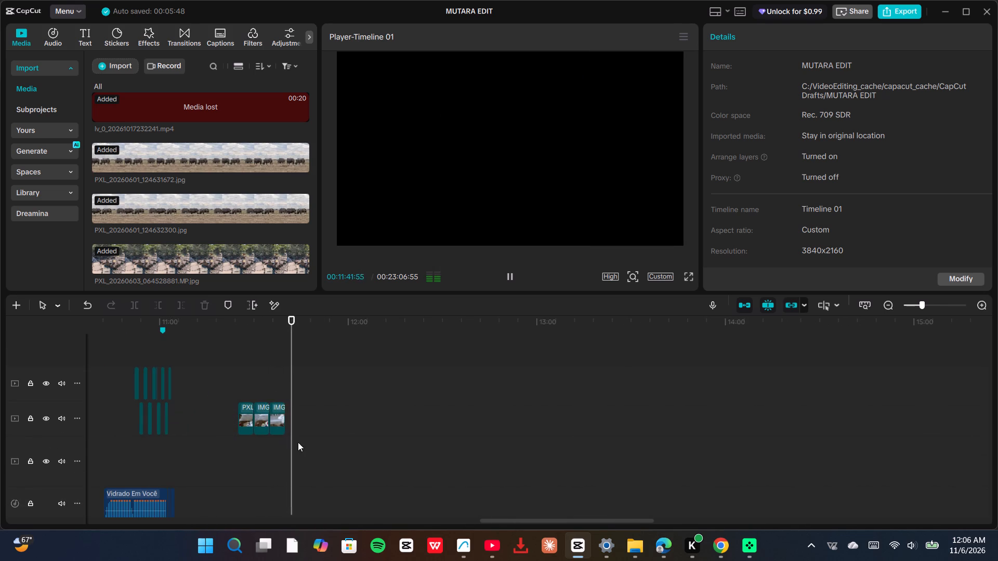
left_click_drag(299, 443, 224, 401)
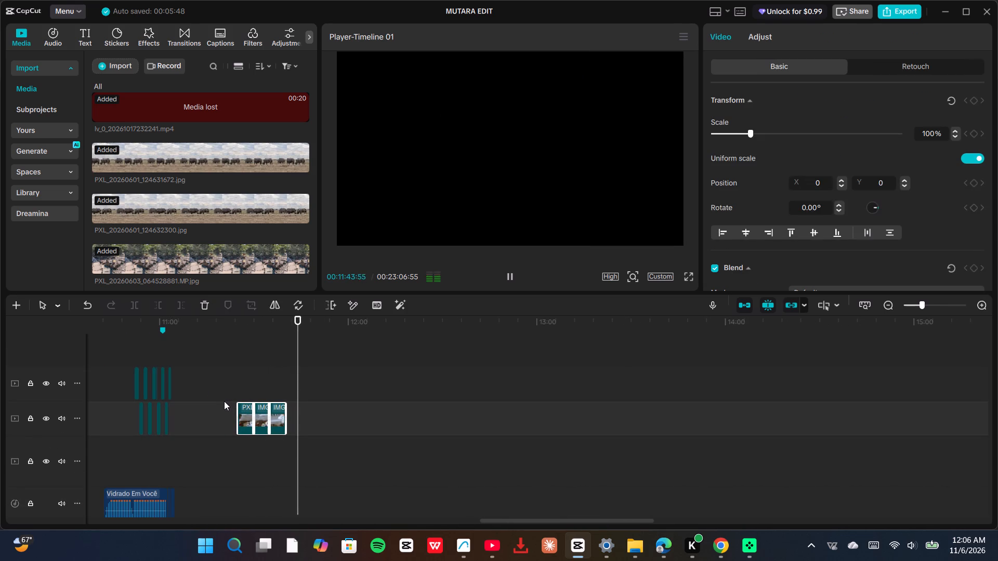
key("Delete")
scroll(248, 391, "down", 3)
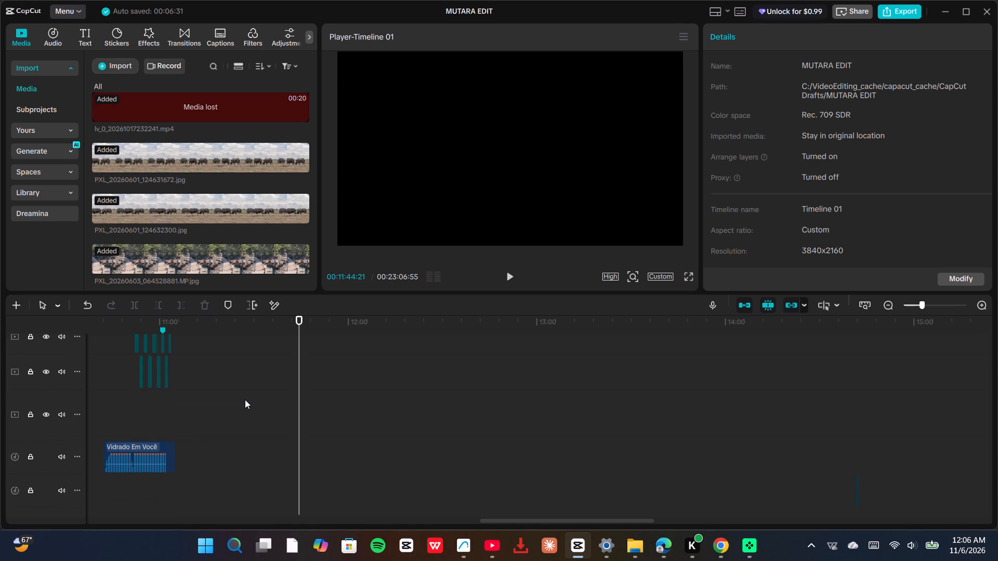
scroll(245, 399, "up", 1)
left_click_drag(279, 357, 39, 365)
left_click(280, 343)
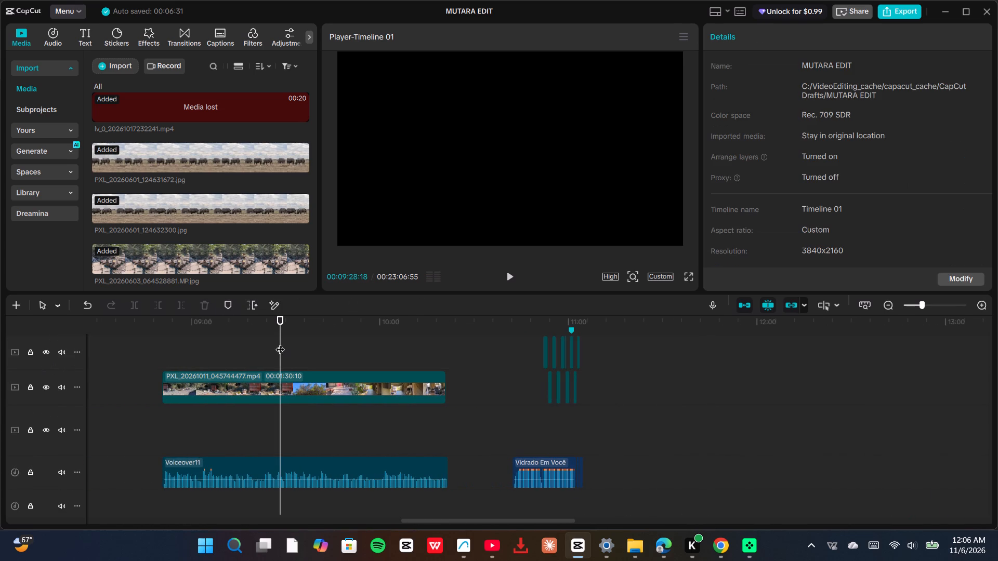
left_click(166, 357)
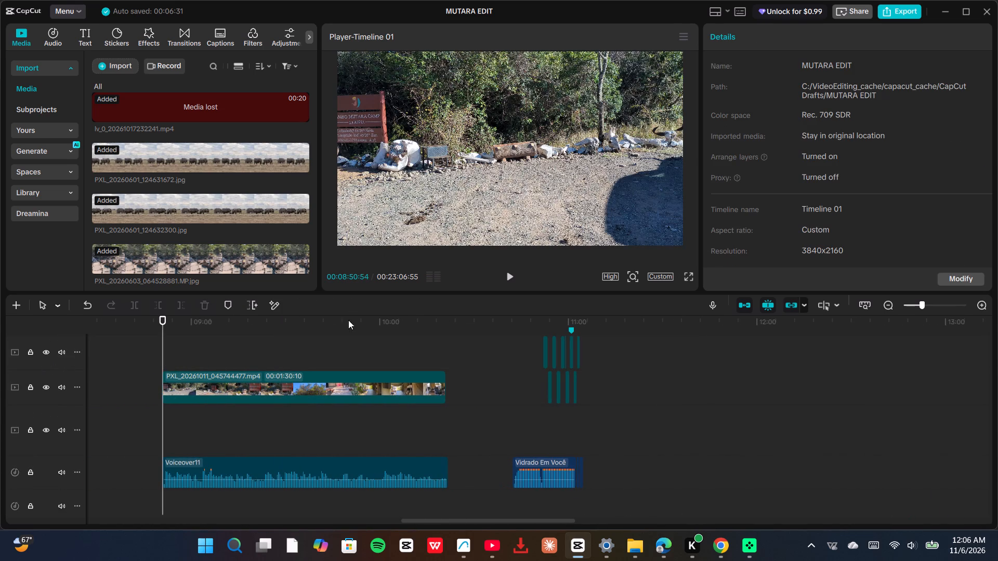
left_click(509, 275)
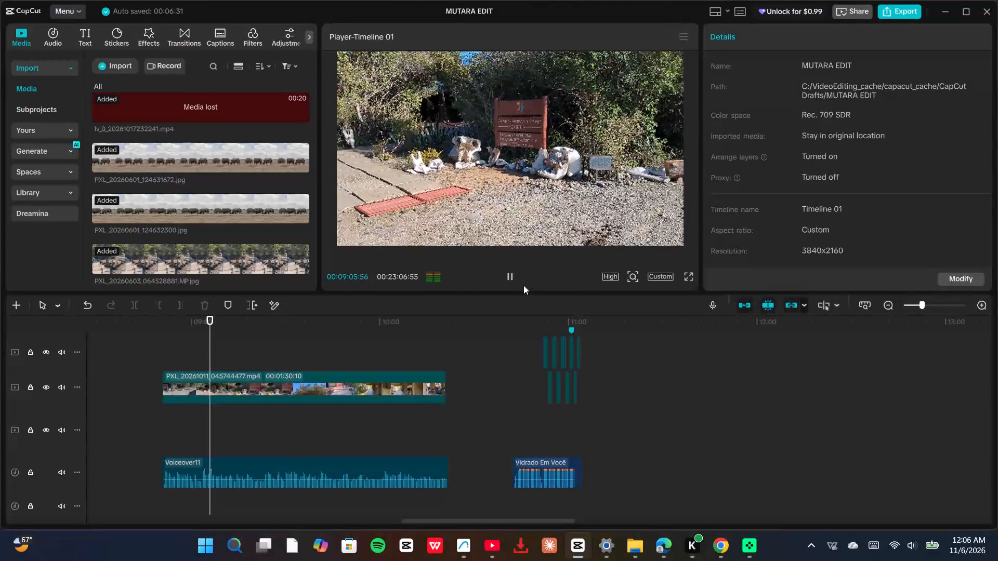
left_click(514, 275)
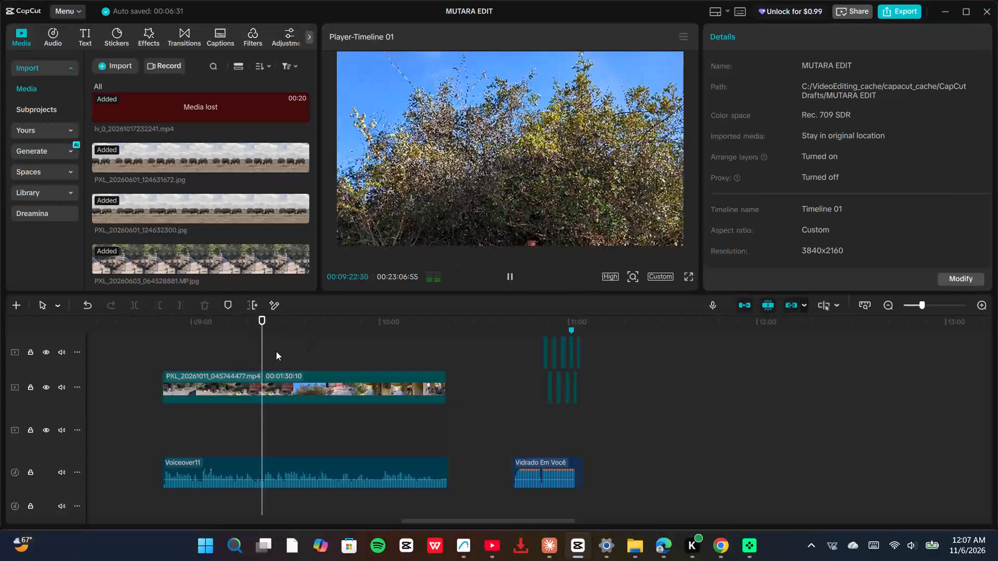
Scrub back from Voiceover11 through the earlier footage, including the start of Voiceover9, to the beginning of the timeline.
left_click_drag(265, 354, 71, 370)
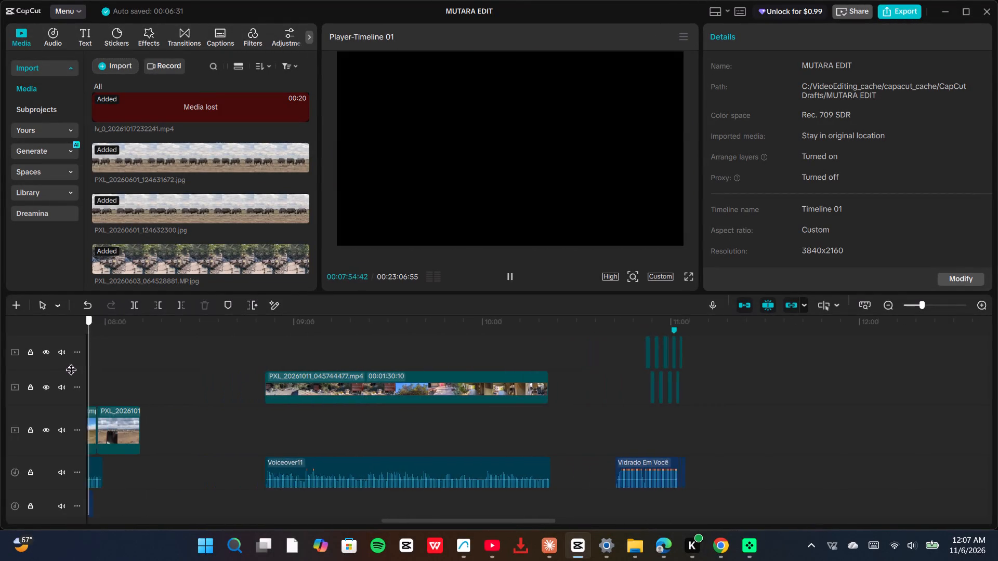
left_click_drag(71, 370, 414, 370)
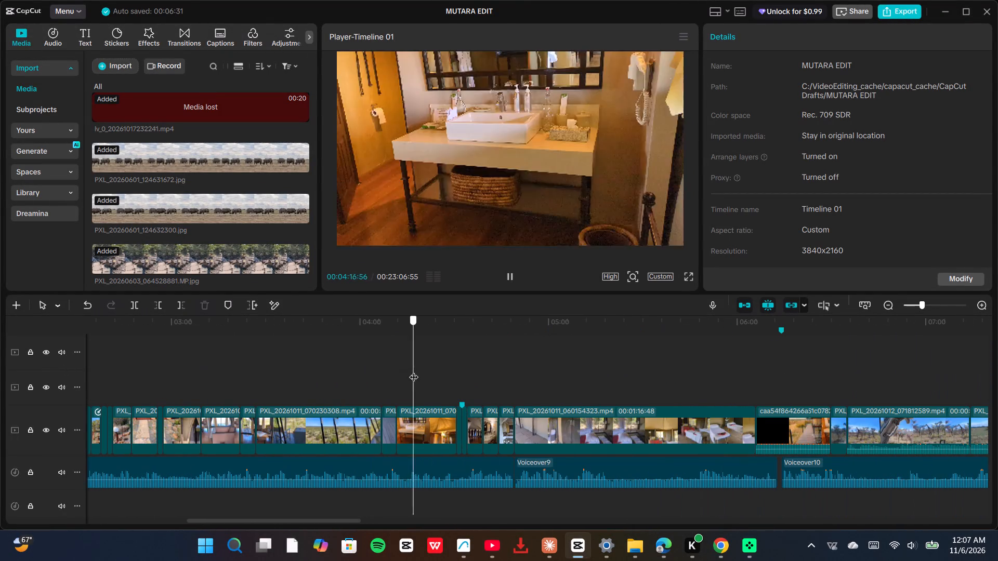
left_click_drag(414, 370, 507, 386)
left_click_drag(469, 386, 420, 384)
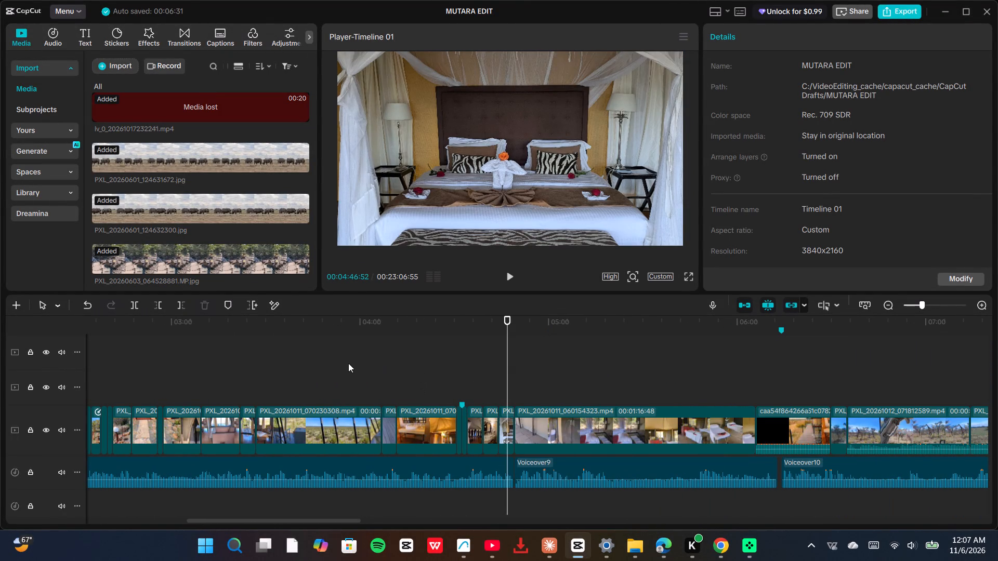
left_click_drag(500, 361, 480, 366)
left_click_drag(511, 358, 509, 360)
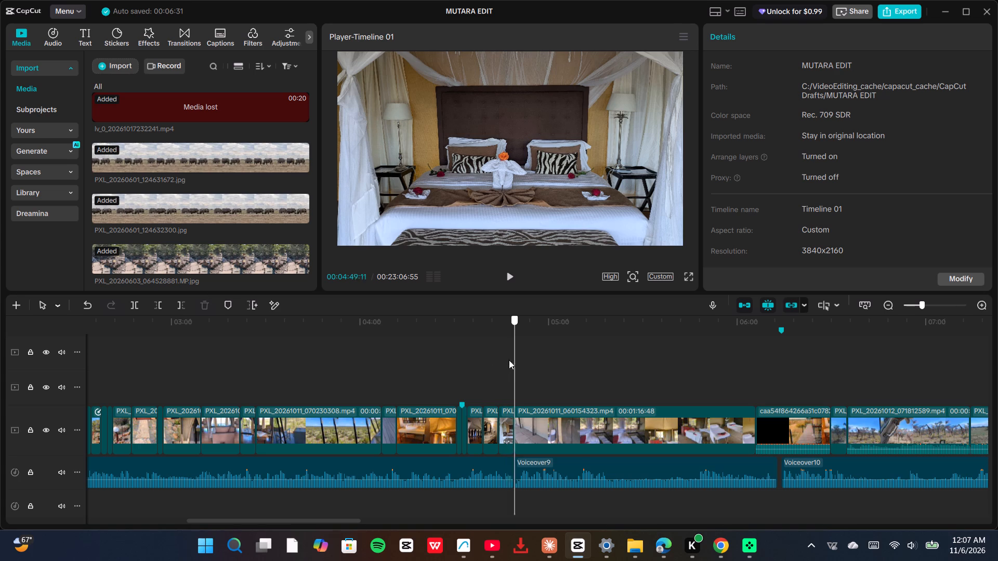
left_click_drag(509, 360, 45, 360)
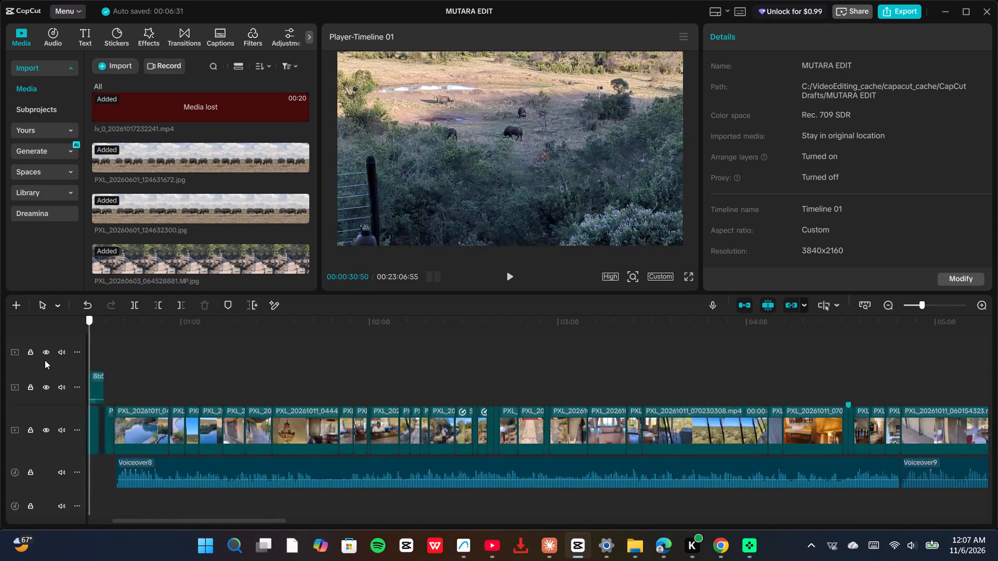
left_click_drag(45, 360, 182, 354)
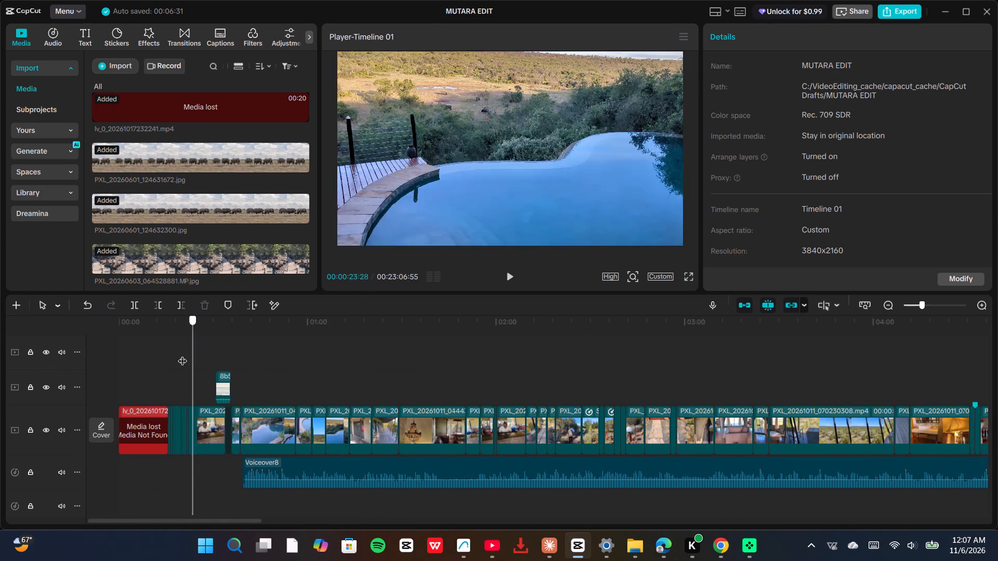
left_click_drag(182, 354, 117, 356)
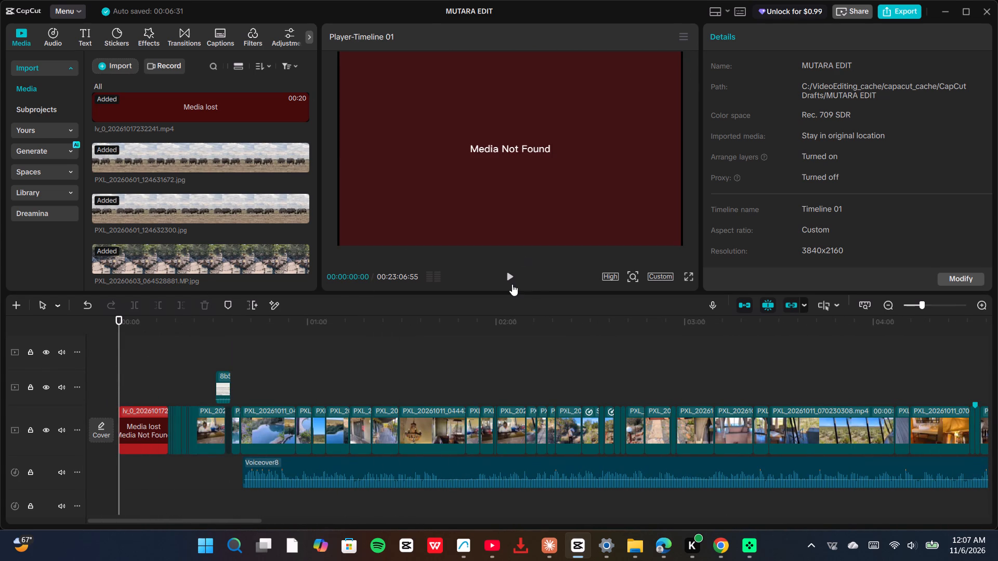
Play the opening from 00:00, skipping ahead to the end of the lost-media clip and on into the dining and pool shots.
left_click(512, 280)
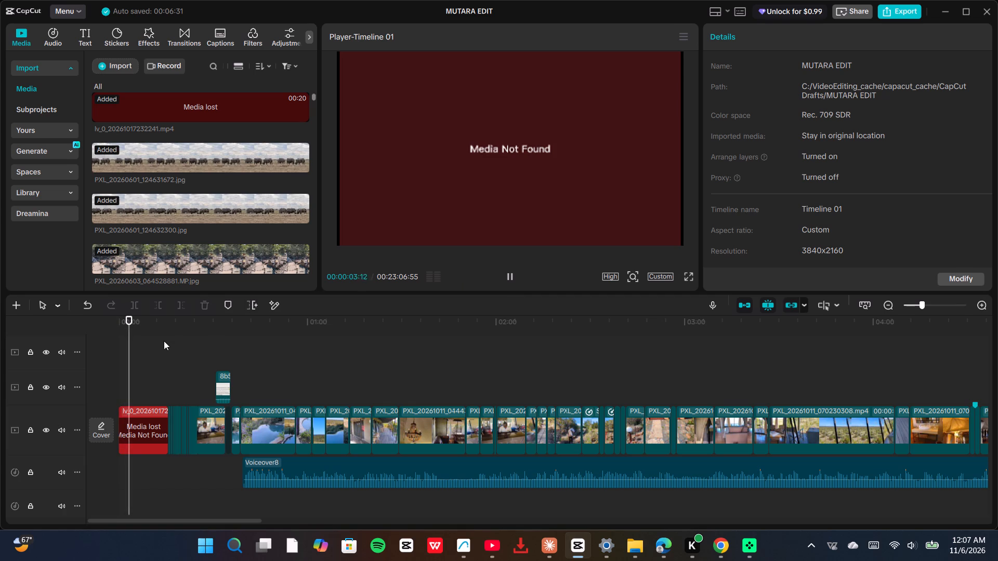
left_click(164, 341)
left_click(514, 279)
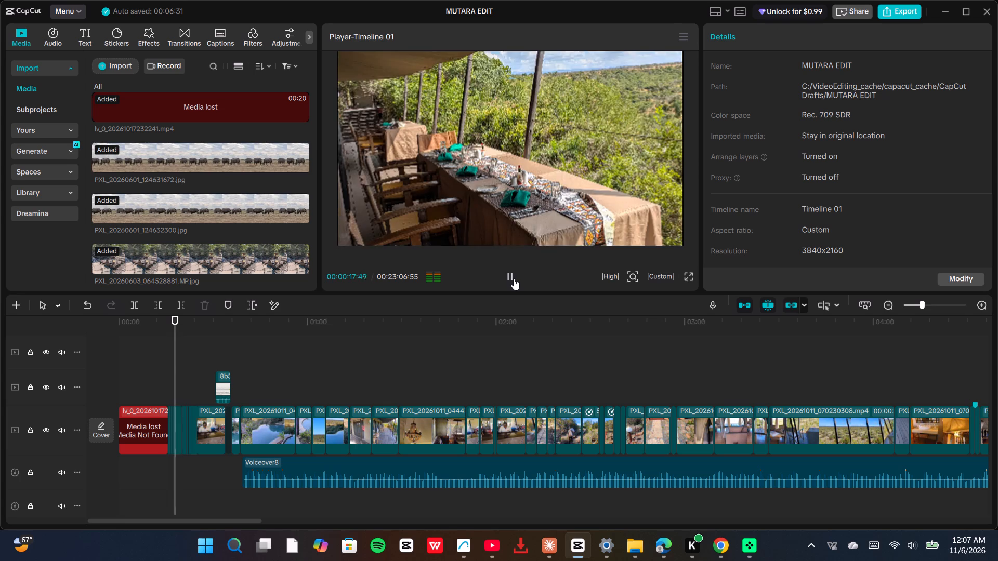
scroll(514, 278, "down", 5)
middle_click_drag(489, 330, 511, 275)
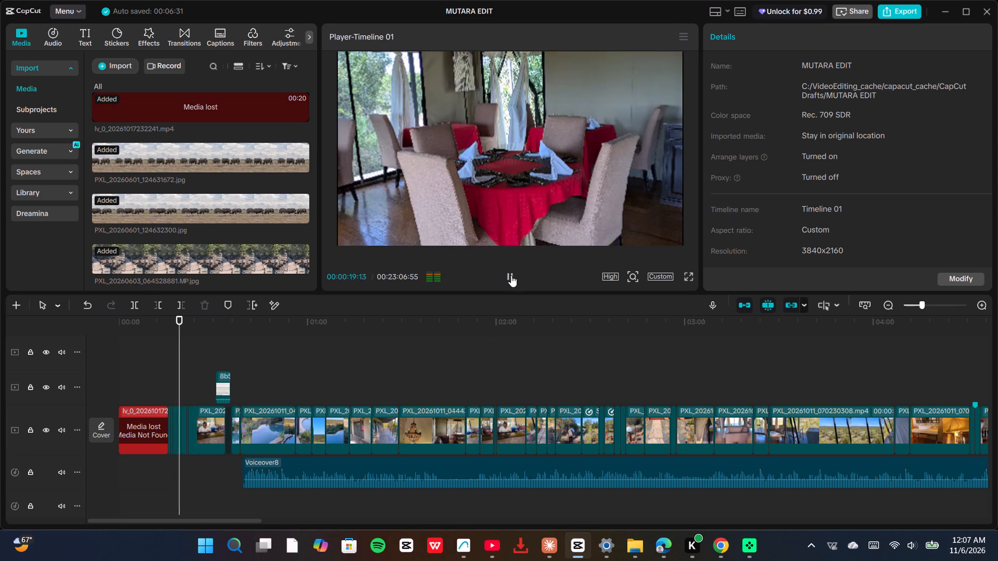
middle_click_drag(511, 275, 511, 275)
middle_click_drag(451, 351, 533, 218)
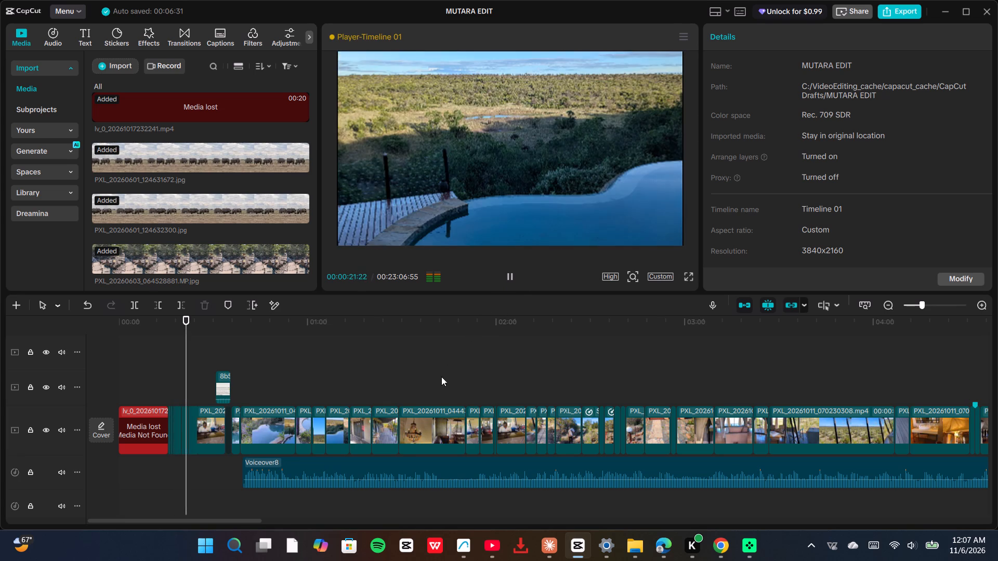
Delete the tiny stray audio clip near 14:41, between Midnight Court Tape and the Do It Like music clip.
scroll(441, 377, "down", 4)
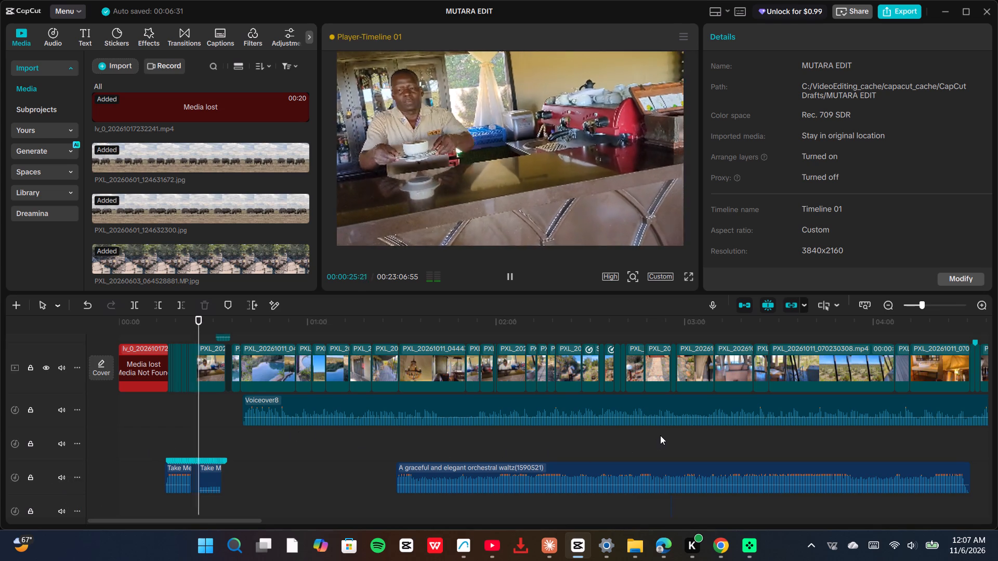
scroll(660, 435, "up", 1)
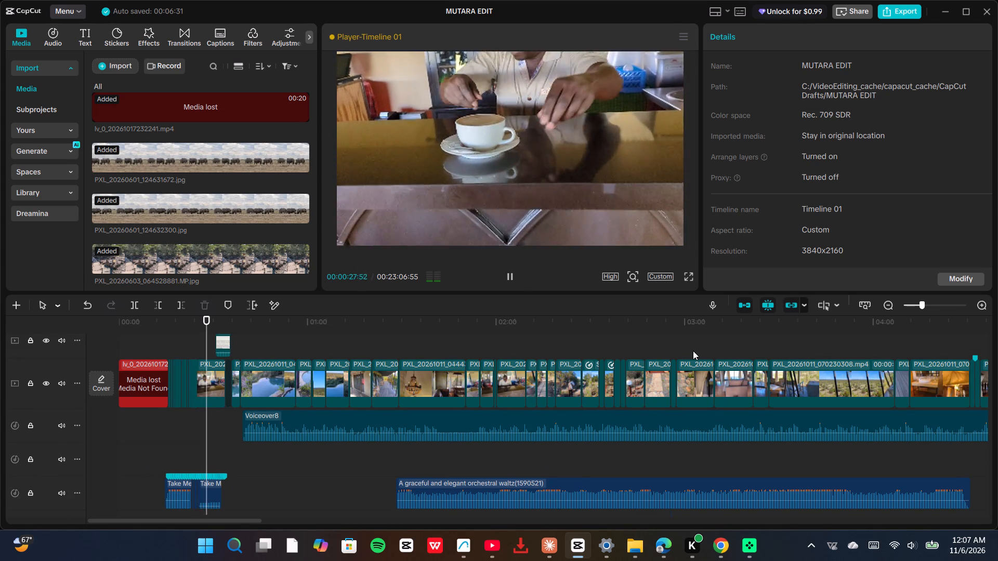
scroll(693, 351, "down", 14, "ctrl")
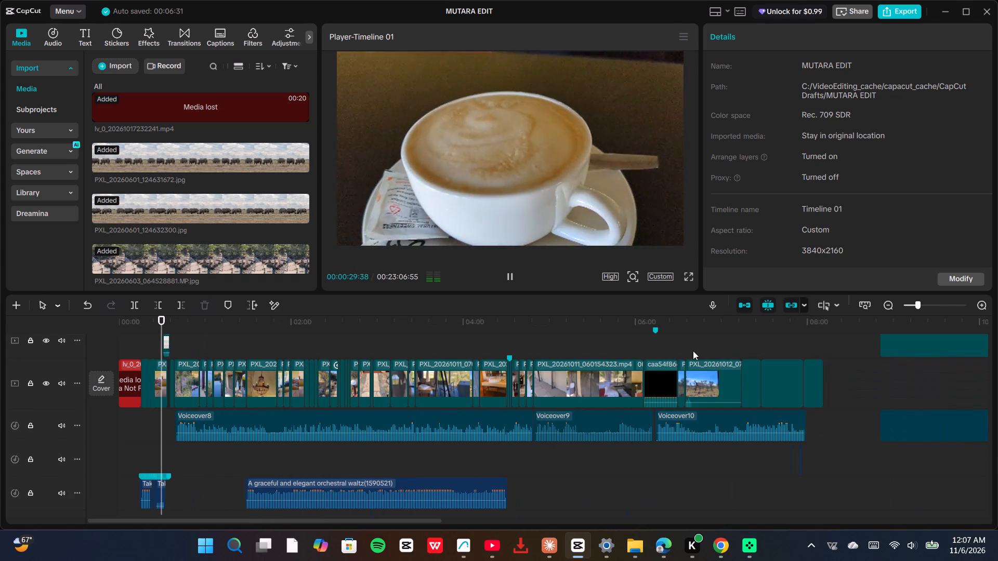
scroll(693, 351, "down", 3, "ctrl")
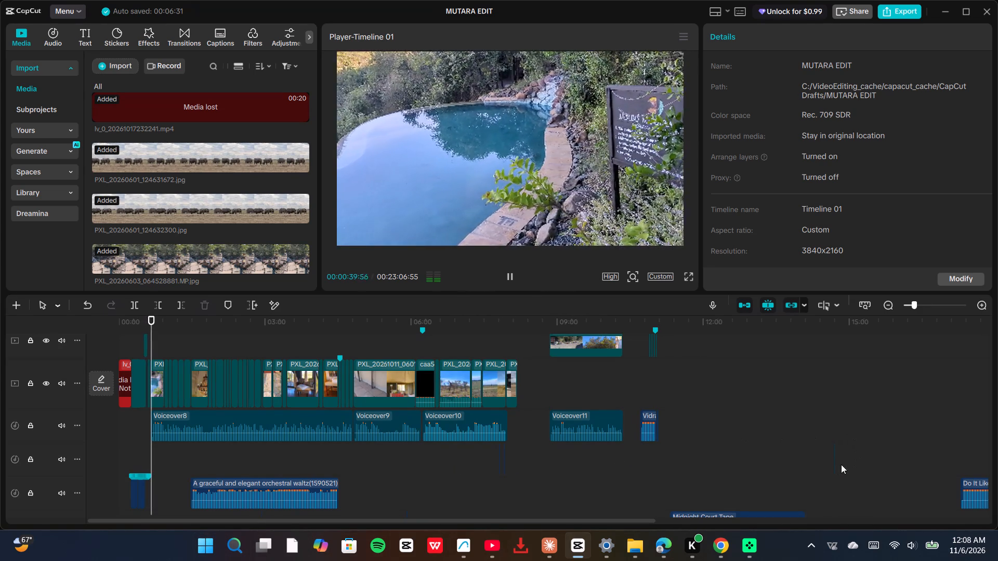
left_click(835, 466)
left_click_drag(862, 465, 805, 460)
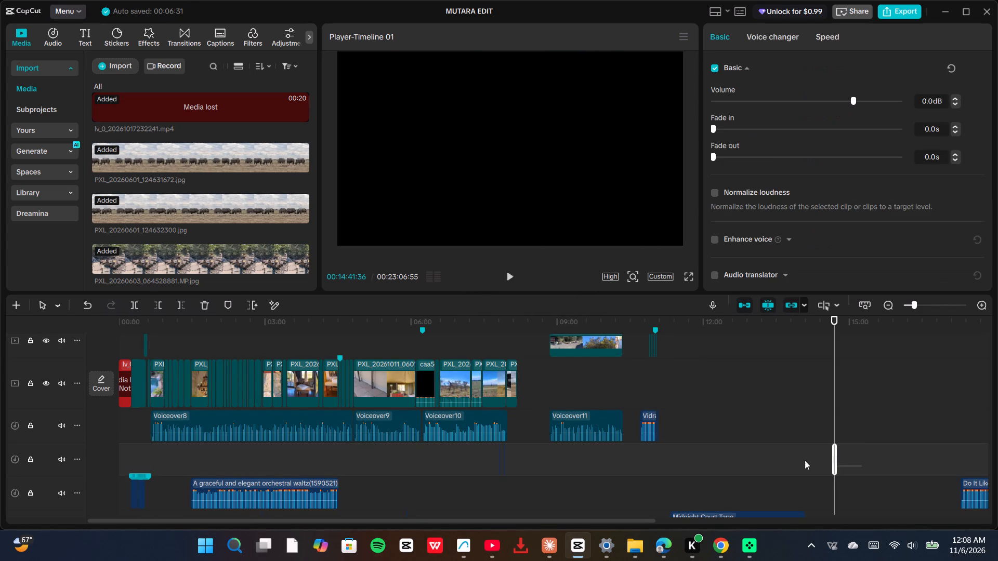
left_click_drag(805, 460, 789, 459)
key("Delete")
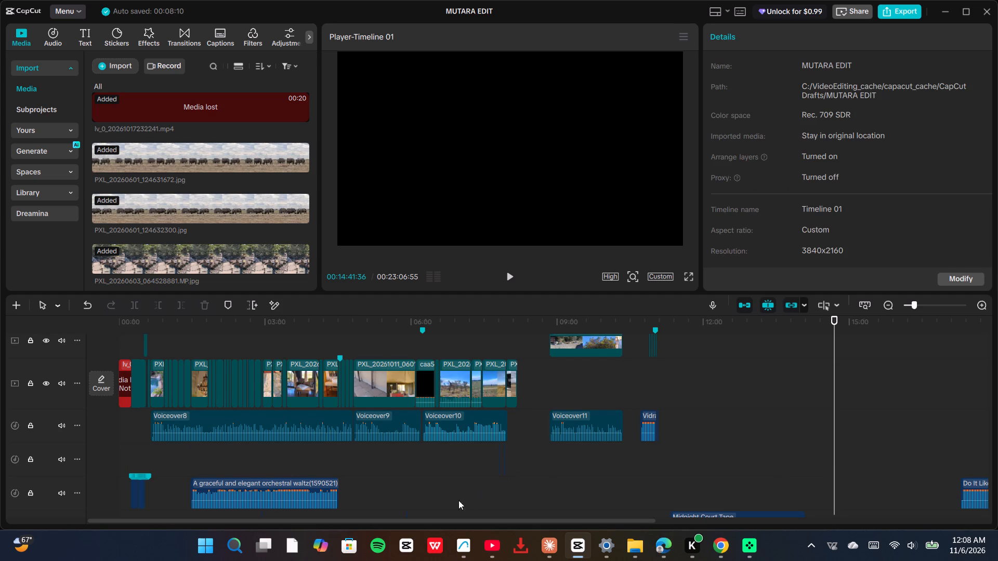
Play the footage from the last part of Voiceover9 through the credits at the start of Voiceover10, up to about 06:22.
scroll(453, 505, "down", 2)
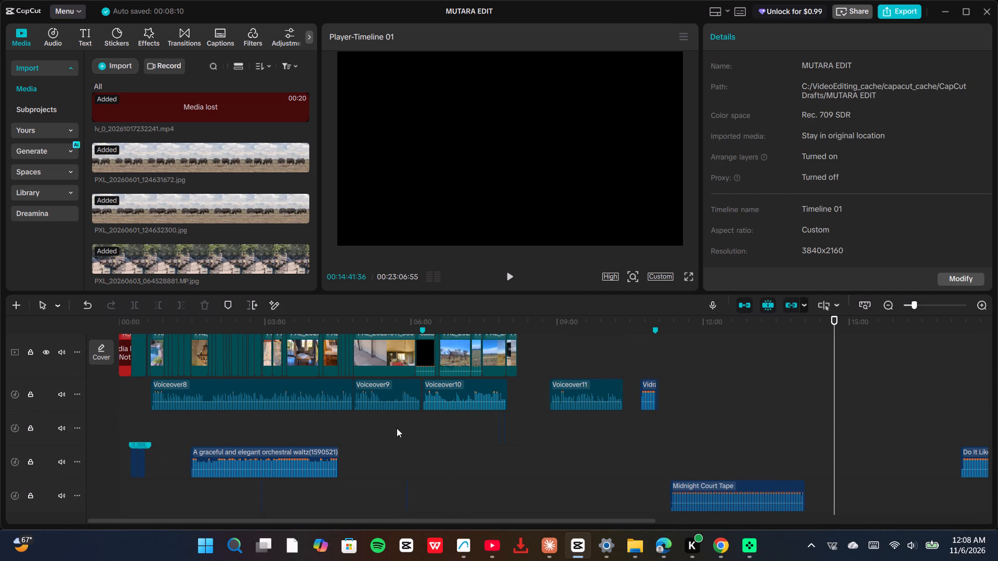
left_click(397, 428)
left_click(510, 277)
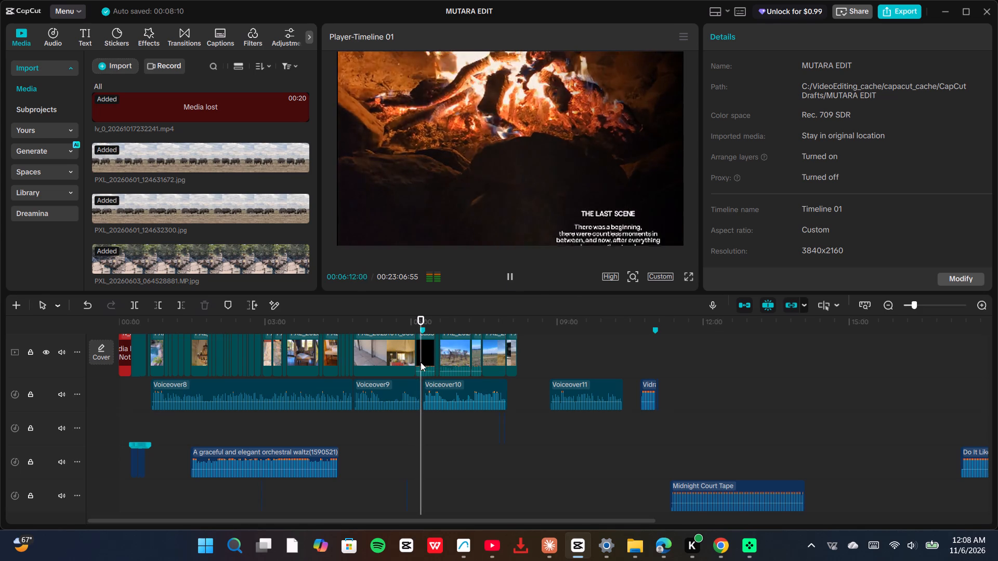
left_click_drag(529, 412, 498, 408)
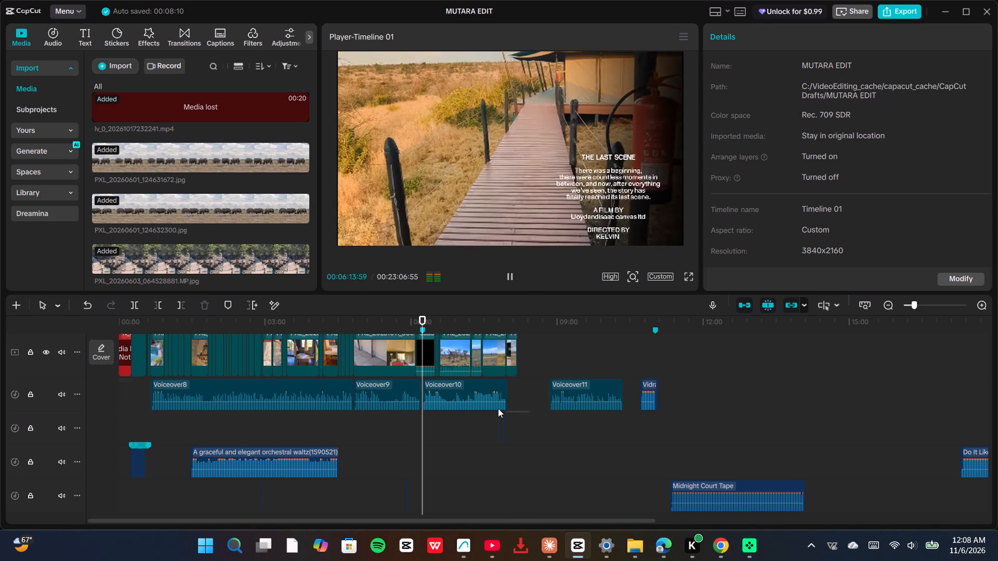
left_click_drag(498, 408, 425, 357)
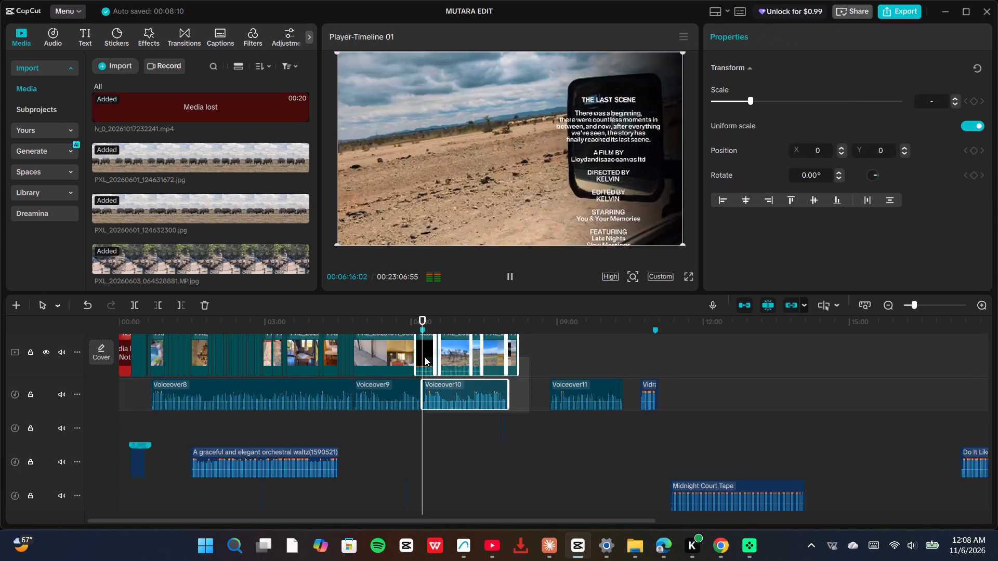
left_click_drag(425, 357, 482, 445)
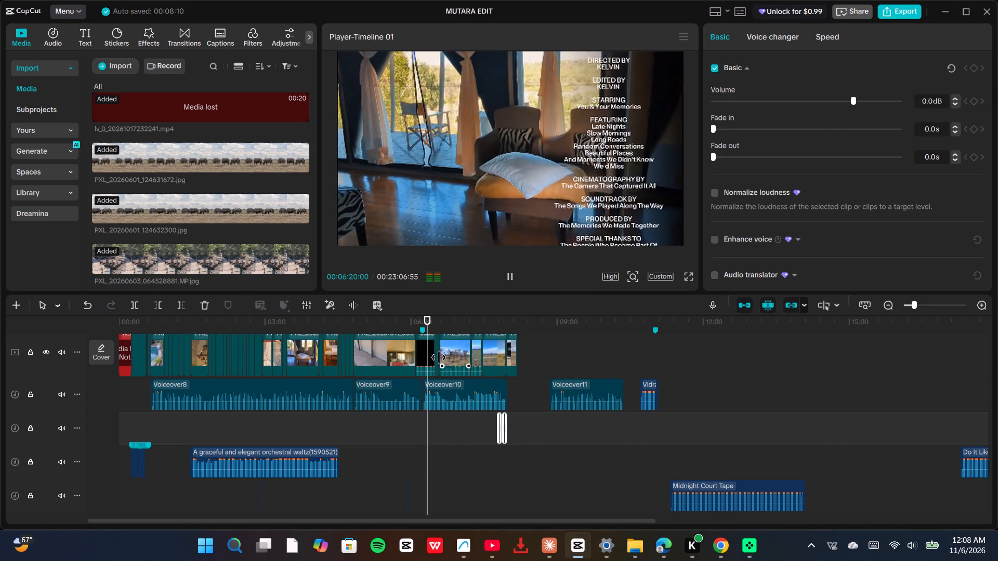
left_click(511, 274)
left_click(511, 274)
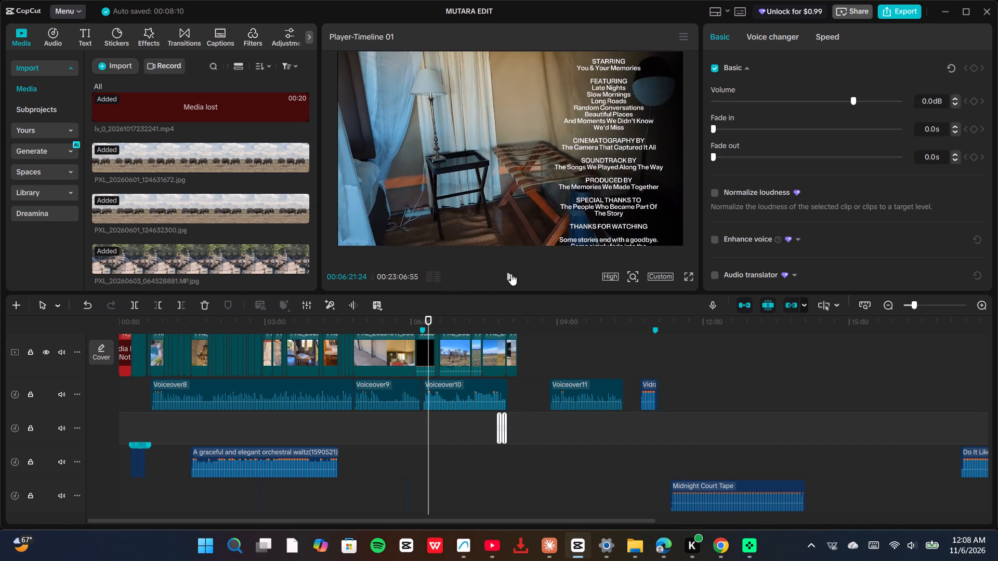
left_click(511, 274)
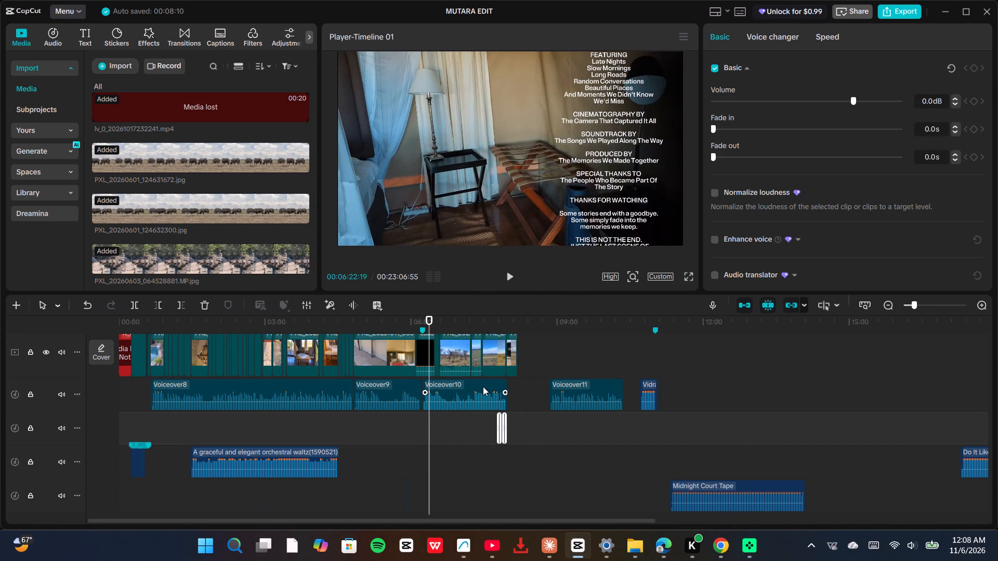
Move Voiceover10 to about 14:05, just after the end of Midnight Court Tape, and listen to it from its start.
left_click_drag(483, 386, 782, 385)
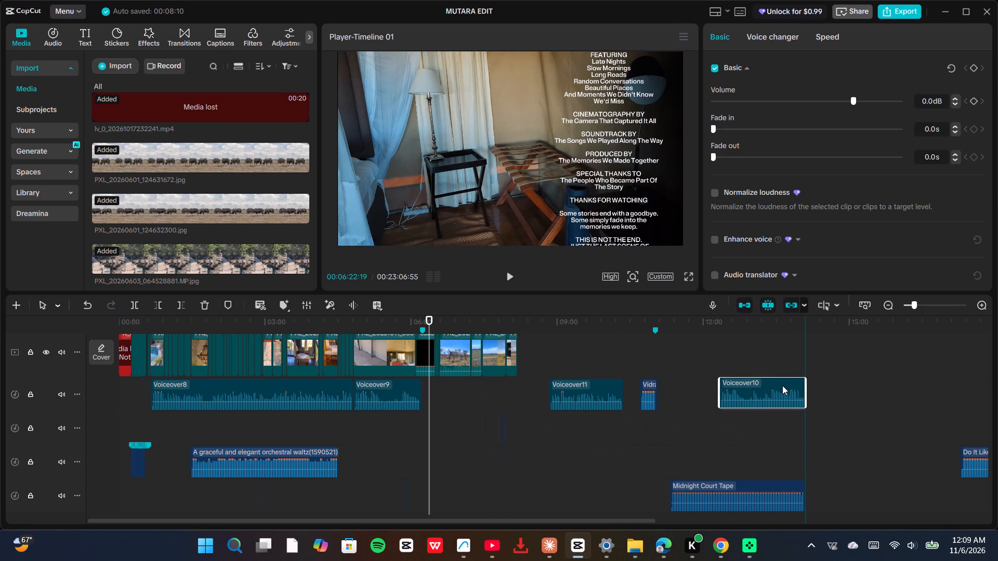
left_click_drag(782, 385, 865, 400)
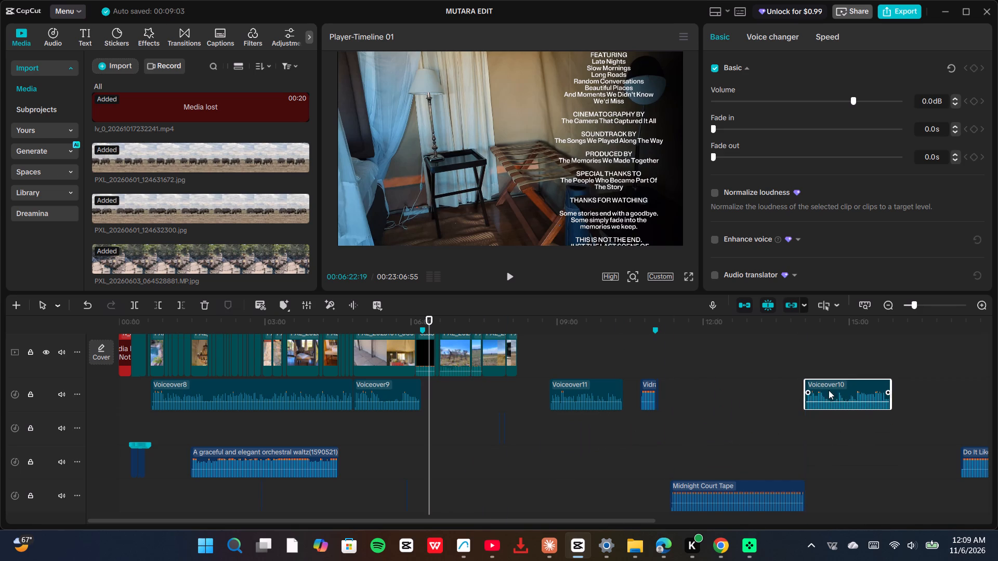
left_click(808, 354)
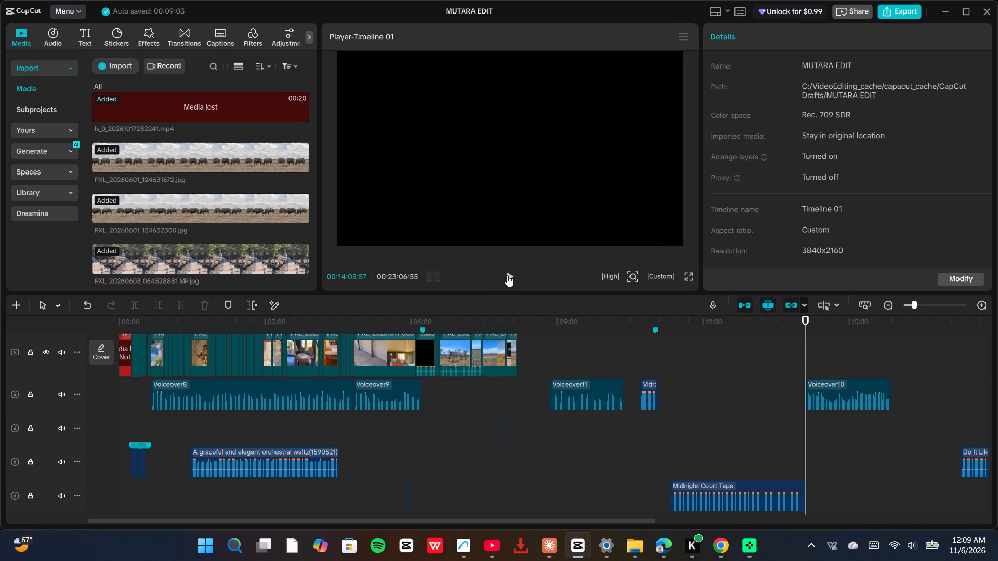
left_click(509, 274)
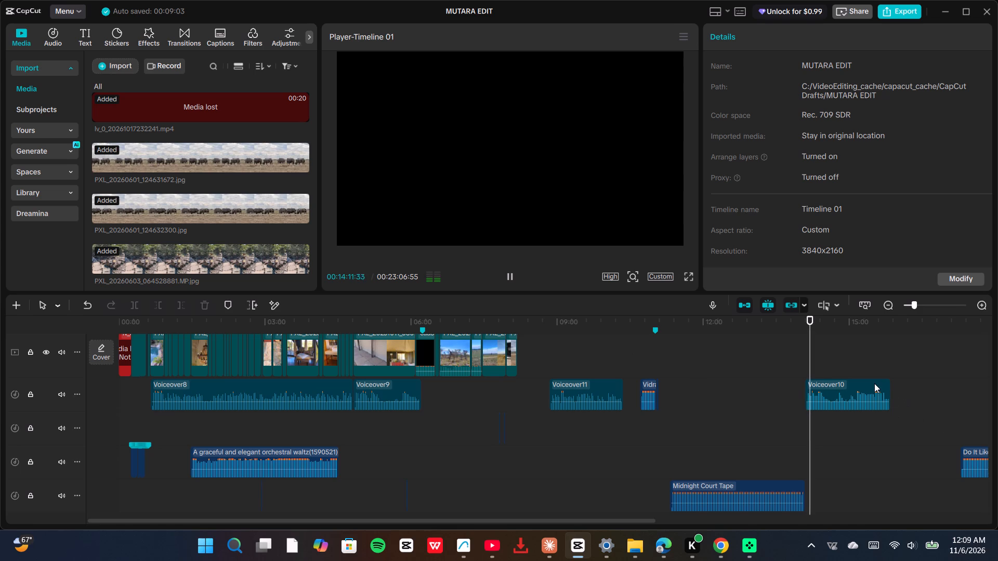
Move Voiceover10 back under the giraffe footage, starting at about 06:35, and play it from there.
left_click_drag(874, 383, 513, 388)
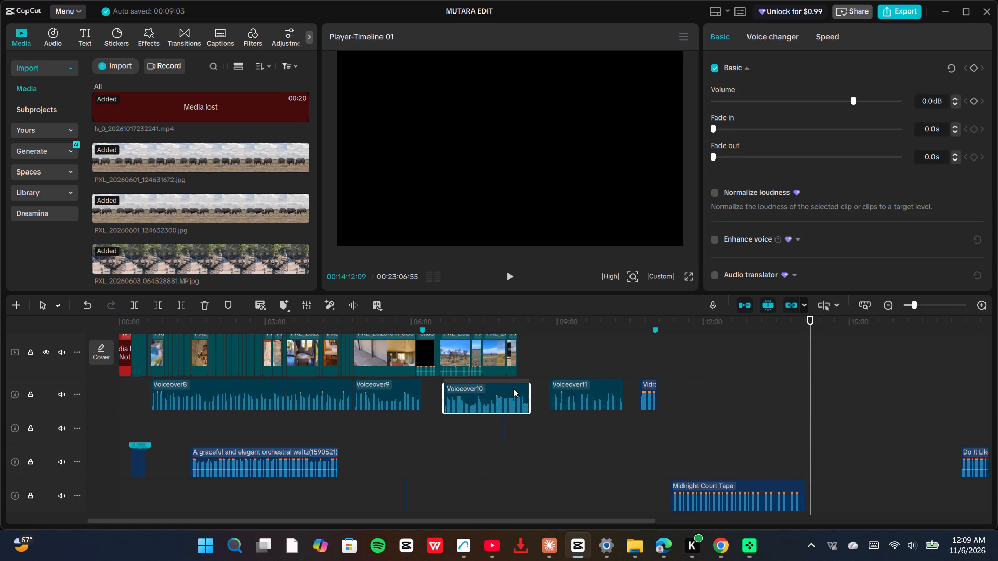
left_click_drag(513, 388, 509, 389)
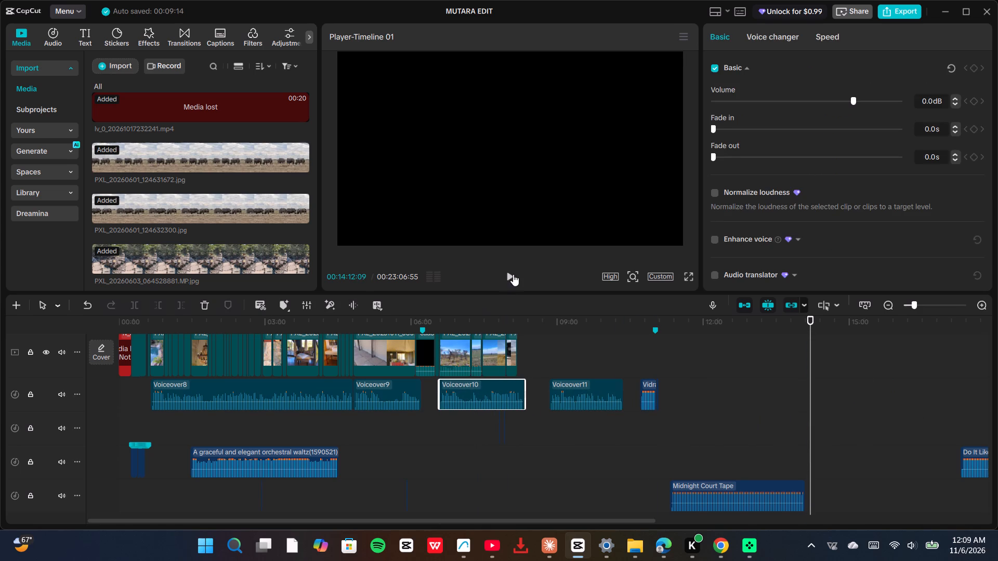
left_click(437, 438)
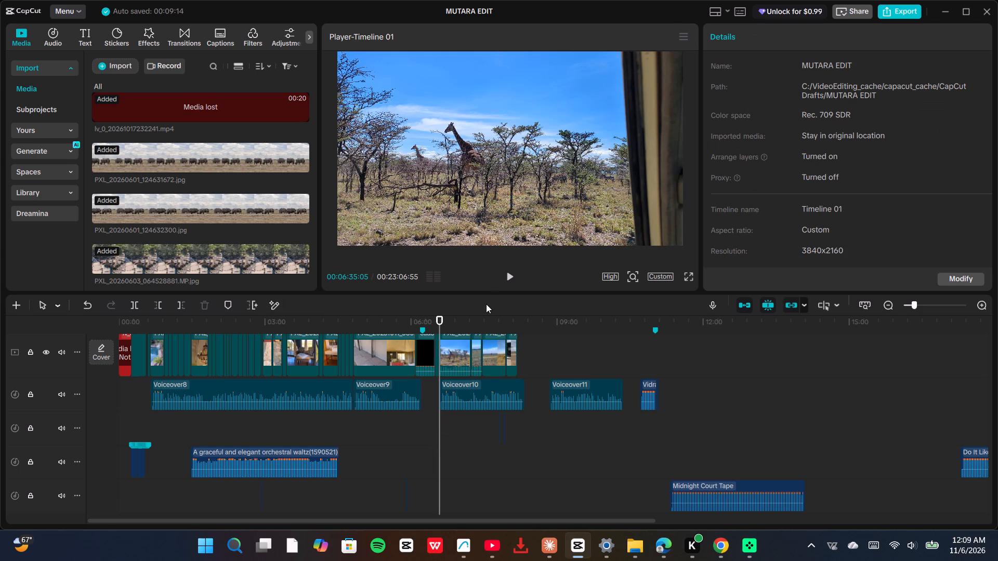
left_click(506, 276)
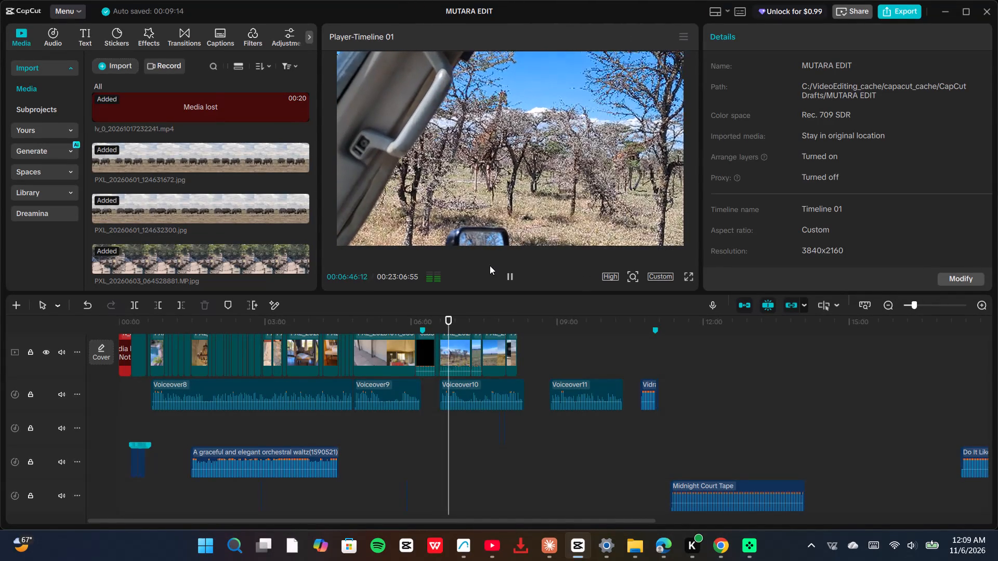
Delete the Voiceover10 clip from under the giraffe footage.
left_click_drag(493, 385, 506, 386)
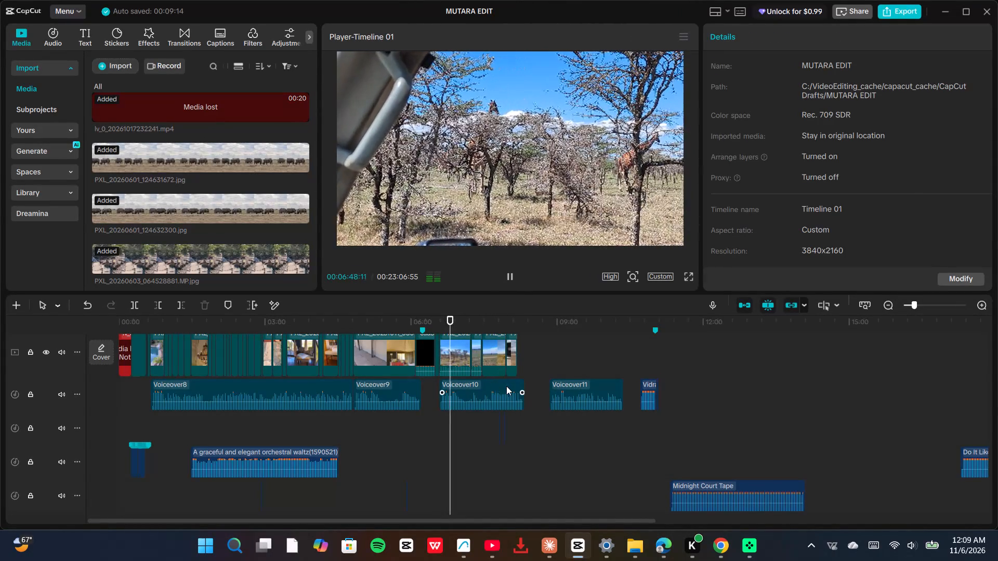
left_click_drag(506, 386, 503, 388)
left_click(495, 385)
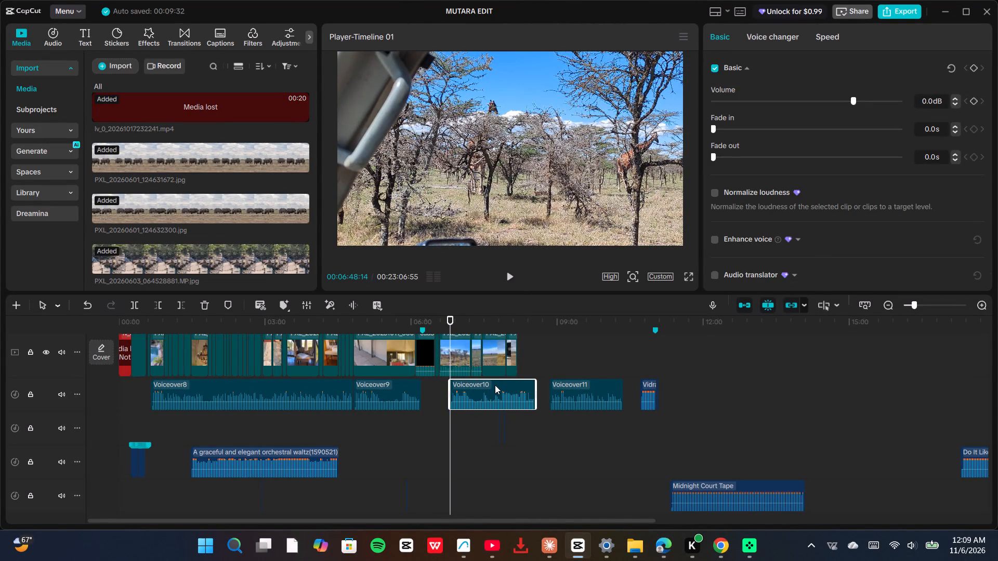
key("Delete")
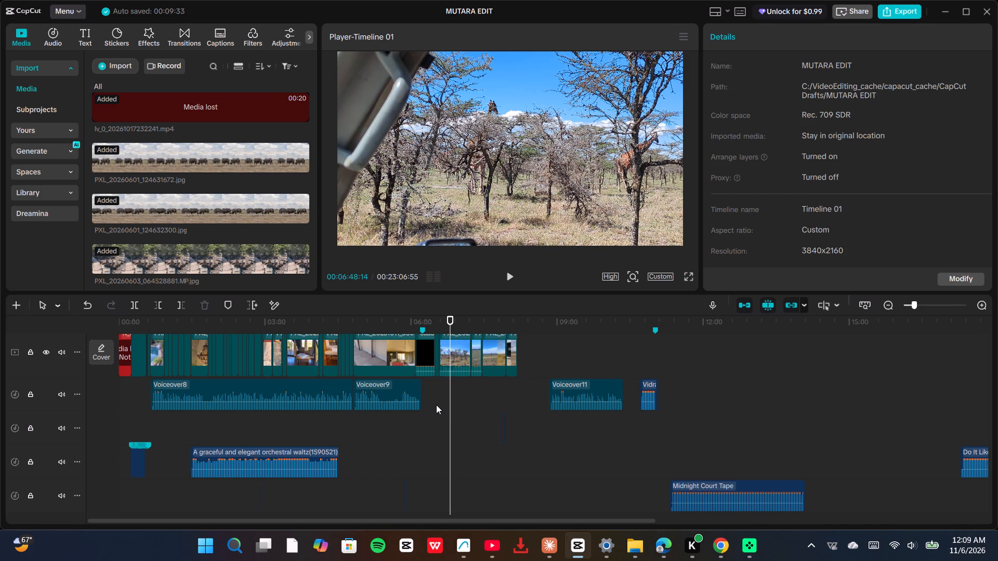
Play the giraffe footage from about 06:20 without its voiceover, and replay the opening from about 00:14.
left_click(444, 402)
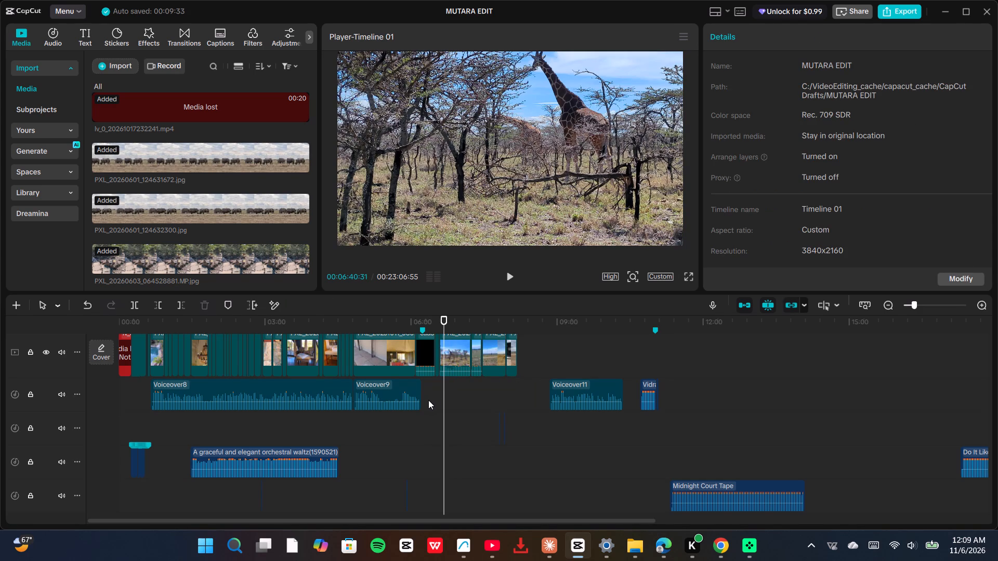
left_click(428, 400)
left_click(513, 276)
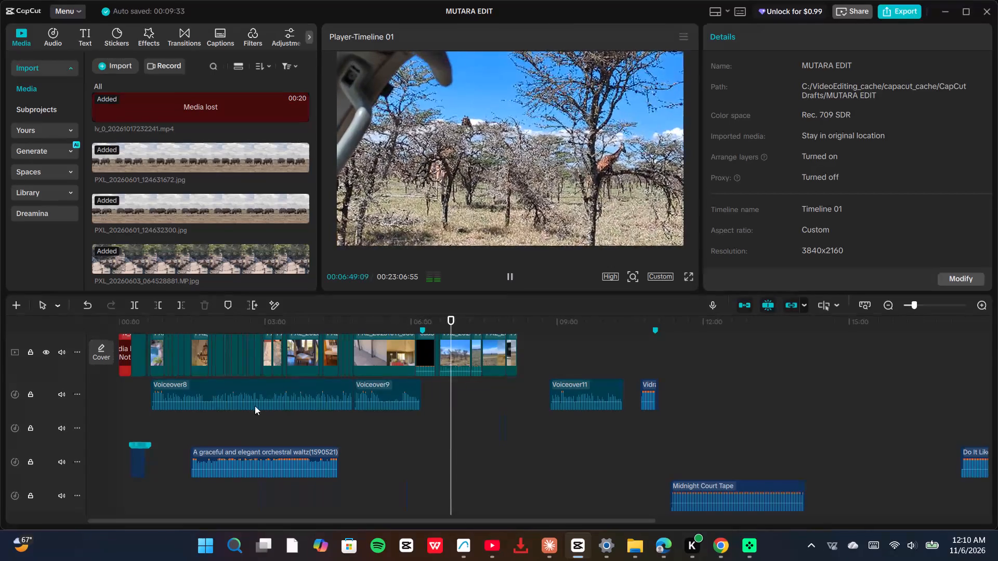
left_click(133, 400)
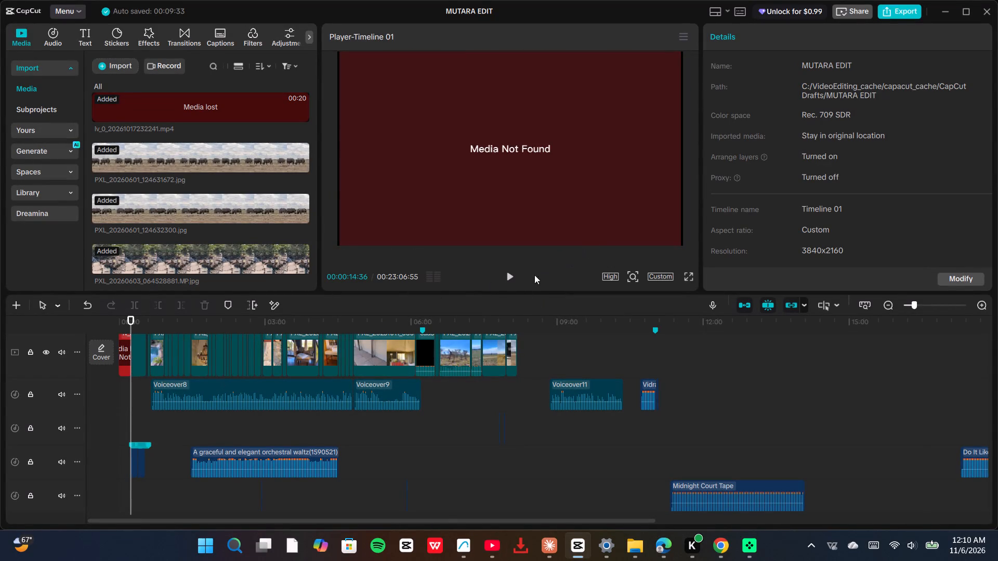
left_click(510, 275)
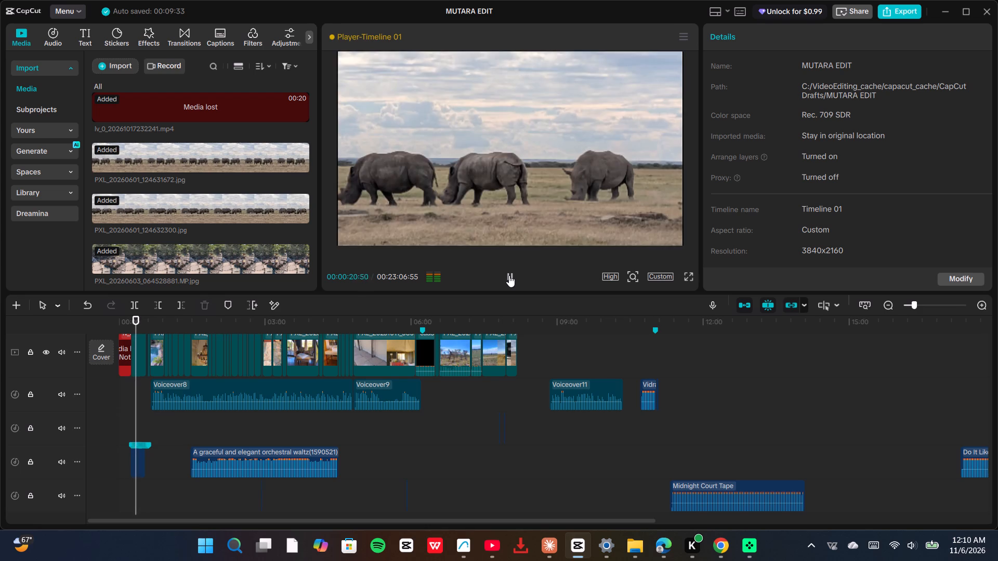
Undo the deletion and moves of Voiceover10 until it sits directly after Voiceover9 again.
key("ctrl+z")
key("ctrl+z")
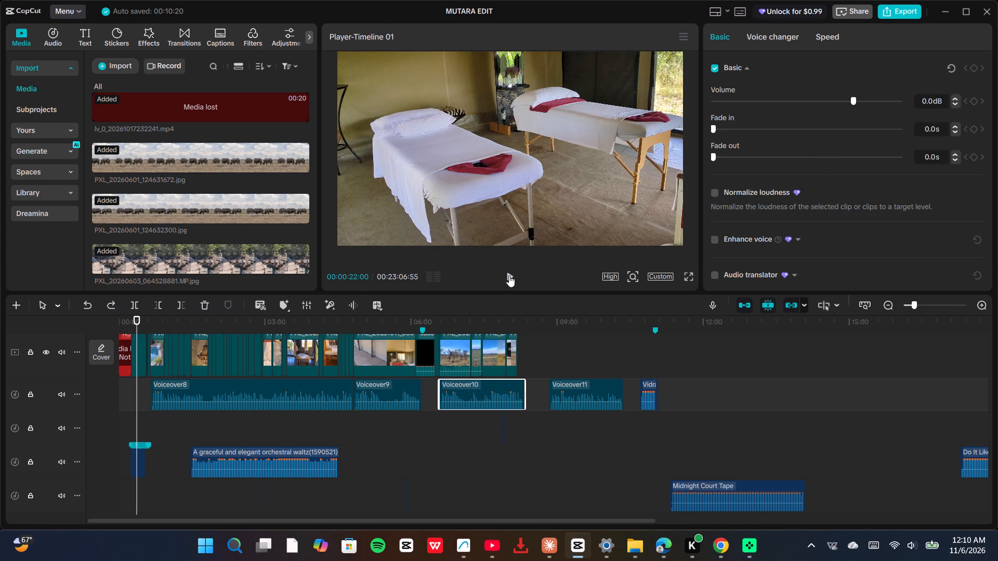
key("ctrl+z")
key("ctrl+z")
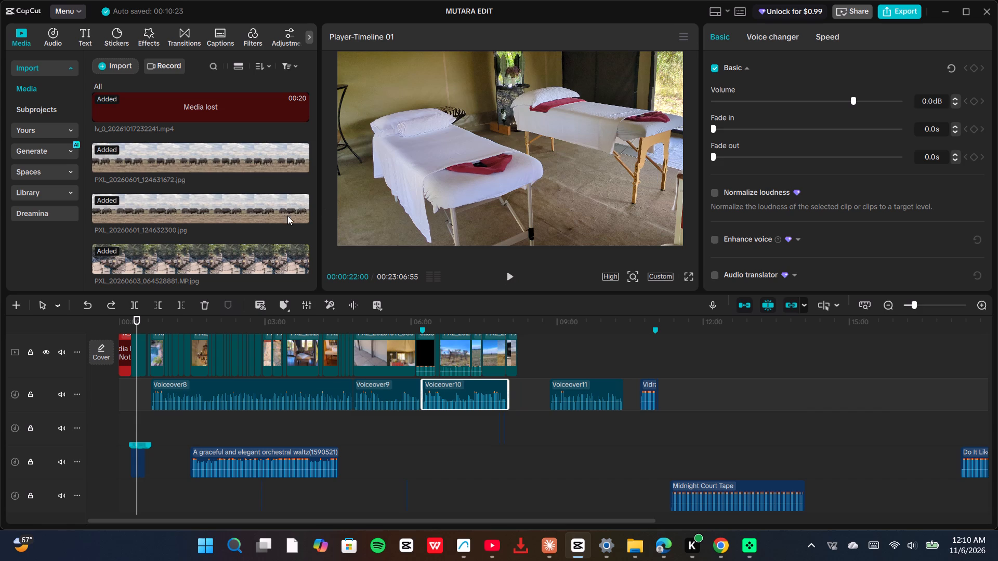
Play the opening from about 00:14 through the start of Voiceover8, checking the footage up to about 00:56.
left_click(130, 415)
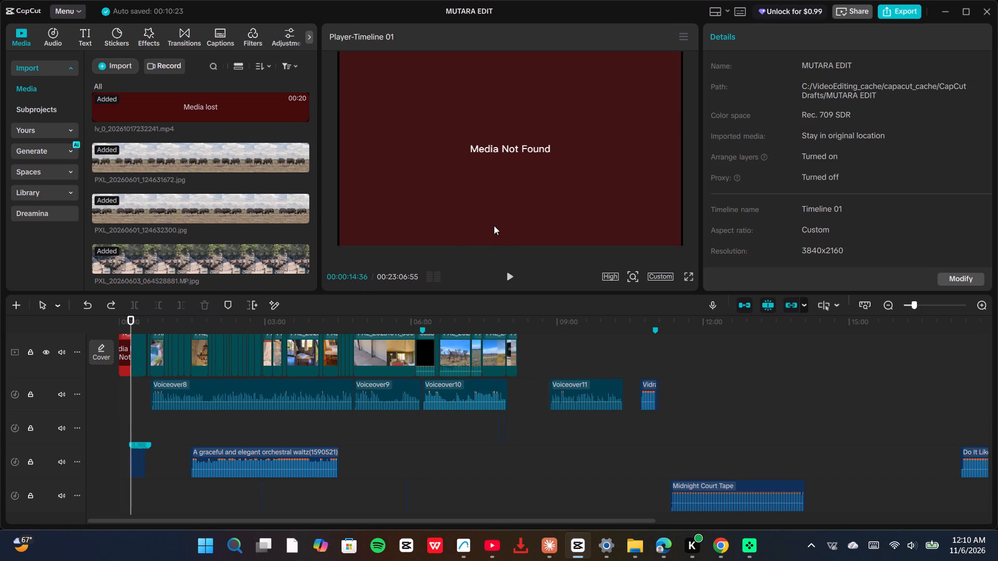
left_click(511, 276)
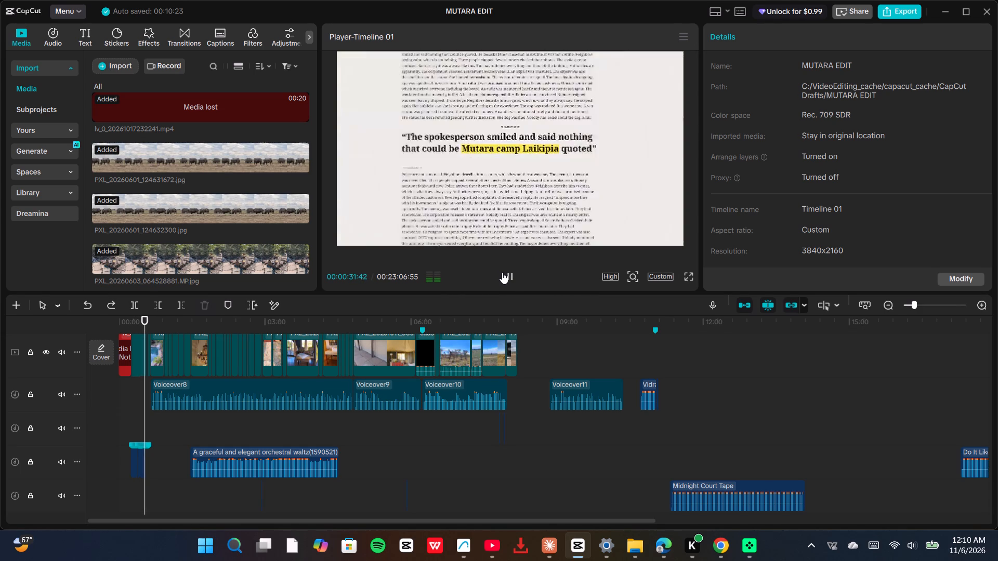
scroll(323, 378, "up", 4)
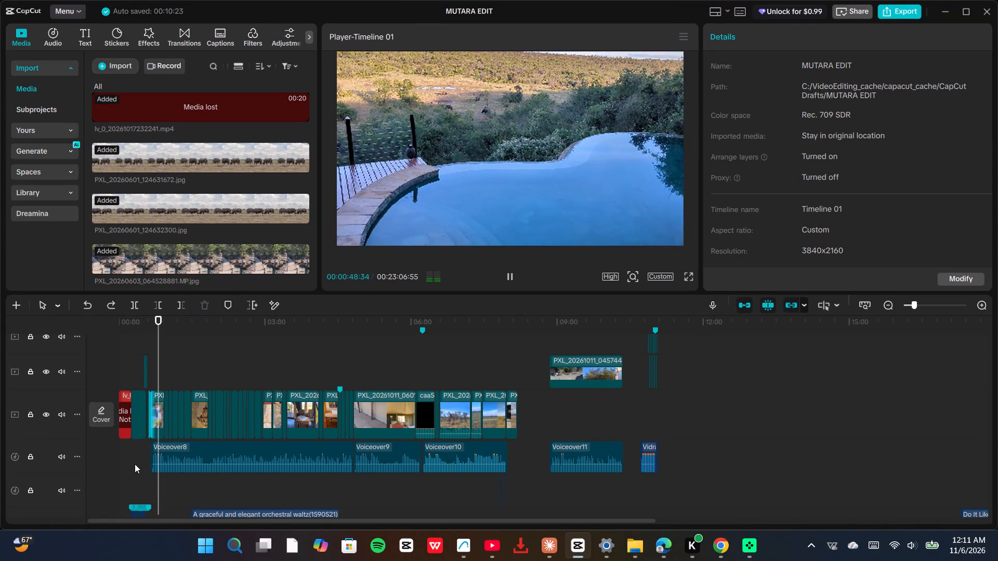
scroll(135, 464, "up", 1)
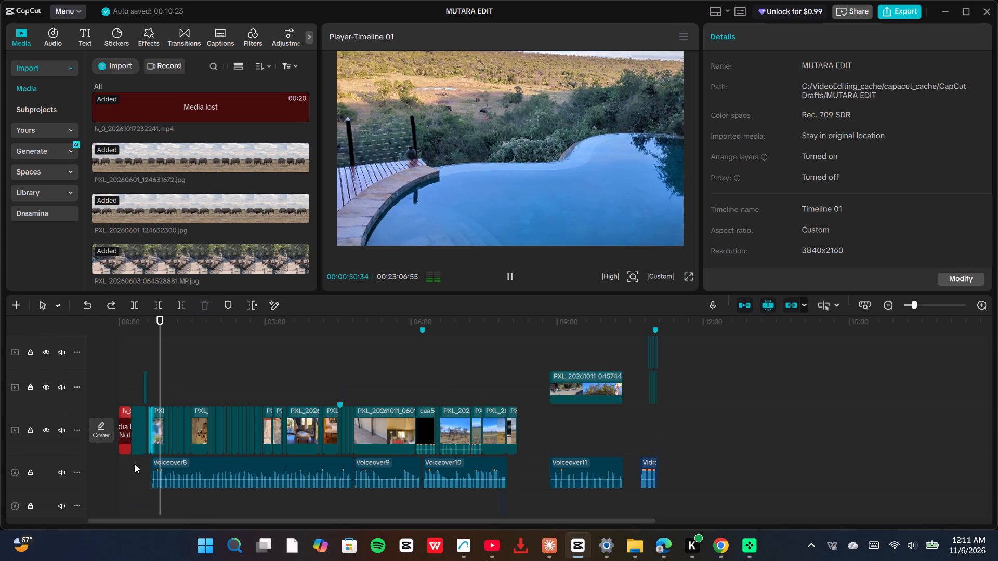
left_click_drag(154, 382, 137, 389)
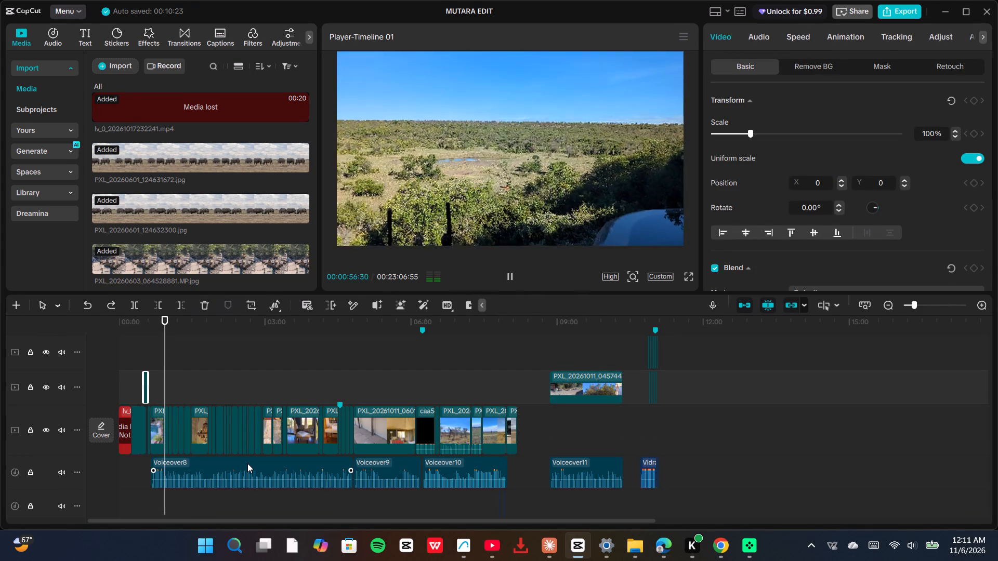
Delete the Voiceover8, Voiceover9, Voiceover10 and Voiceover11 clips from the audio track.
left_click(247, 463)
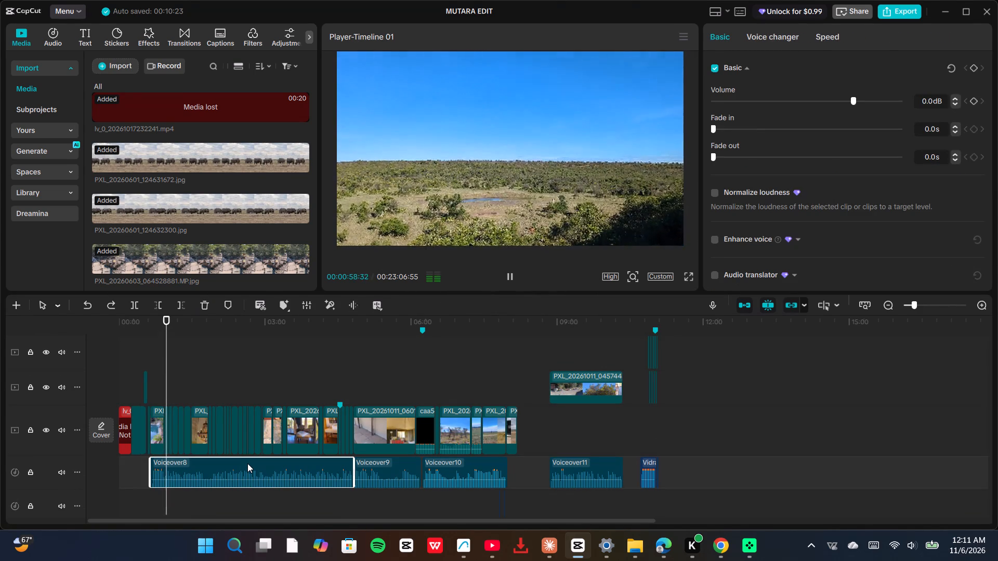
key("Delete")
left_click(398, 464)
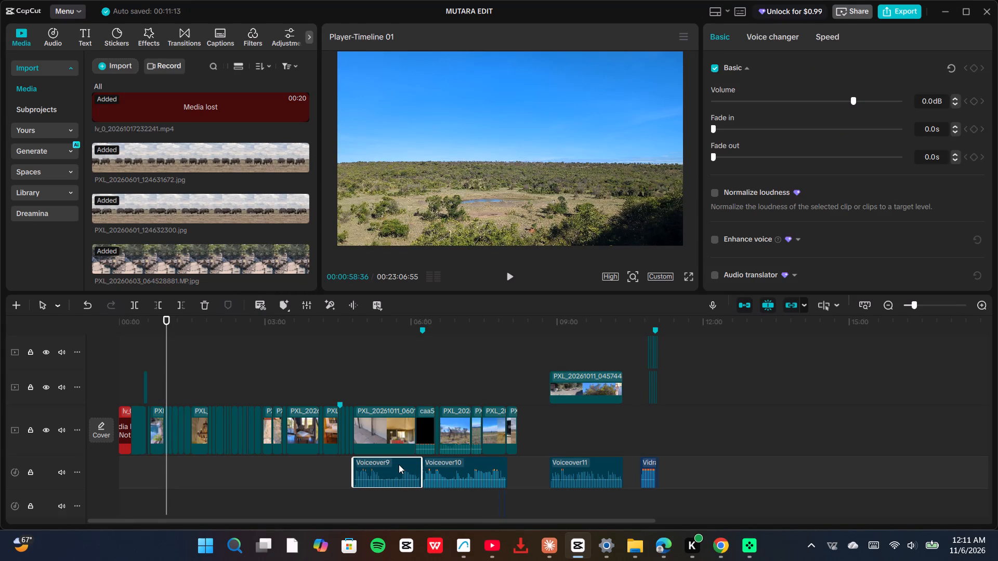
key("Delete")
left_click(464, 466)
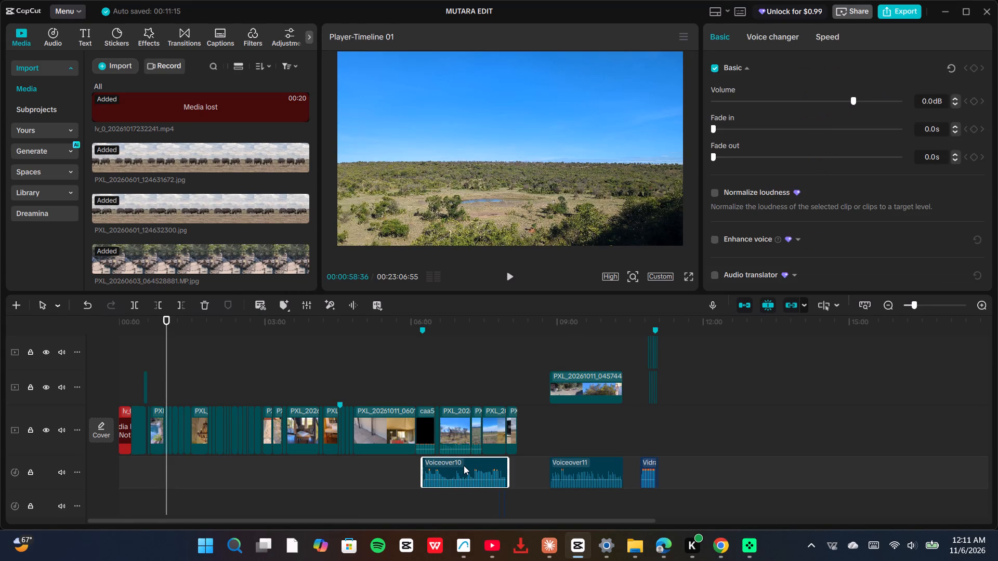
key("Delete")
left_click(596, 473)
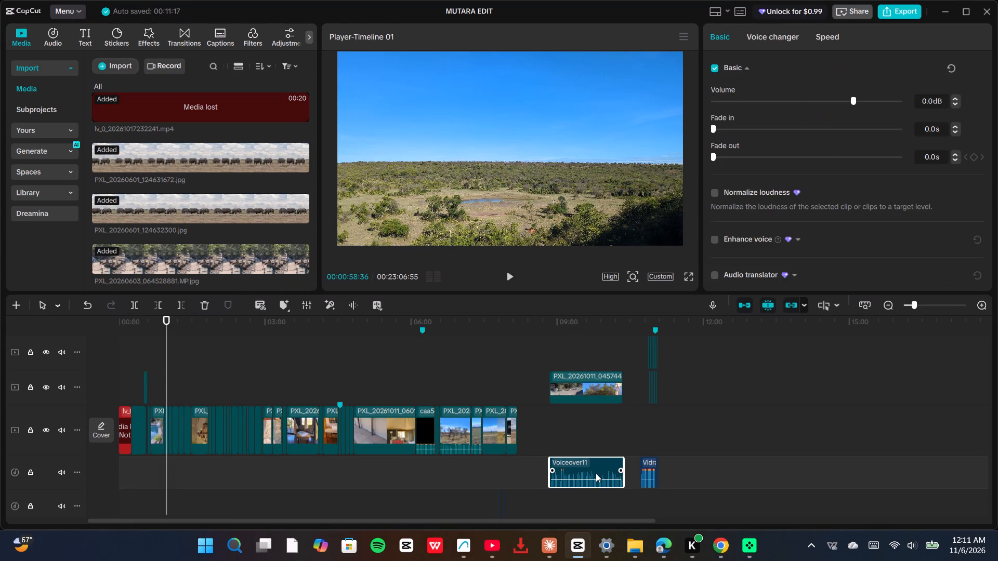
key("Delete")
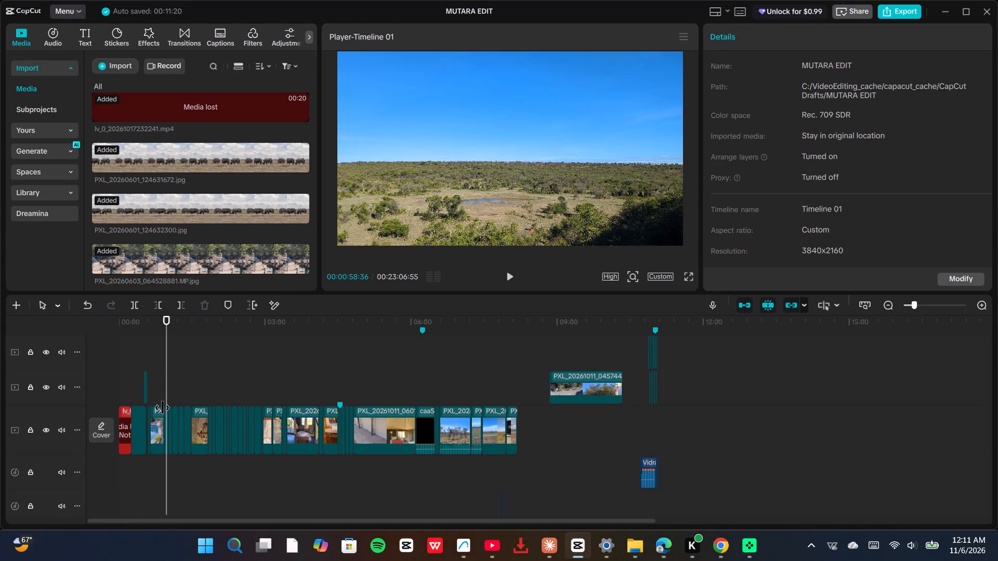
Play the opening without voiceovers from about 00:16, and again from 00:00.
left_click(129, 373)
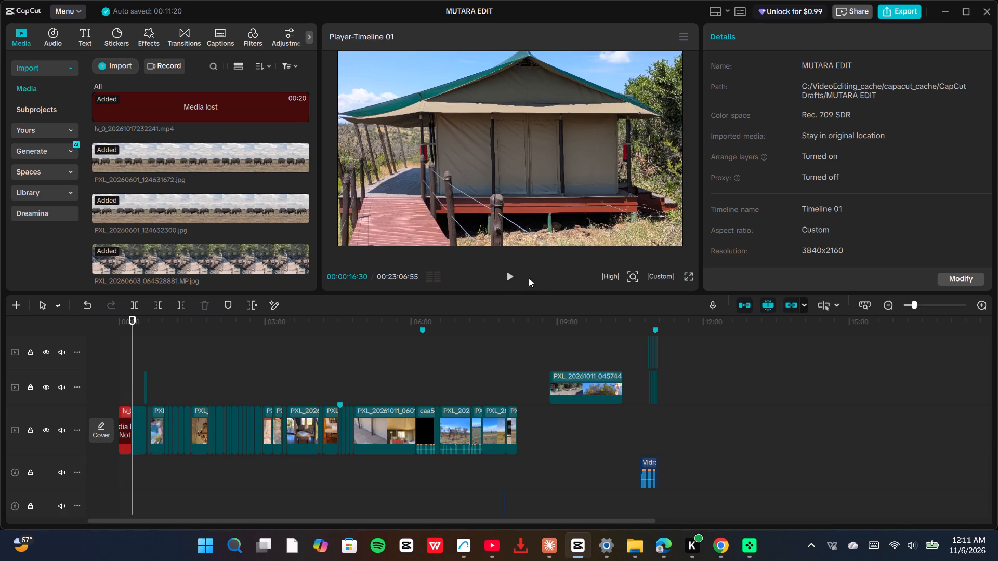
left_click(513, 277)
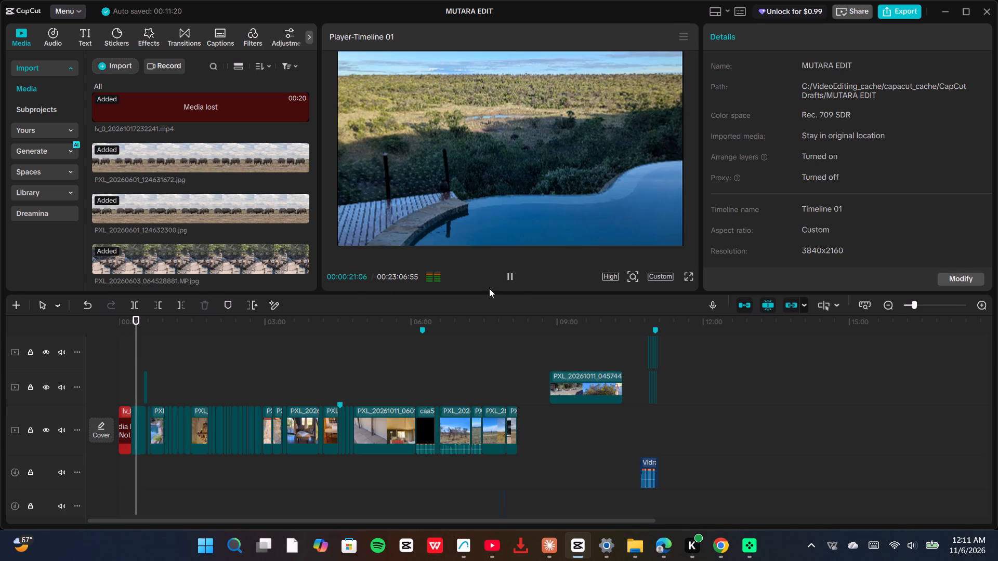
left_click(120, 377)
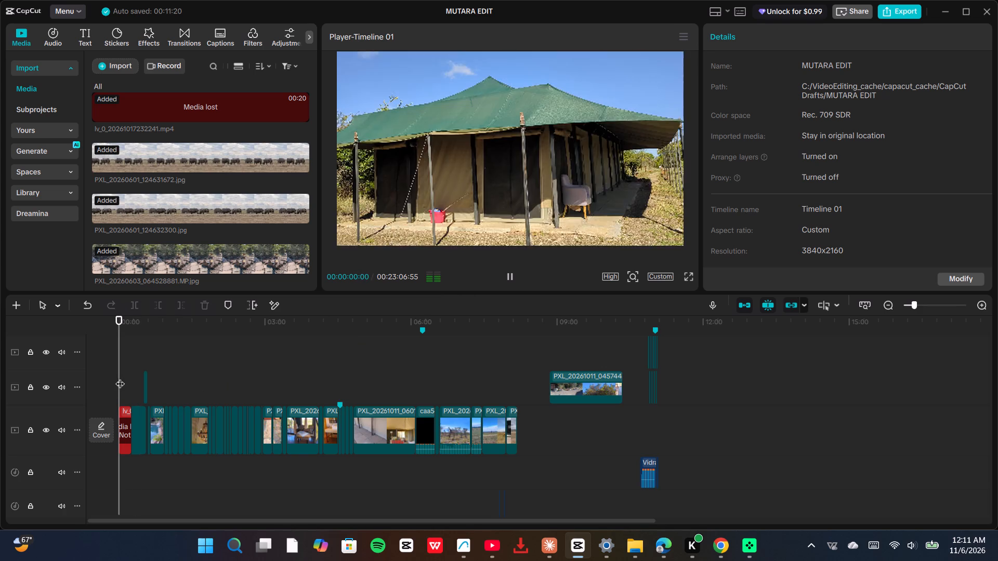
left_click(126, 373)
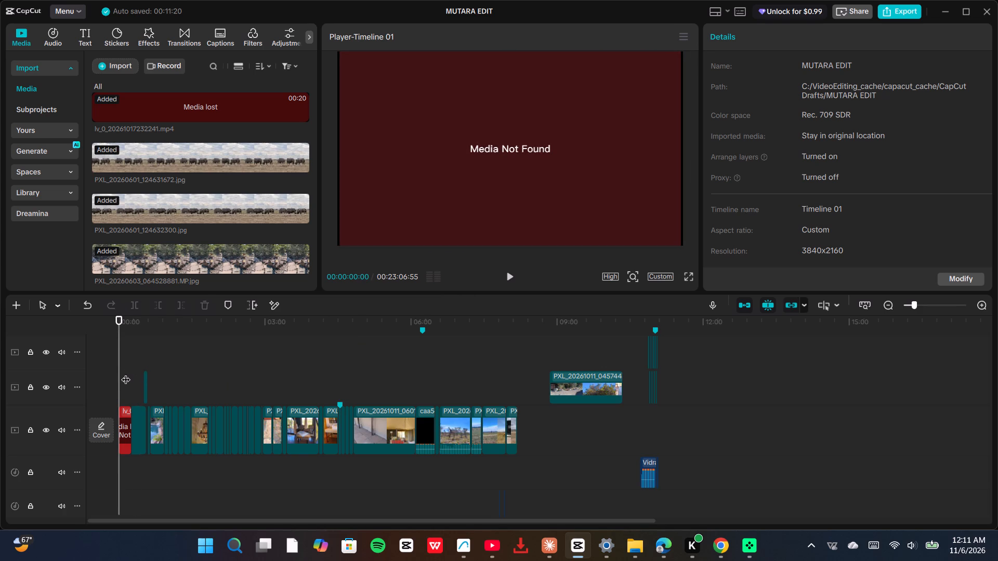
key("space")
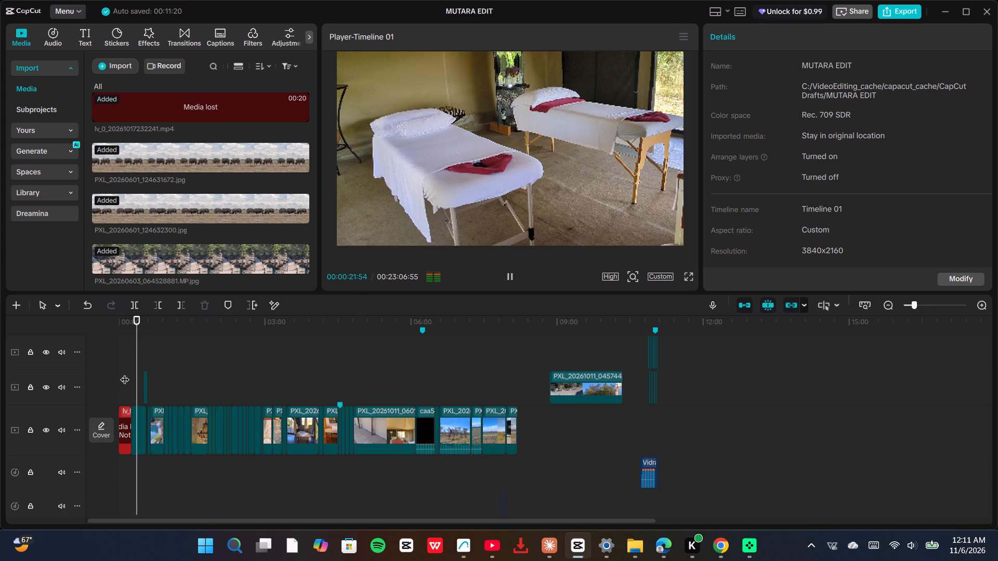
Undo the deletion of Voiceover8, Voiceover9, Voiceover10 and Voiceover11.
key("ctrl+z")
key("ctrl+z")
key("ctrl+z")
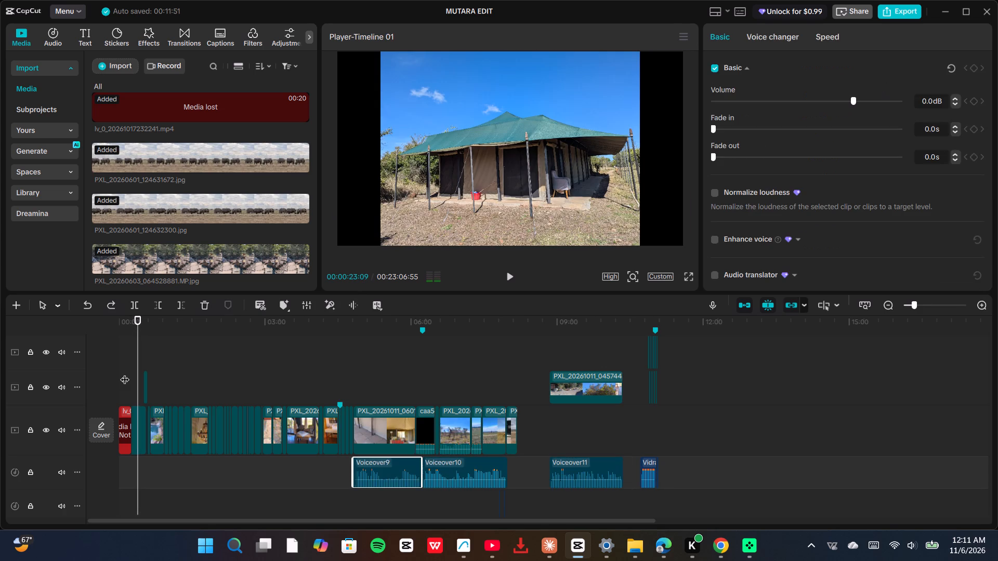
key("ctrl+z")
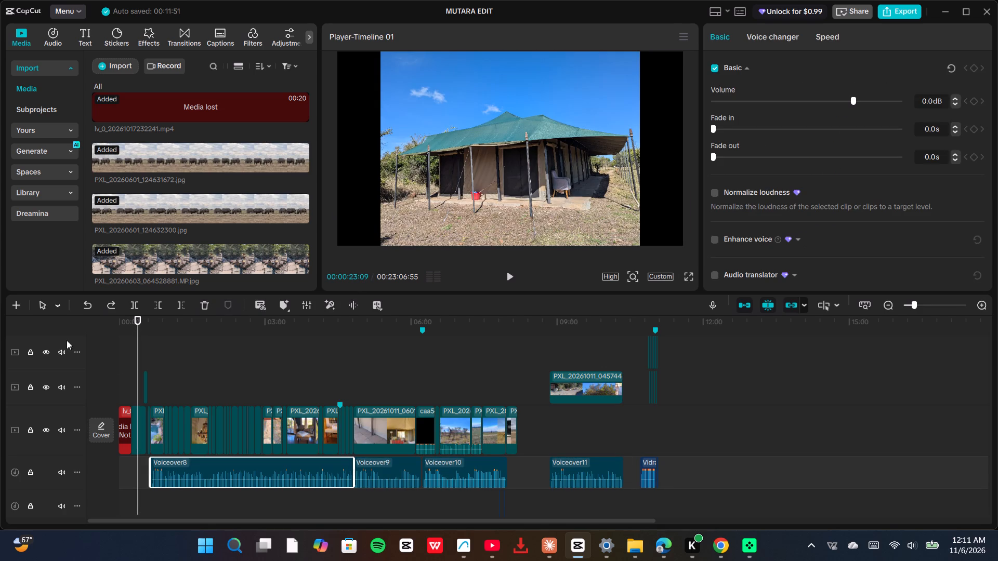
Replay the opening from about 00:09, and undo three more edits to bring back the short photo clips at about 11:25.
left_click(126, 353)
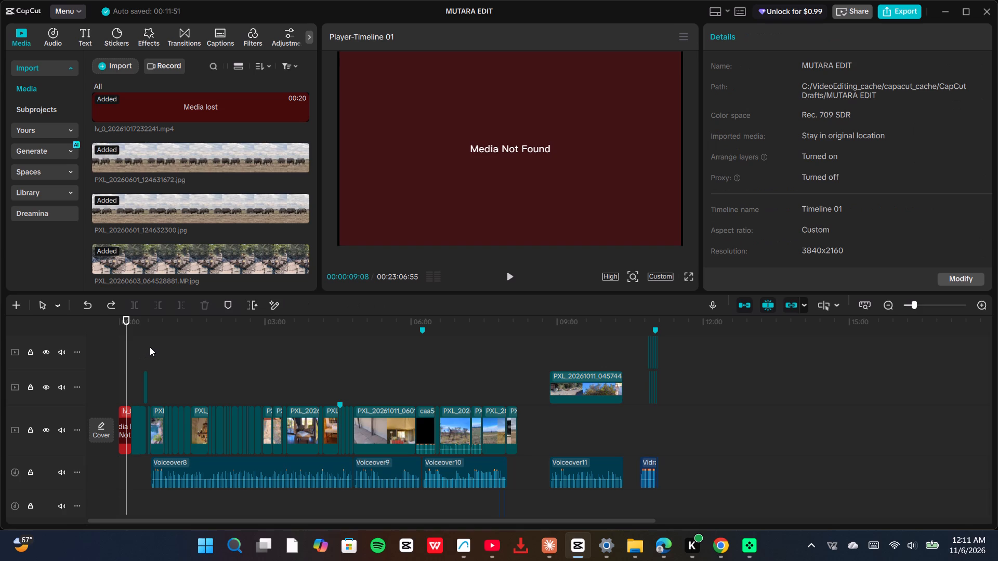
key("space")
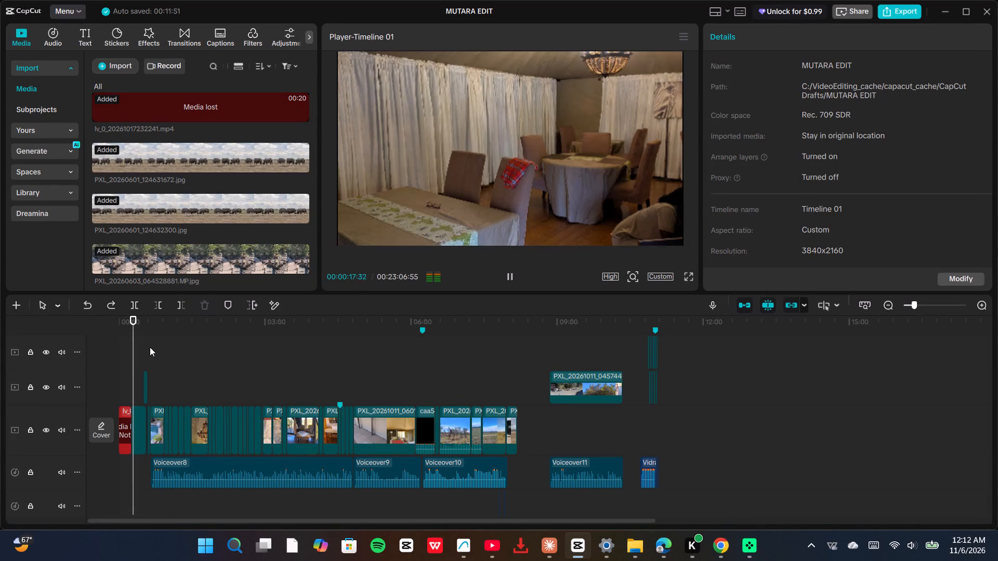
key("ctrl+z")
key("ctrl+z")
key("ctrl+z")
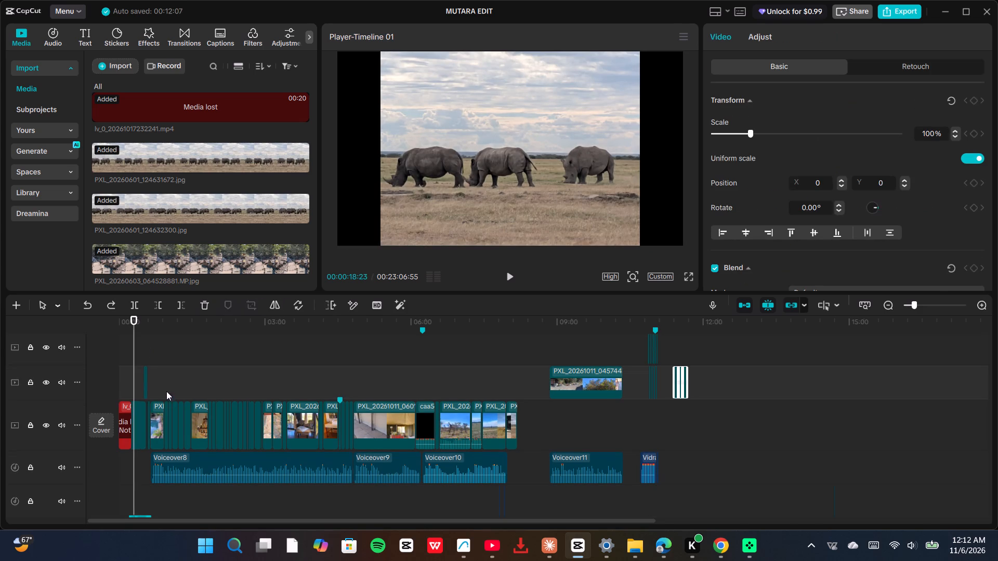
Play the opening from about 00:09, and the photo sequence with its audio clip from about 10:42.
left_click(127, 379)
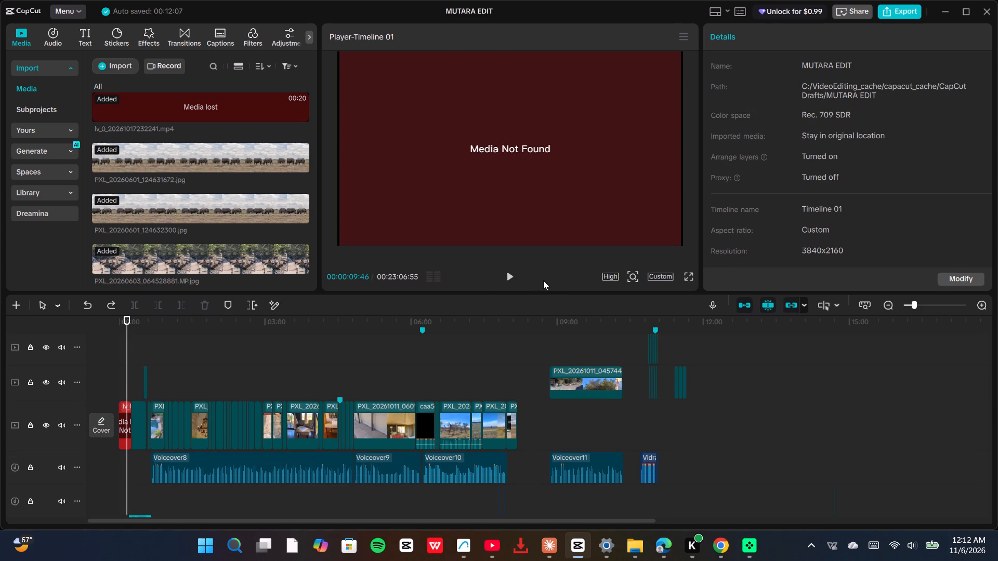
left_click(515, 273)
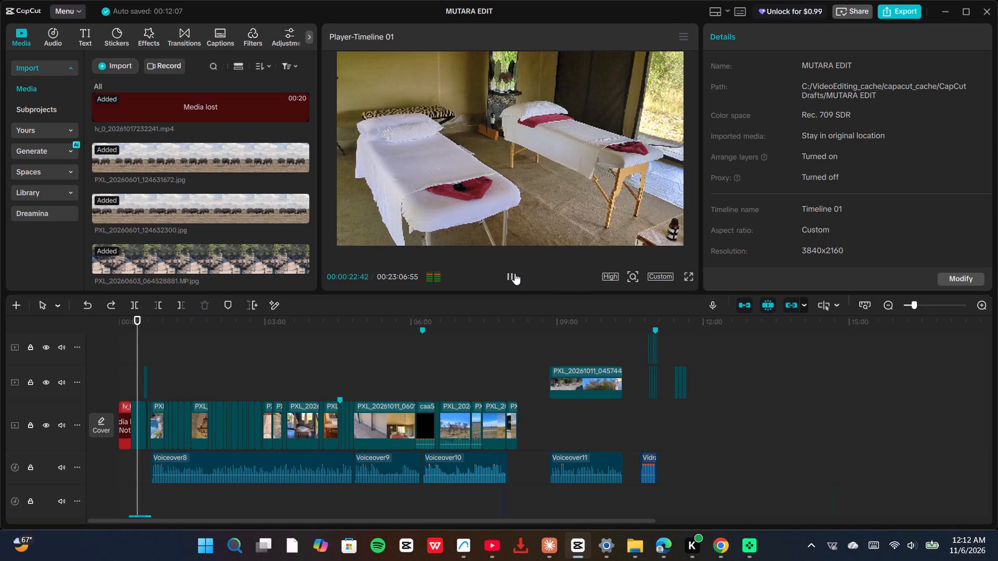
left_click(642, 419)
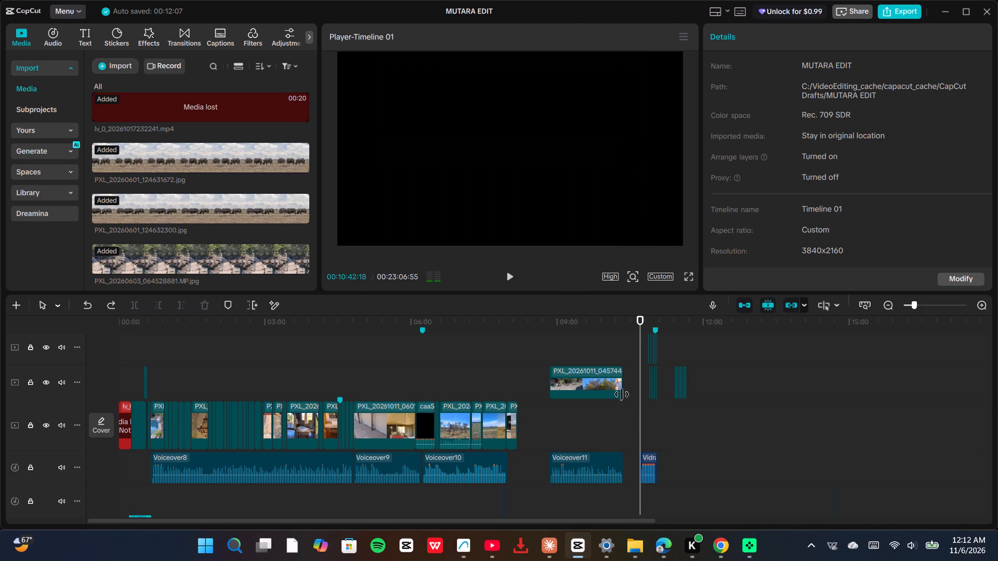
left_click(511, 277)
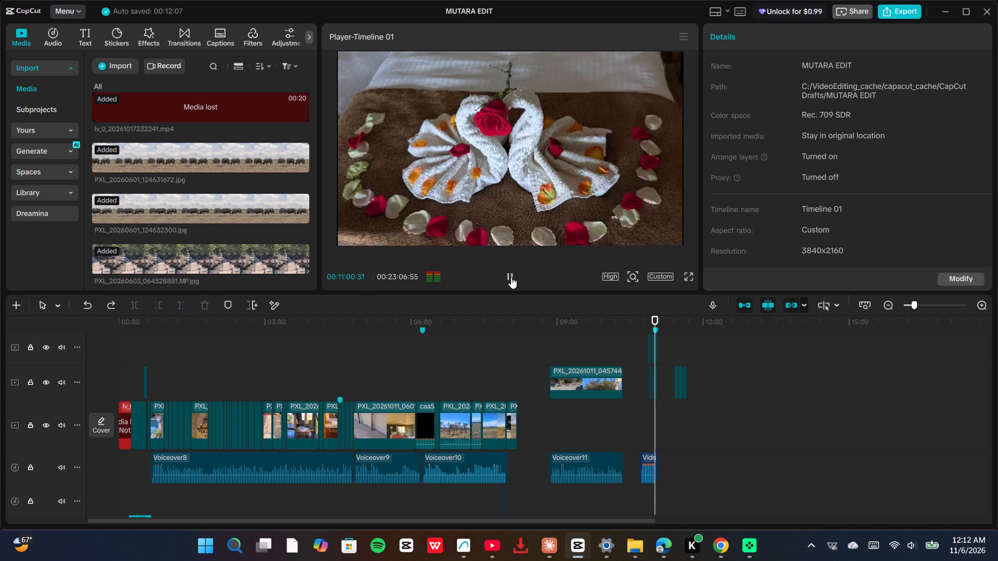
Undo the last two edits and replay the photo sequence from about 10:42 to just past 11:00.
key("ctrl+z")
key("ctrl+z")
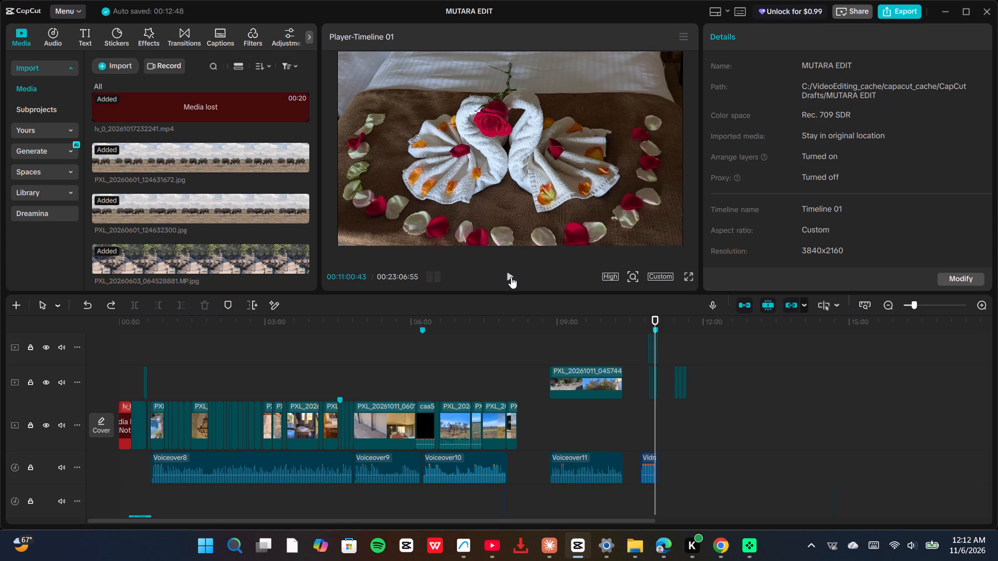
left_click(511, 277)
left_click(641, 425)
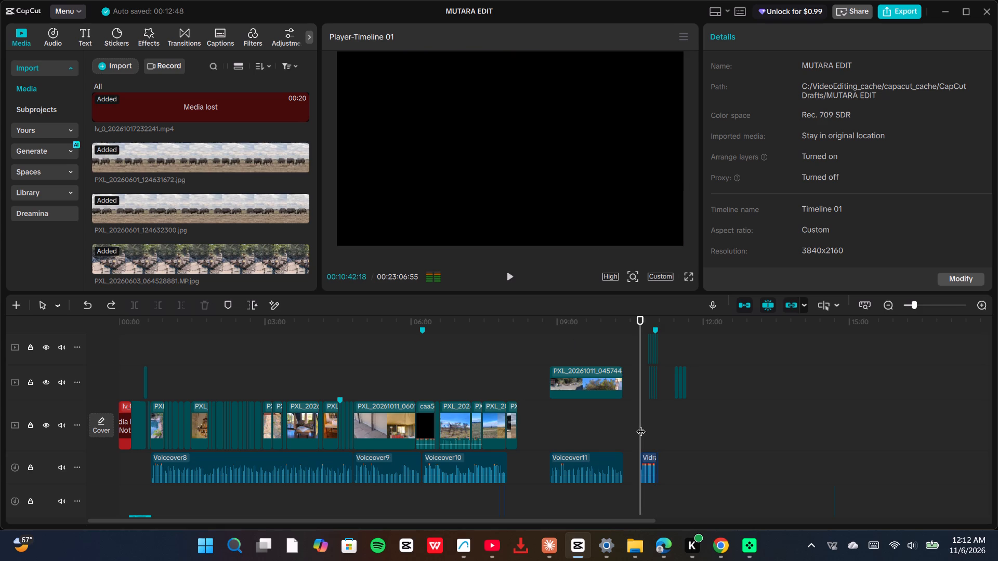
left_click(511, 275)
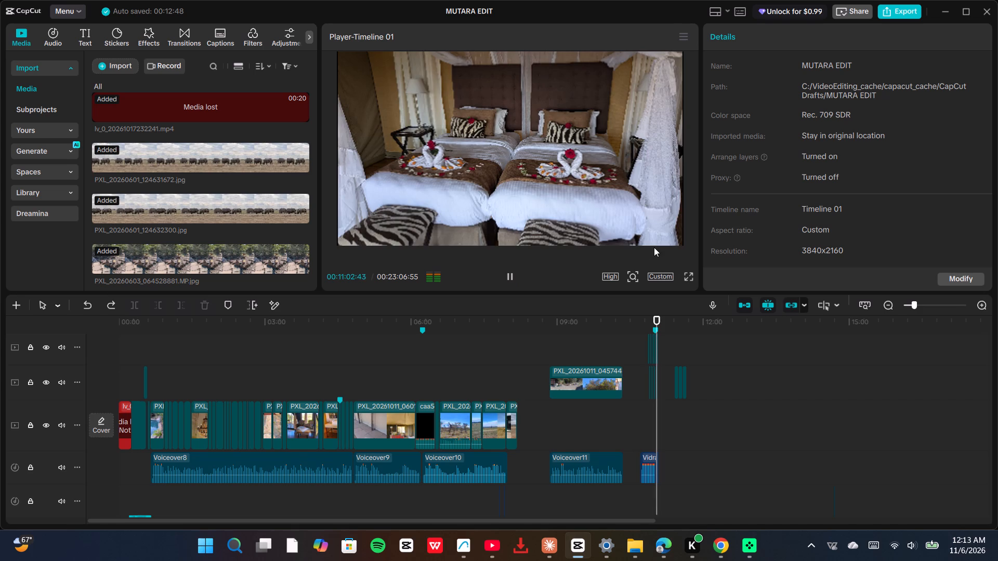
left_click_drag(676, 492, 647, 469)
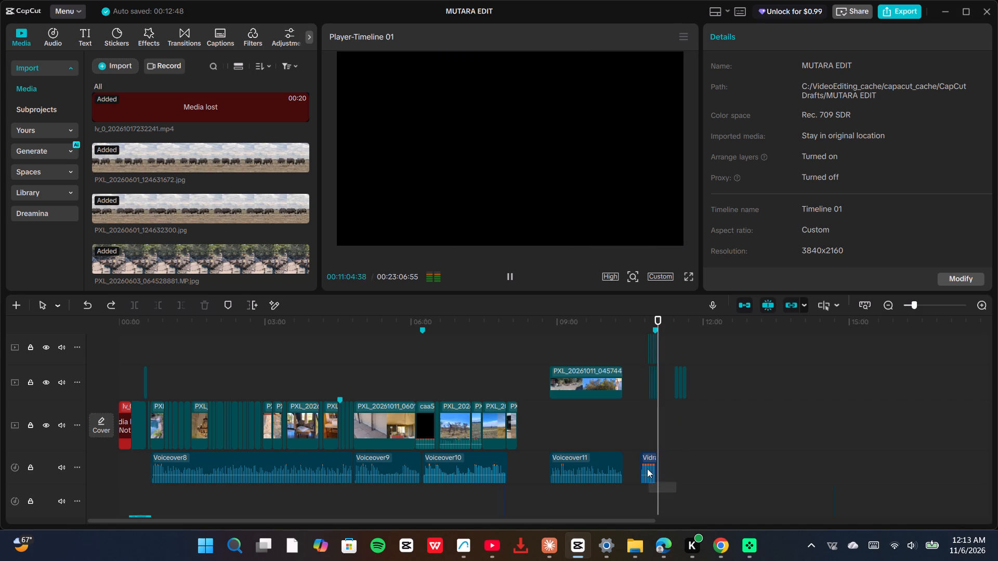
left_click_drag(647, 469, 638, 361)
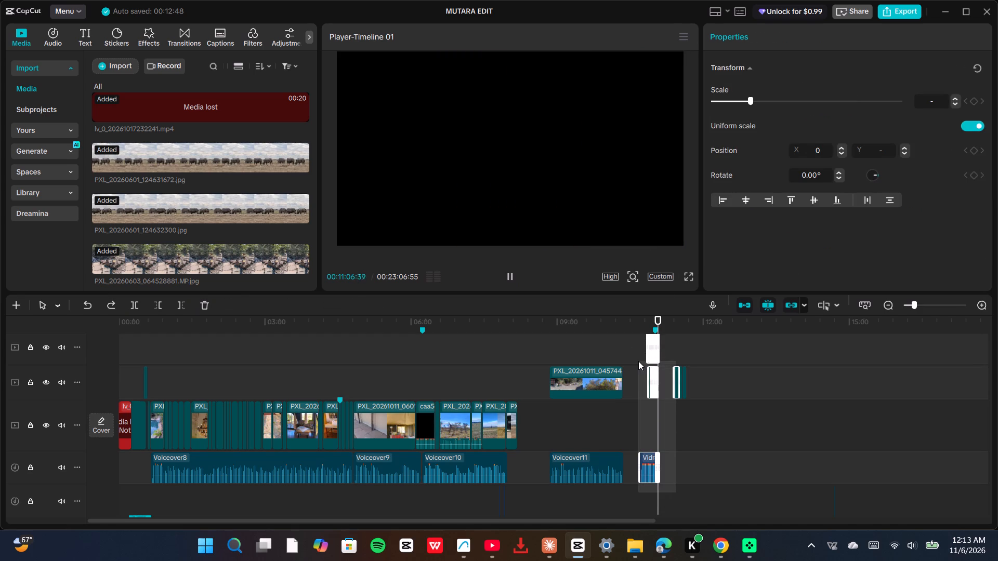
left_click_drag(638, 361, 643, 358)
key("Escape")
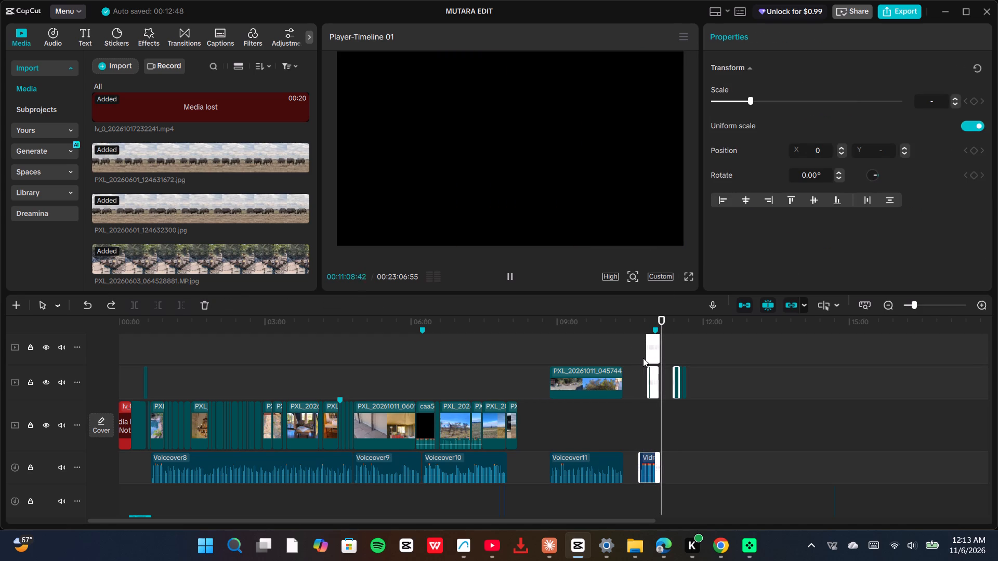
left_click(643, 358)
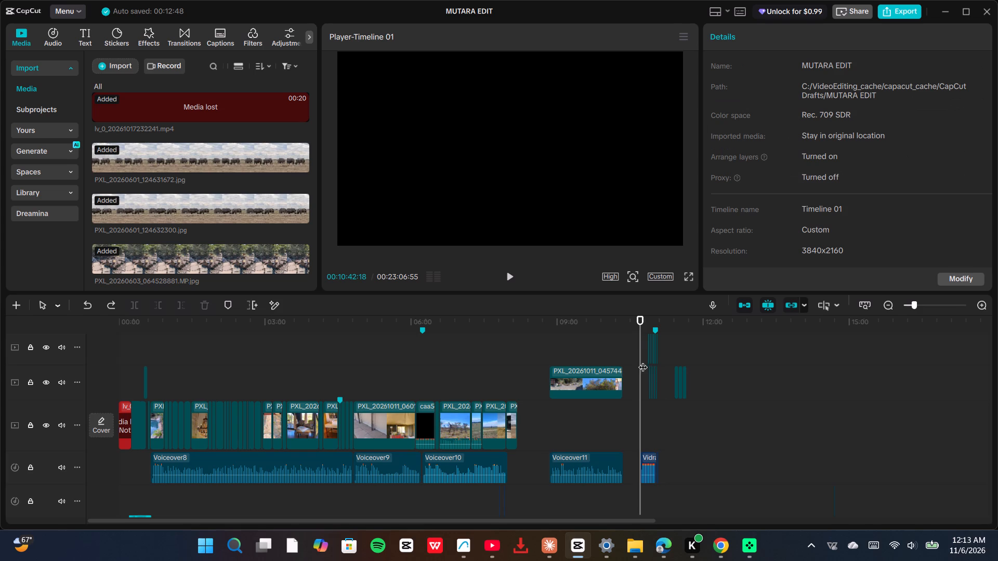
Cut the group of short photo clips together with their Vidrado Em Você audio from about 10:42 to 11:00.
left_click_drag(662, 491, 641, 410)
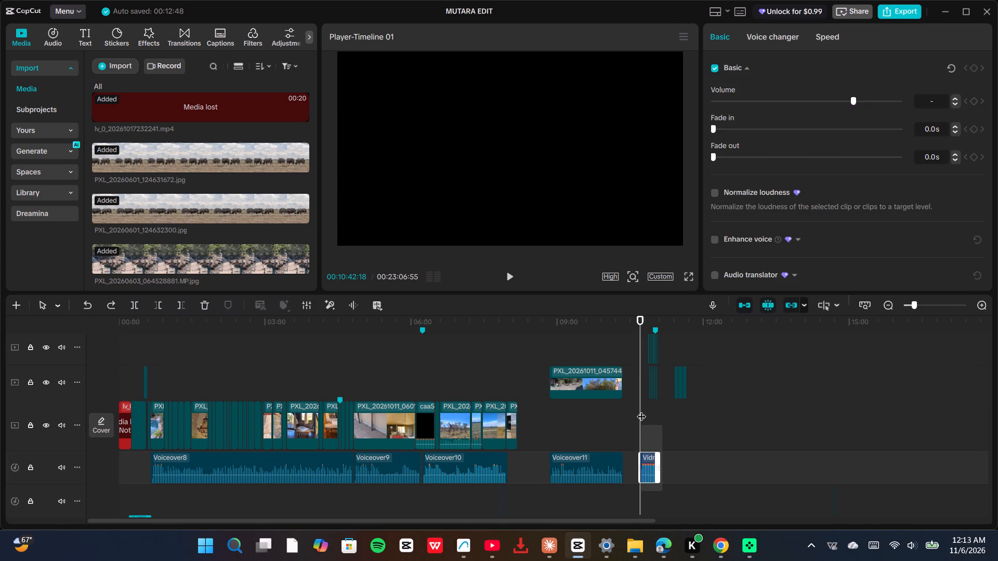
left_click_drag(641, 410, 641, 340)
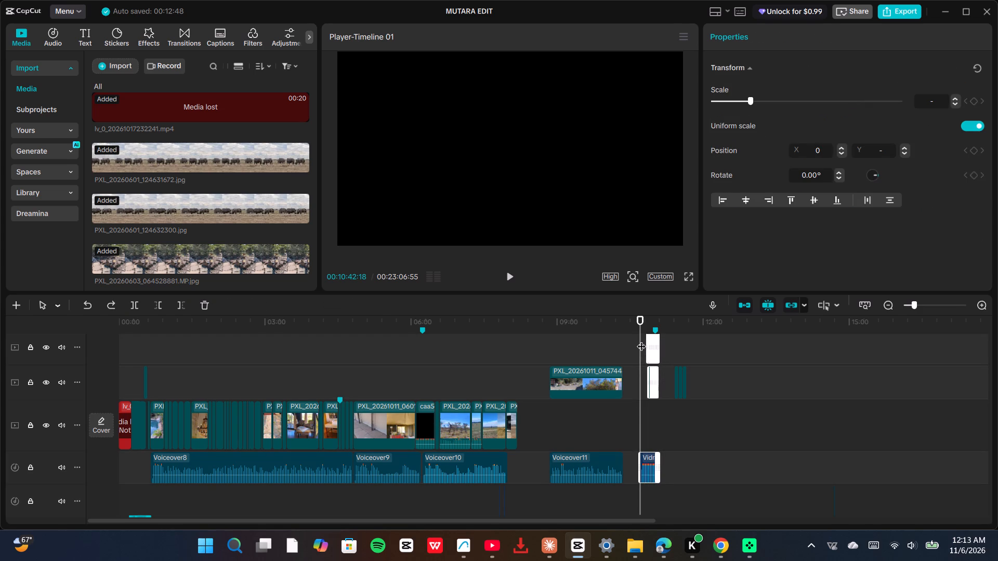
key("ctrl+x")
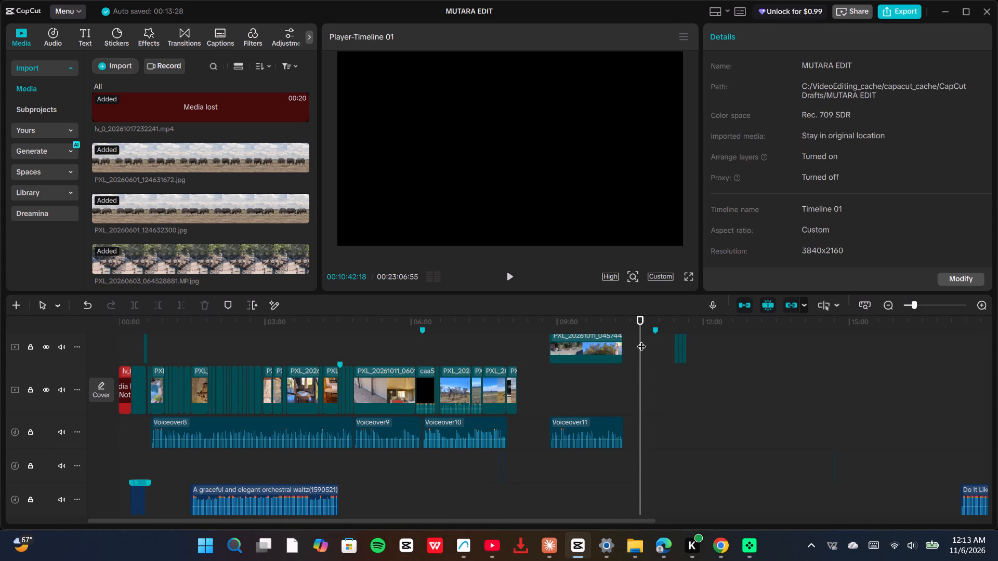
Play the opening from about 00:14, at the end of the missing-media clip.
left_click(136, 357)
left_click(130, 352)
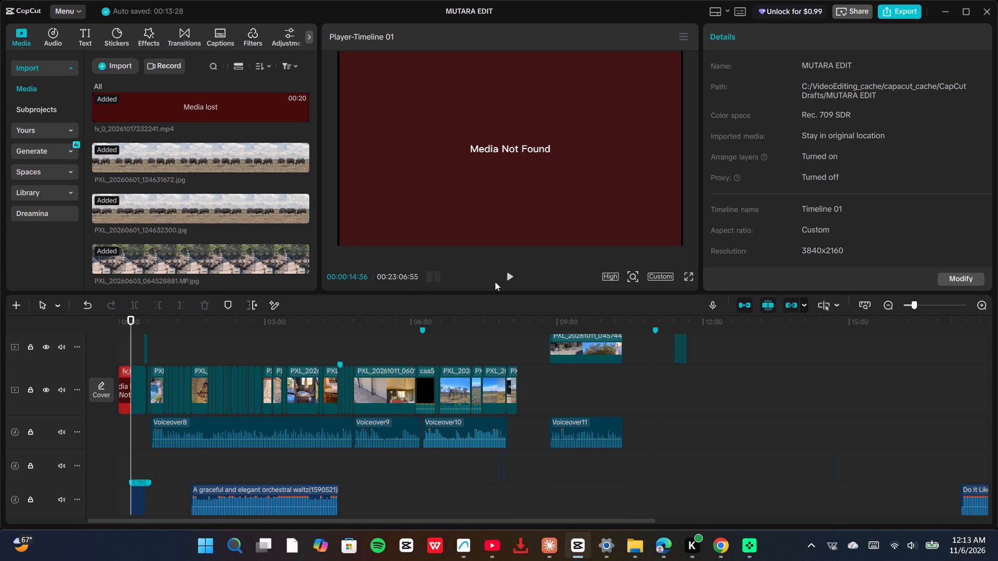
left_click(509, 274)
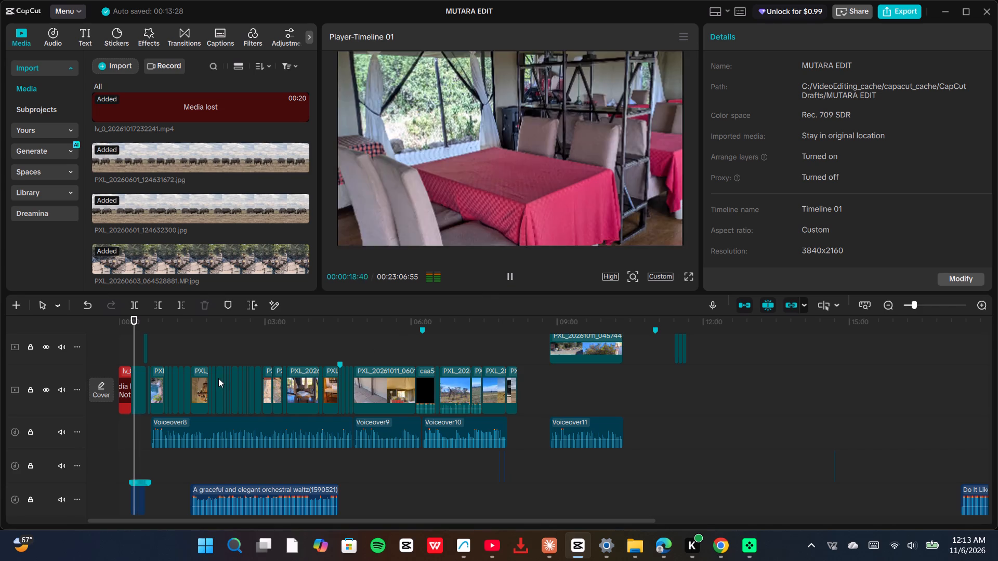
Paste the cut photo clips and audio at about 04:49, where Voiceover9 and the PXL_20261011_060154323.mp4 clip begin.
scroll(246, 386, "up", 11, "ctrl")
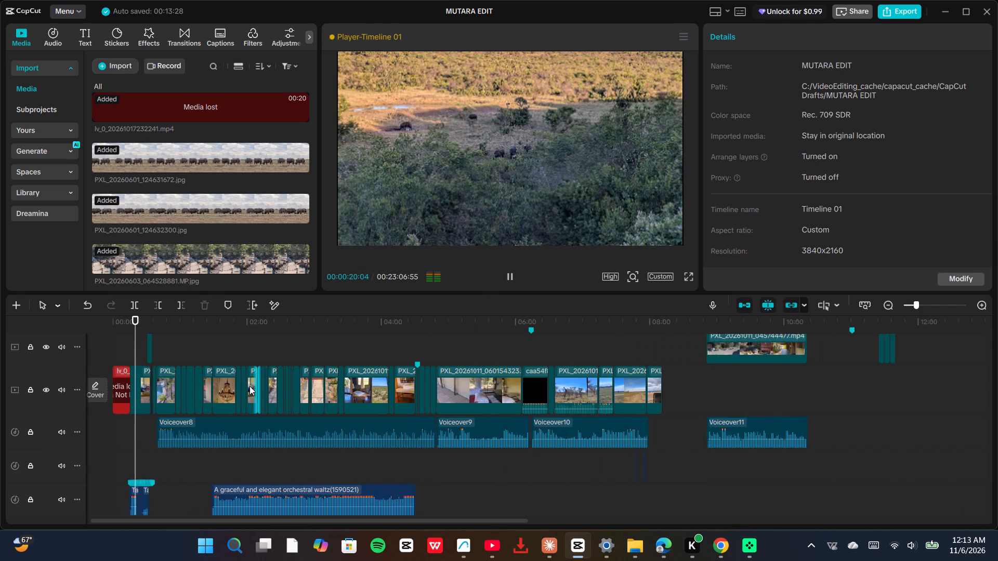
scroll(249, 386, "up", 17, "ctrl")
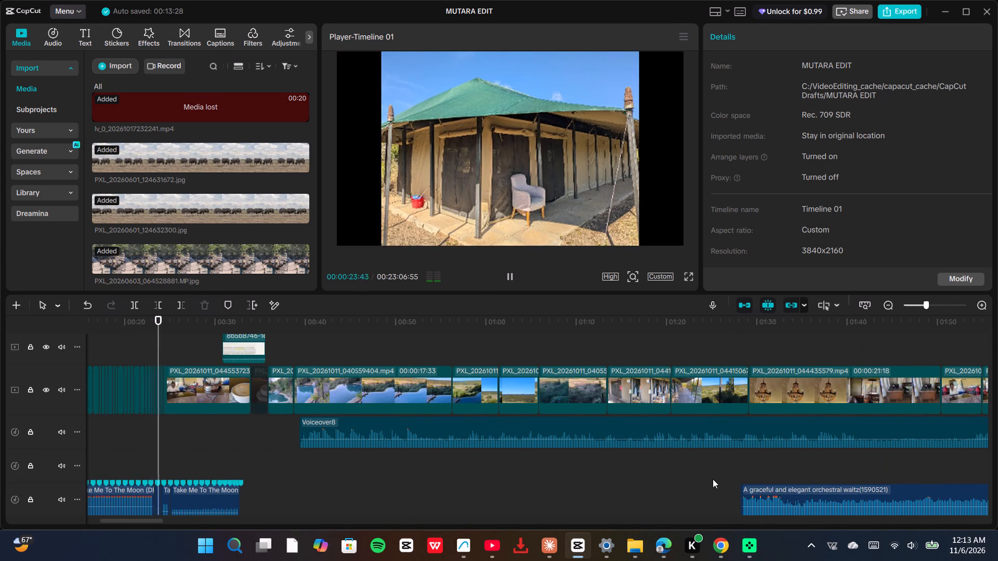
left_click_drag(713, 474, 901, 454)
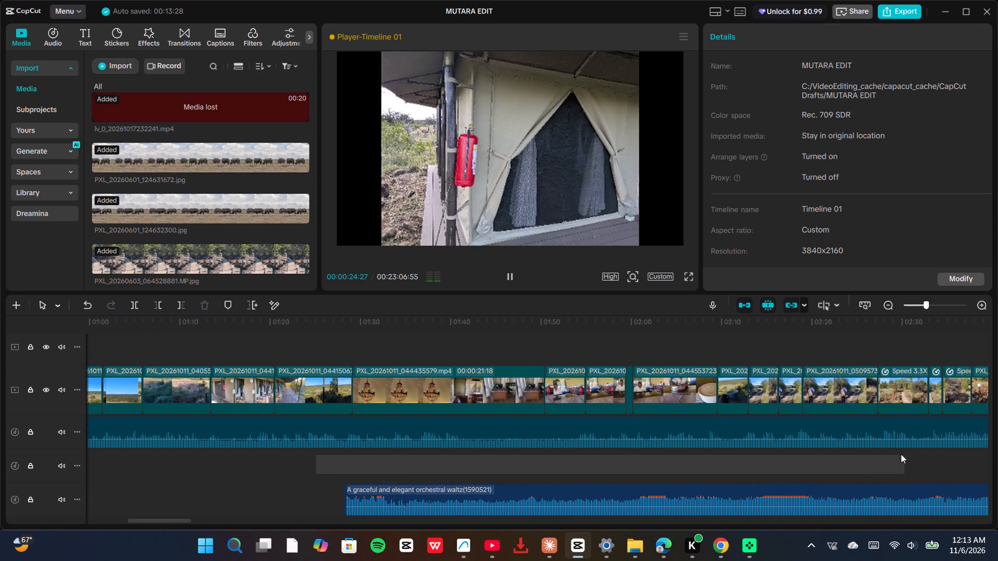
left_click_drag(901, 454, 997, 455)
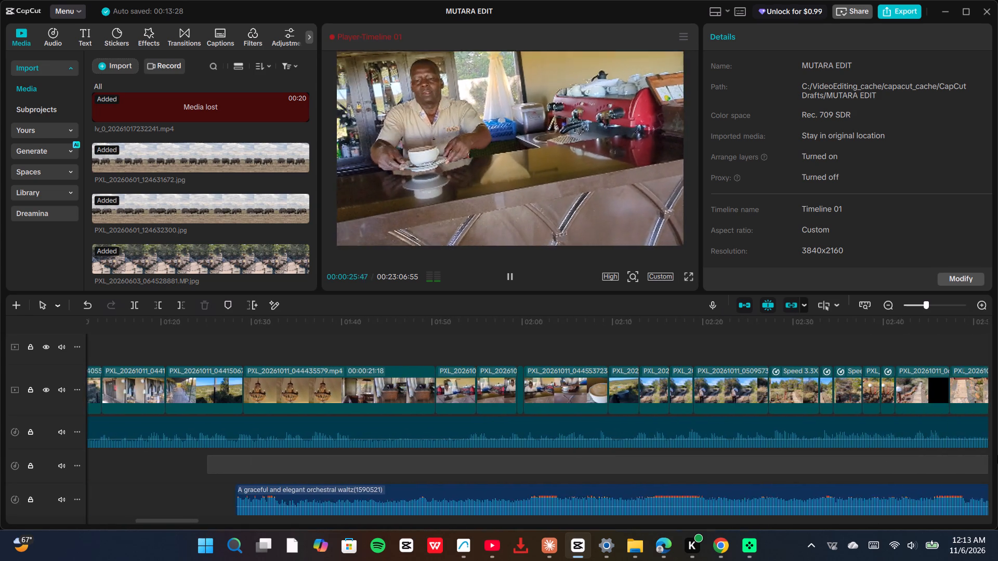
left_click_drag(997, 455, 897, 459)
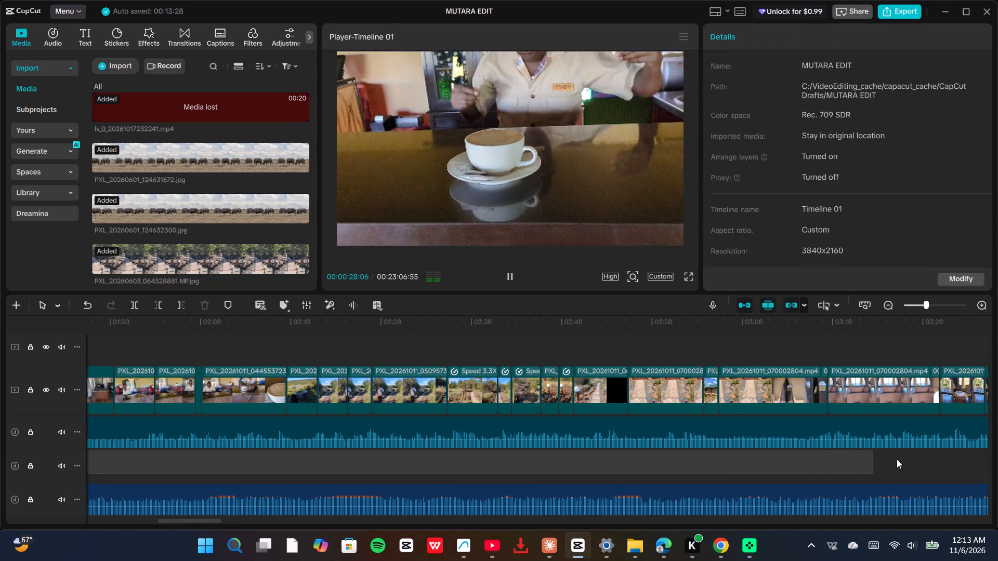
left_click_drag(897, 459, 997, 467)
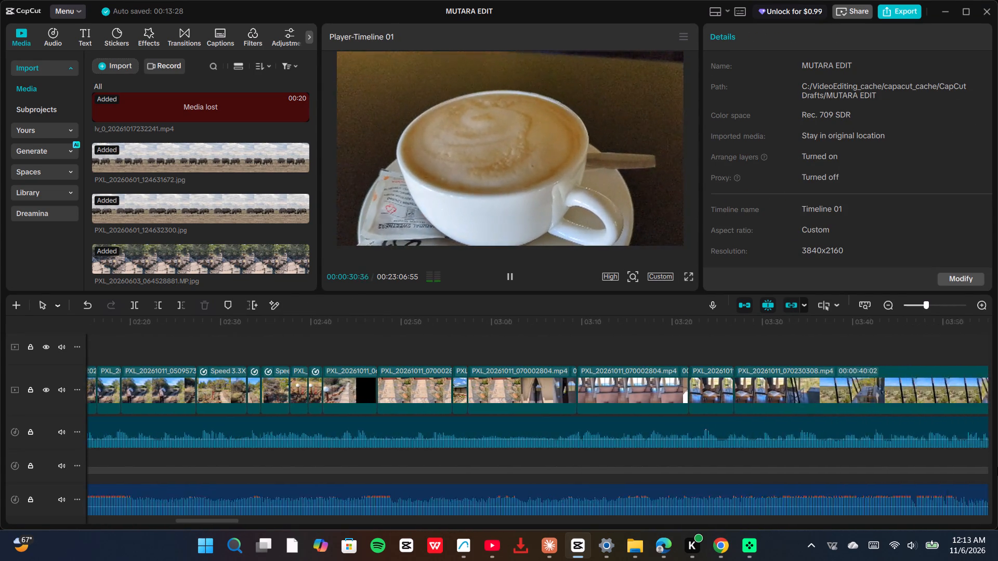
left_click_drag(997, 467, 997, 456)
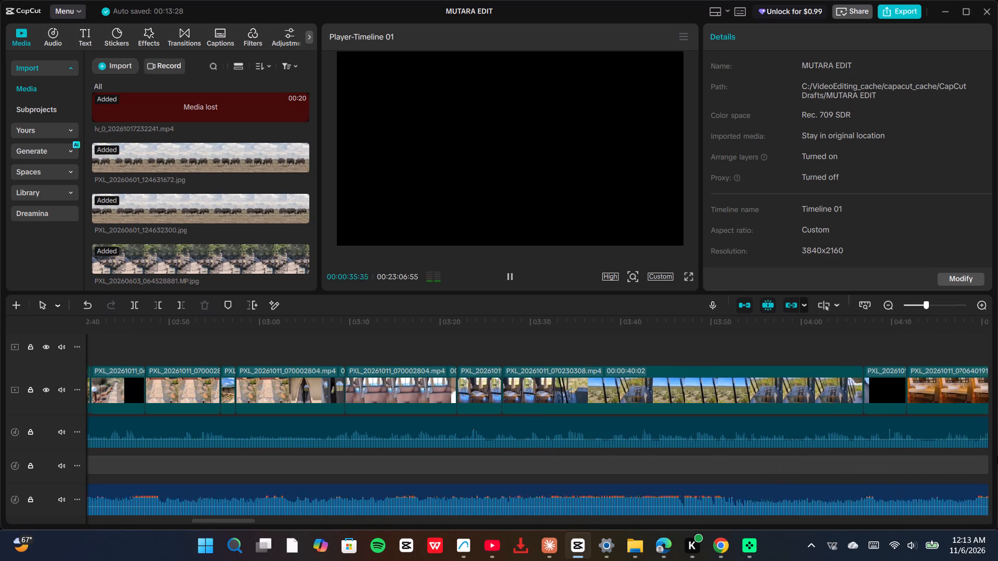
left_click_drag(997, 456, 868, 461)
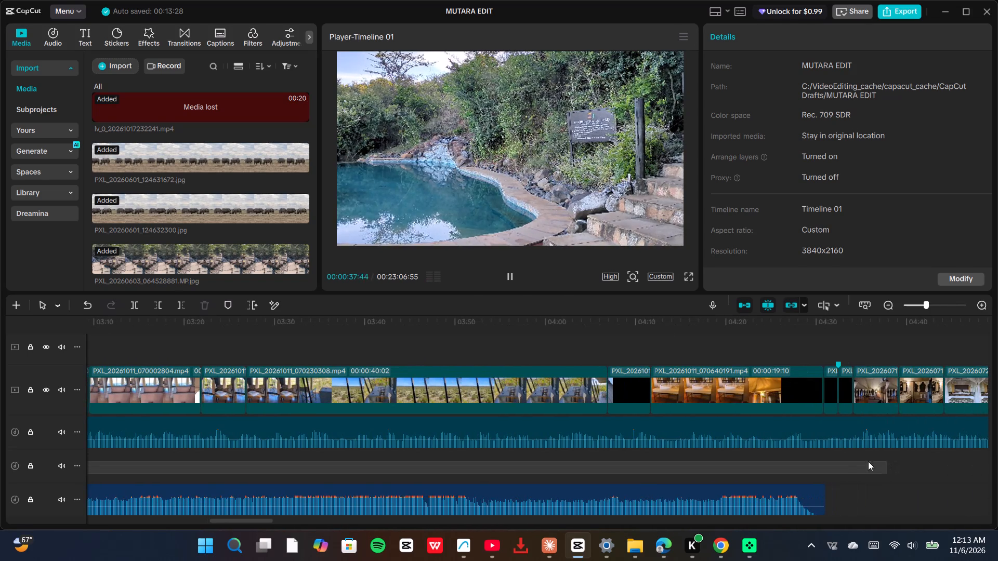
left_click_drag(868, 461, 977, 465)
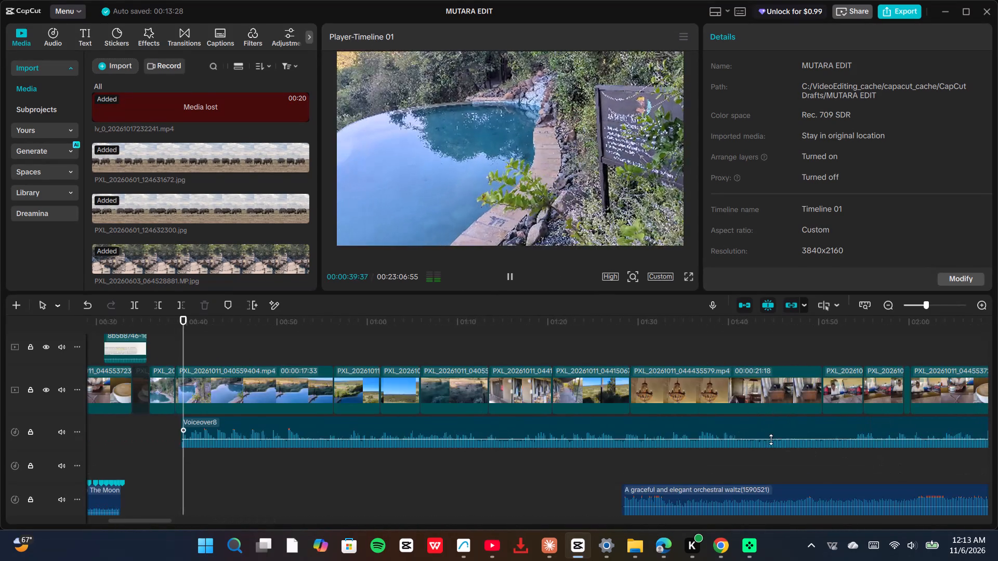
left_click_drag(782, 464, 997, 464)
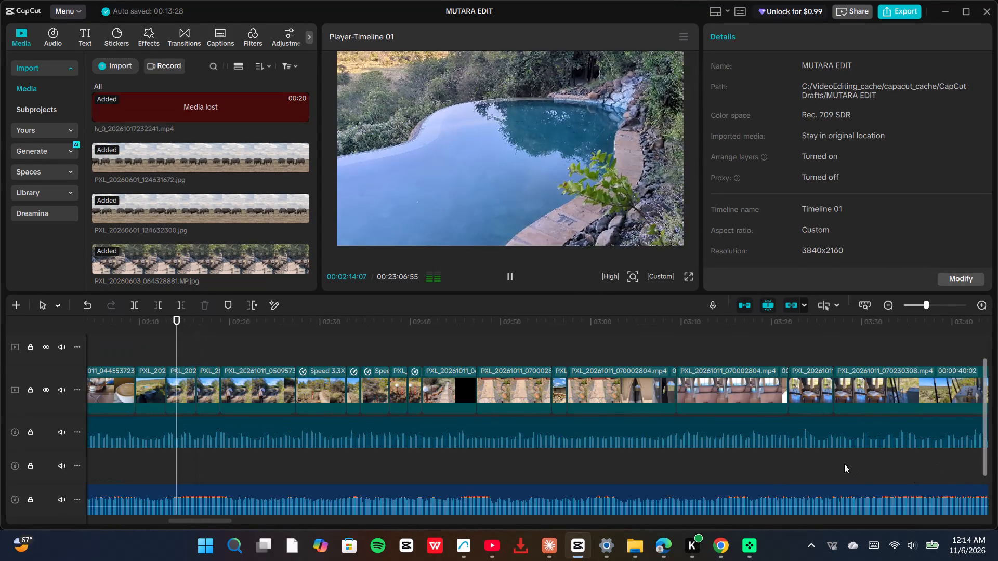
left_click_drag(830, 460, 997, 455)
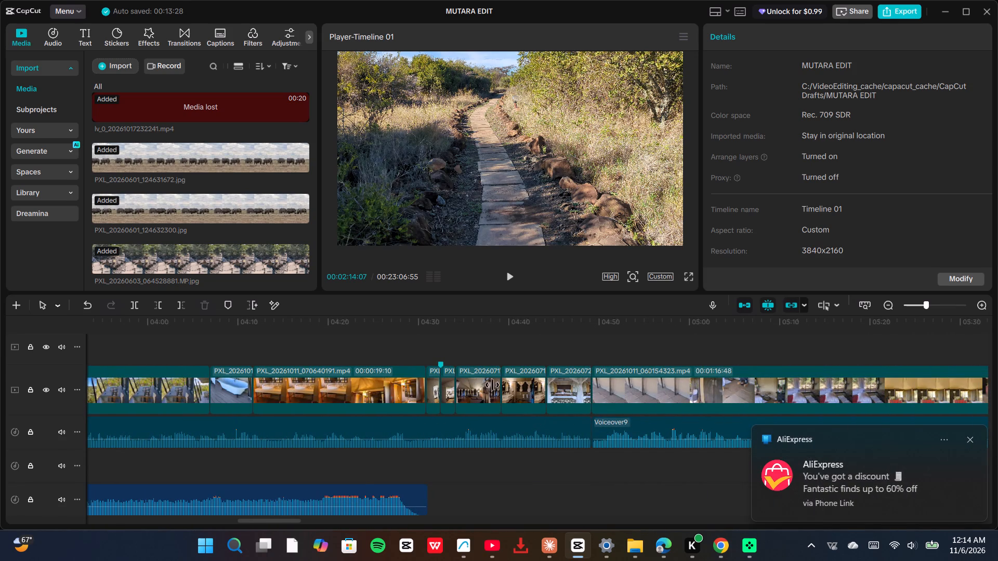
left_click(464, 348)
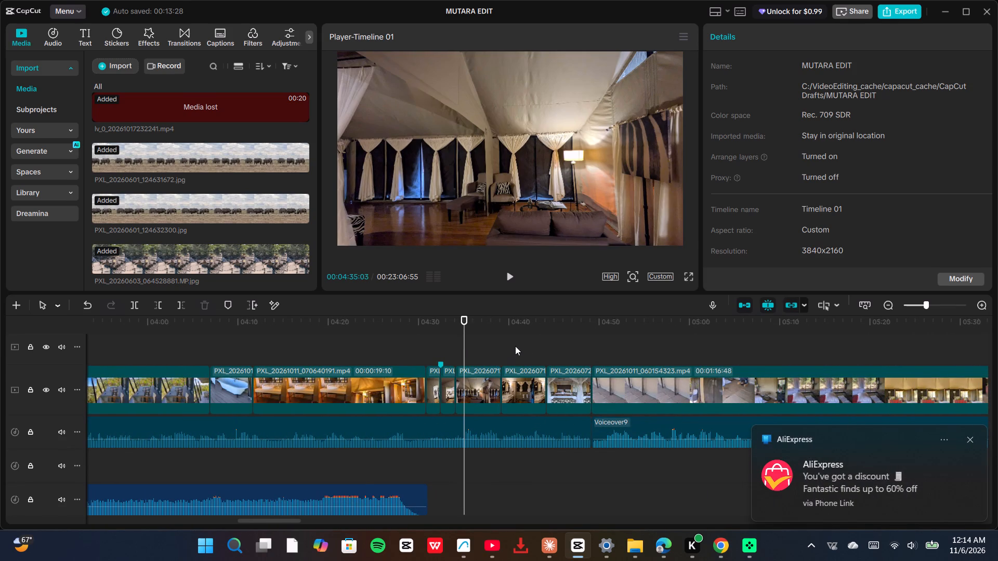
left_click(594, 351)
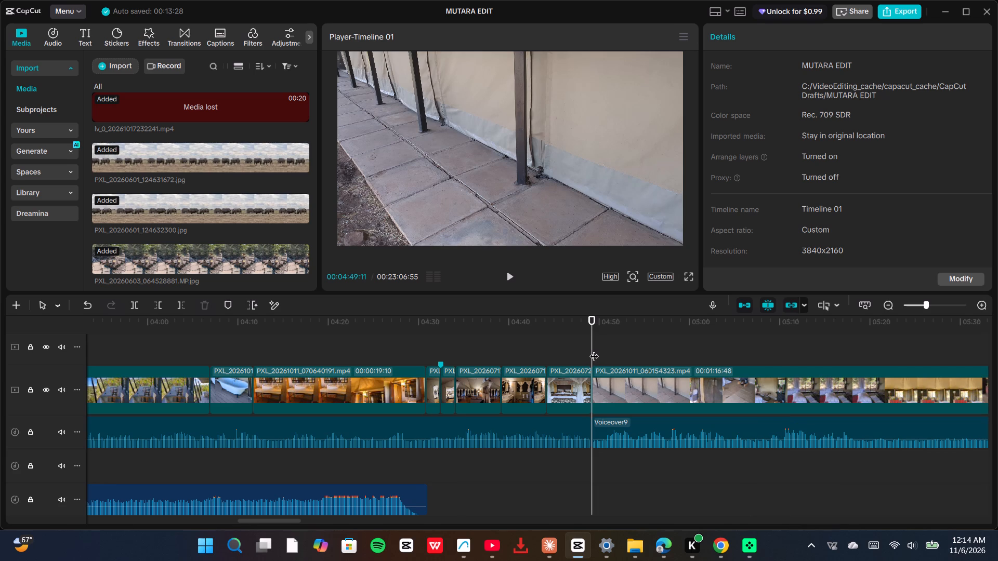
key("ctrl+v")
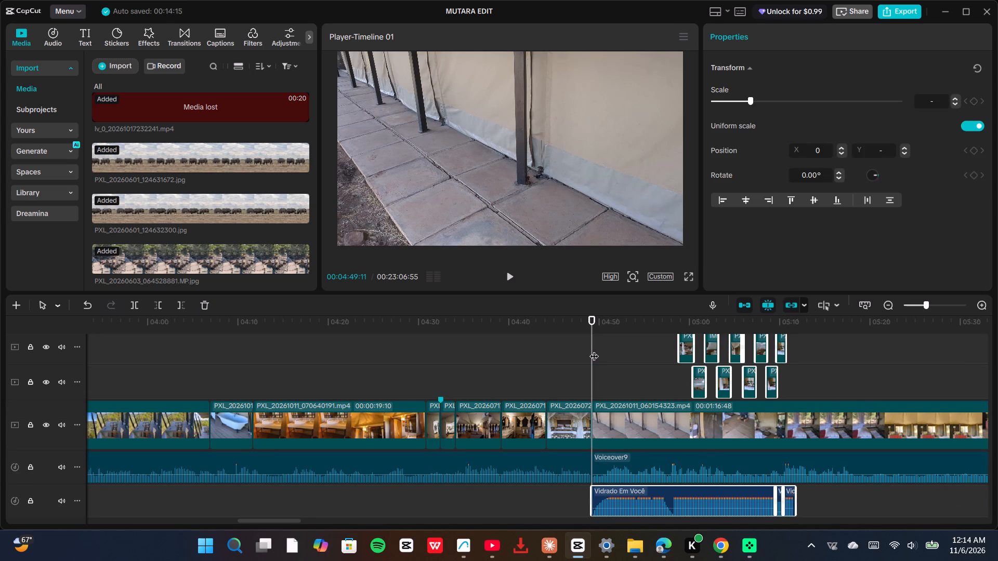
Delete the Voiceover9 clip above the pasted Vidrado Em Você audio.
left_click(684, 455)
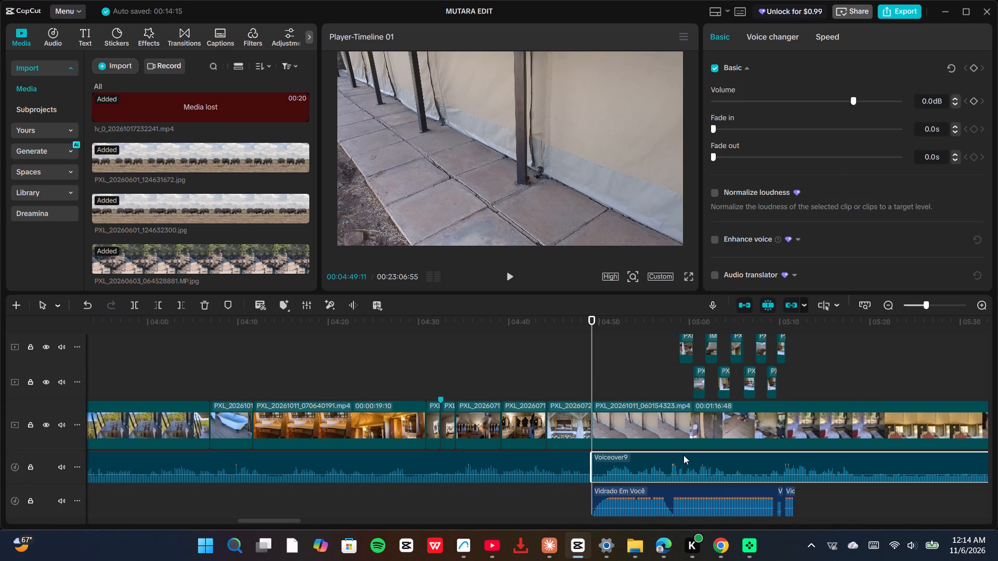
key("Delete")
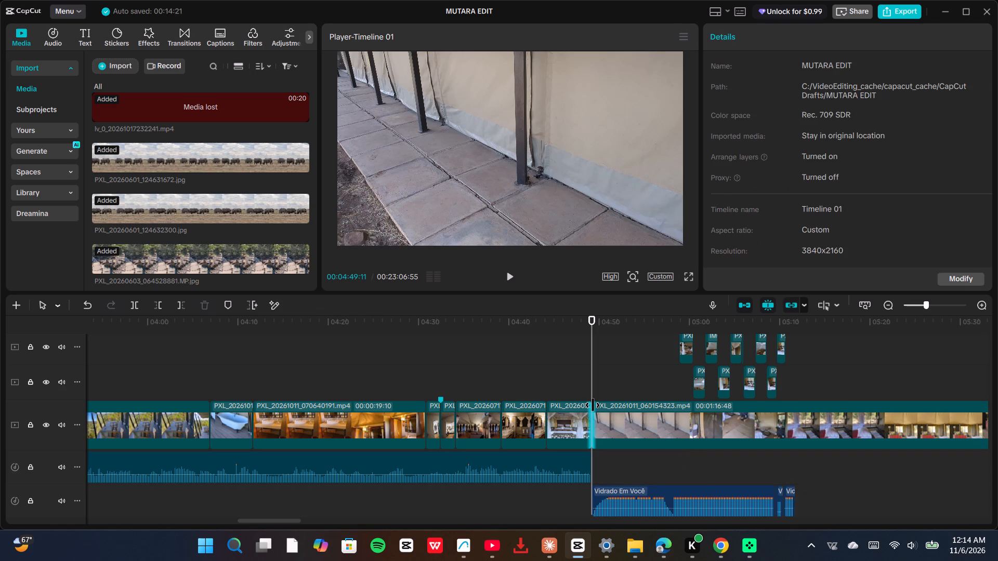
Play the pasted photo sequence with its music from about 04:49.
key("space")
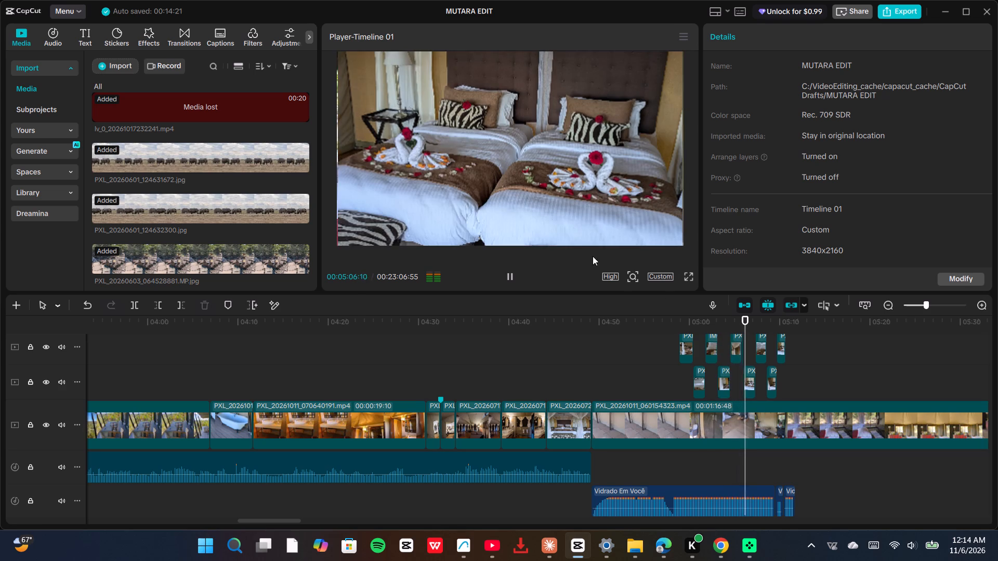
Set the player's preview quality to Low.
left_click(616, 279)
left_click(655, 390)
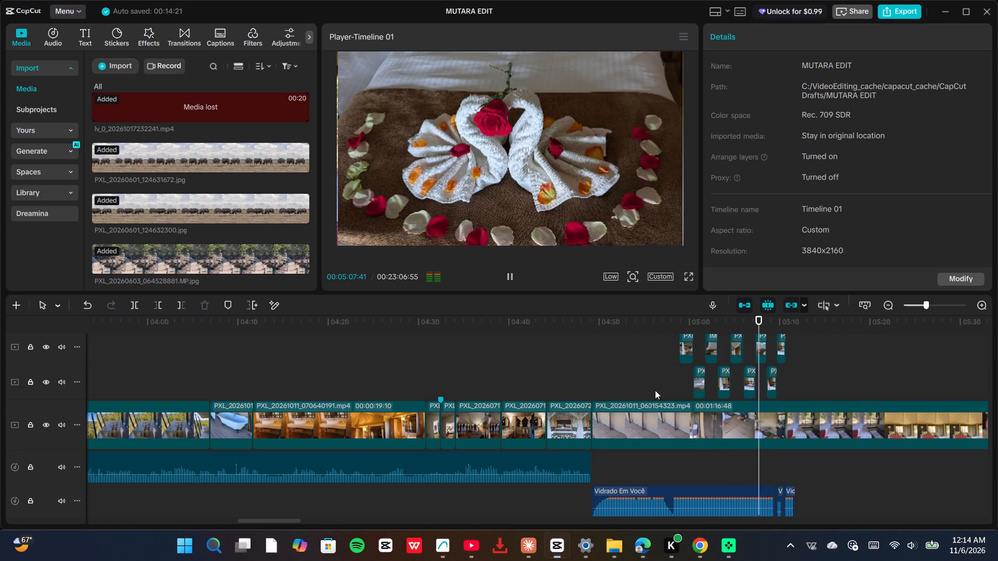
Replay the photo sequence from about 04:55, and its end from about 05:08 to the last photo at 05:10.
left_click(650, 357)
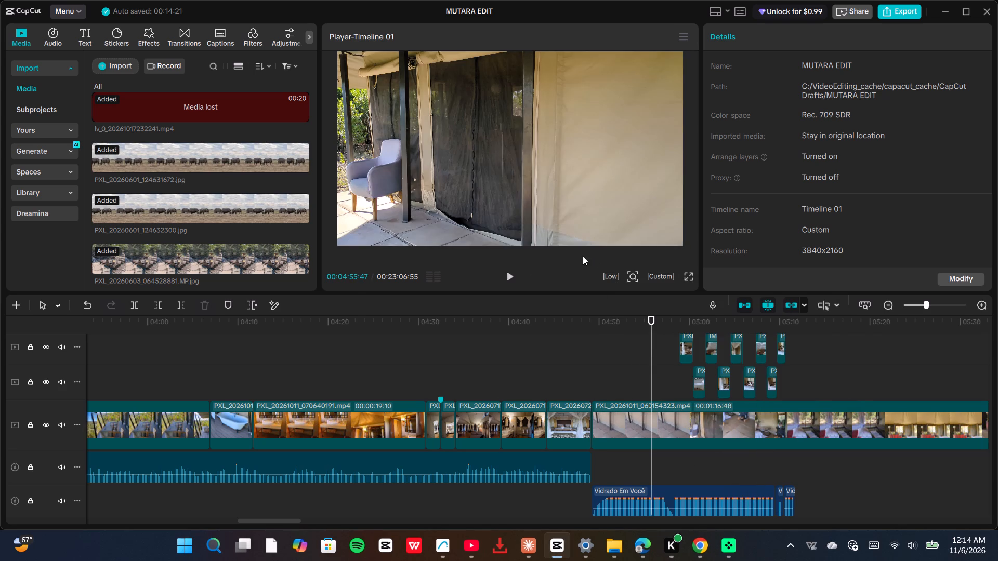
left_click(511, 274)
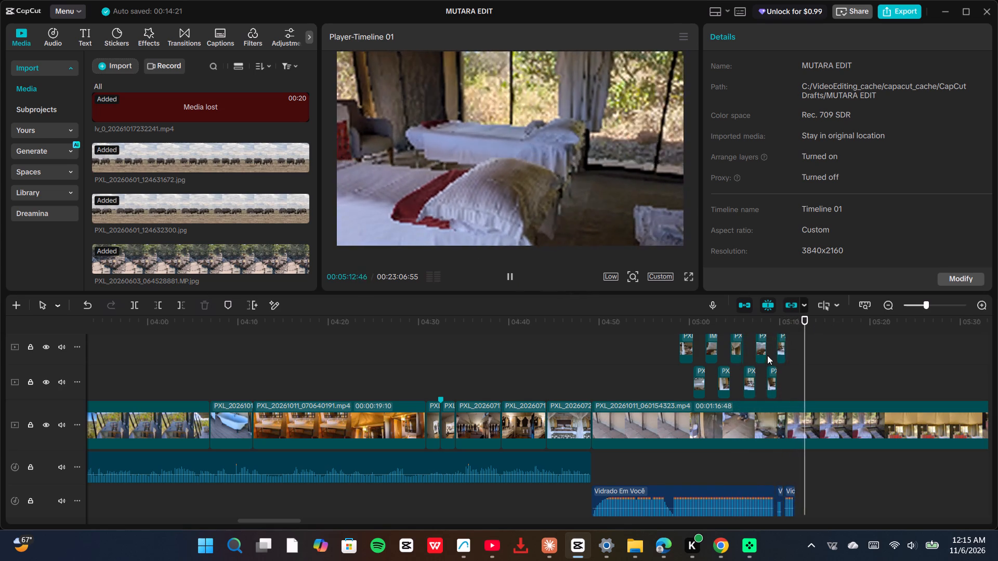
left_click(767, 470)
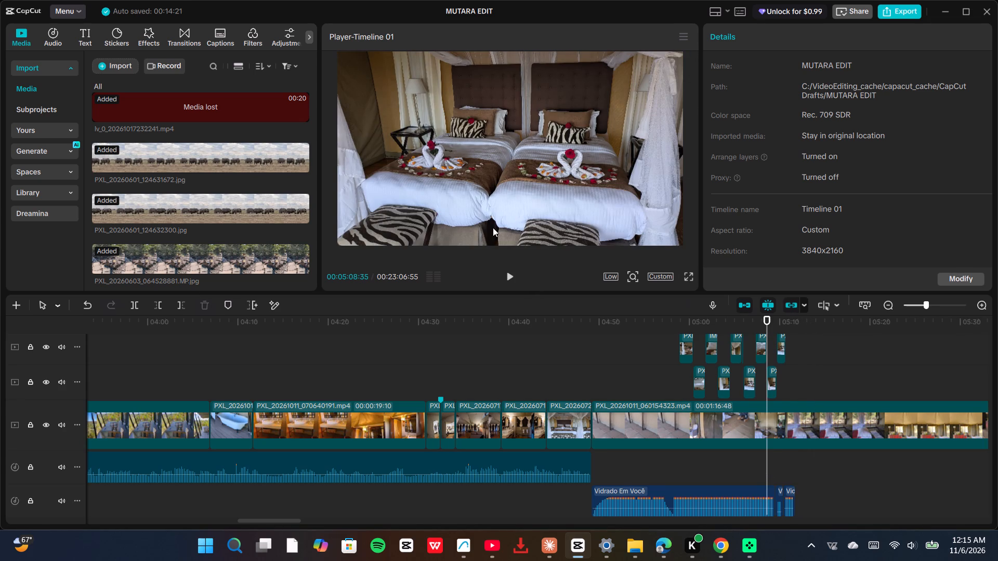
left_click(510, 274)
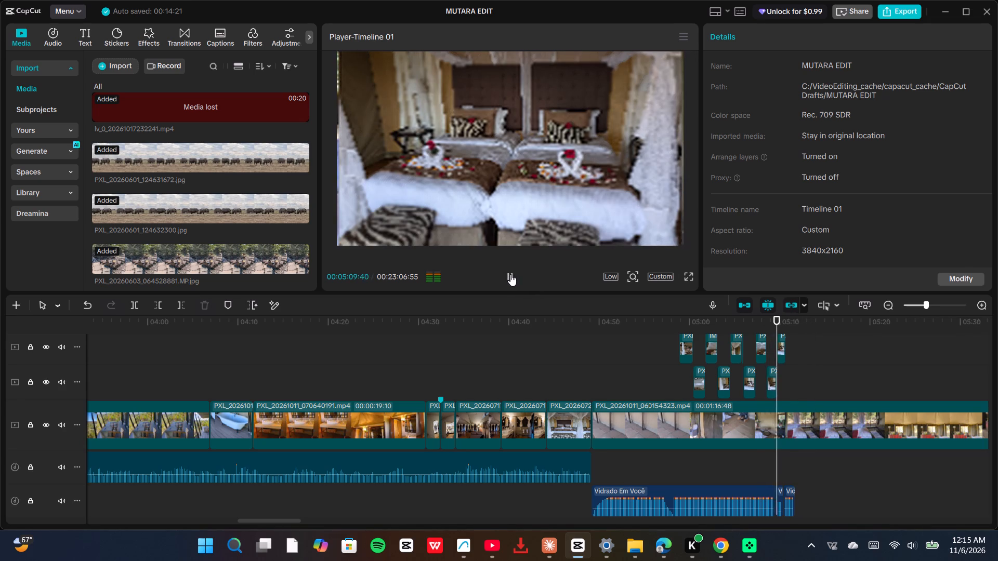
left_click(510, 274)
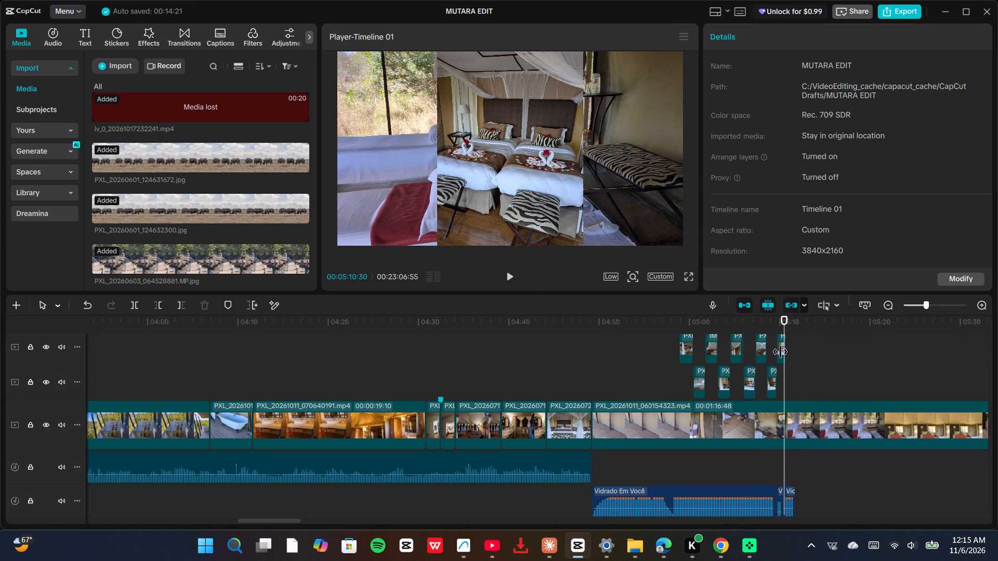
Enlarge the last photo of the sequence, at about 05:10, to 236% so it fills the frame.
scroll(780, 350, "up", 5)
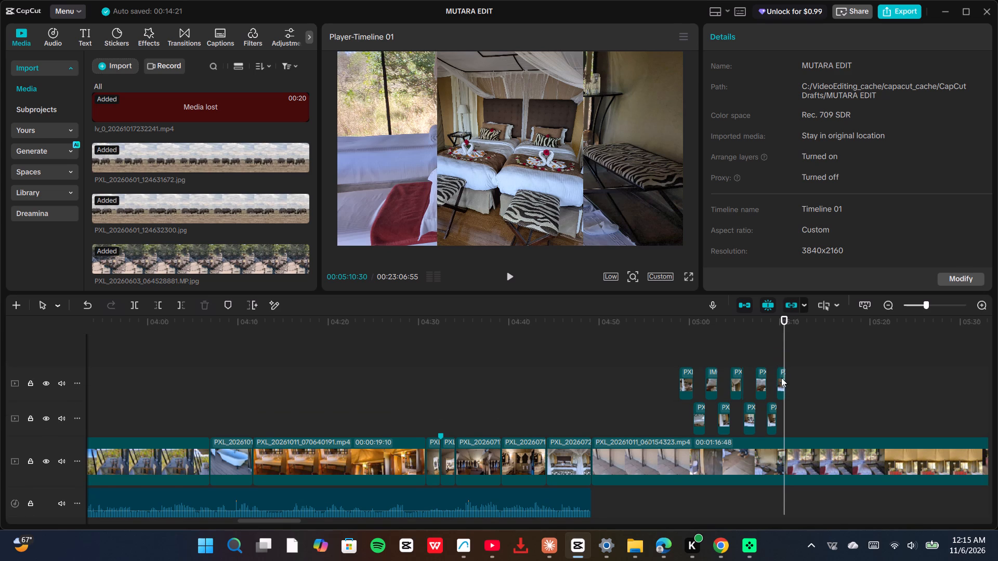
left_click(780, 390)
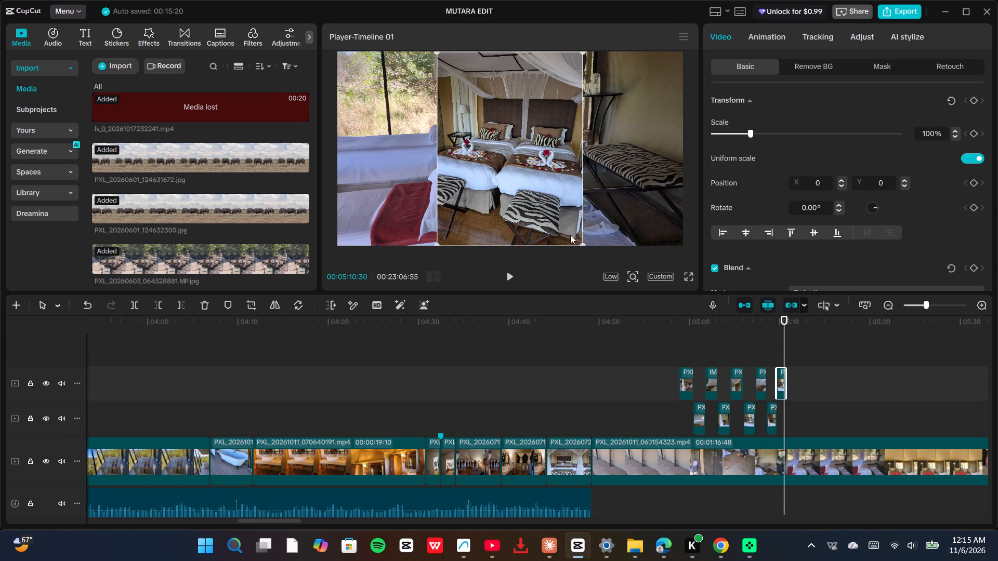
left_click_drag(436, 243, 331, 256)
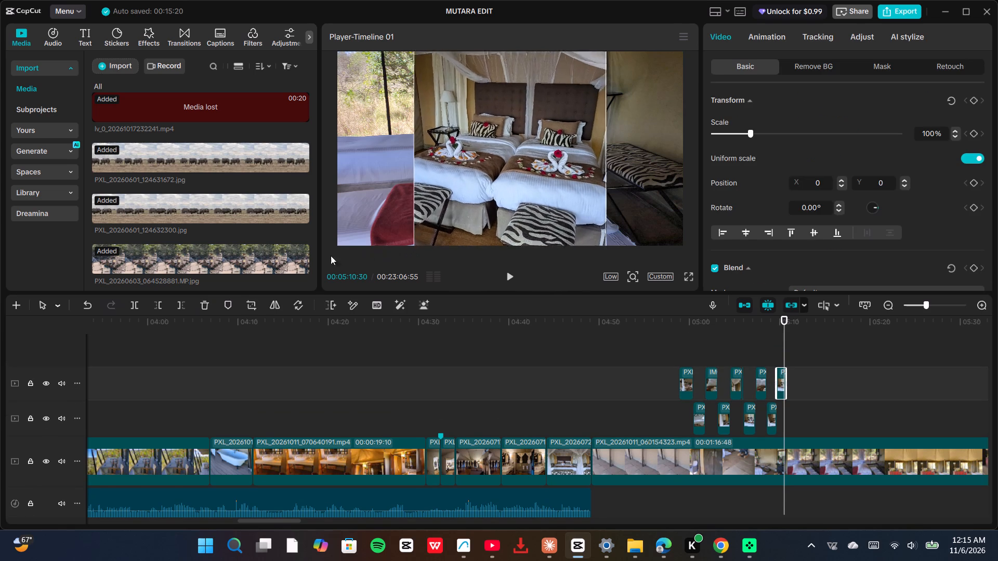
left_click_drag(331, 256, 89, 305)
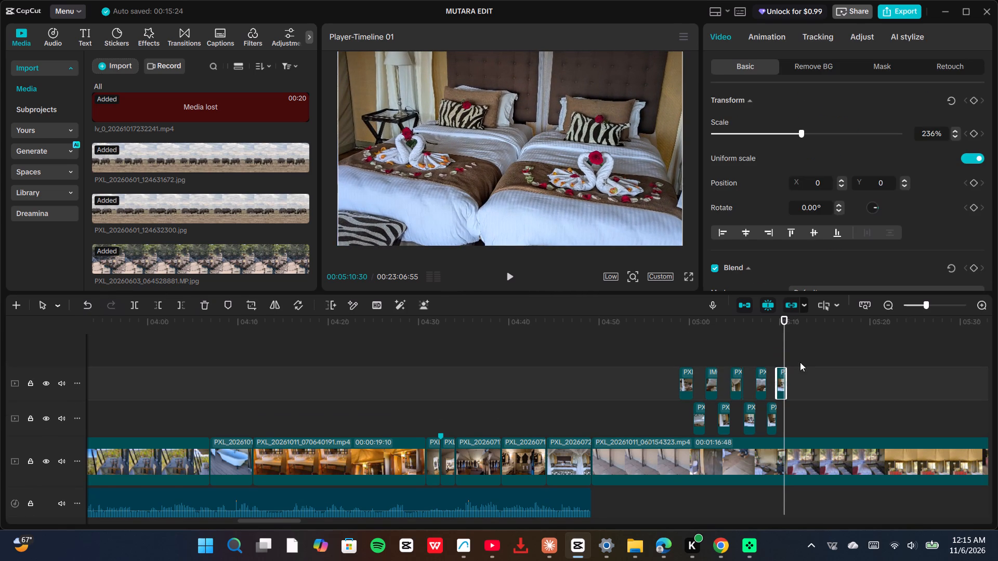
Play the photo sequence from about 04:58 through its last photo, ending the check at about 05:13.
left_click(675, 358)
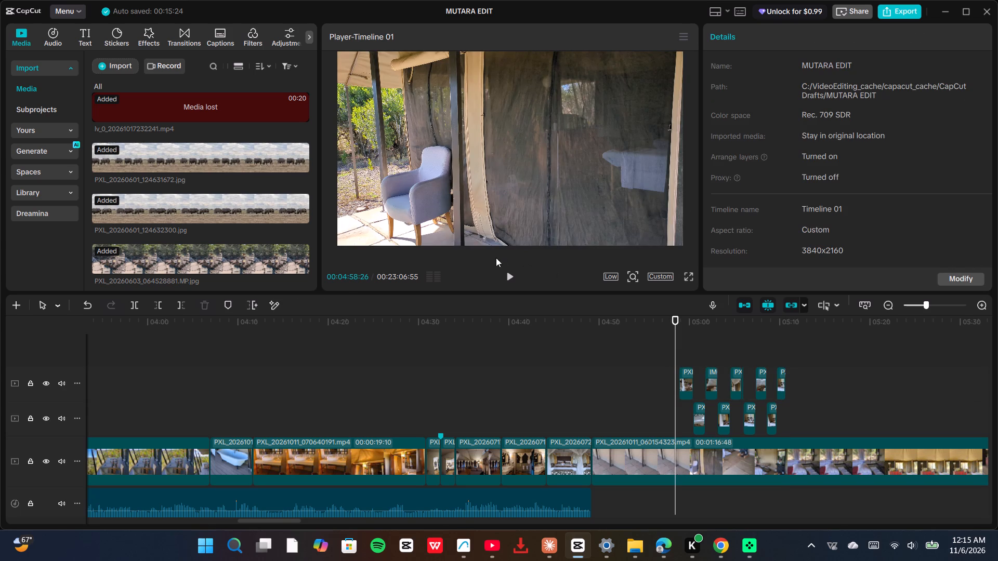
left_click(505, 274)
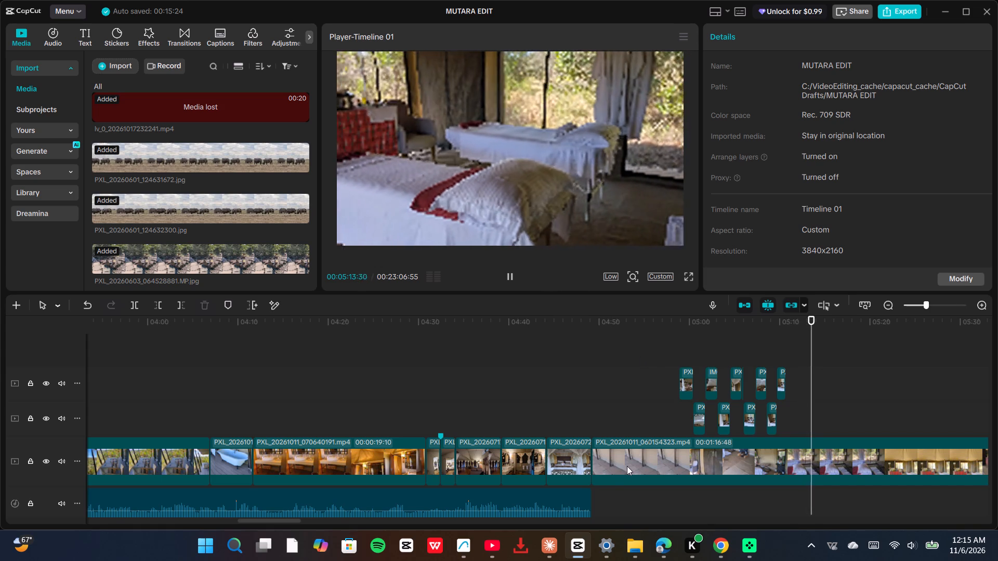
left_click(598, 488)
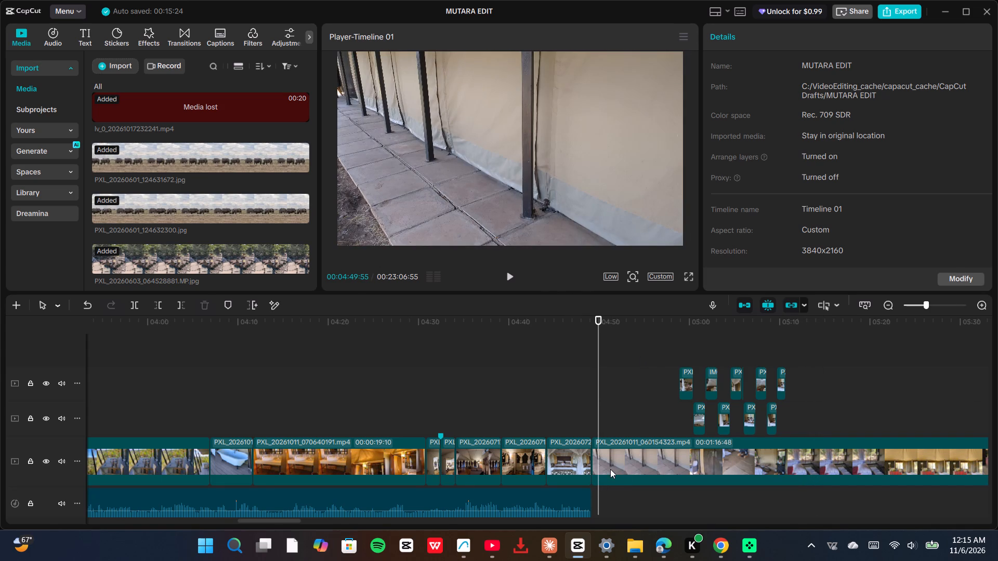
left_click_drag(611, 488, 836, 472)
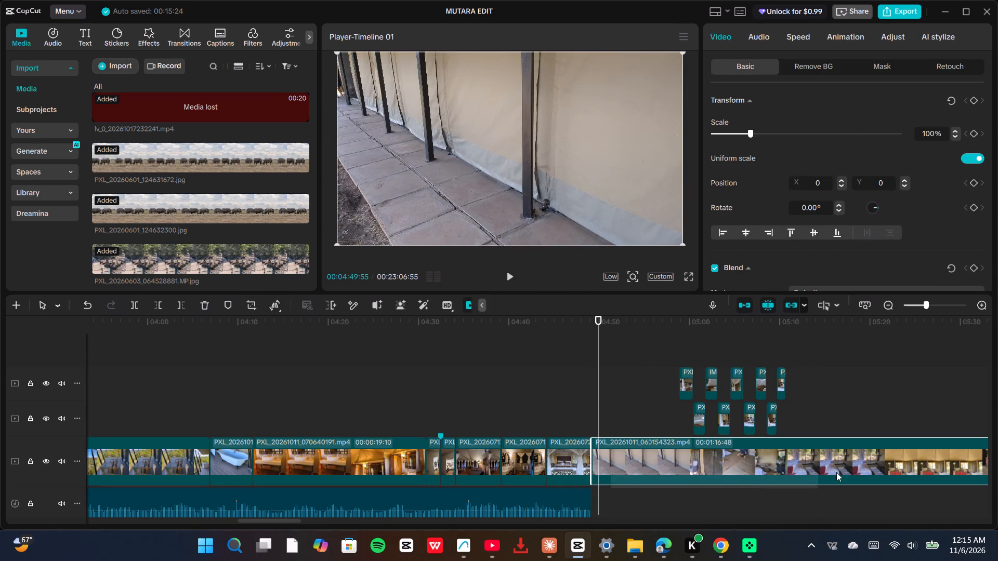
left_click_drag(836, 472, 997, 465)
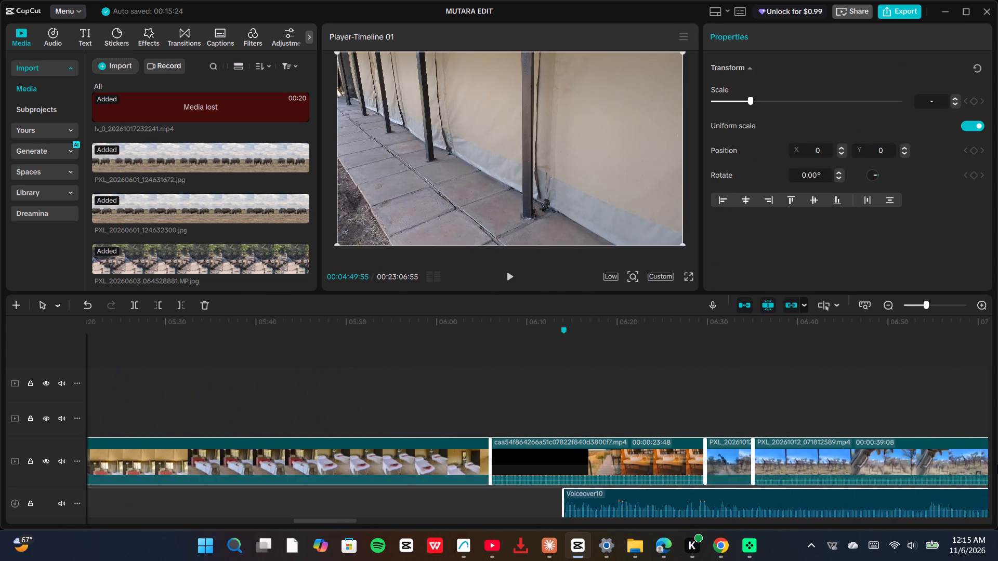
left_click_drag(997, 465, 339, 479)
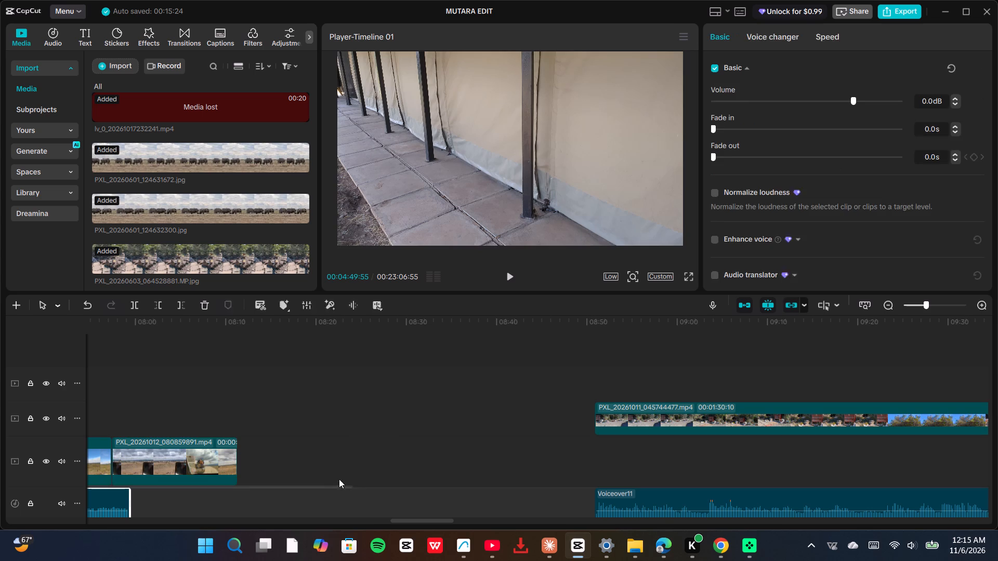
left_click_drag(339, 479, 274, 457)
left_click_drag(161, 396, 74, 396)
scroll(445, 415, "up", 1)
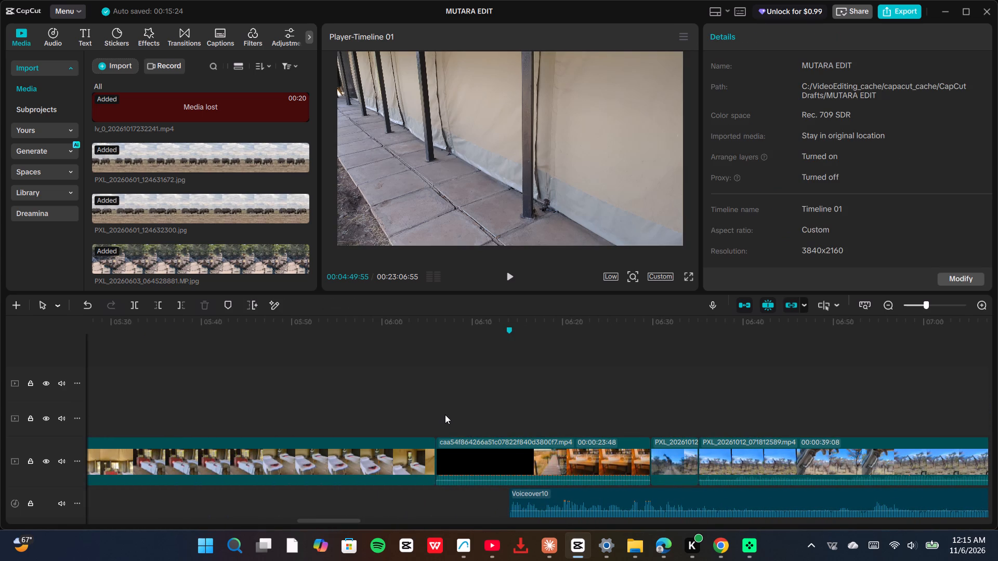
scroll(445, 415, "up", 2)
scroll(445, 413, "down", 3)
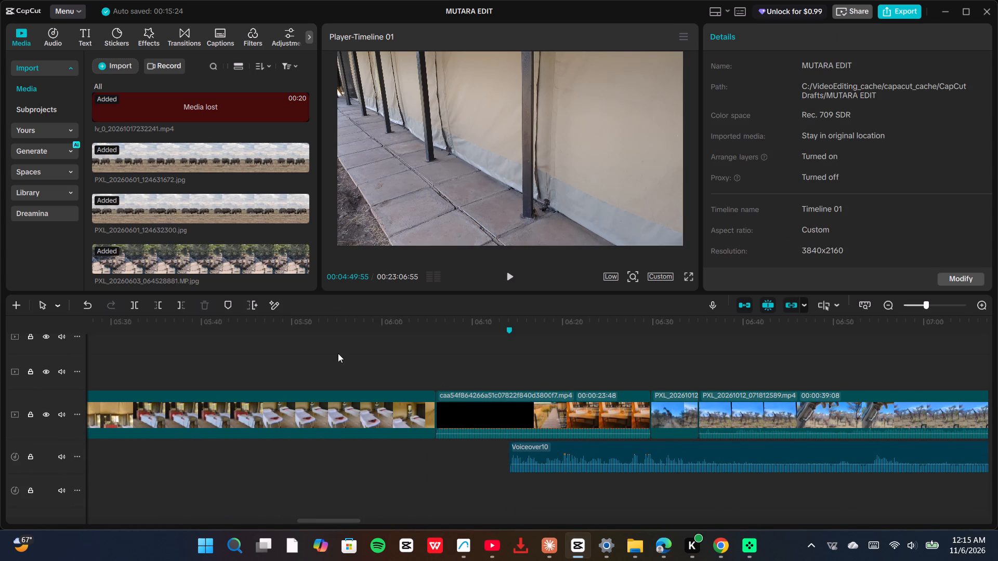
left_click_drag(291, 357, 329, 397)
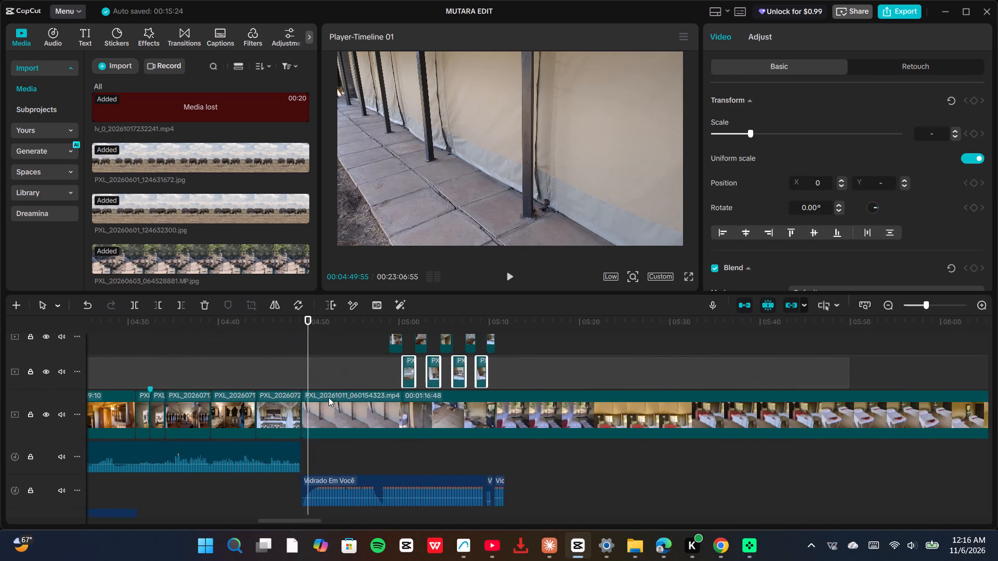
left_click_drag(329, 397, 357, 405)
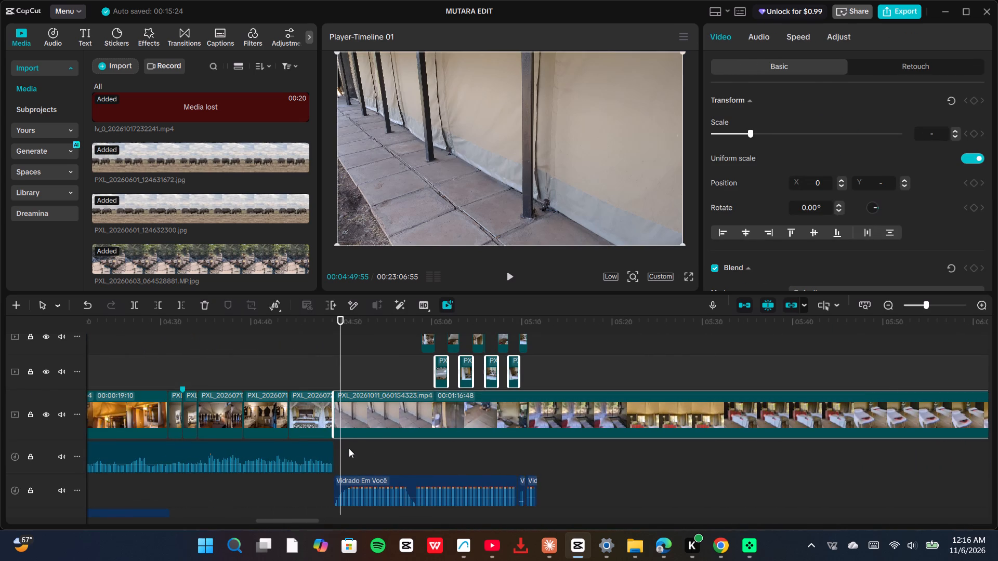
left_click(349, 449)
Move the PXL_20261011_060154323.mp4 clip on the main track from about 04:49 to just after the clip starting with caa54f.
left_click(335, 429)
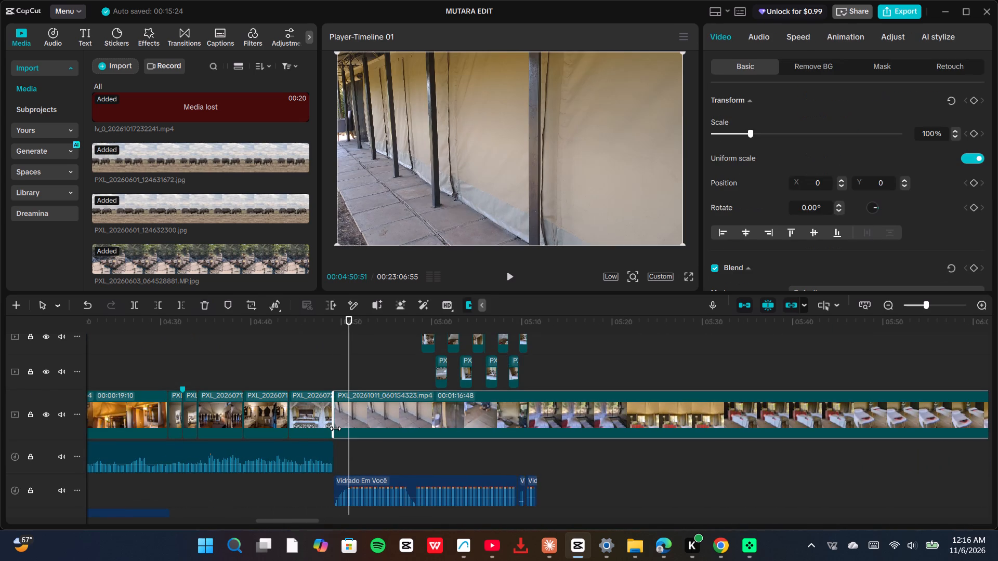
left_click_drag(335, 429, 550, 428)
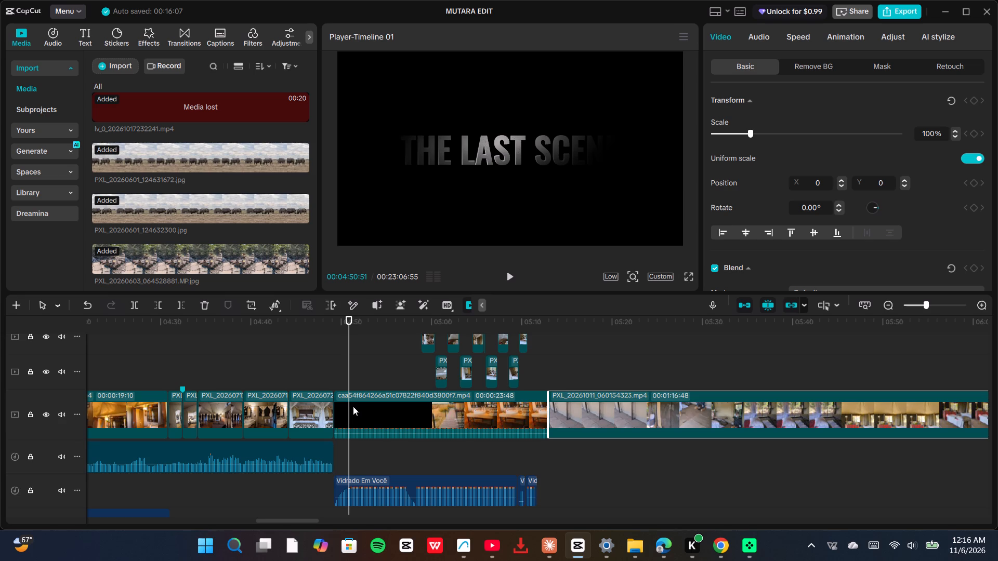
Move the caa54f title clip off the main track onto an overlay track at about 05:42.
left_click_drag(364, 394, 413, 414)
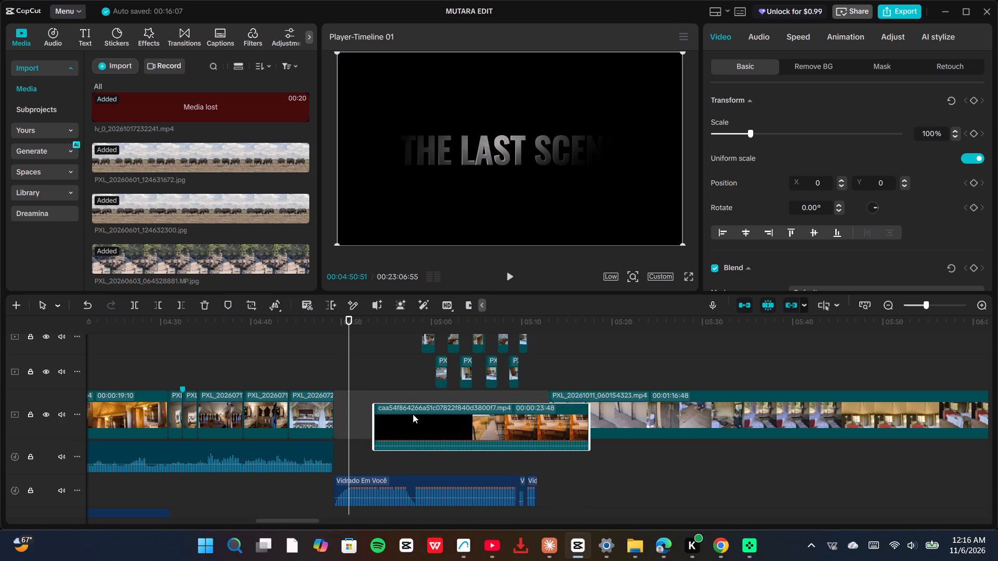
left_click_drag(413, 414, 847, 444)
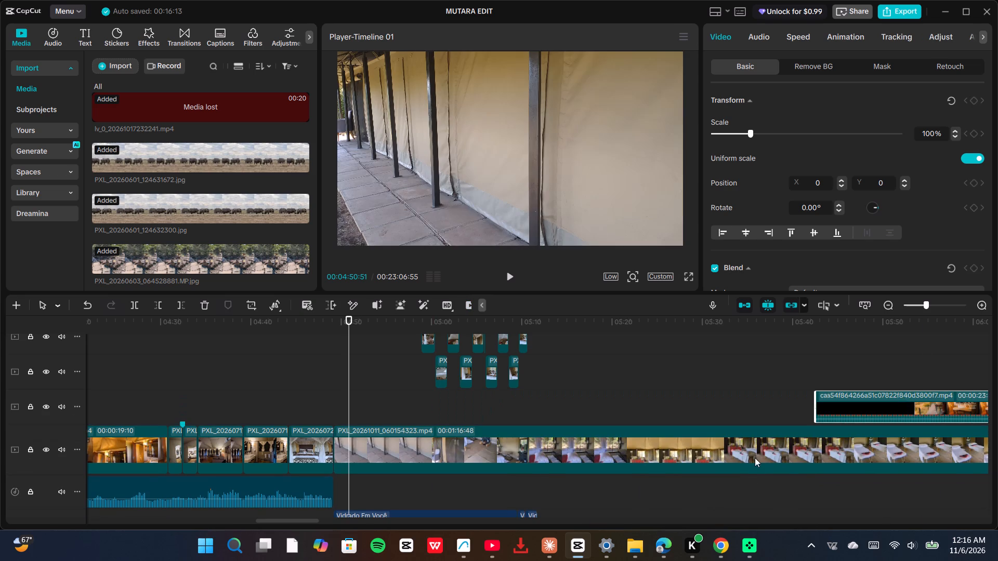
Move the PXL_20261011_060154323.mp4 clip on the main track to just after PXL_20261012_071812589.mp4.
left_click_drag(347, 432, 489, 432)
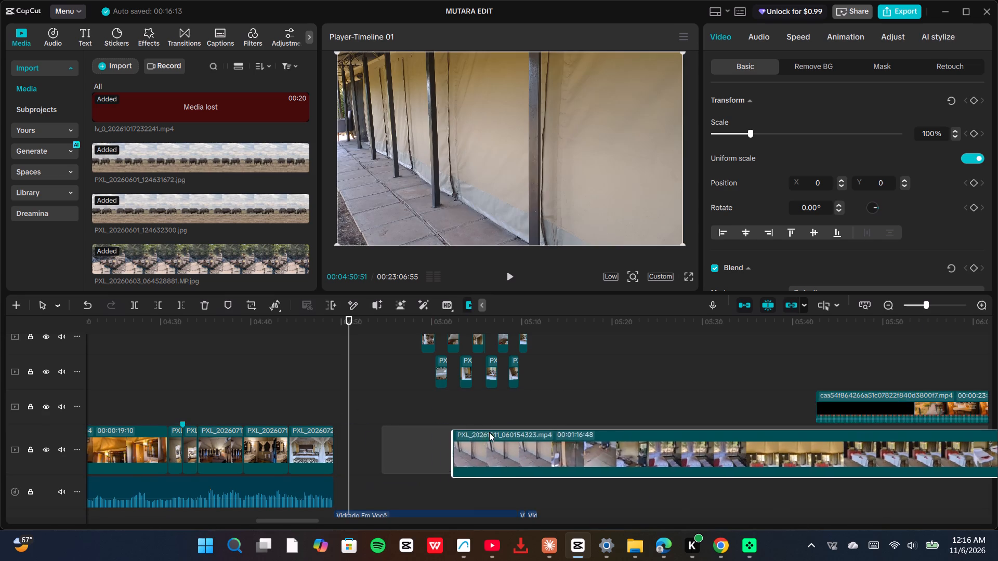
left_click_drag(489, 432, 605, 432)
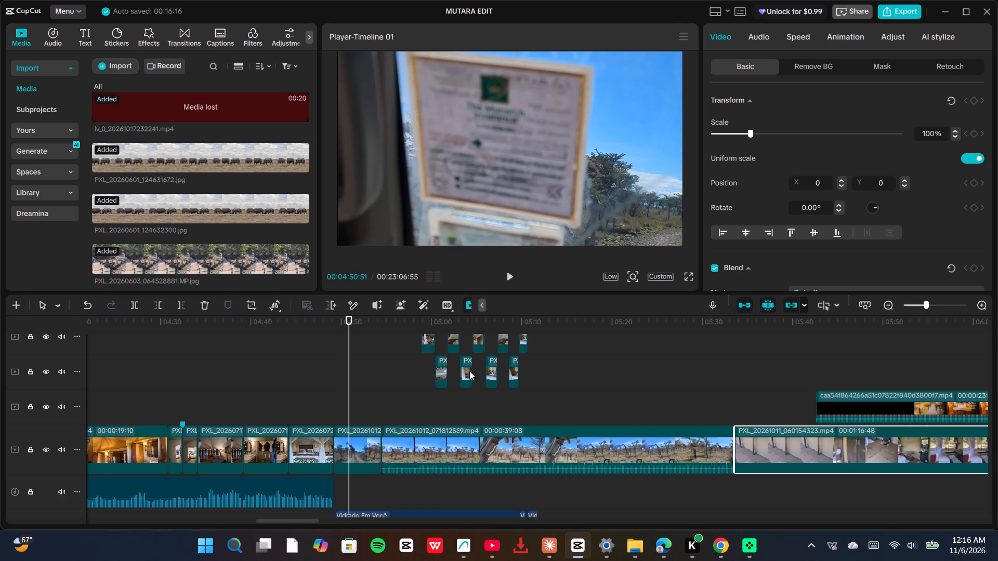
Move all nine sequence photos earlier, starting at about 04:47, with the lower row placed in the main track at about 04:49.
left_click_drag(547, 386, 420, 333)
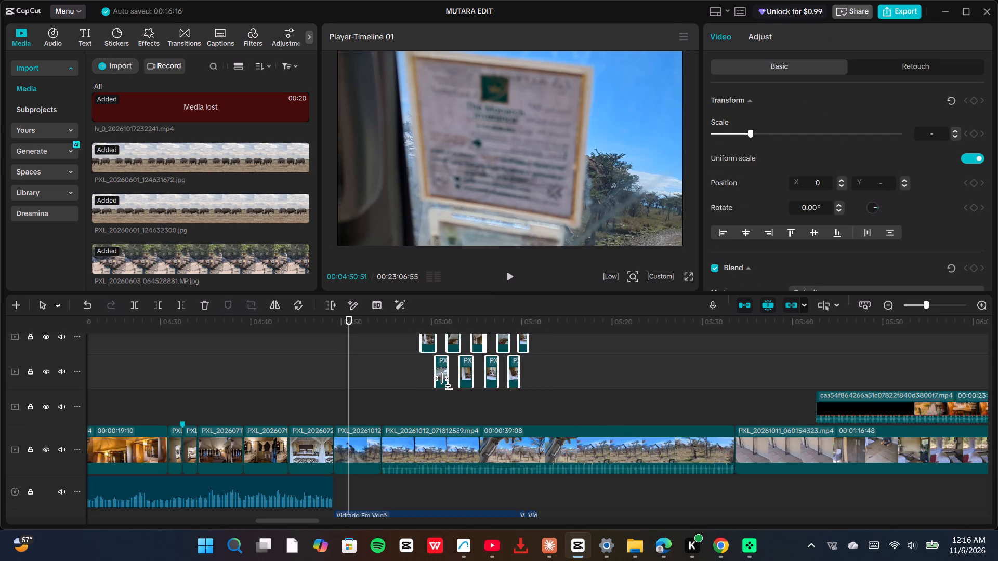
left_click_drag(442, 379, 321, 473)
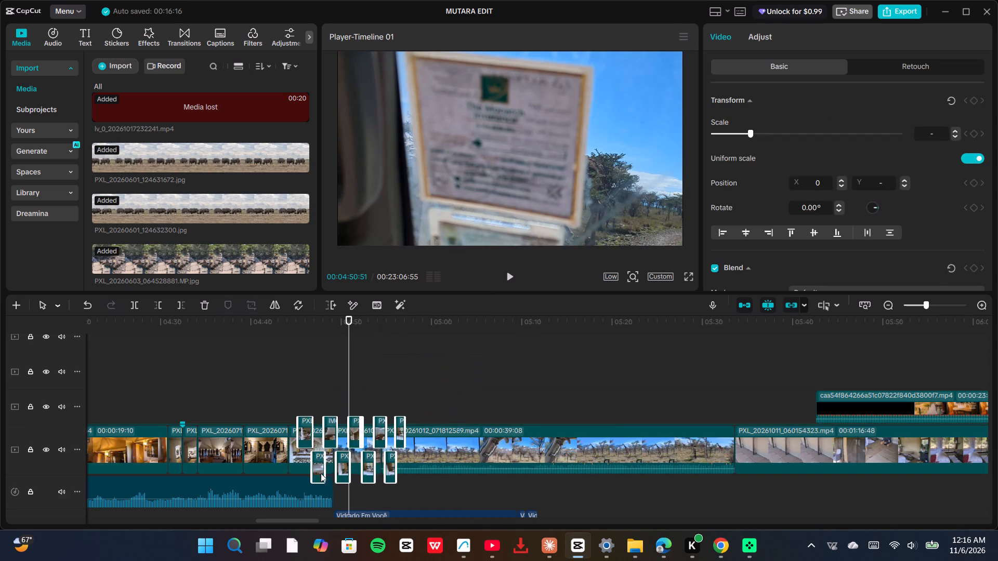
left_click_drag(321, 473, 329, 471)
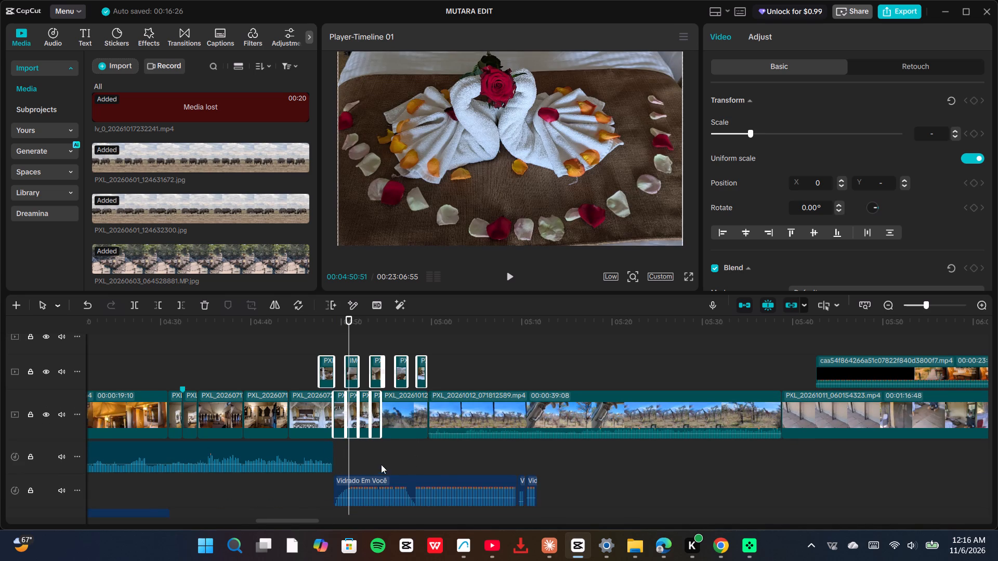
Play the moved photos with their music from about 04:46 to 05:02 to check the timing.
left_click(310, 352)
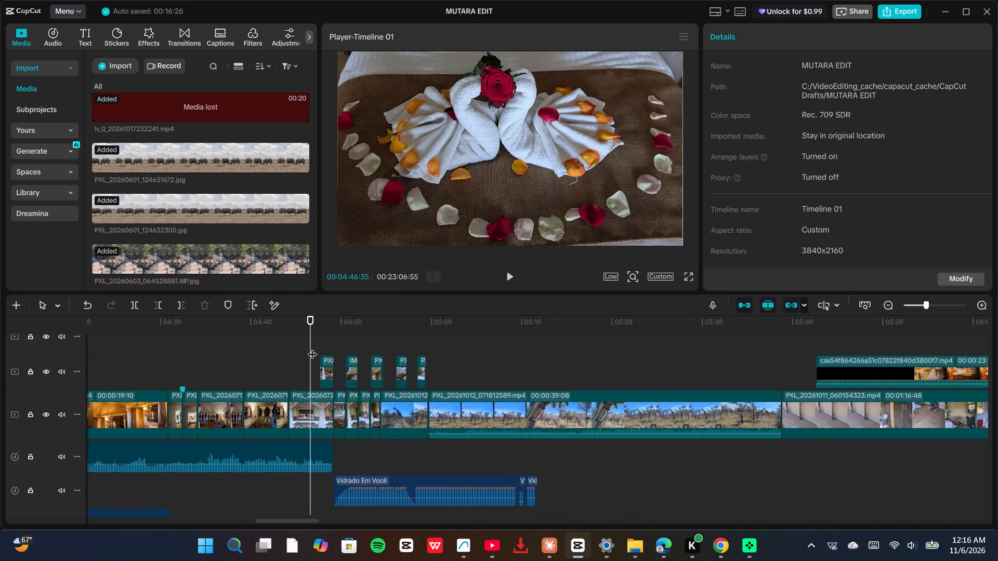
left_click(506, 275)
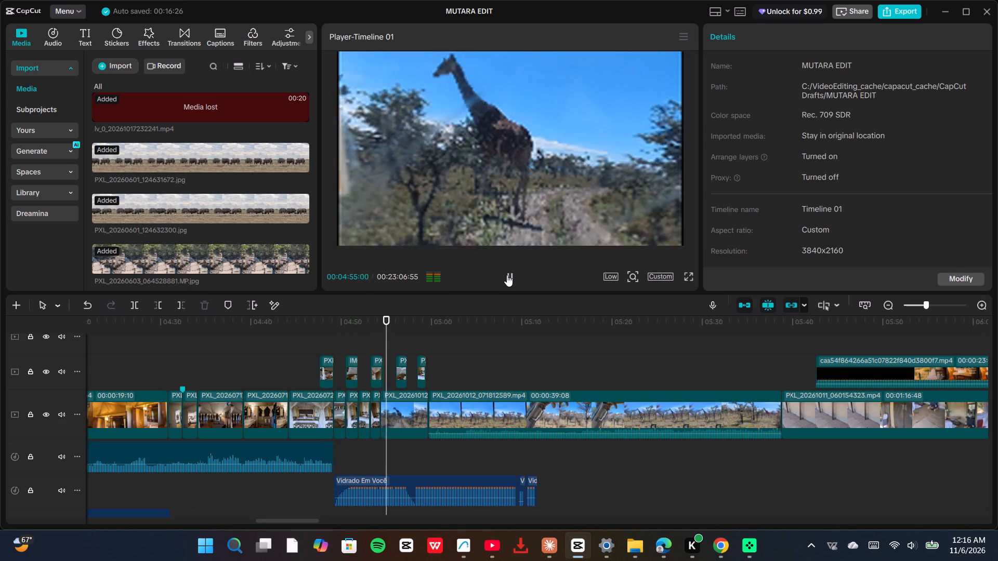
left_click(508, 277)
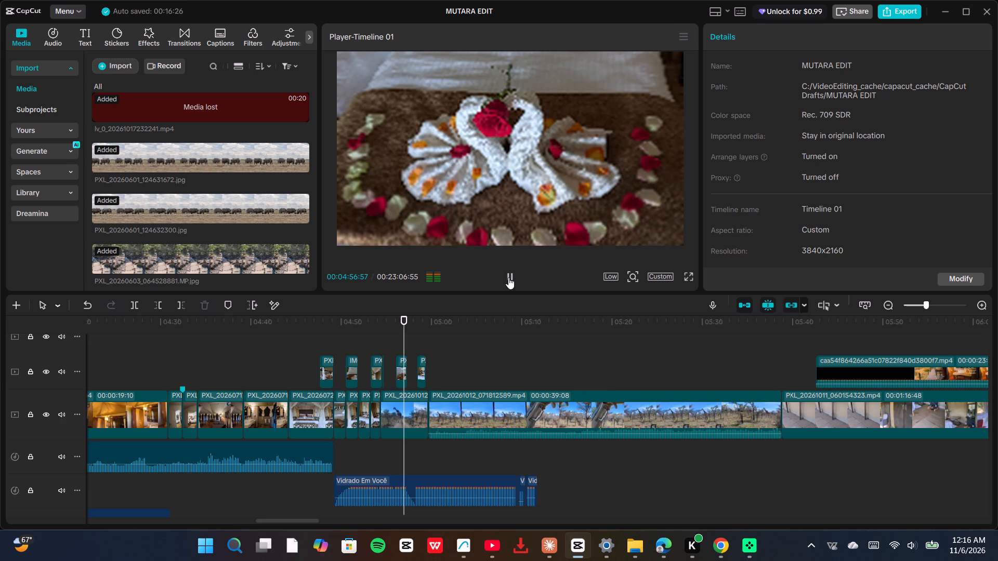
left_click(508, 277)
left_click(508, 277)
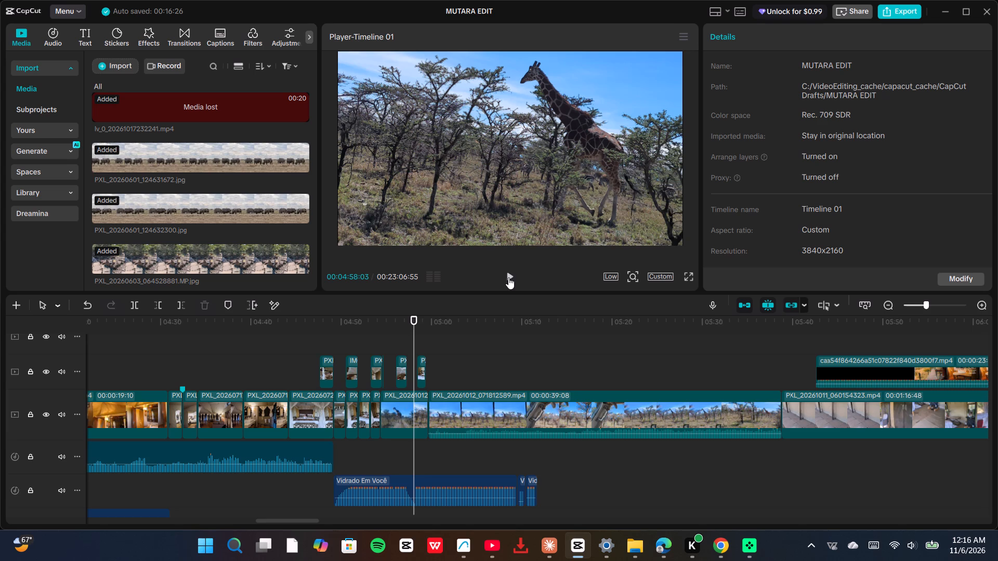
left_click(508, 277)
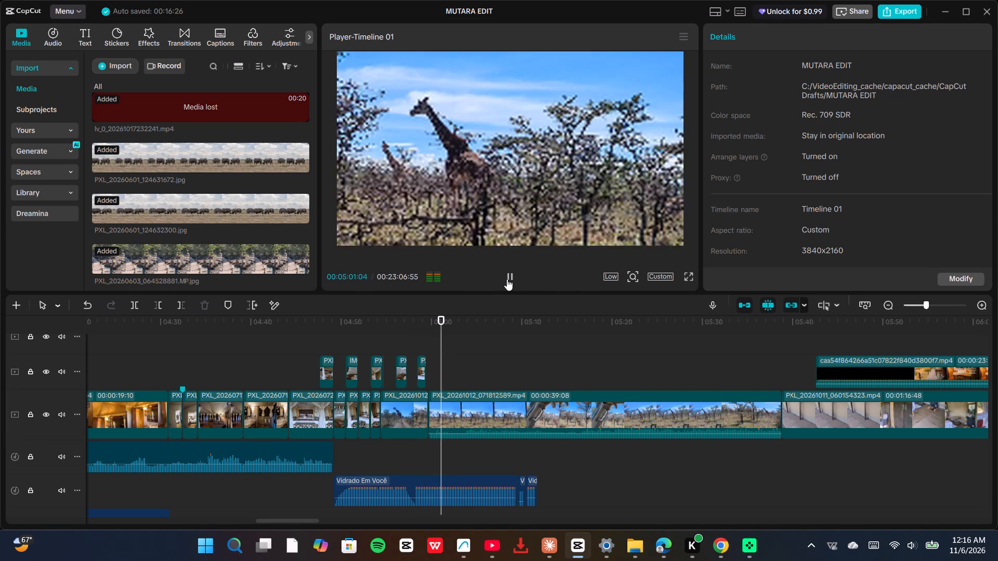
left_click(508, 282)
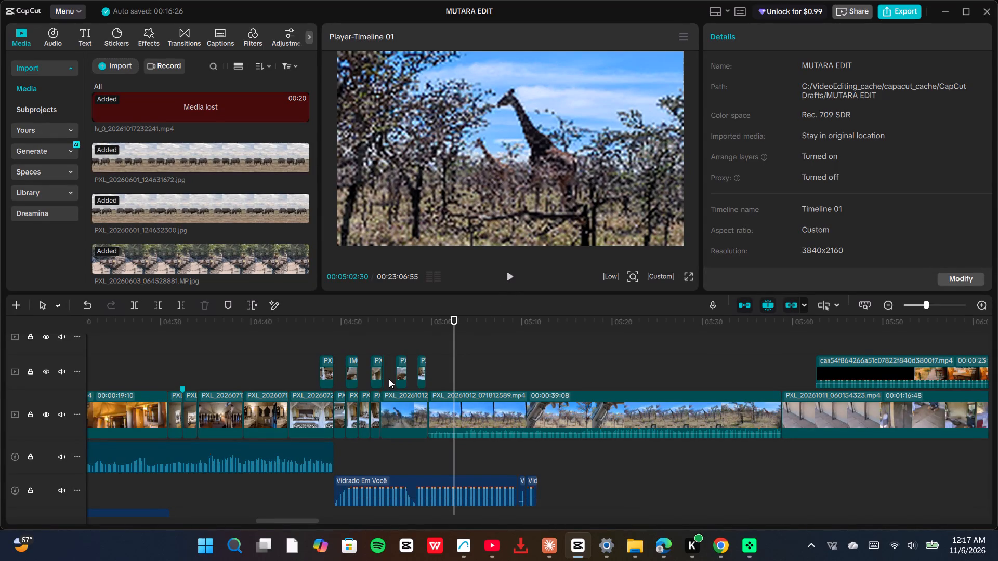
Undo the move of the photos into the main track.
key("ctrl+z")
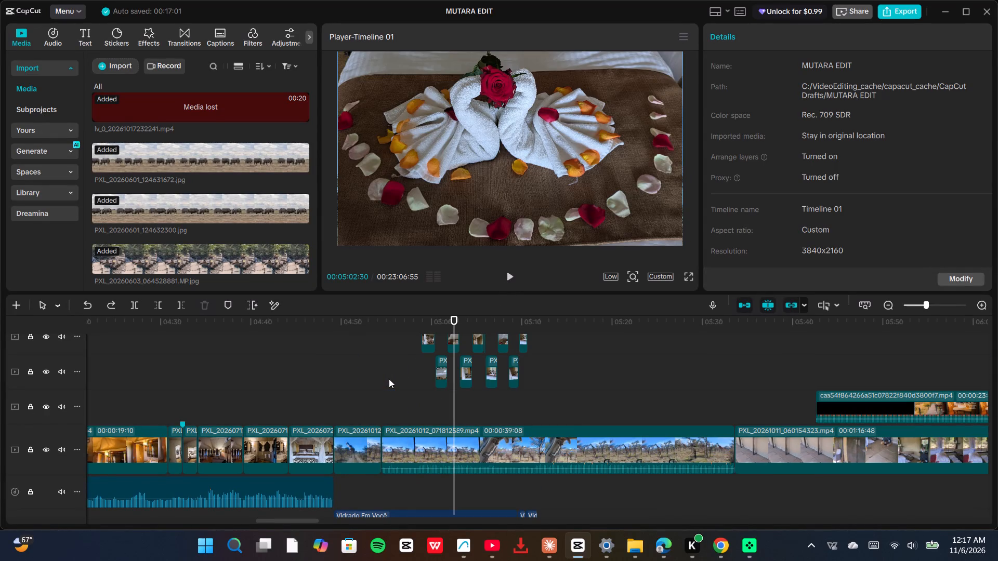
Play the photo sequence on its overlay tracks from about 04:55 to 05:03.
left_click(390, 376)
left_click(509, 277)
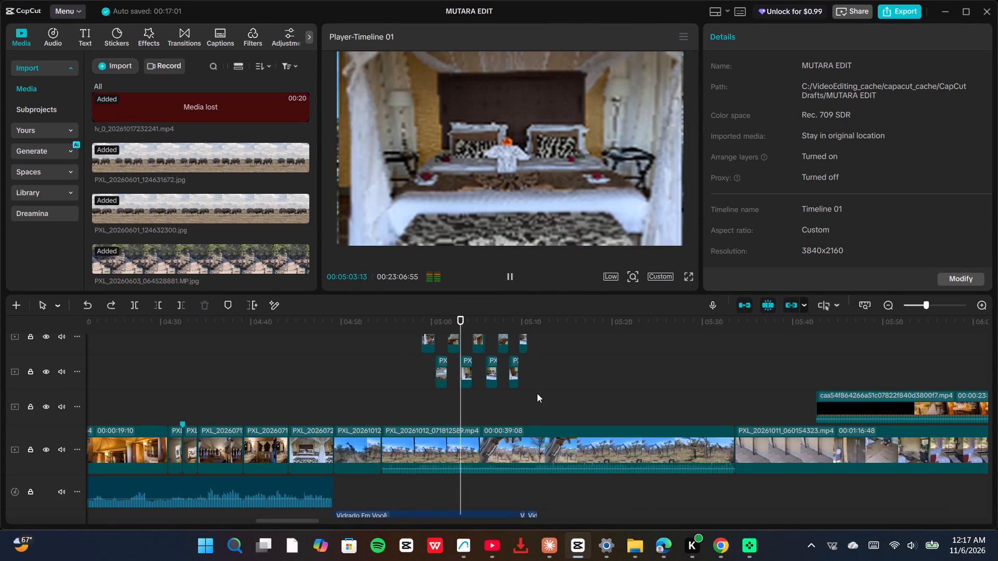
key("space")
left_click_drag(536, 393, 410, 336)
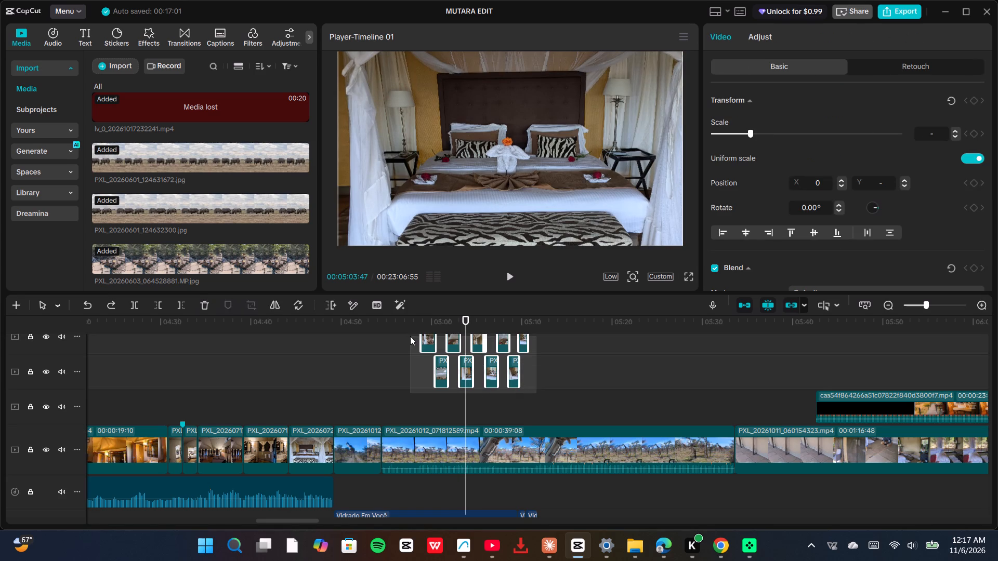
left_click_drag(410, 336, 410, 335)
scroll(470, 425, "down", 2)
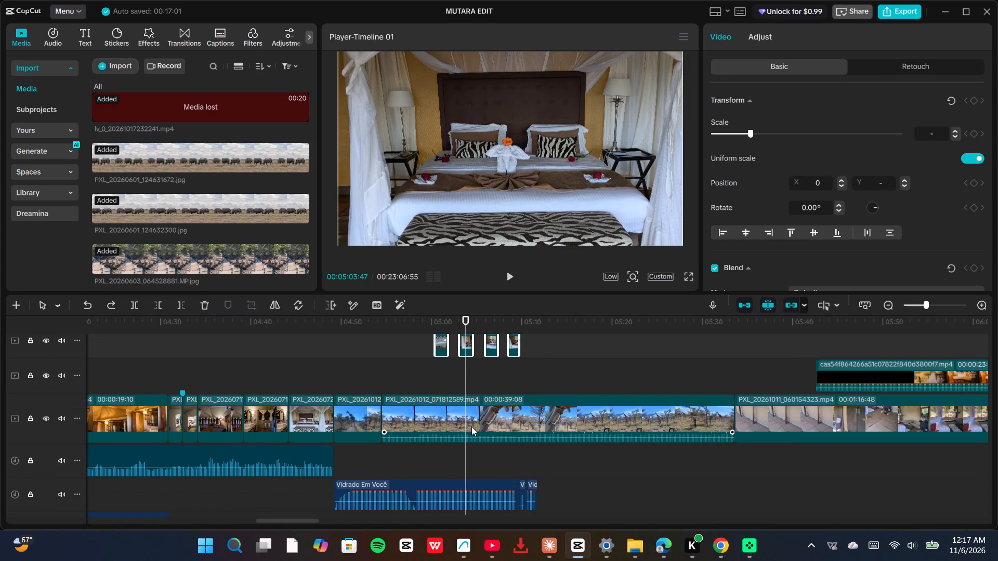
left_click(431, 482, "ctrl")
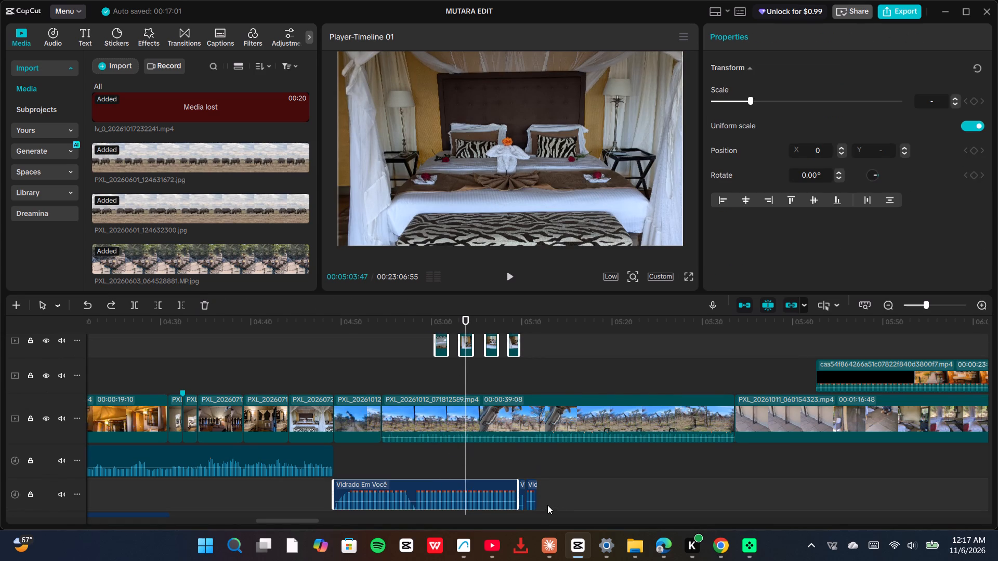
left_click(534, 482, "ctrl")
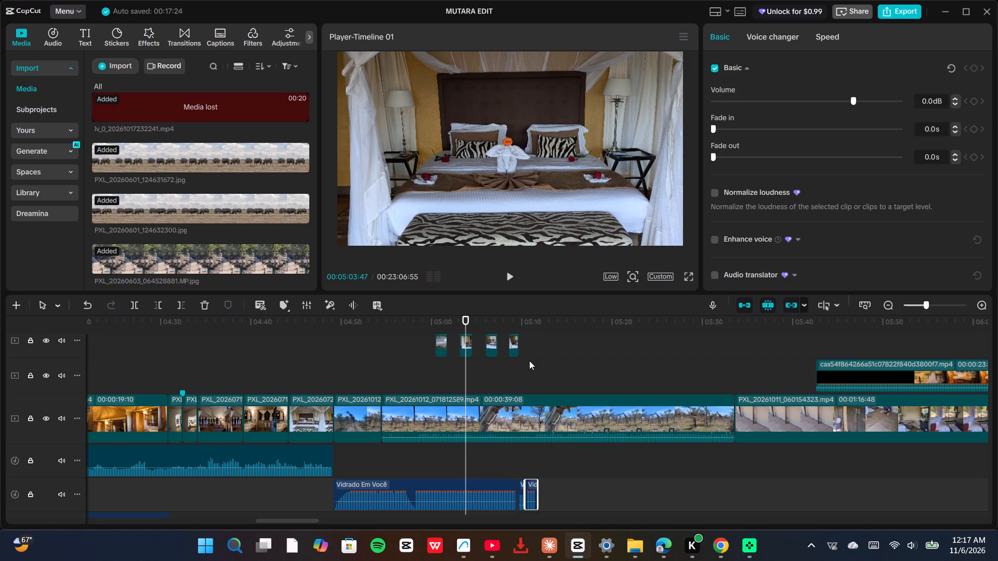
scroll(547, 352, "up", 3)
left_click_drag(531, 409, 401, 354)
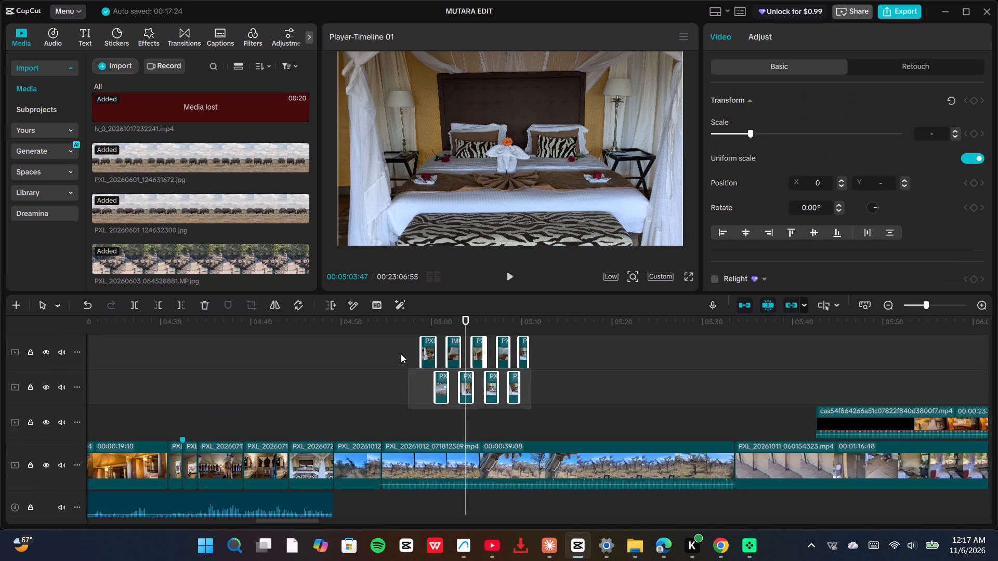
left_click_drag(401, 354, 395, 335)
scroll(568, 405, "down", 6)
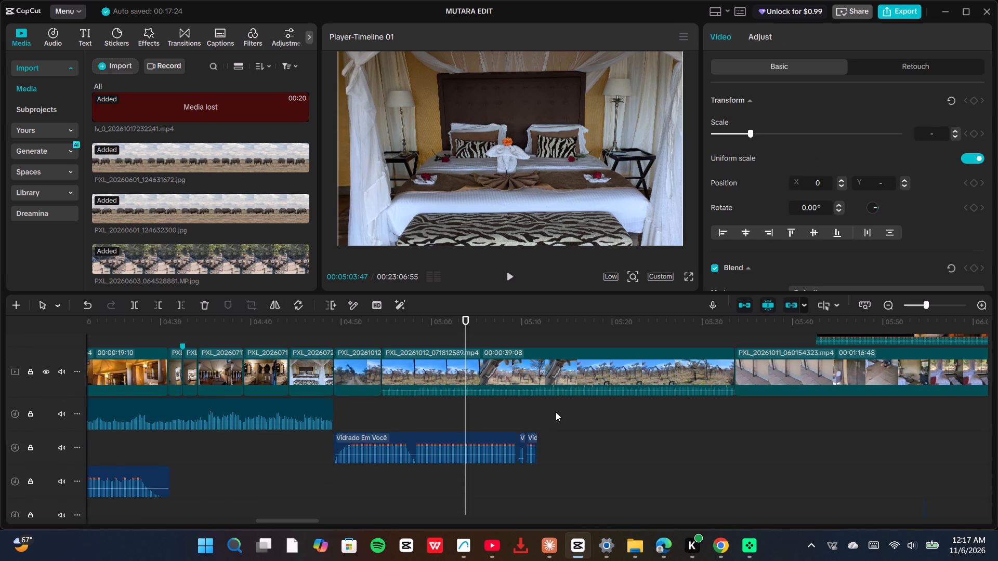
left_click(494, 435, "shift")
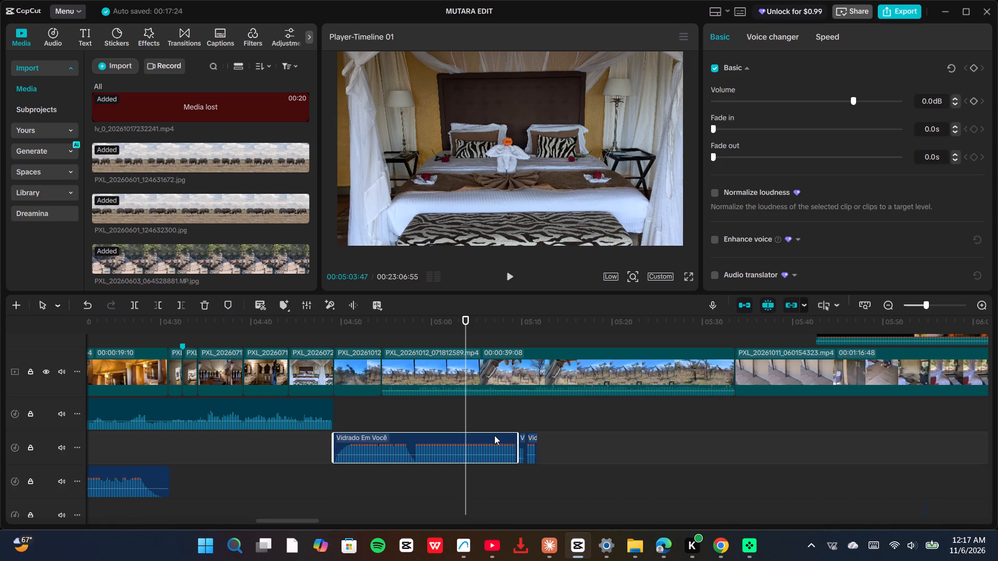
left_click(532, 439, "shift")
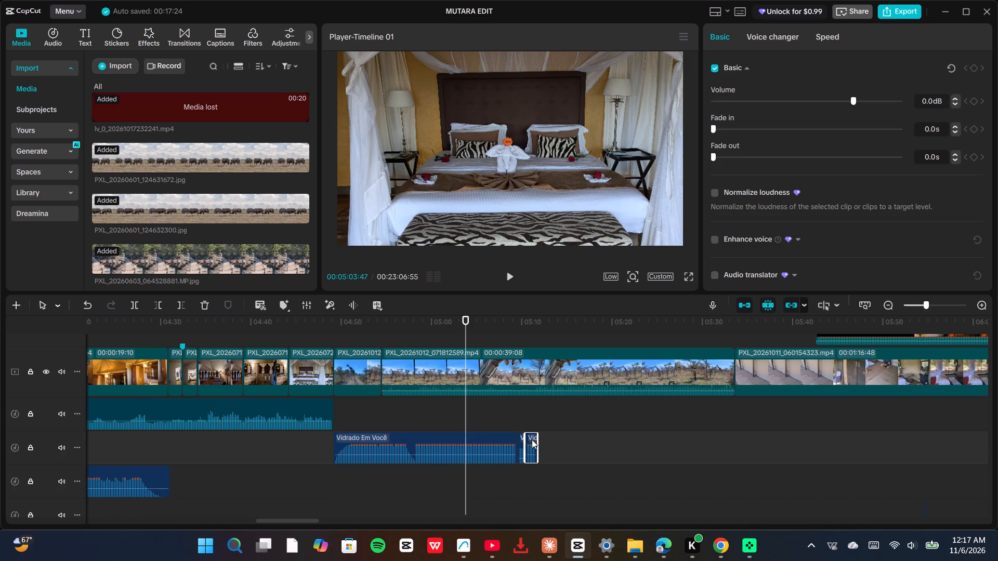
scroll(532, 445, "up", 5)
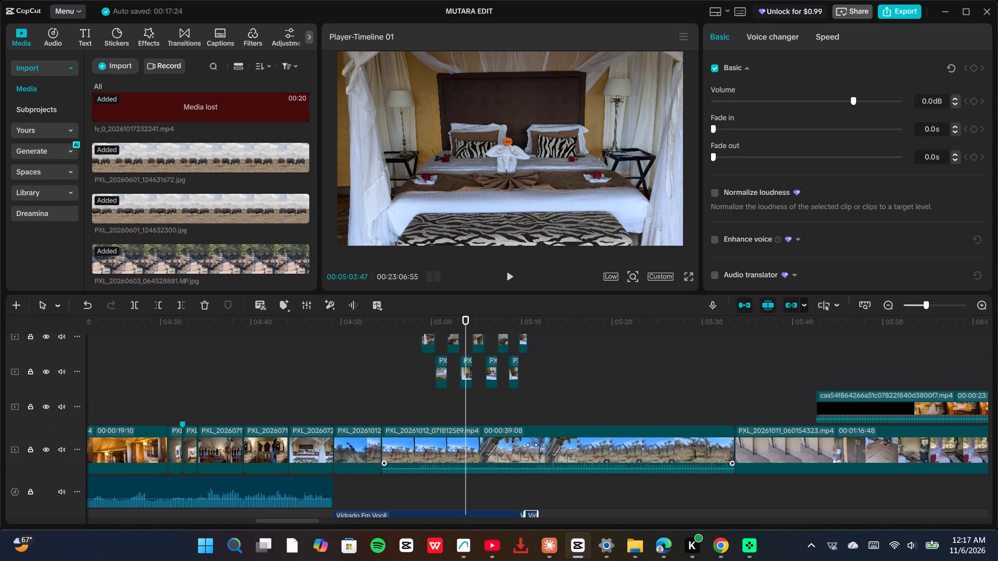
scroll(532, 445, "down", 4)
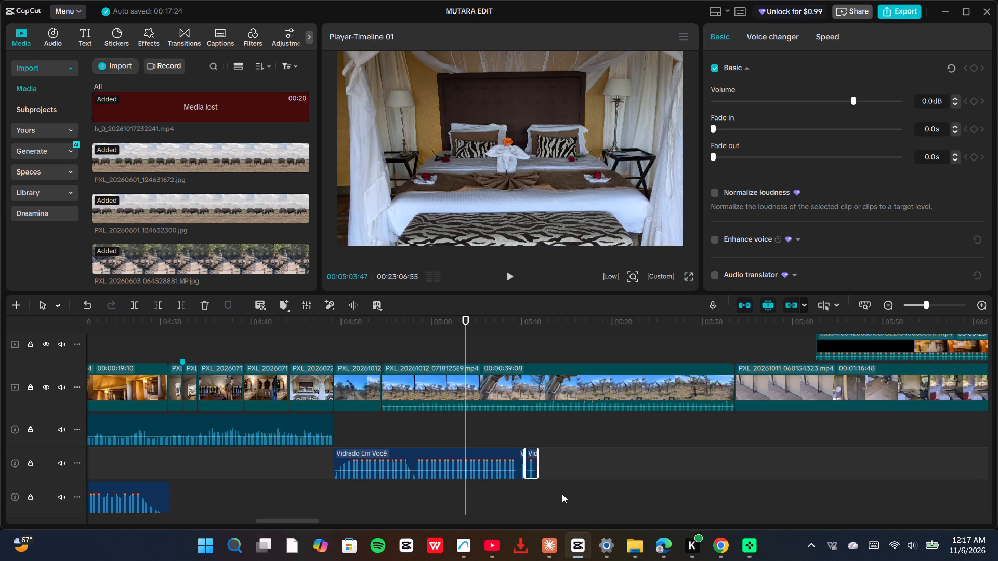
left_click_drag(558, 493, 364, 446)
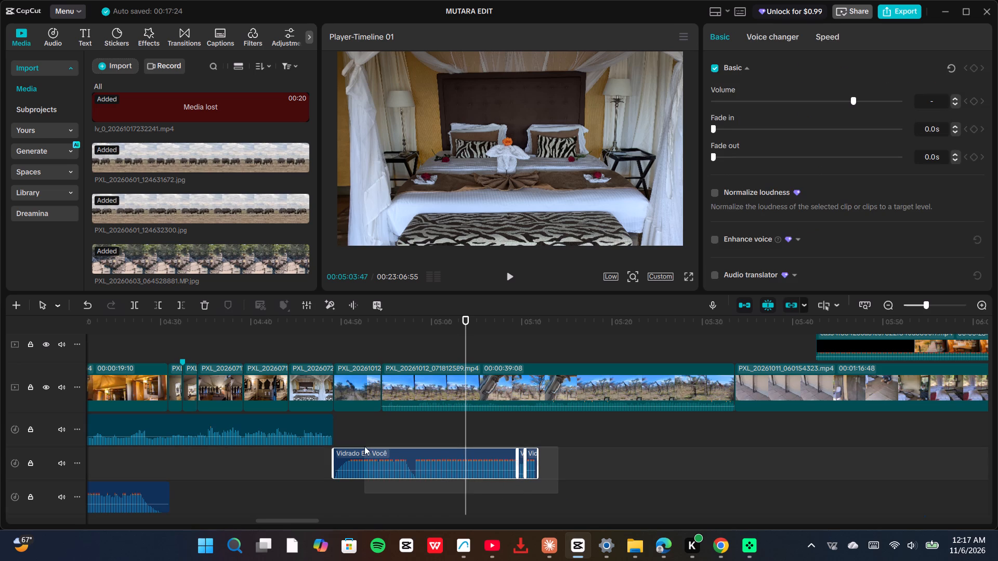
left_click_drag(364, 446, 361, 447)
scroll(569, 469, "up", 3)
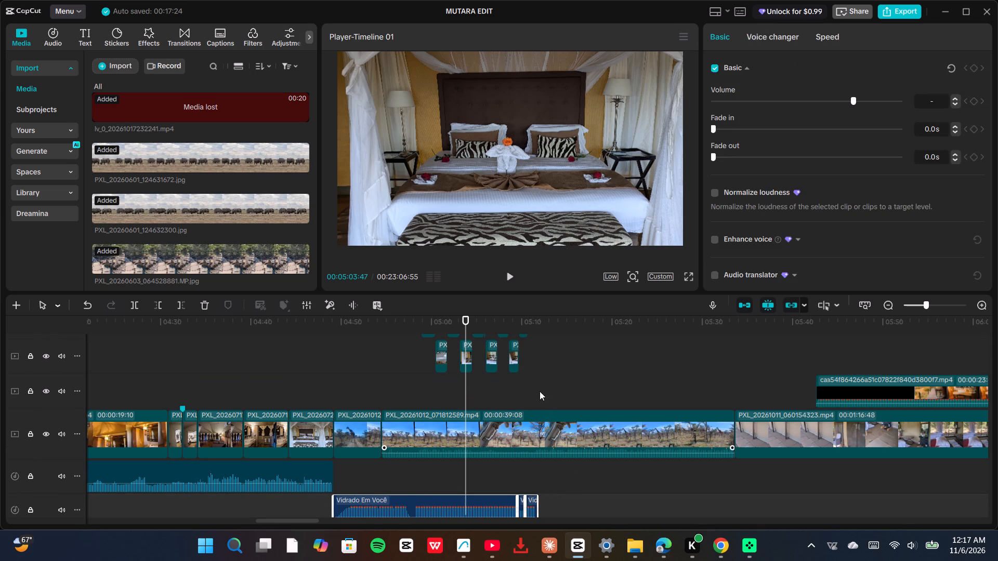
Move the nine sequence photos and all three Vidrado Em Você clips earlier together, placing the lower photo row in the main track at about 04:49.
left_click_drag(535, 382, 445, 353, "shift")
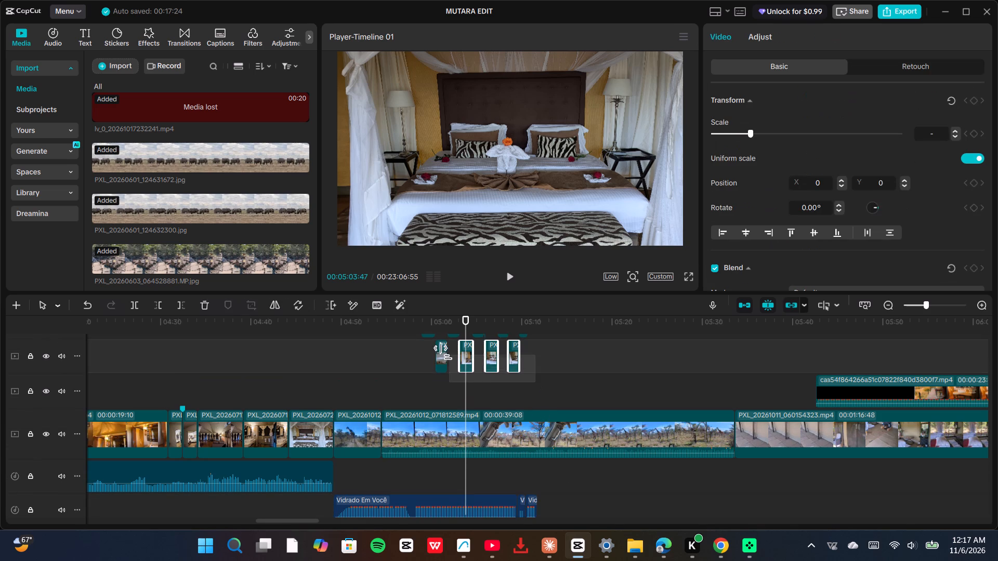
left_click_drag(445, 353, 420, 330, "shift")
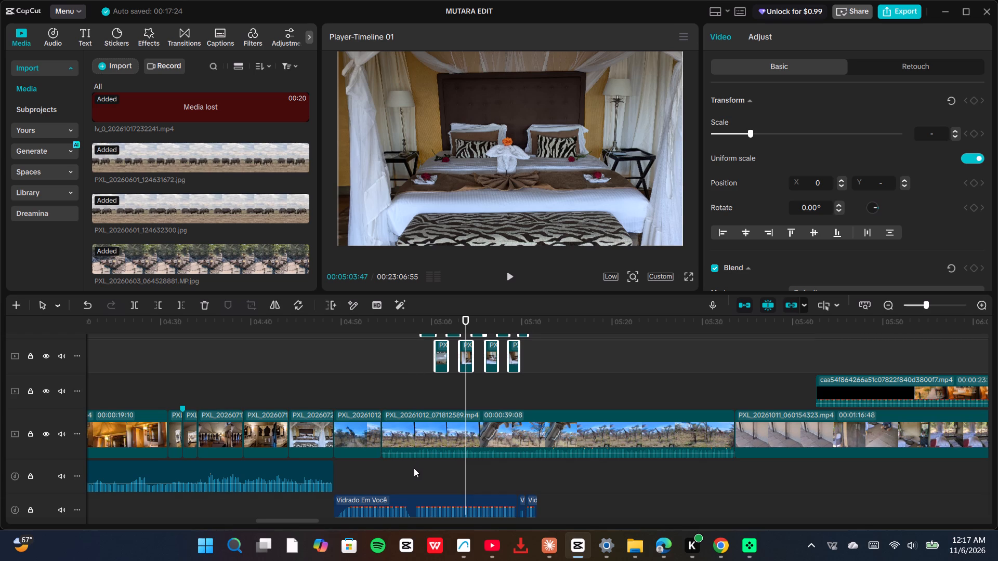
left_click(410, 495, "ctrl")
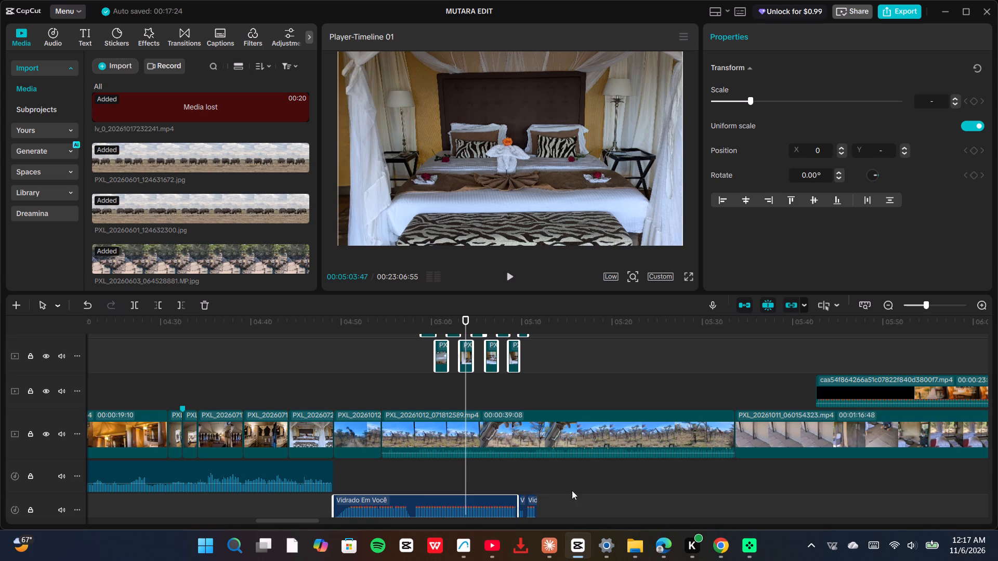
left_click(532, 498, "ctrl")
scroll(545, 494, "up", 6, "ctrl")
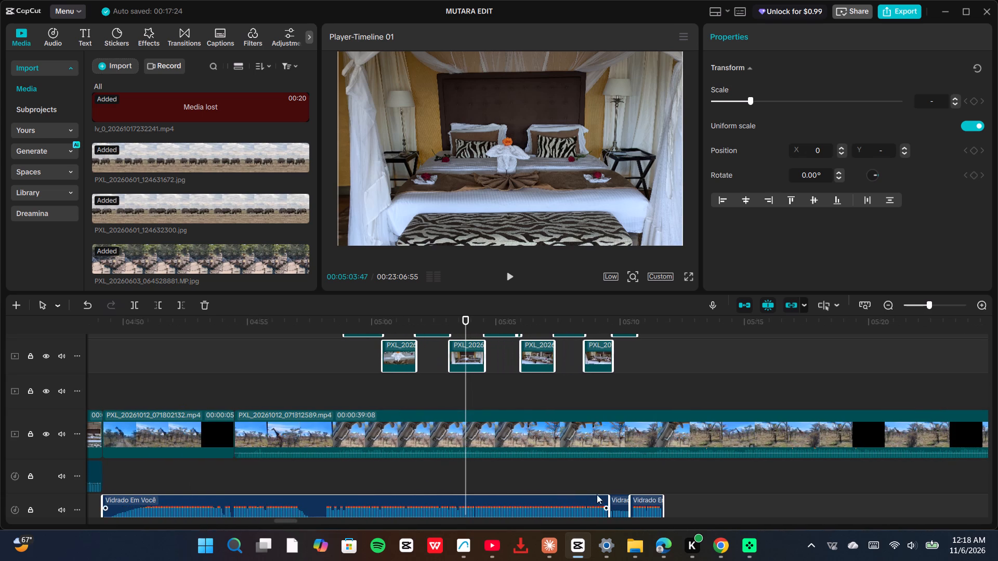
left_click(621, 499, "ctrl")
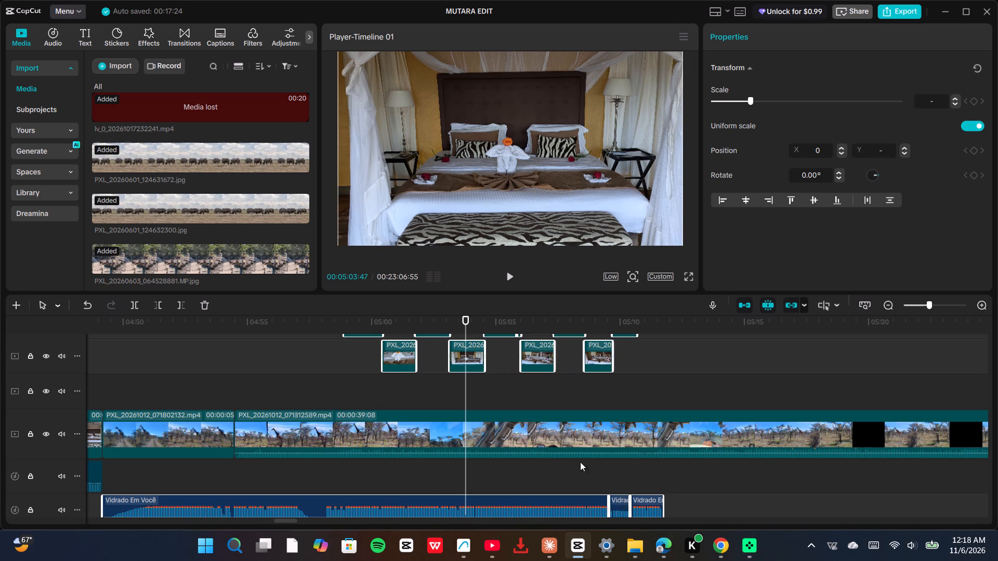
scroll(442, 385, "down", 3)
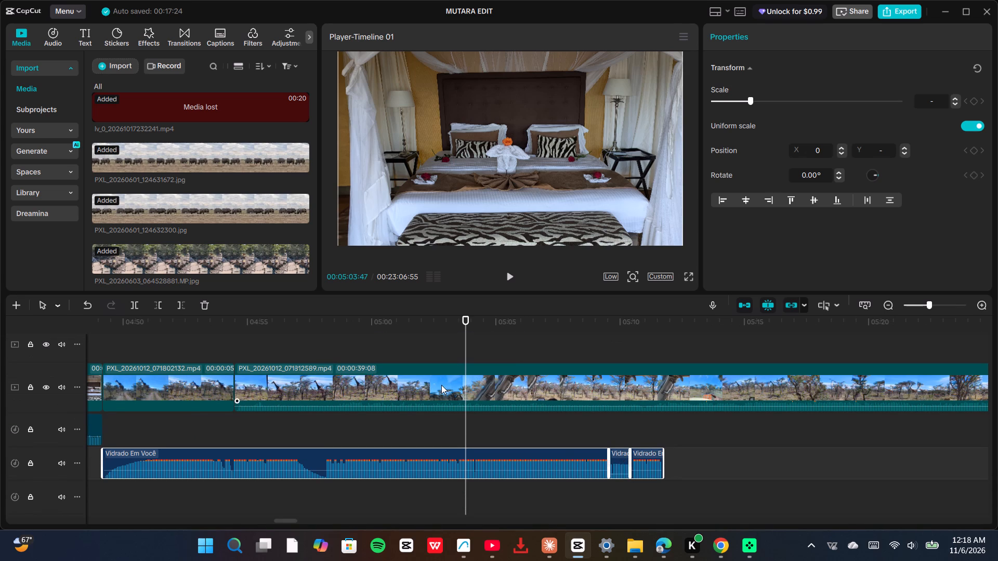
scroll(441, 385, "up", 3)
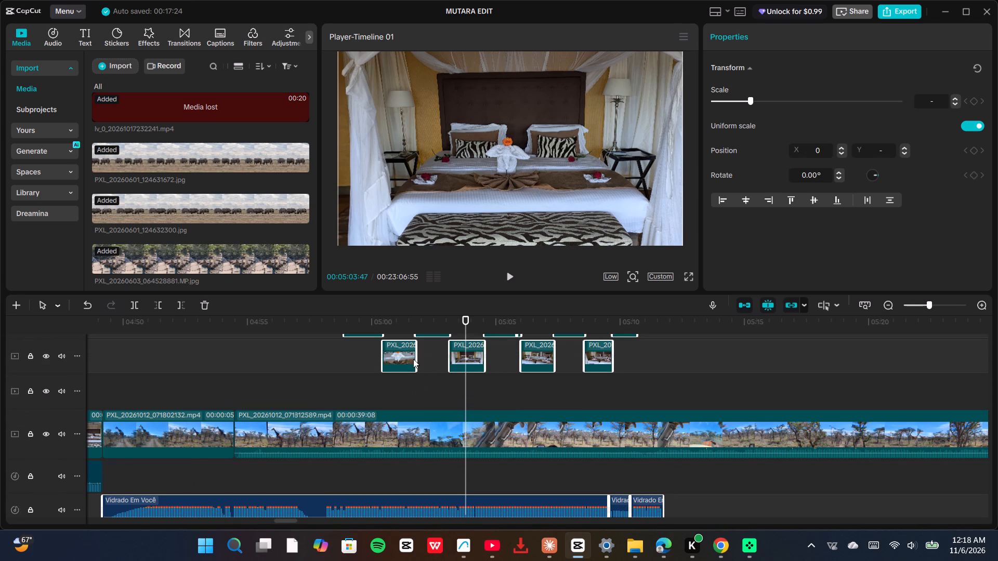
left_click_drag(401, 357, 165, 417)
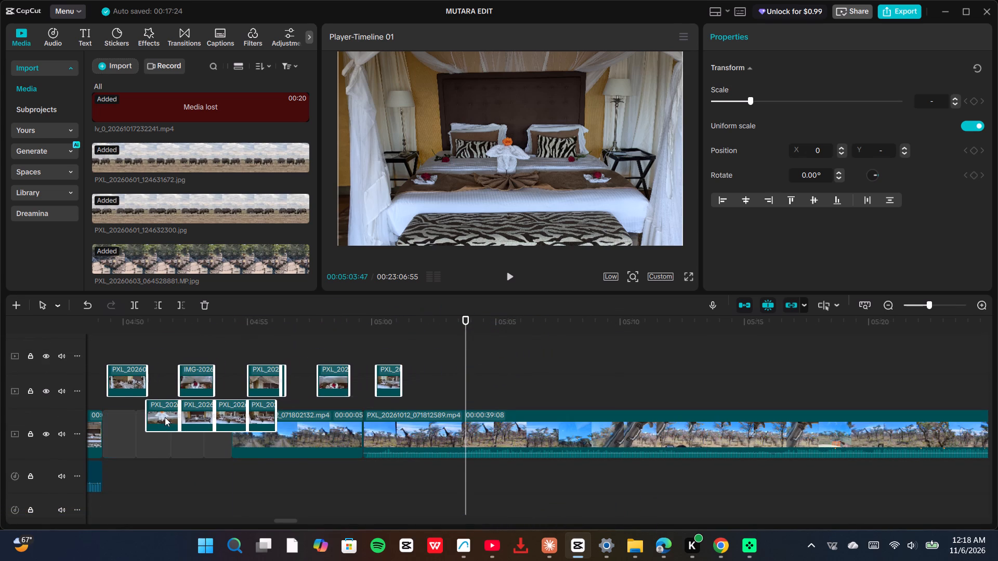
left_click_drag(165, 417, 127, 420)
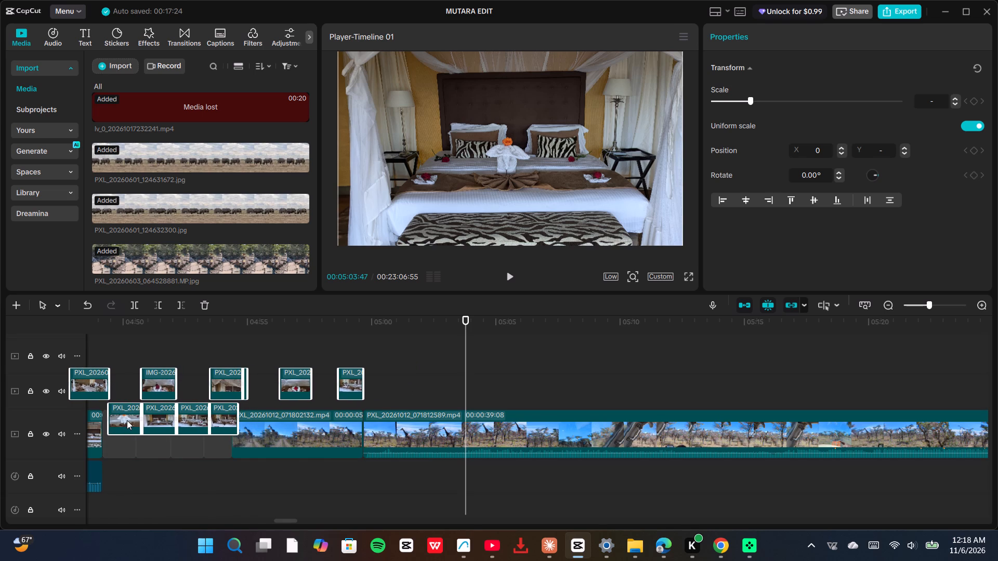
left_click_drag(127, 420, 122, 415)
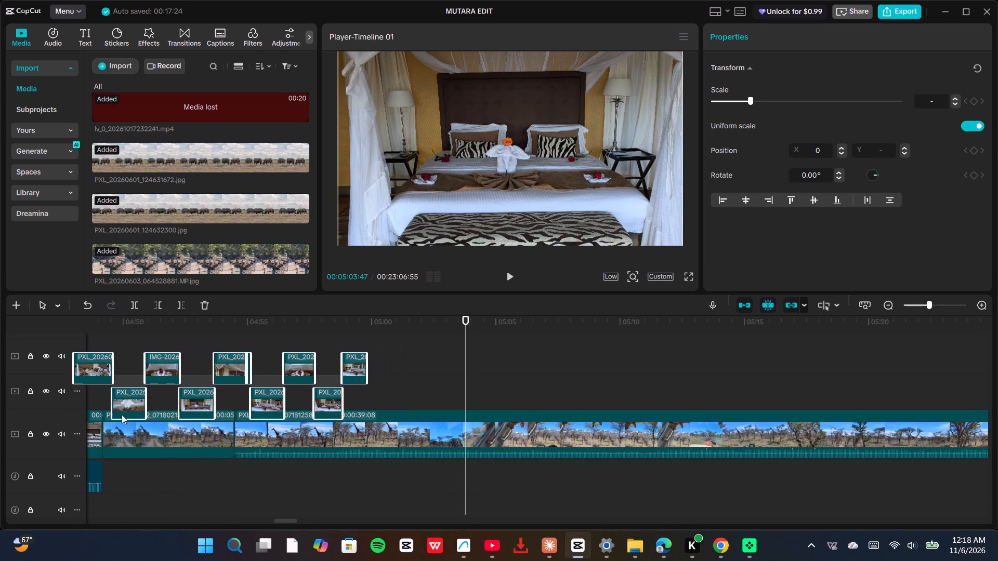
left_click_drag(122, 415, 216, 405)
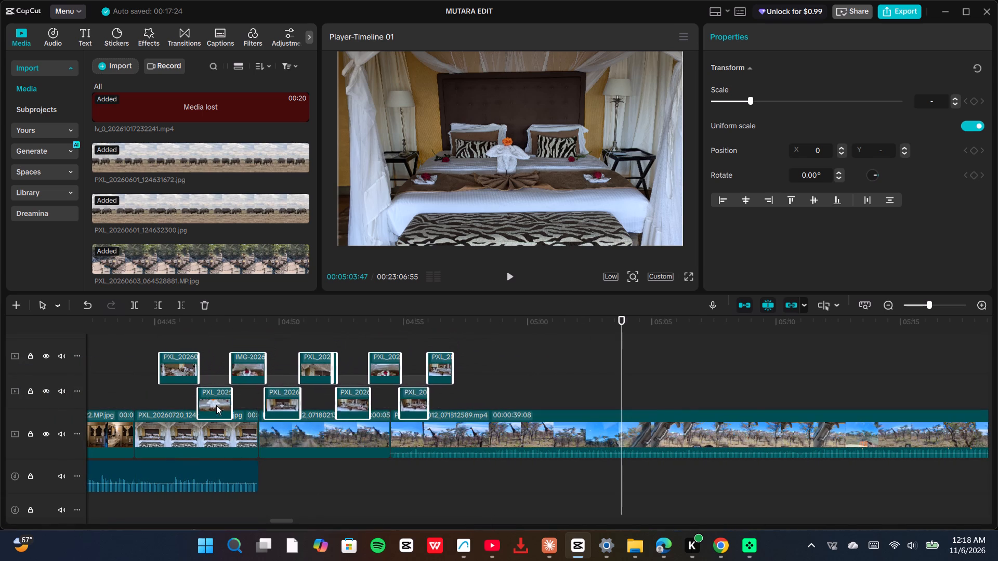
left_click_drag(216, 405, 255, 438)
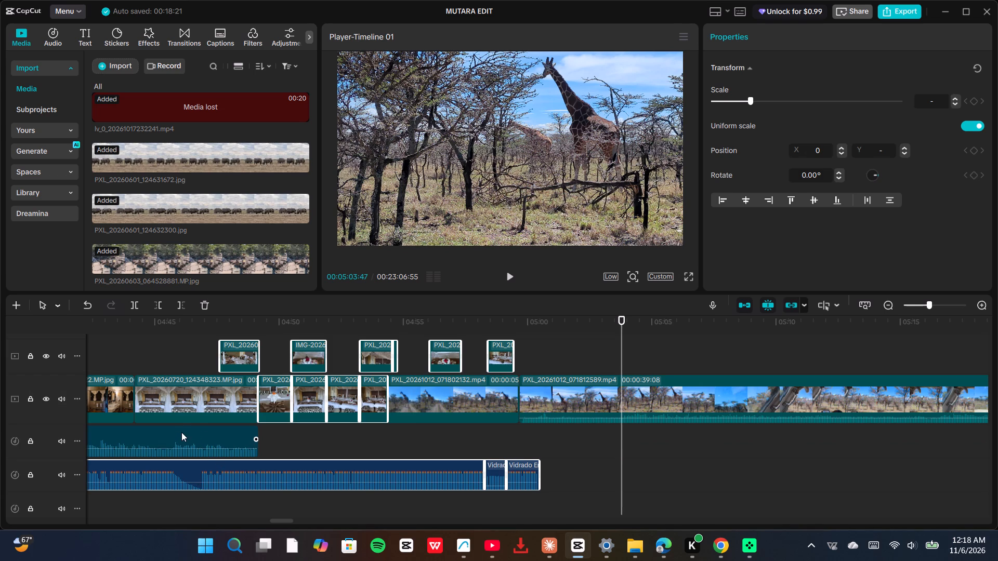
Play the moved photos with their music from about 04:46 to 05:03 to check the timing.
scroll(287, 409, "down", 1)
scroll(287, 410, "up", 2)
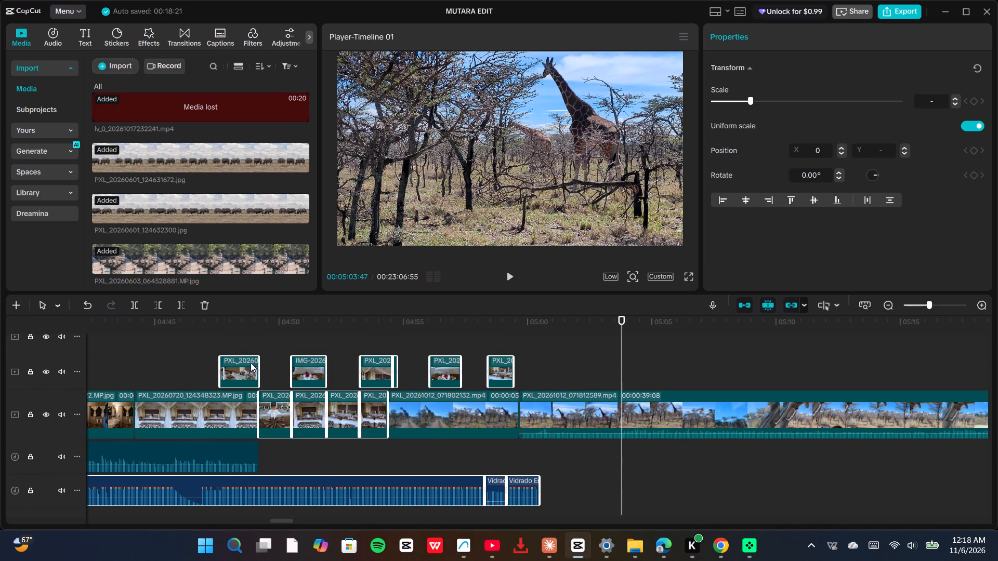
left_click(197, 345)
left_click(509, 271)
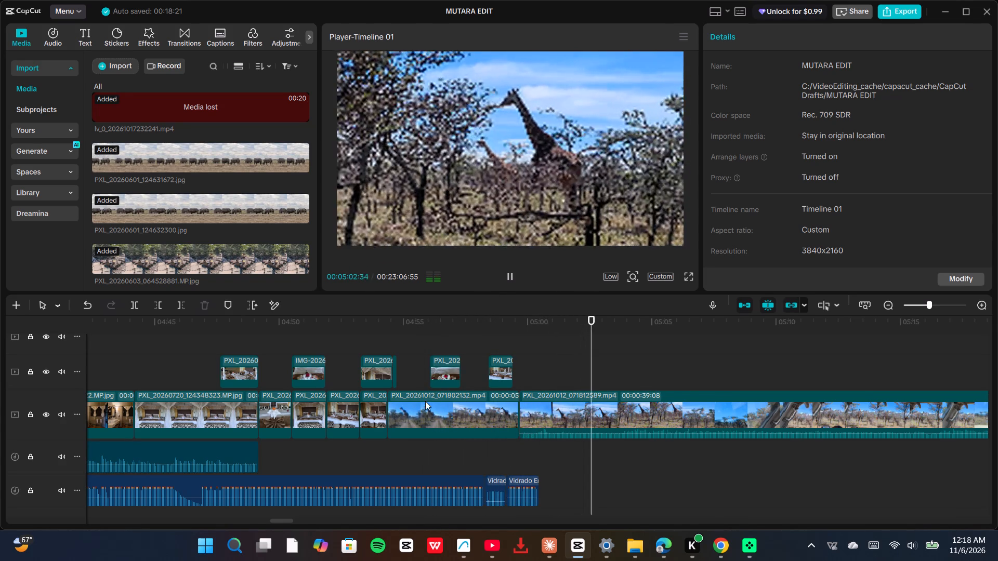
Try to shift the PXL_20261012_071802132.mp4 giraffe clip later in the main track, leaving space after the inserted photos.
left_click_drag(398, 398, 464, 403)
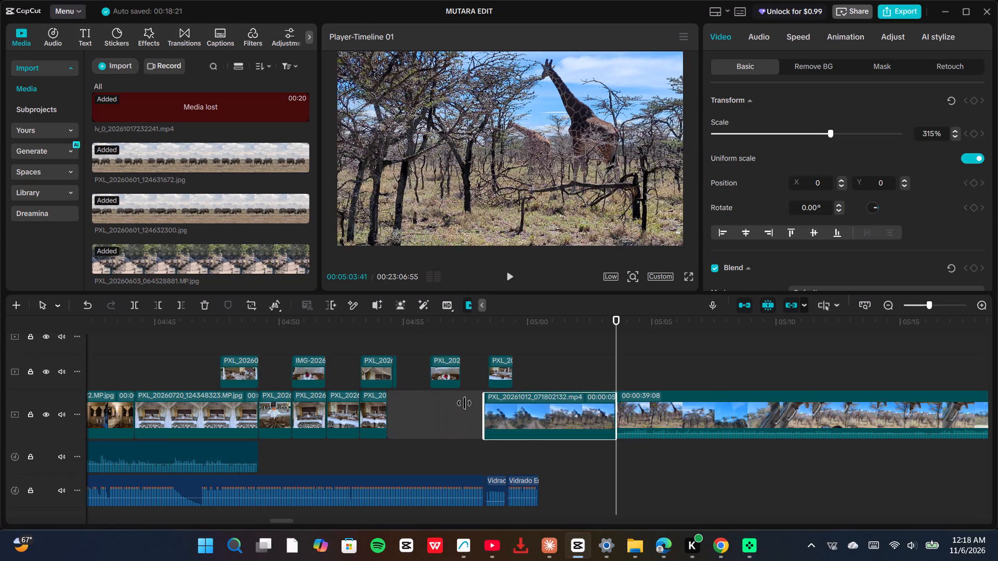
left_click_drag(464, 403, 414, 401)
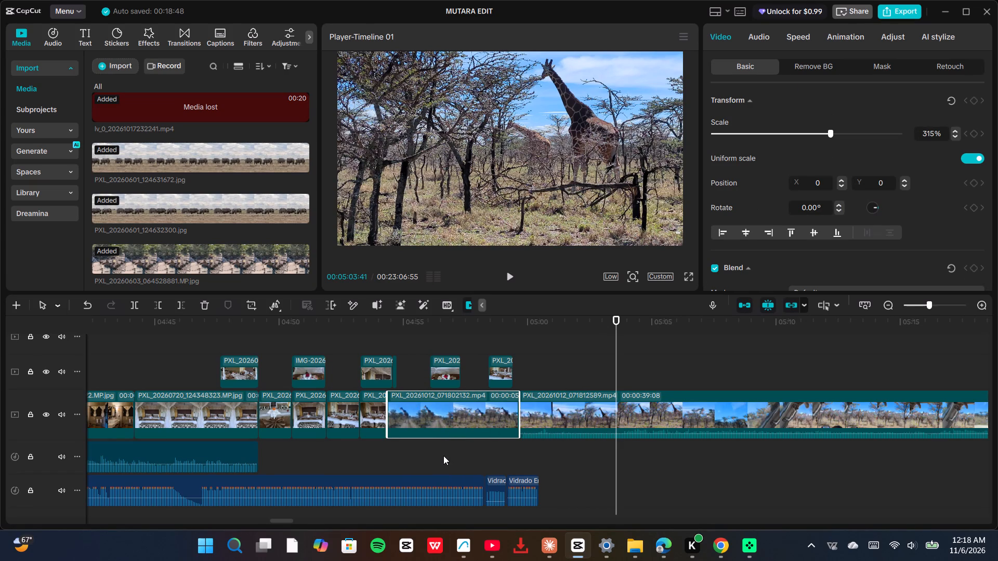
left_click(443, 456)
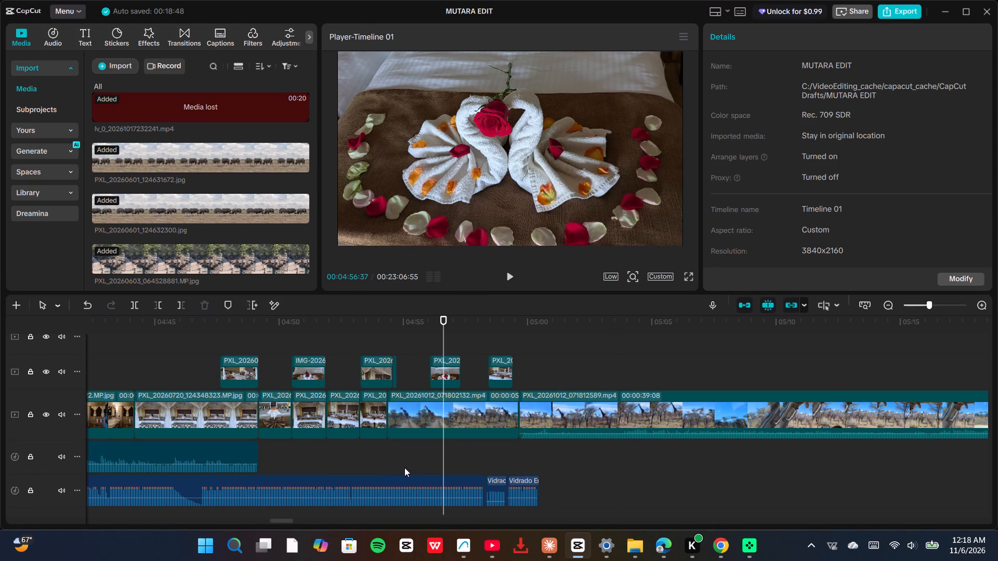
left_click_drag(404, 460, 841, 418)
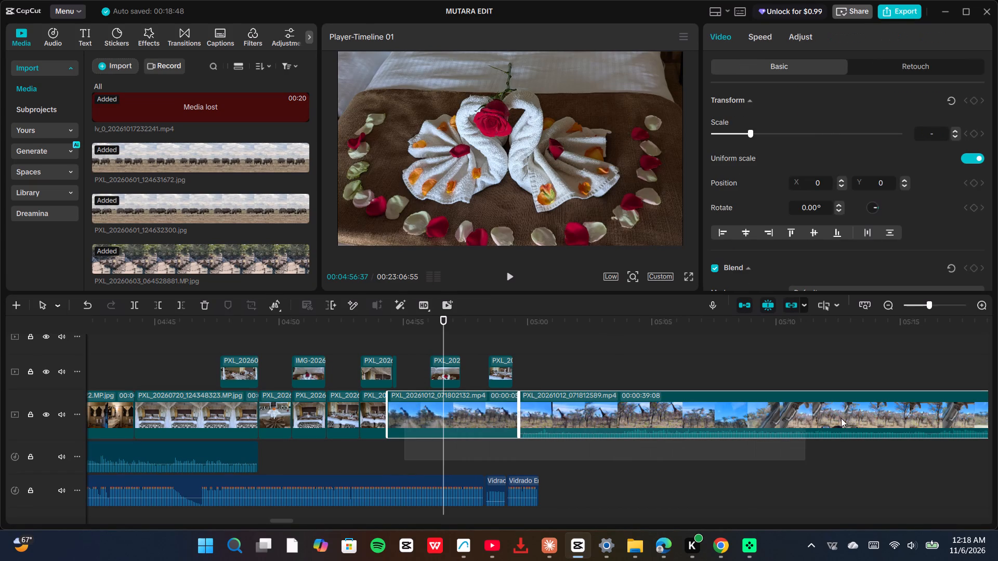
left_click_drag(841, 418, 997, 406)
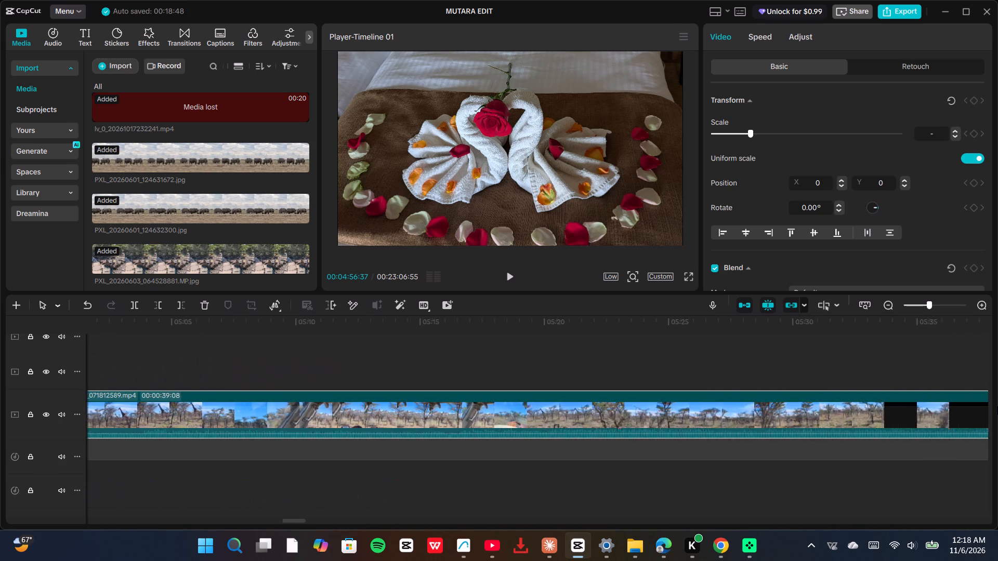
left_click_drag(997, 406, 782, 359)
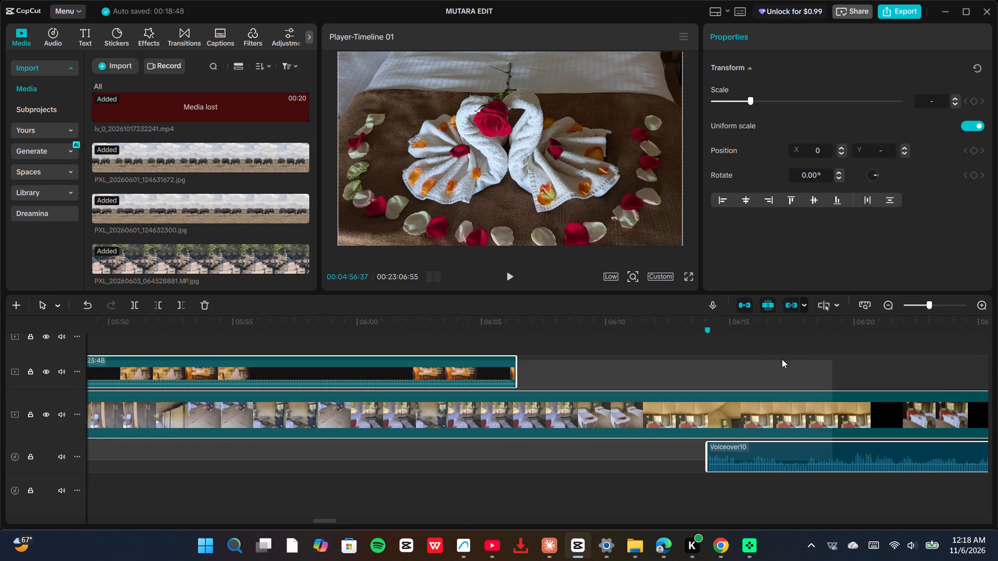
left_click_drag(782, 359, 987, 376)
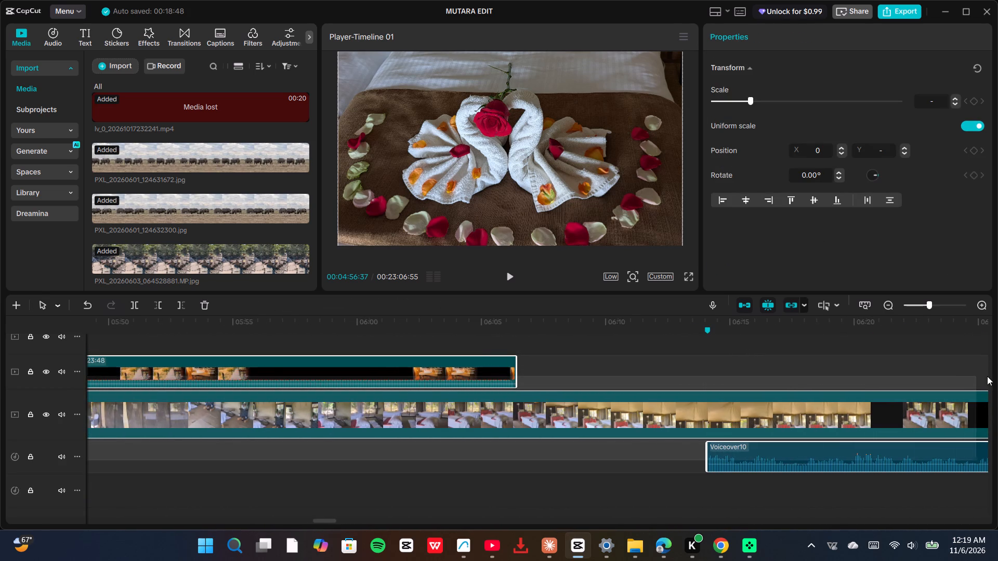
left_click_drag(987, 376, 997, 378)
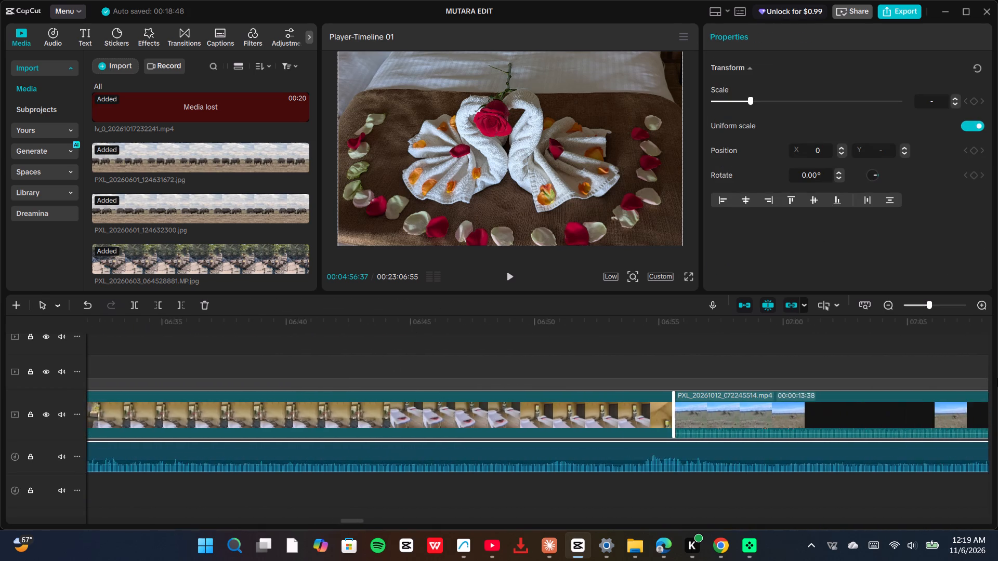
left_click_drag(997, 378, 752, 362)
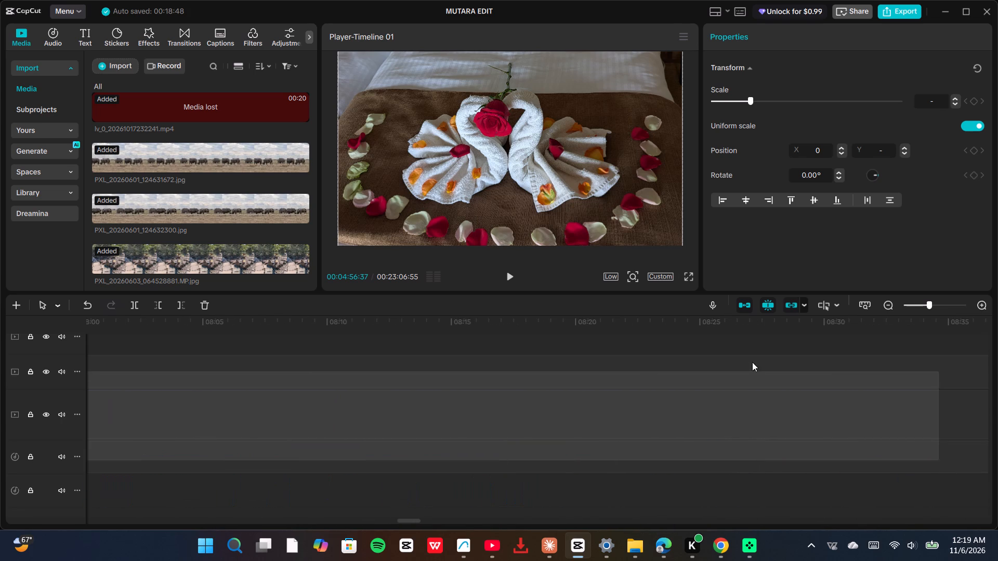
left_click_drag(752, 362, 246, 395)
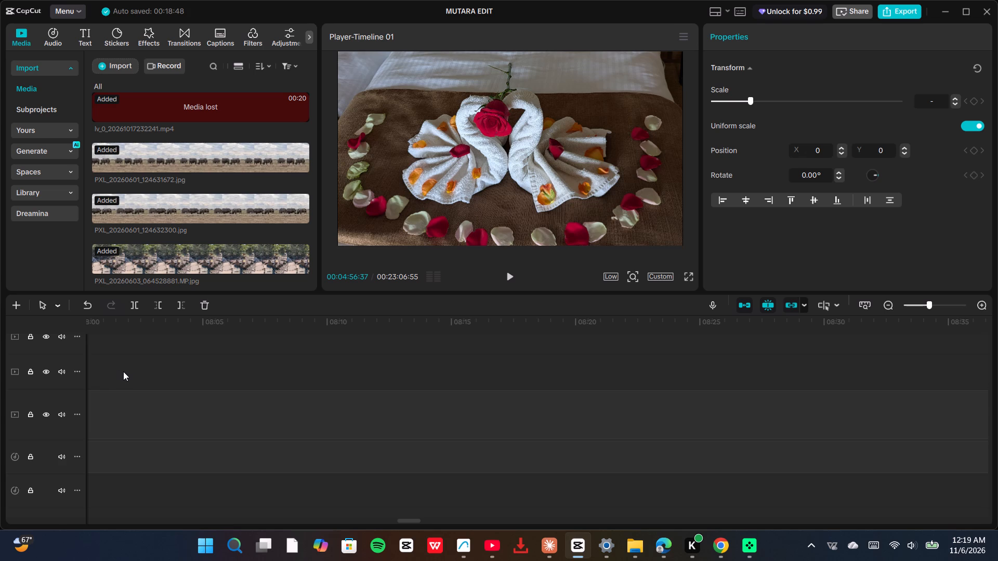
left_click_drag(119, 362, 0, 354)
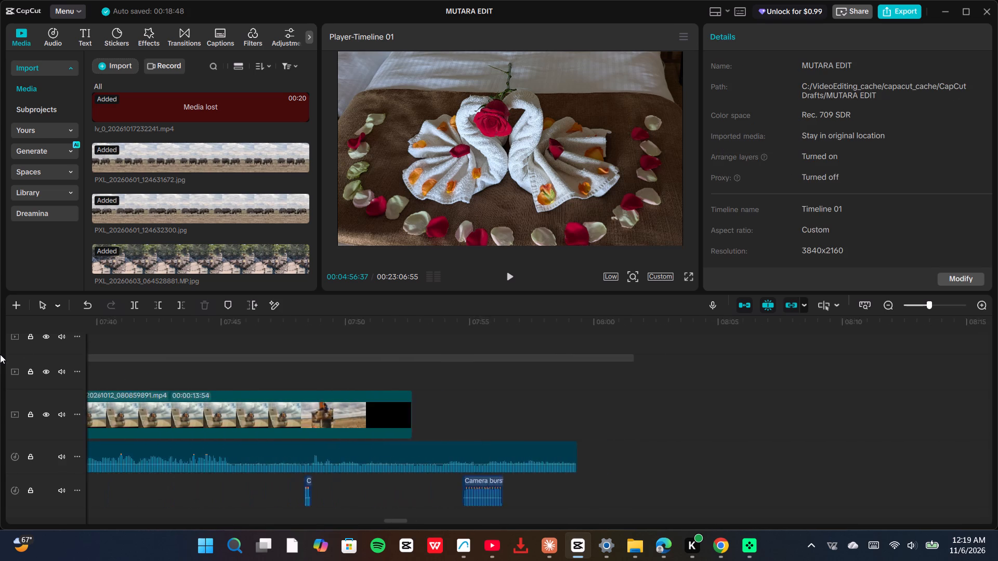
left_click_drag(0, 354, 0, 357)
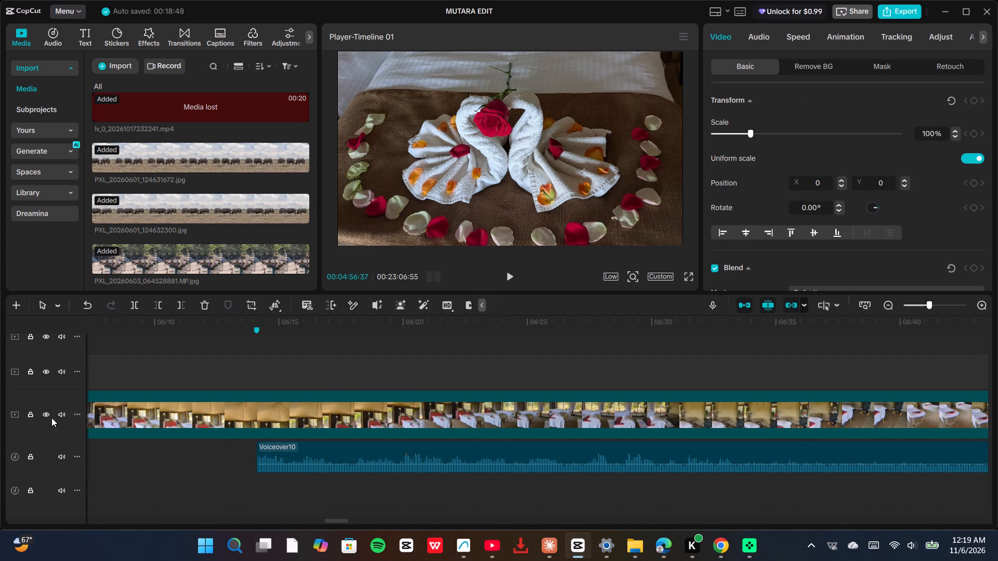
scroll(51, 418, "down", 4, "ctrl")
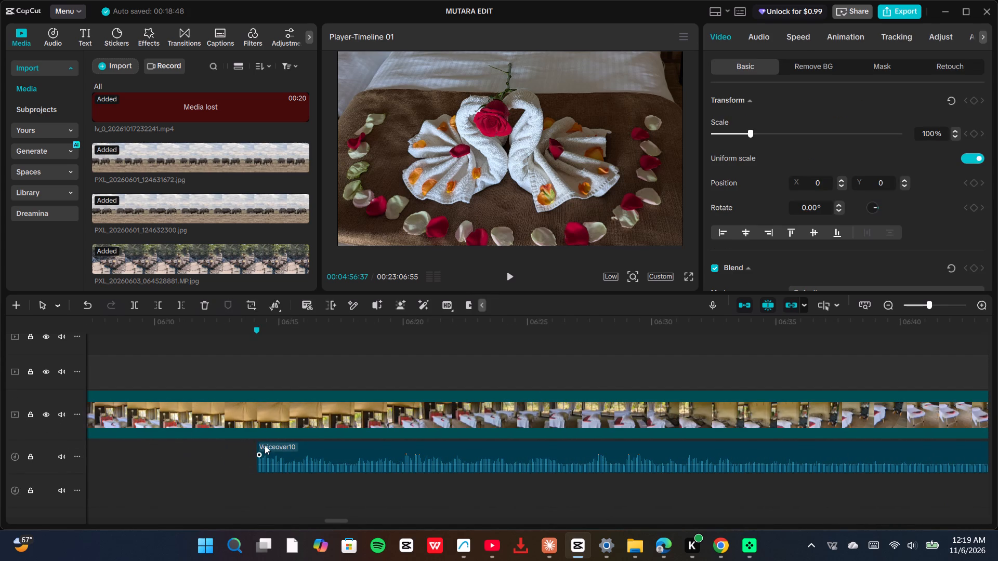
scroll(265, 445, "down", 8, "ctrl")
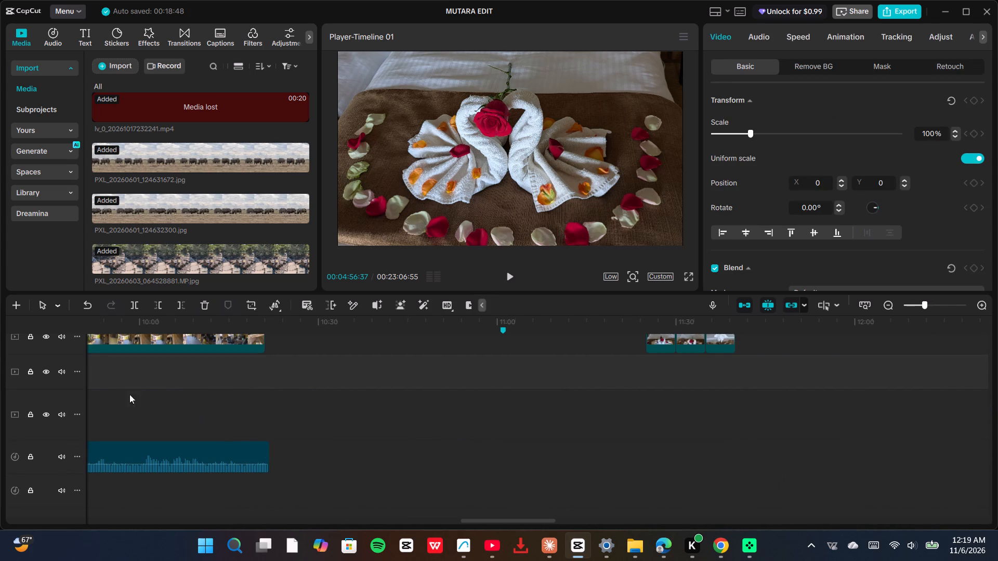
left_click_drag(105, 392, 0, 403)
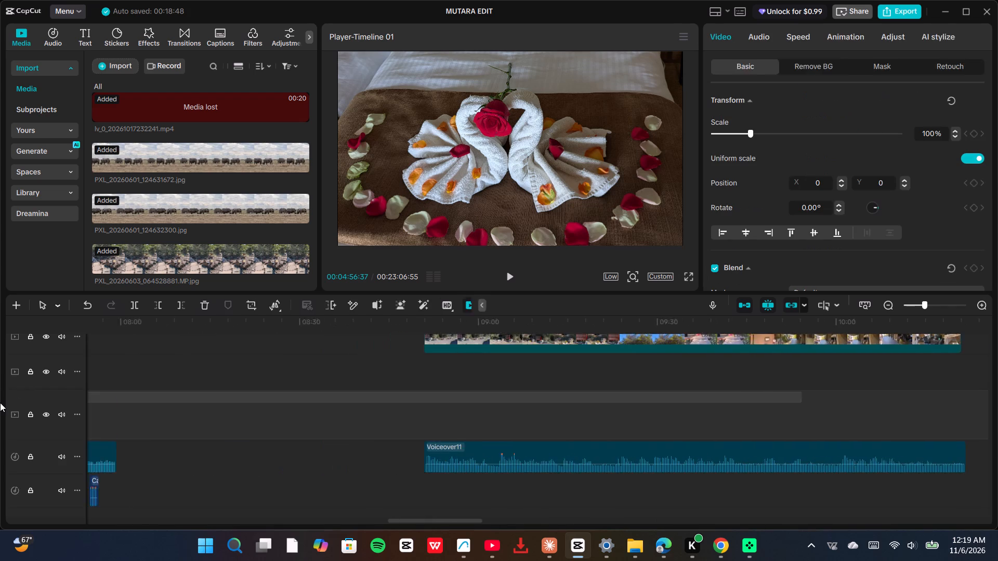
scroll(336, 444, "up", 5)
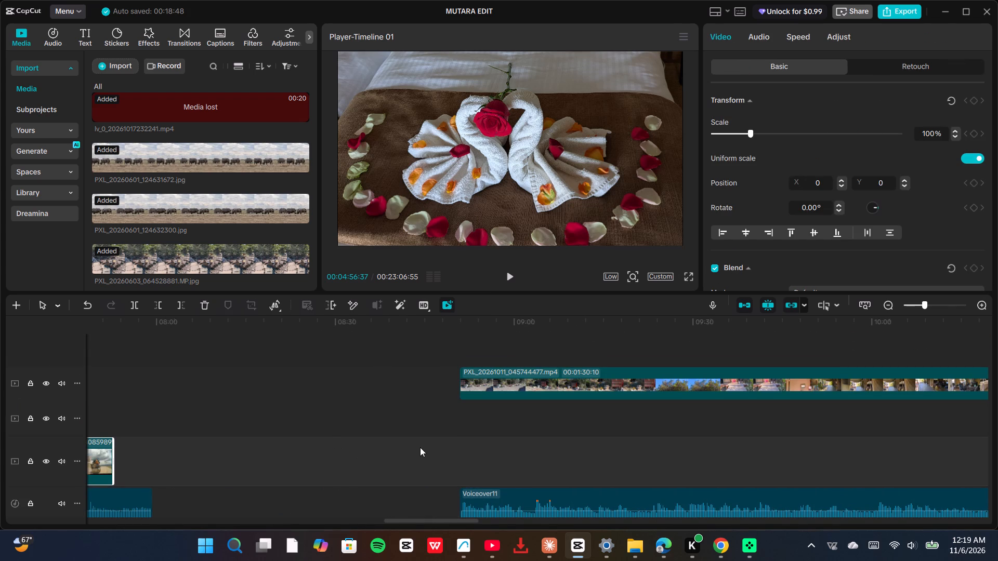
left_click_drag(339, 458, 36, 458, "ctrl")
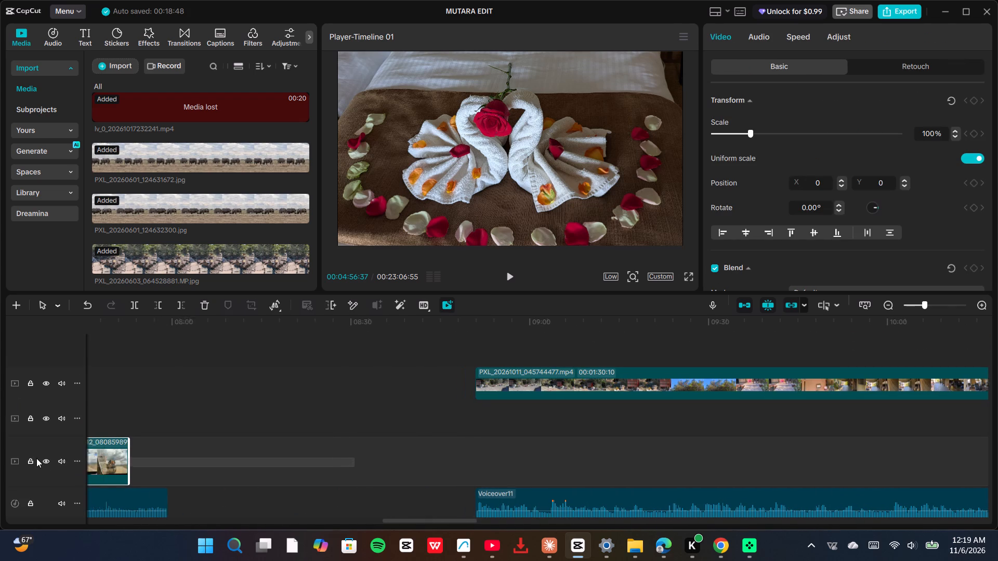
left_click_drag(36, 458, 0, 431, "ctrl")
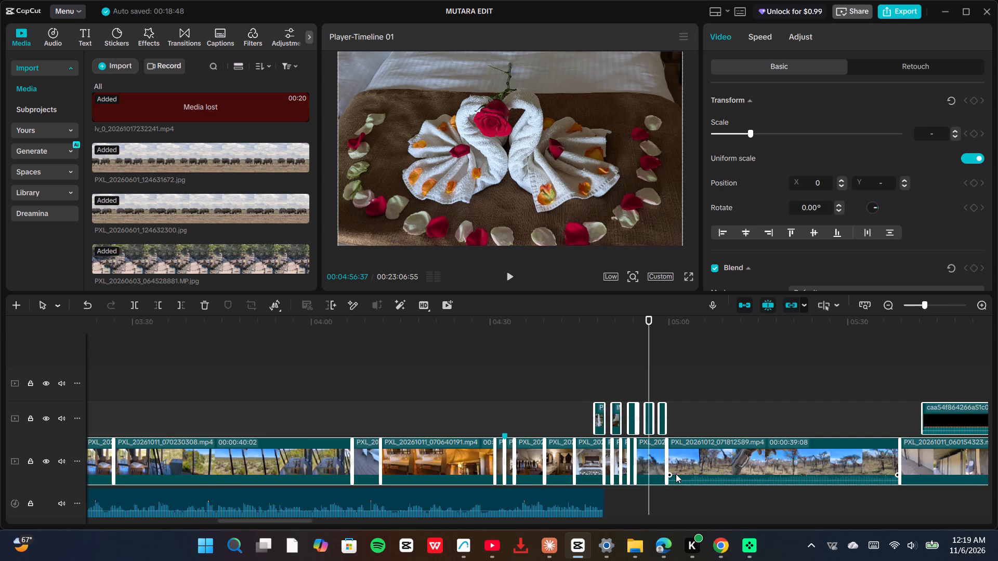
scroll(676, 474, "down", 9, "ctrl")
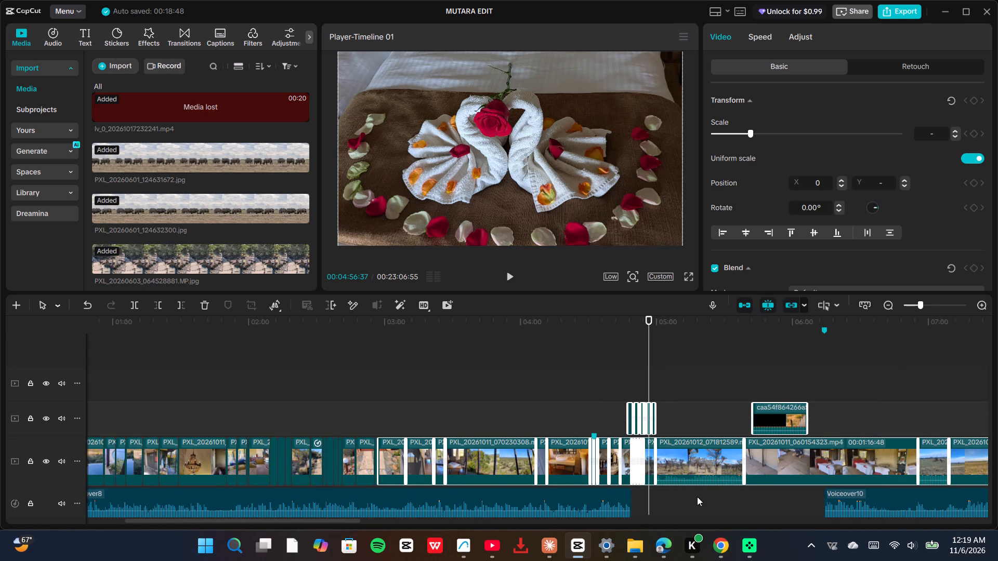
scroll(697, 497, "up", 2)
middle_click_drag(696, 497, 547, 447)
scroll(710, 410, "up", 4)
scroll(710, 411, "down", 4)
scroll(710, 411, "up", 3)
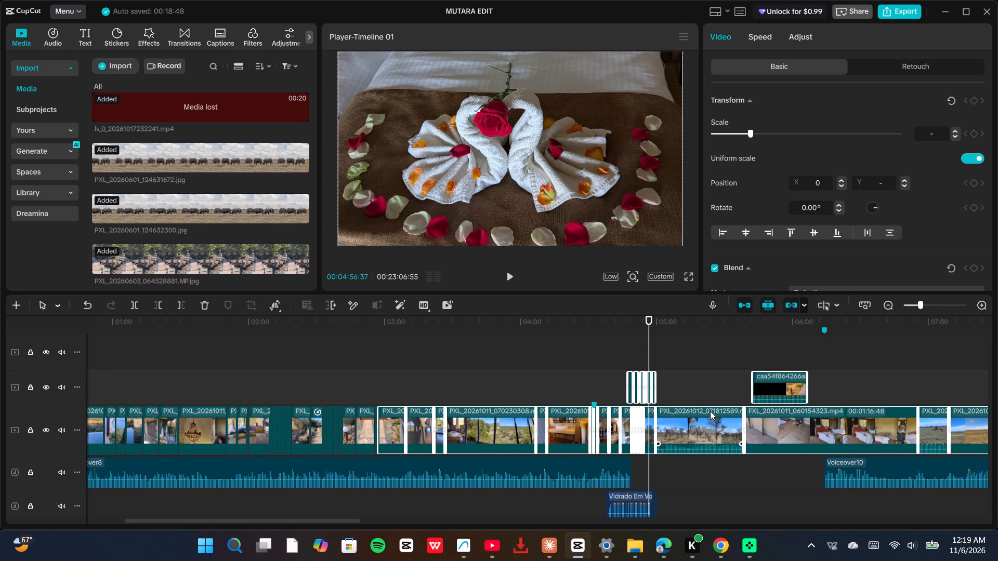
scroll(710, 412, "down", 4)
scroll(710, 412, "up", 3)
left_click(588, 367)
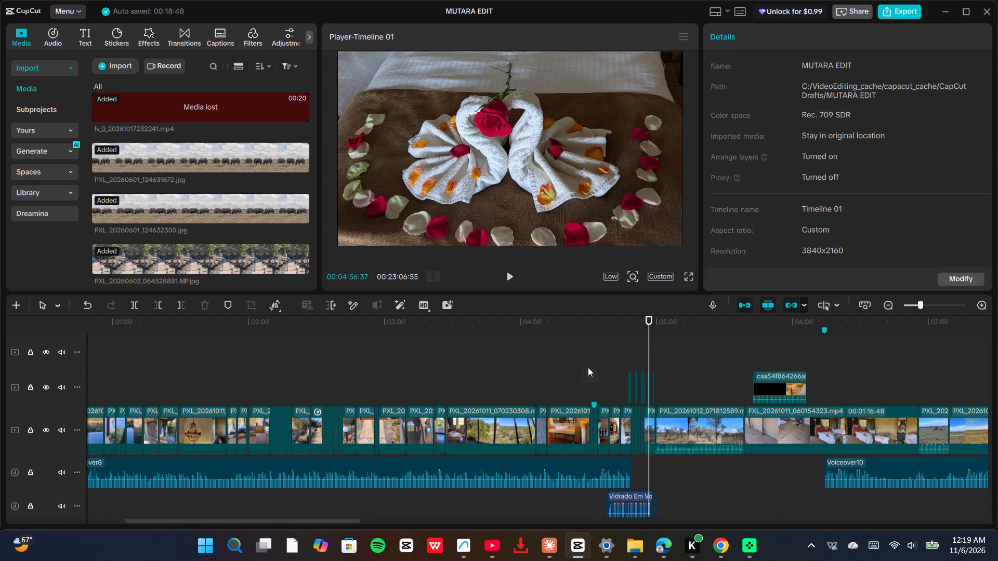
Play the photo sequence and the giraffe clips after it from about 04:44 to 05:09.
left_click(617, 355)
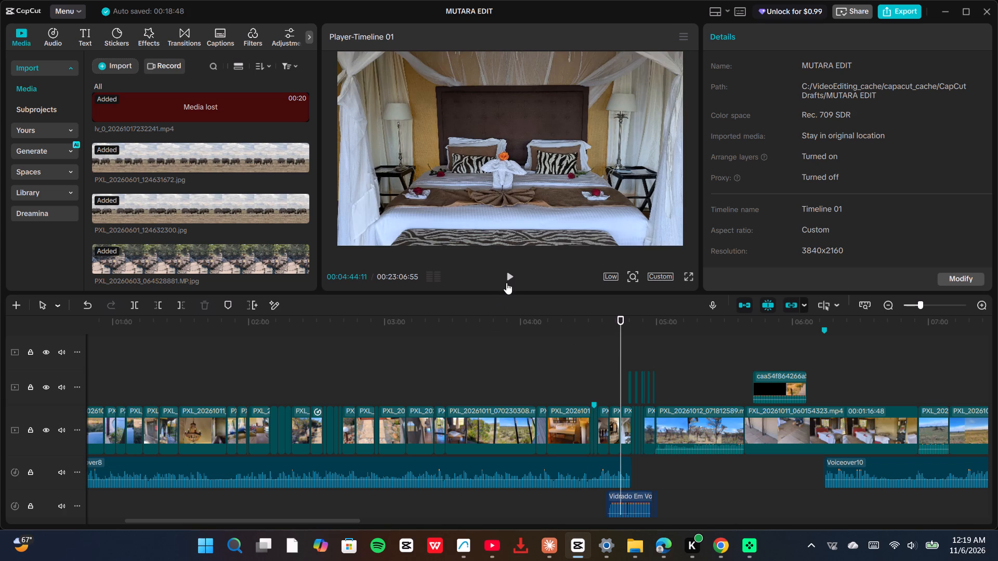
left_click(507, 277)
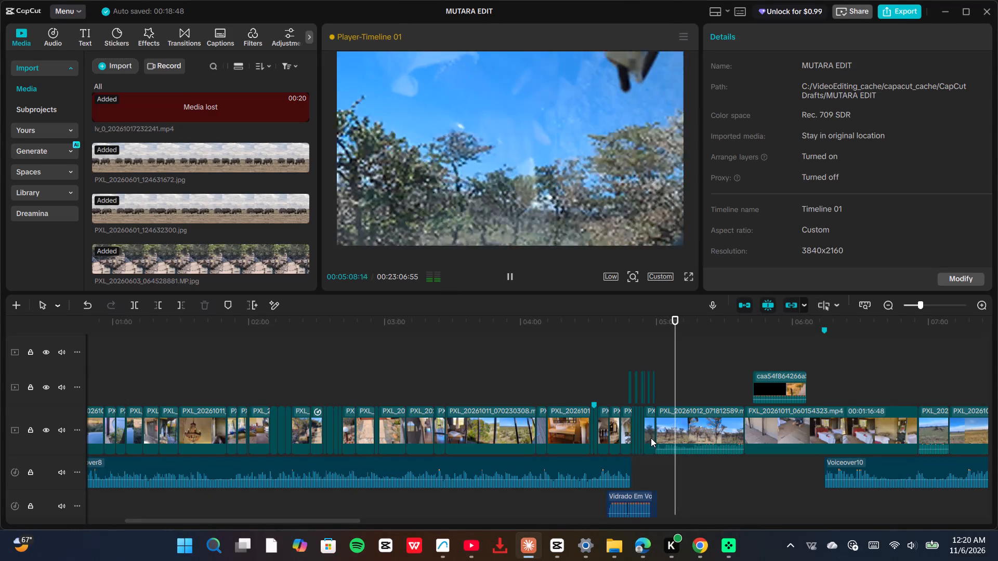
Move the PXL_20261012_071802132.mp4 giraffe clip out of the main track onto an overlay track at about 05:21.
left_click_drag(651, 438, 663, 437)
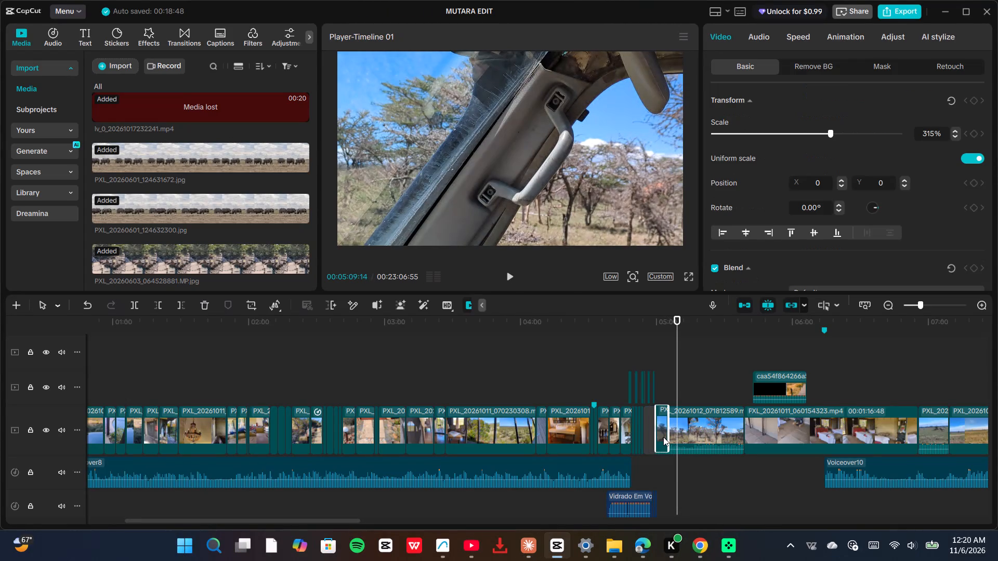
left_click_drag(663, 437, 712, 480)
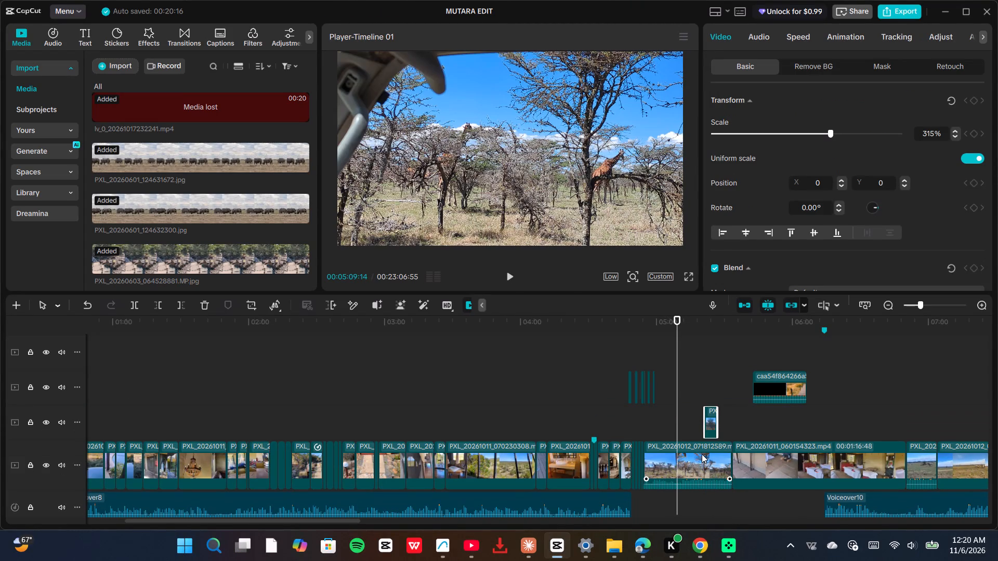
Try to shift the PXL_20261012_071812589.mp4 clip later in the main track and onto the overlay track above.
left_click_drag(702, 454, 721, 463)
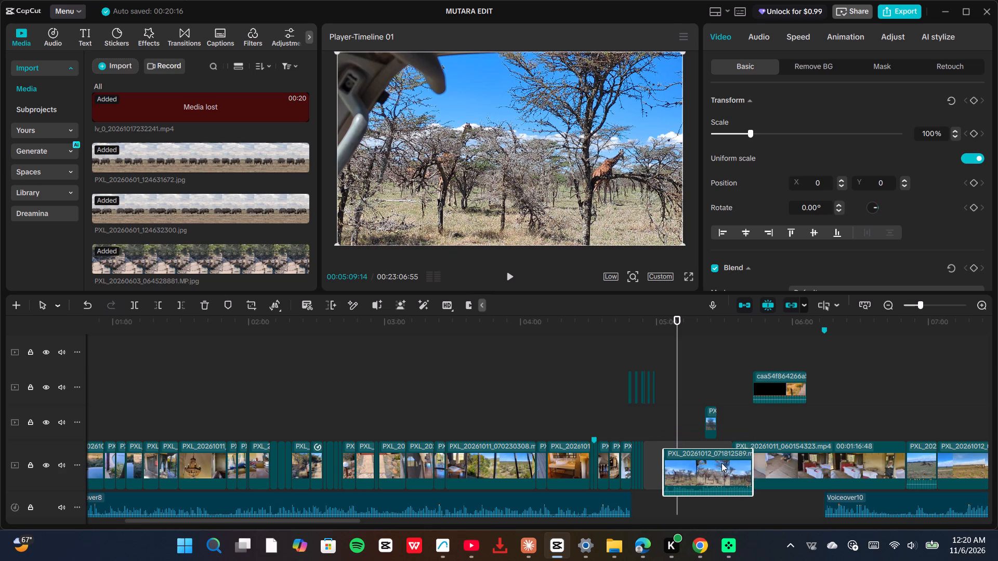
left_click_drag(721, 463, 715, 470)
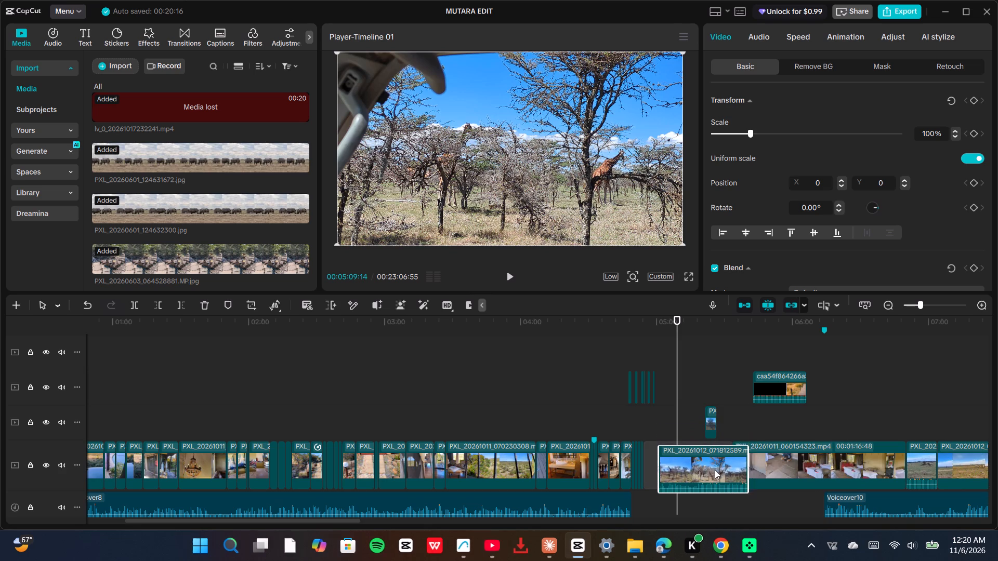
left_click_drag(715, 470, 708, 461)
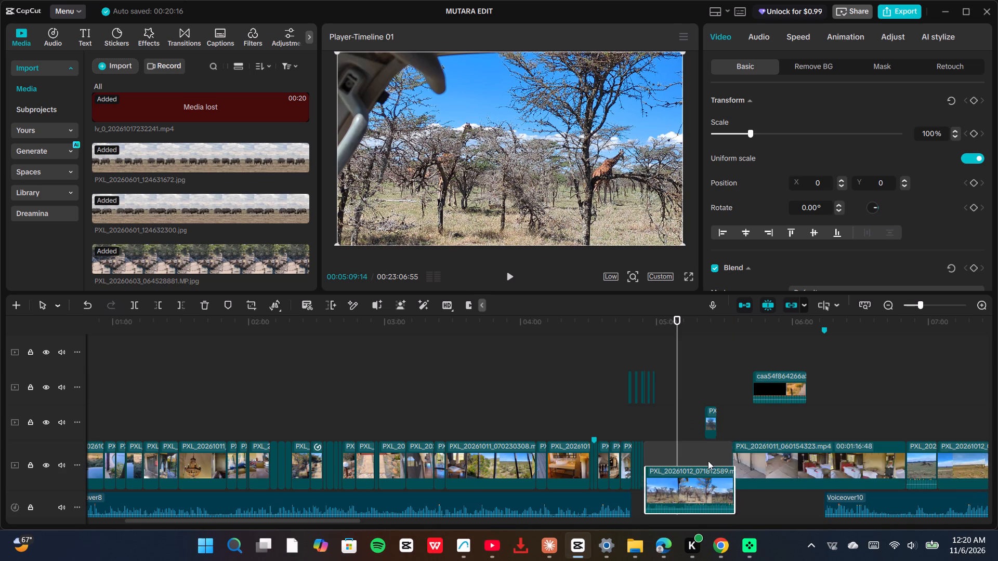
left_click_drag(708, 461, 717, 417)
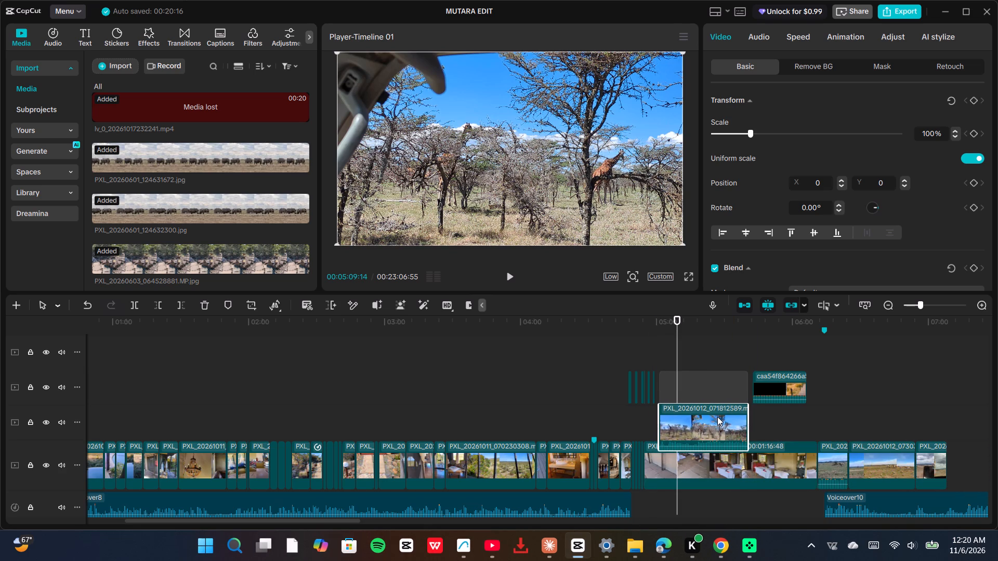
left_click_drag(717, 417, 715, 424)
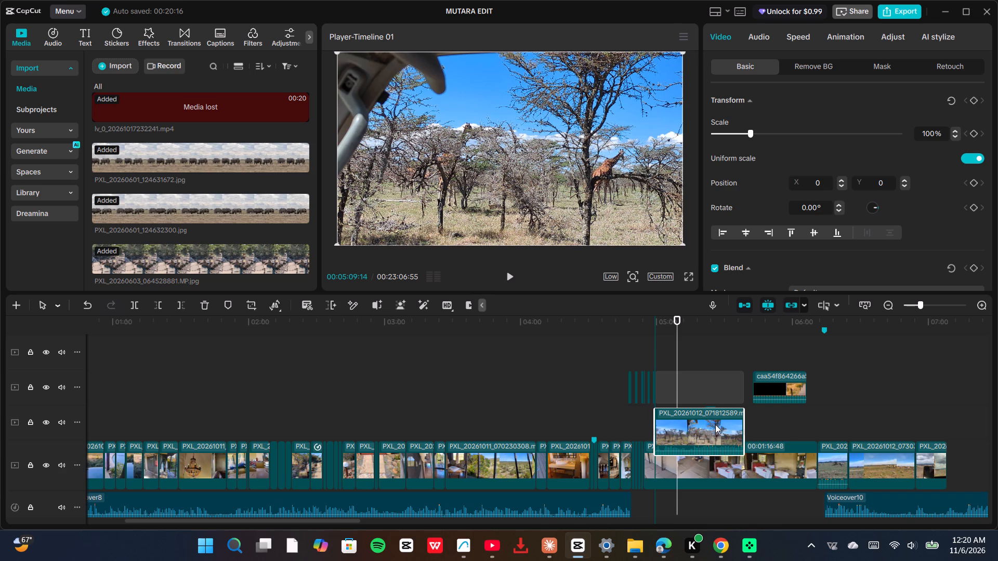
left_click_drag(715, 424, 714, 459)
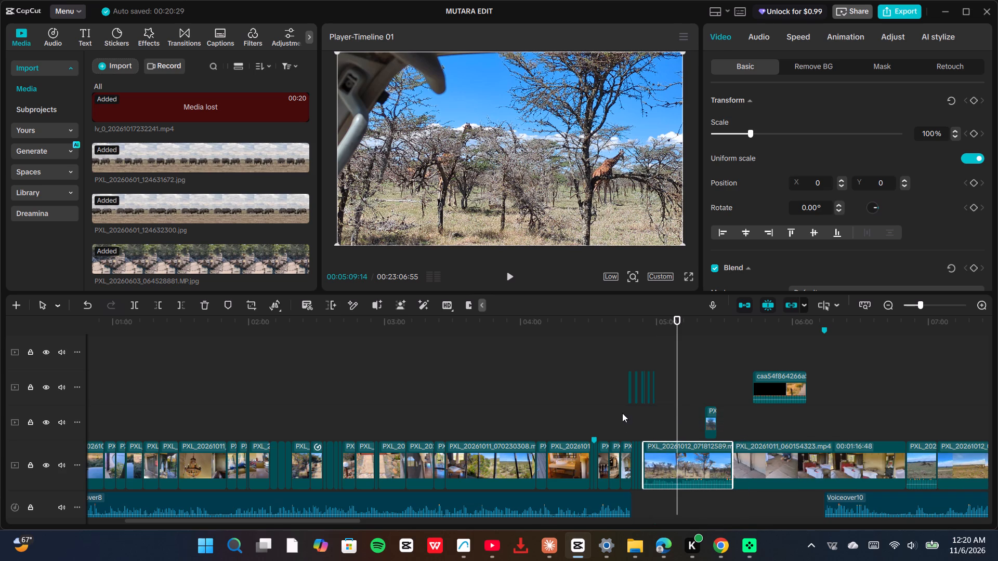
Play the photo sequence and the following giraffe clip from about 04:44 to 05:04.
left_click(622, 411)
left_click(508, 276)
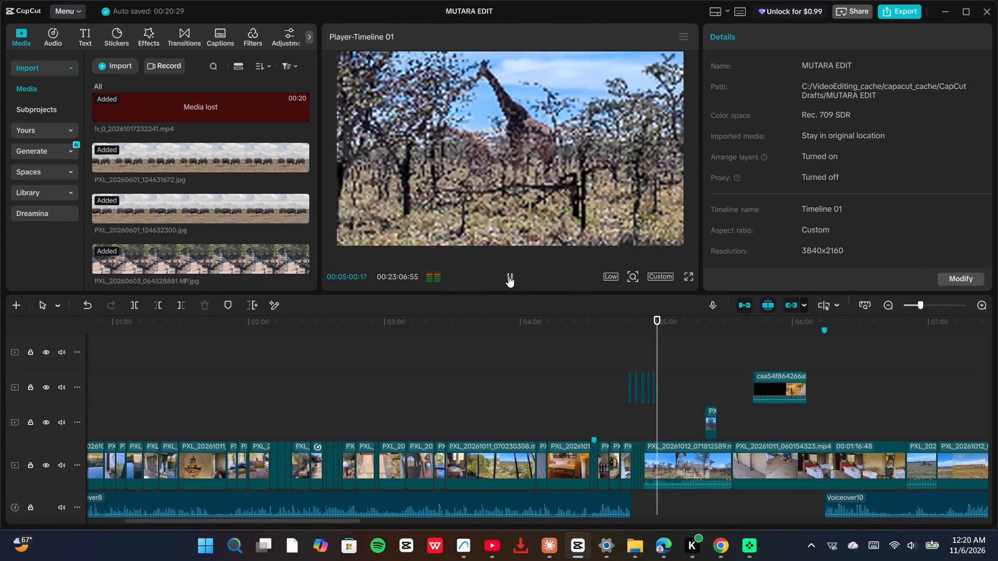
Set the preview playback quality to Medium quality.
left_click(611, 272)
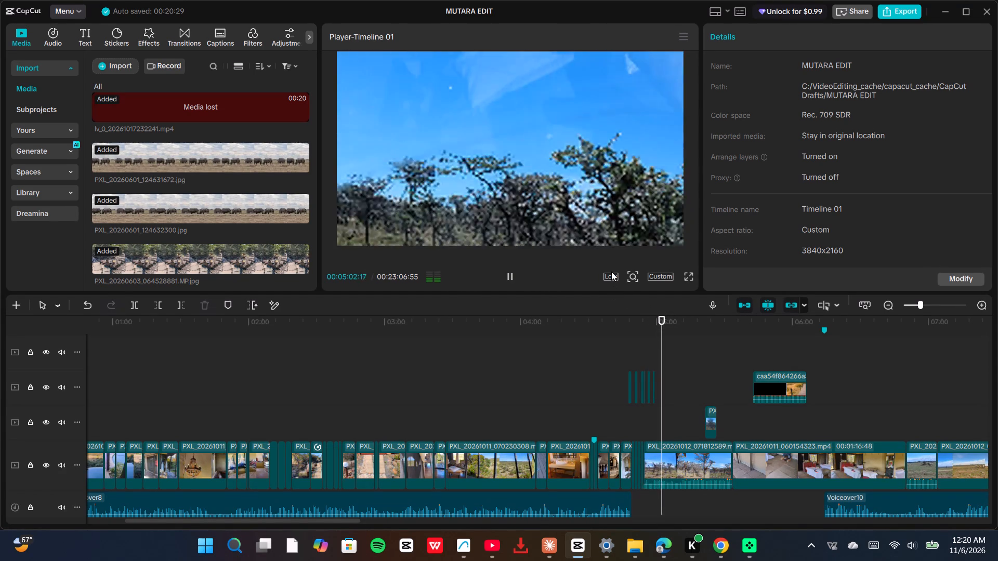
left_click(611, 280)
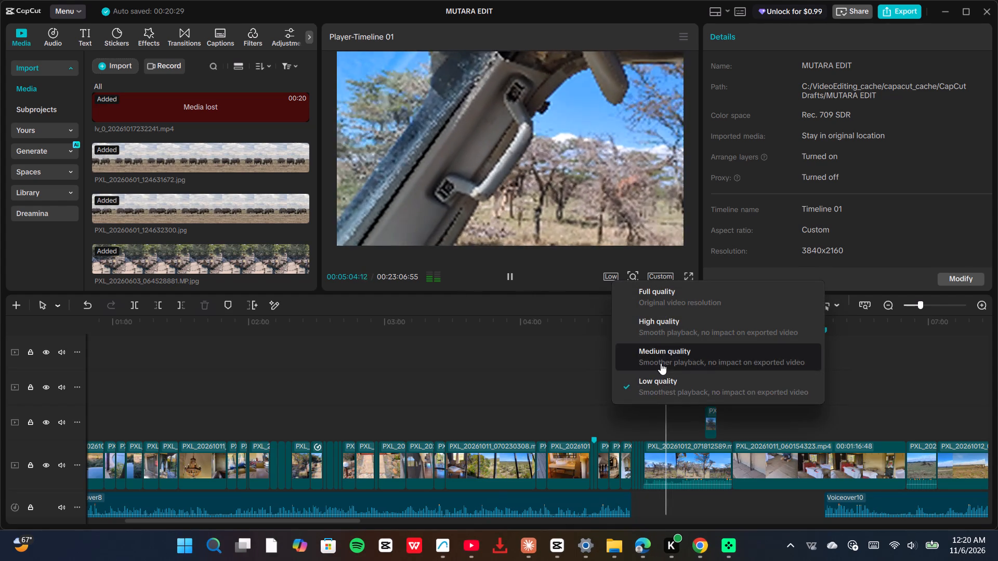
left_click(661, 362)
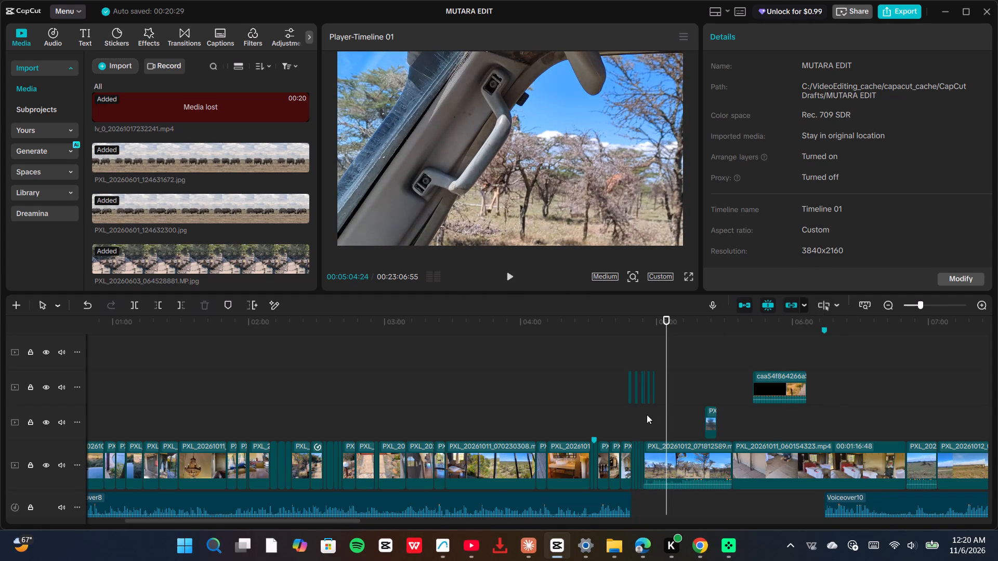
Play the photo sequence from about 04:36 to 04:56 to check the timing of each picture.
left_click(602, 359)
left_click(512, 274)
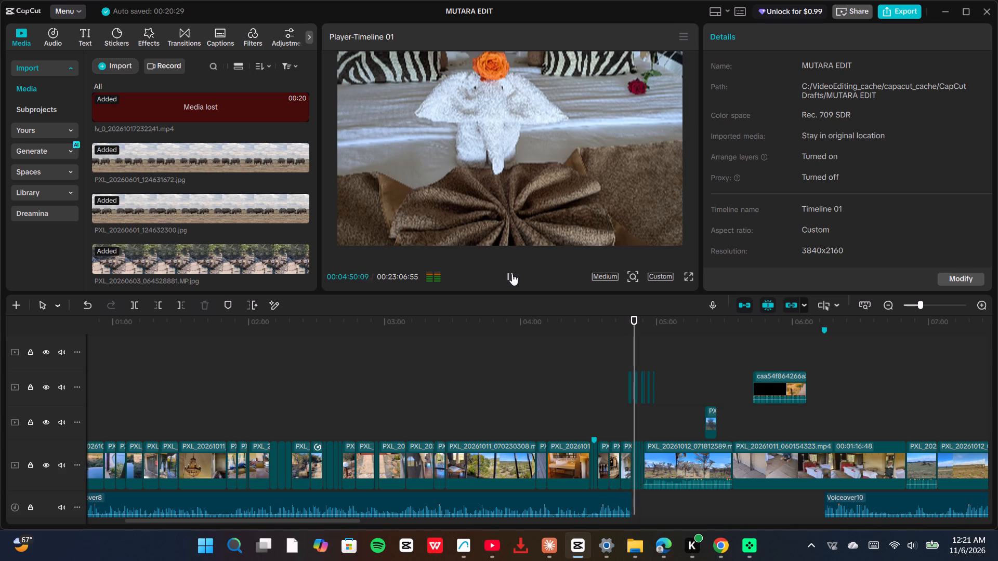
left_click(512, 274)
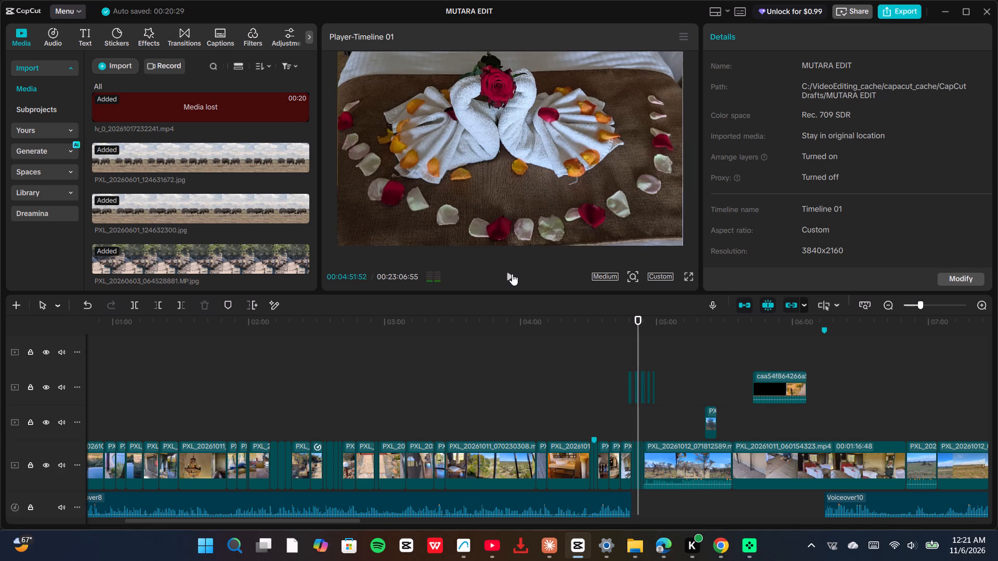
left_click(512, 274)
left_click(512, 274)
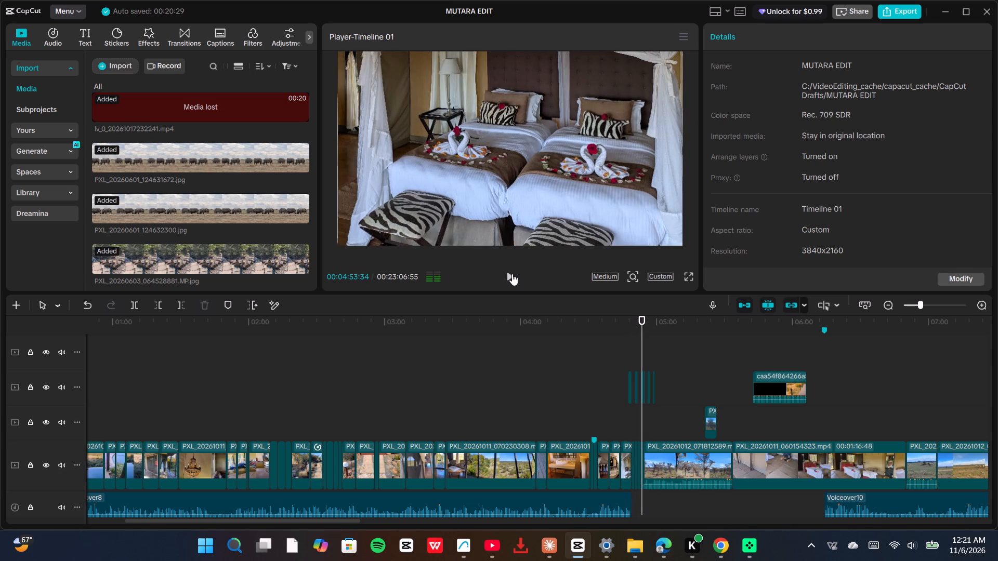
left_click(512, 274)
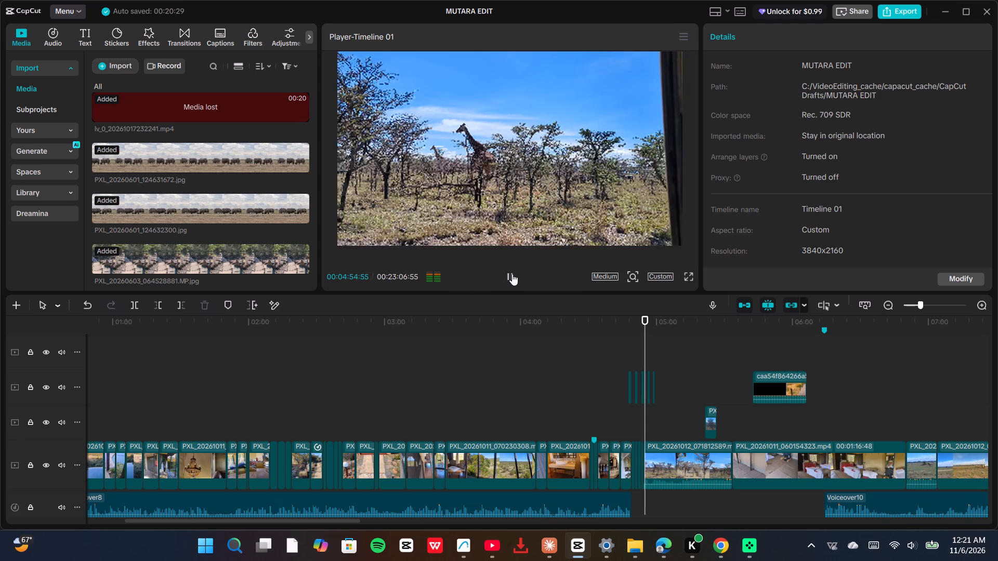
left_click(512, 274)
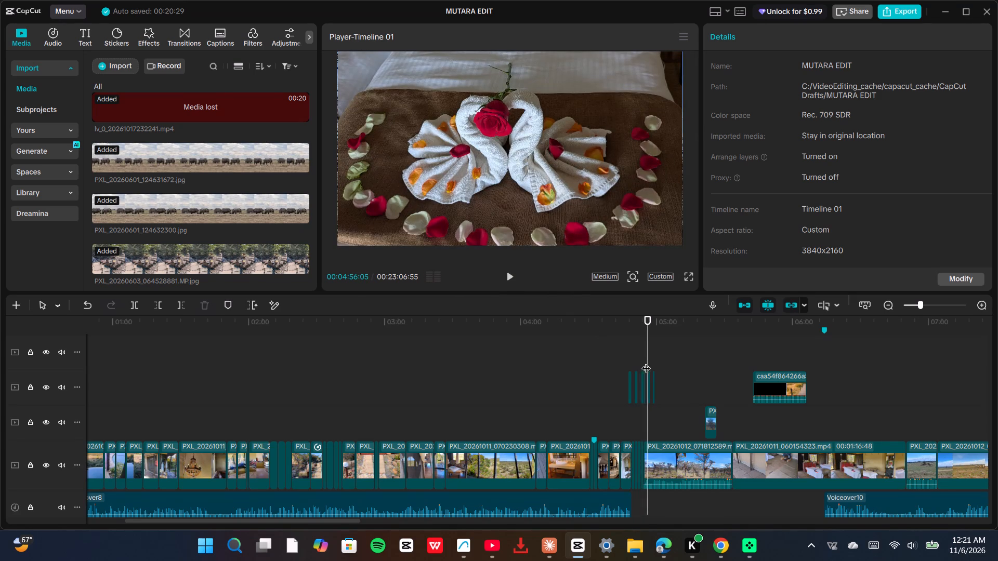
Preview THE LAST SCENE title clip at about 05:42, and move it from the overlay track to the main track's end at about 07:47.
scroll(748, 468, "down", 1)
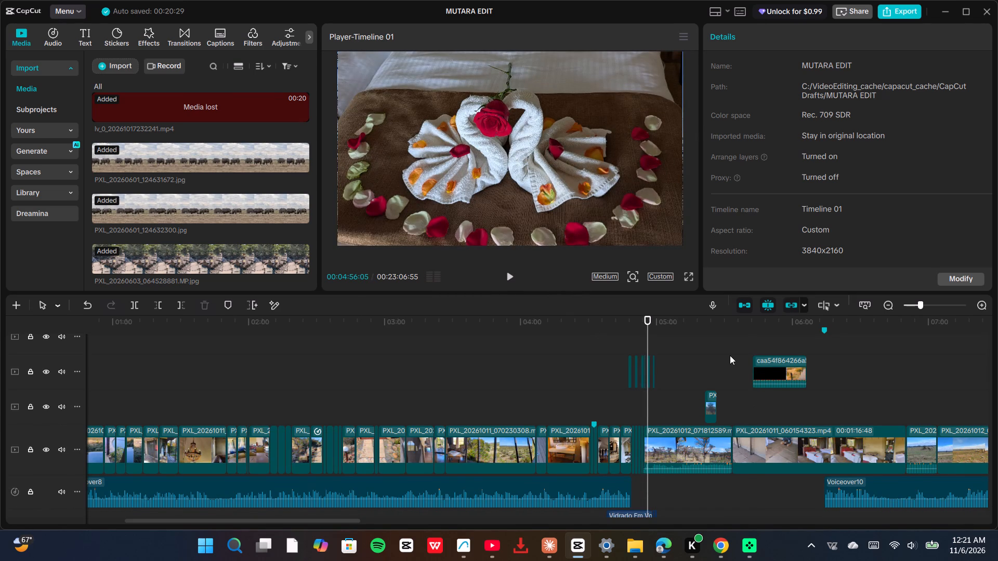
left_click(747, 347)
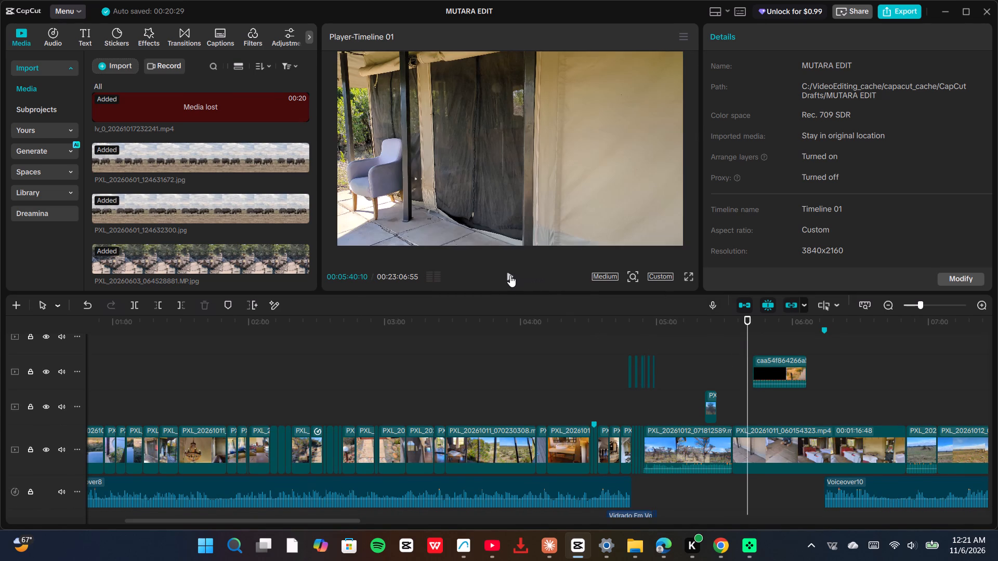
left_click(510, 275)
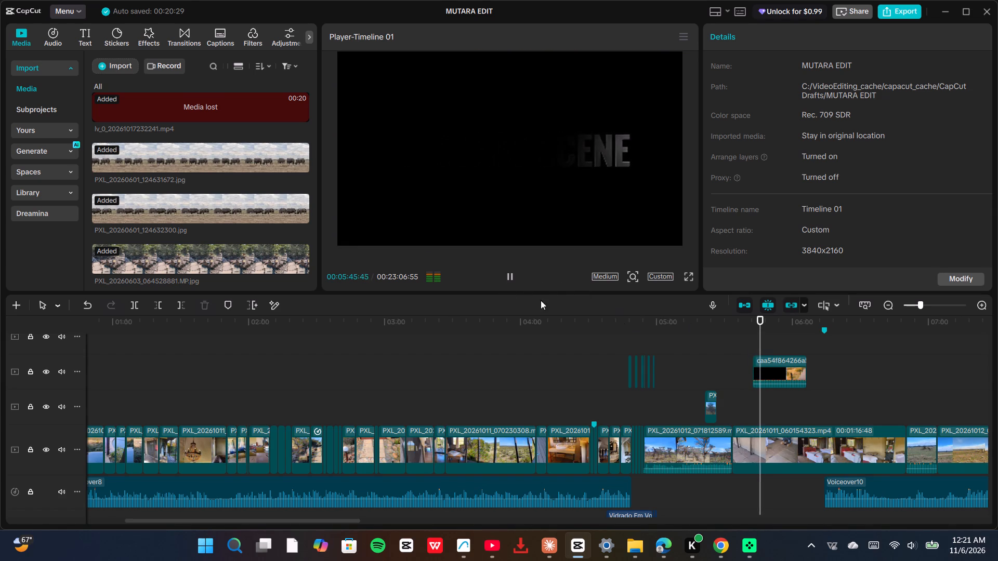
left_click(511, 279)
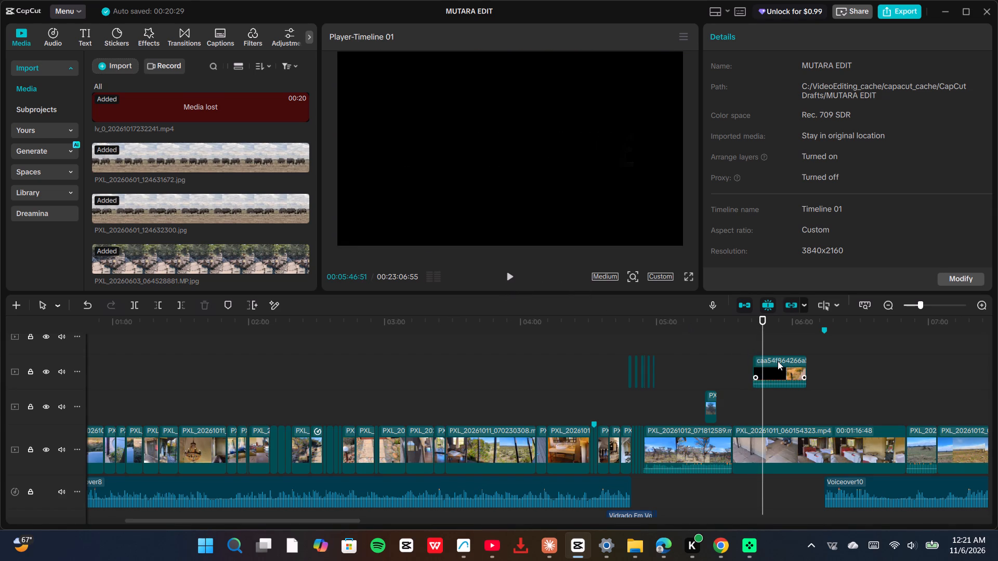
left_click_drag(778, 361, 783, 362)
left_click_drag(783, 362, 997, 433)
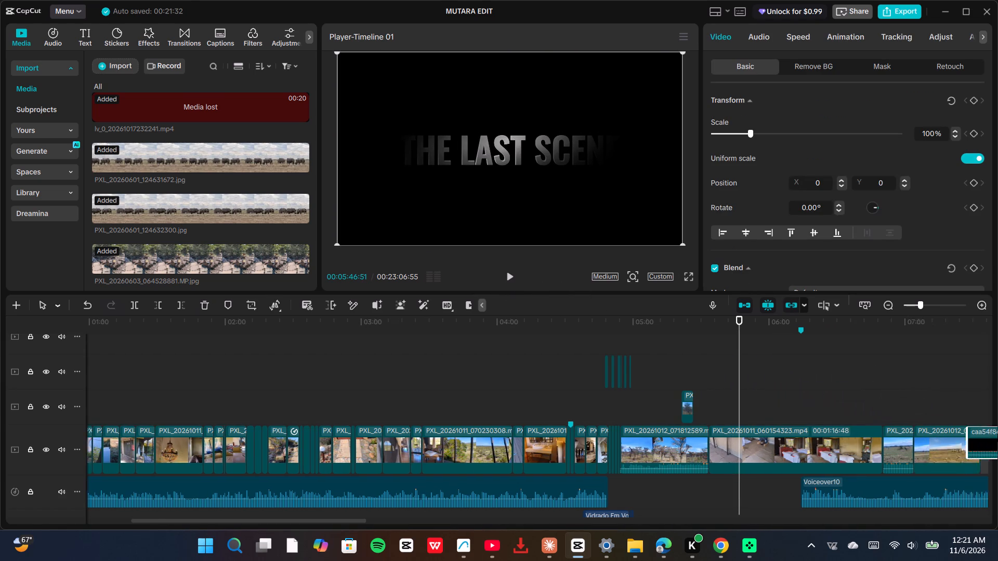
left_click_drag(997, 433, 762, 455)
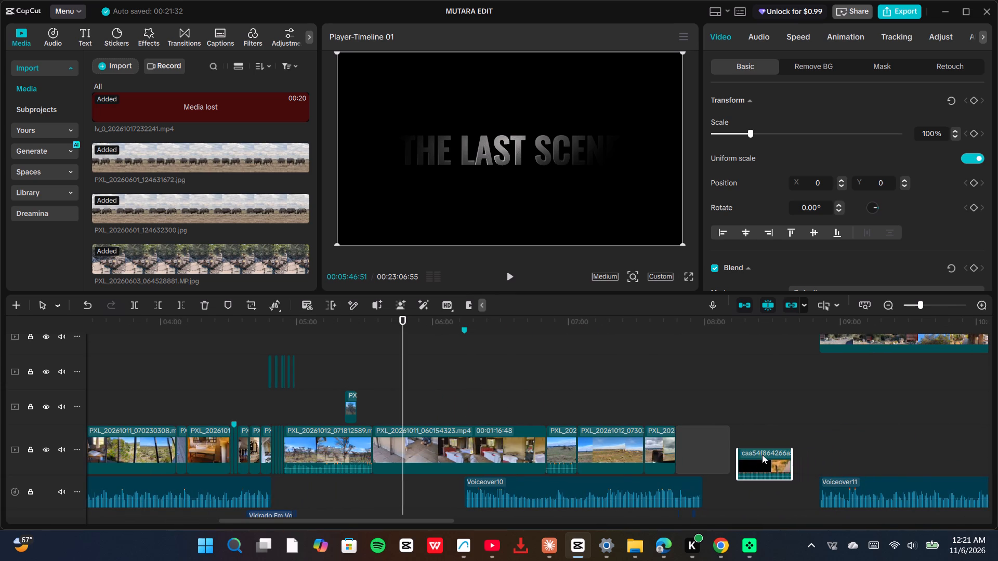
left_click_drag(762, 455, 702, 443)
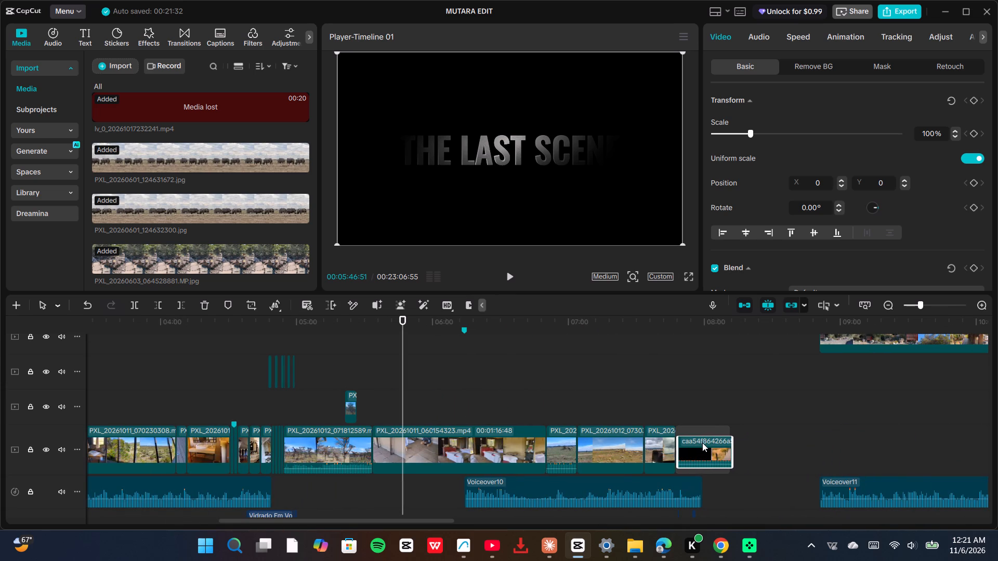
left_click_drag(702, 443, 773, 445)
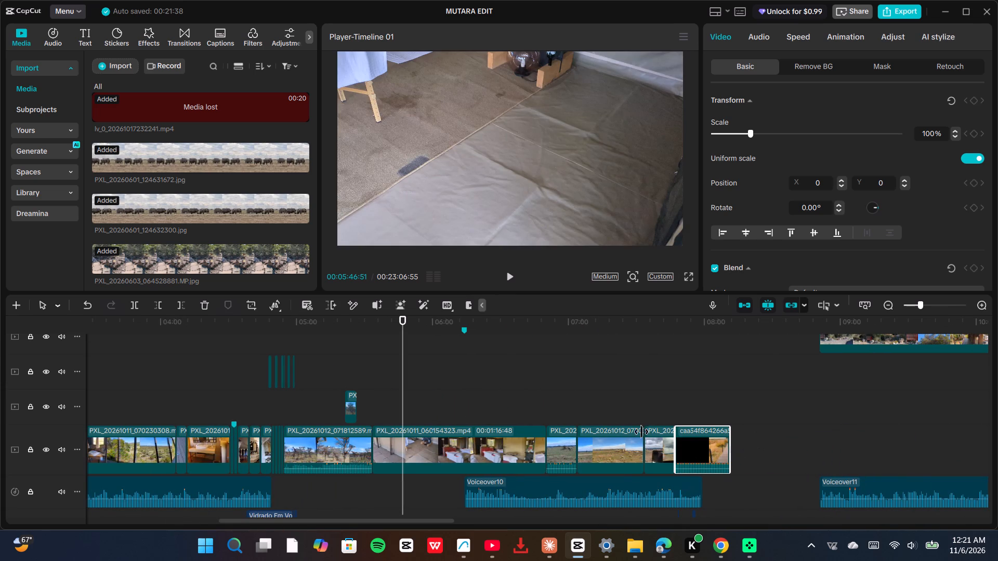
Play the start of the moved title clip, and review the zebra and sheep clips from about 06:53 to 07:21.
left_click(675, 399)
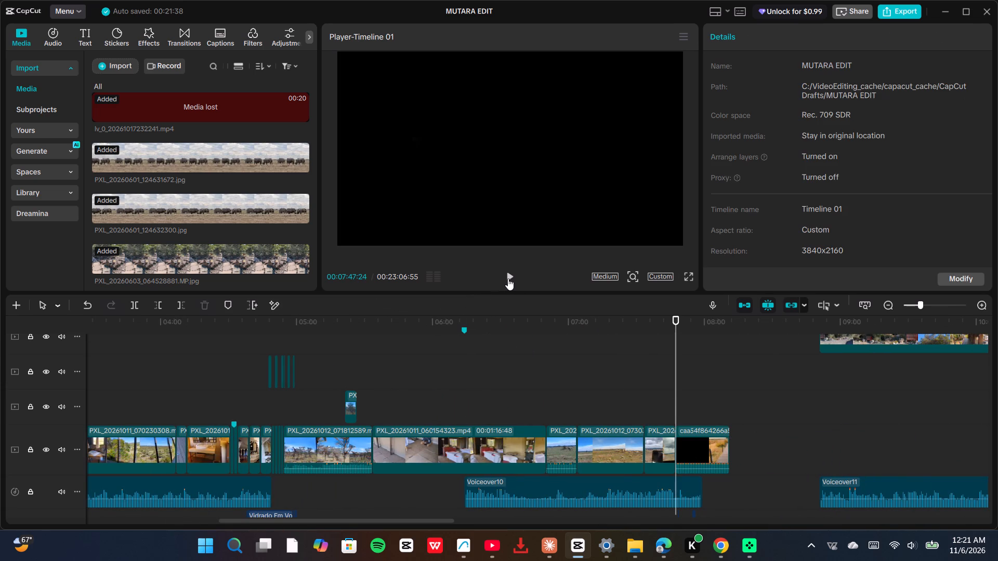
left_click(510, 277)
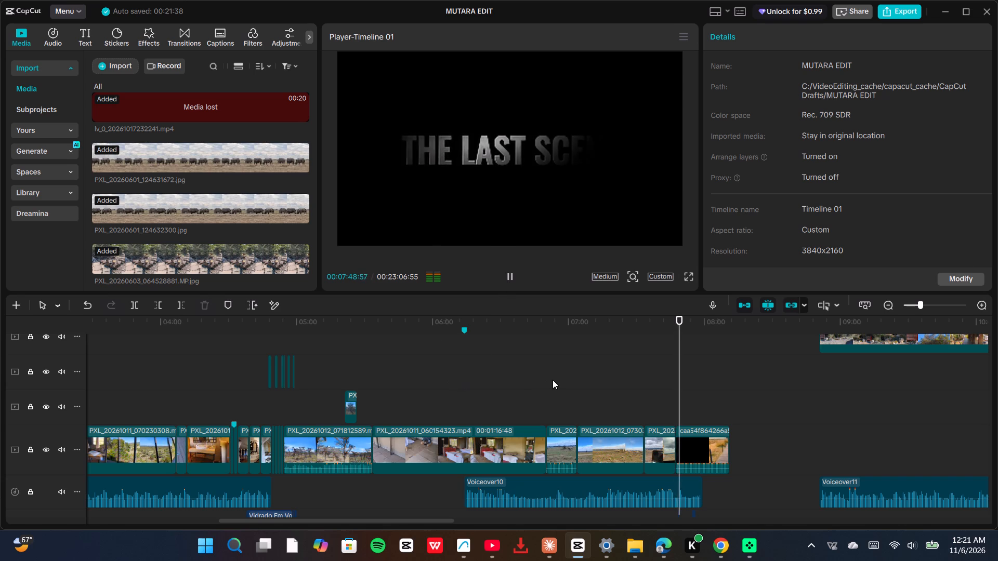
left_click(553, 380)
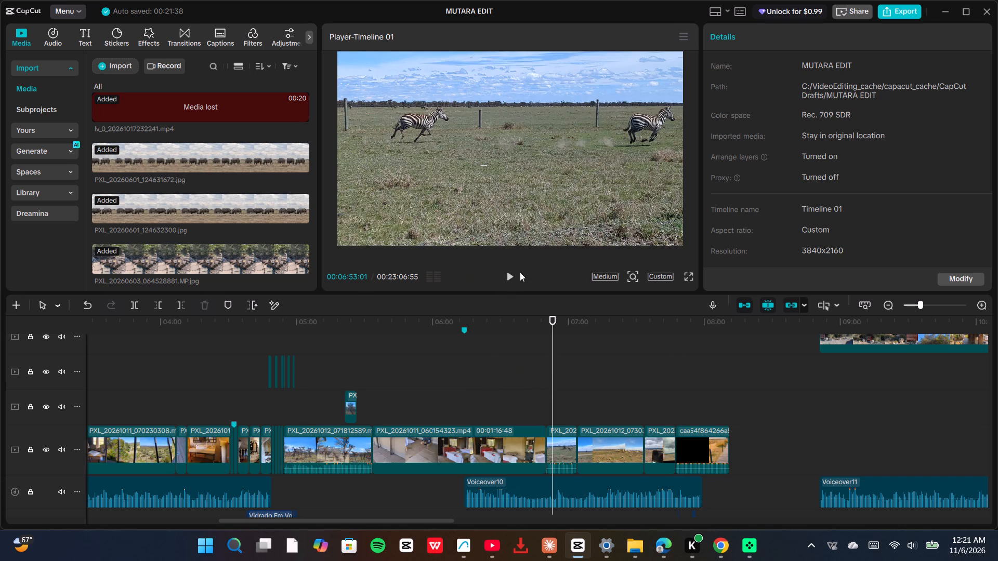
left_click(509, 275)
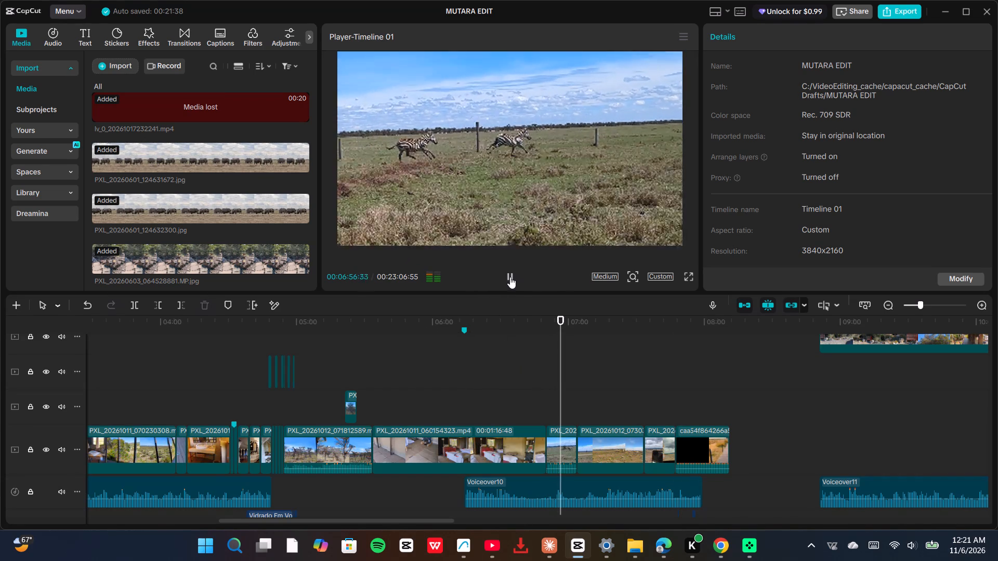
left_click(510, 277)
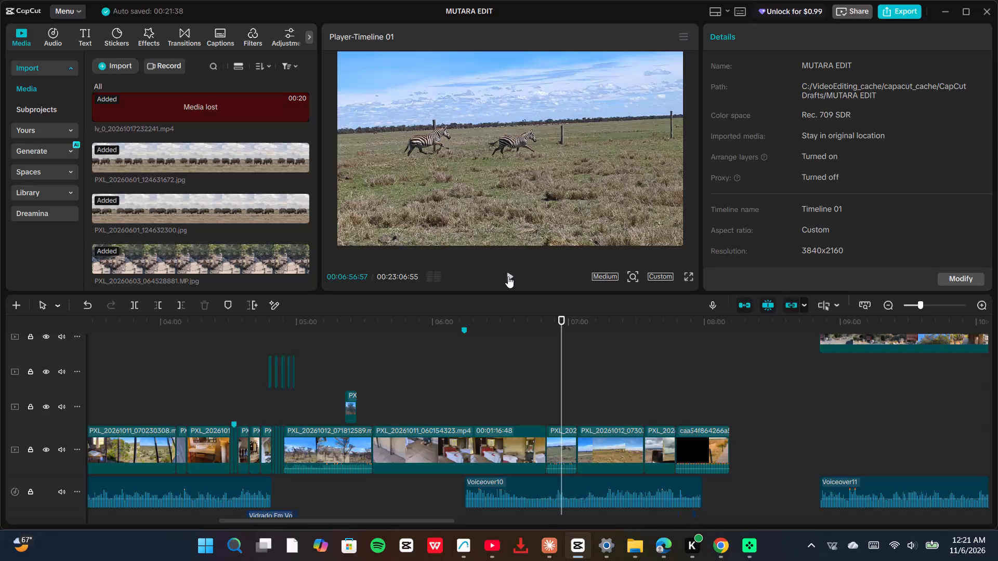
left_click(508, 276)
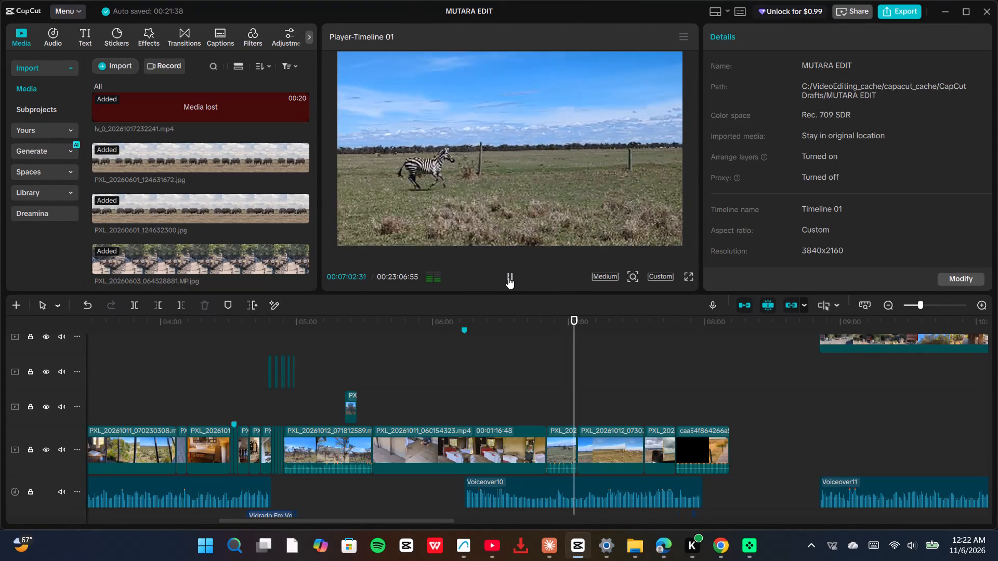
left_click(508, 277)
left_click(508, 277)
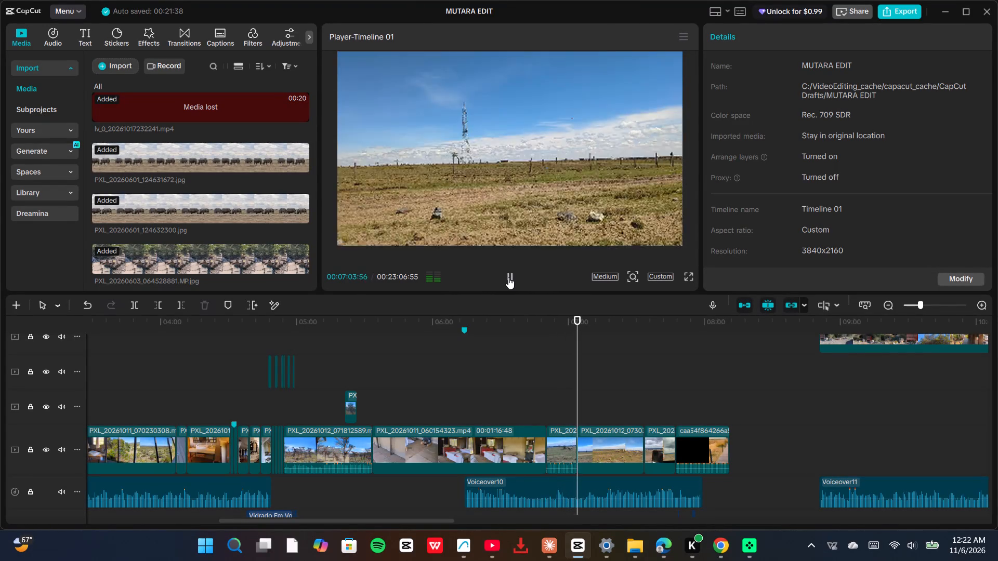
left_click(508, 277)
left_click(508, 277)
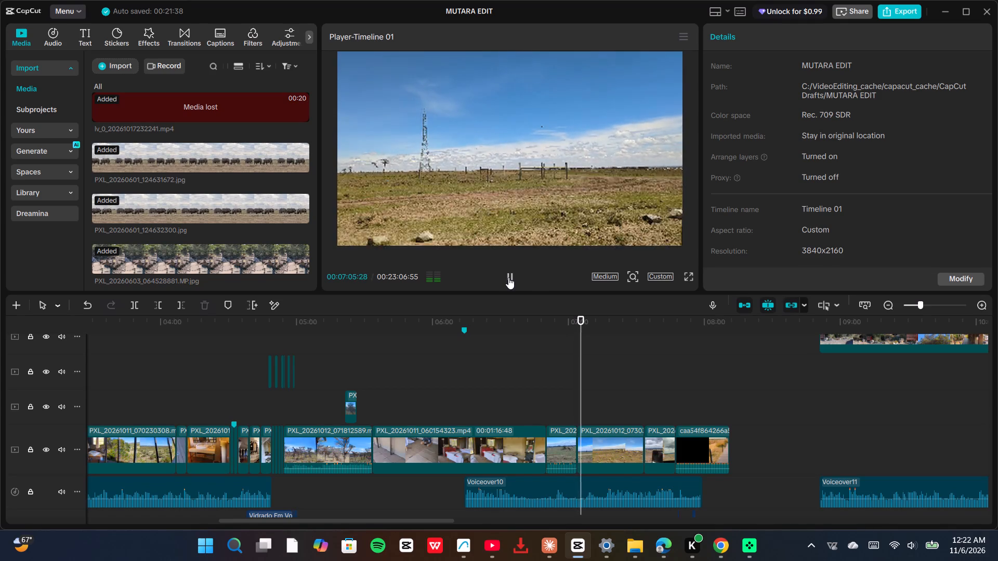
left_click(615, 394)
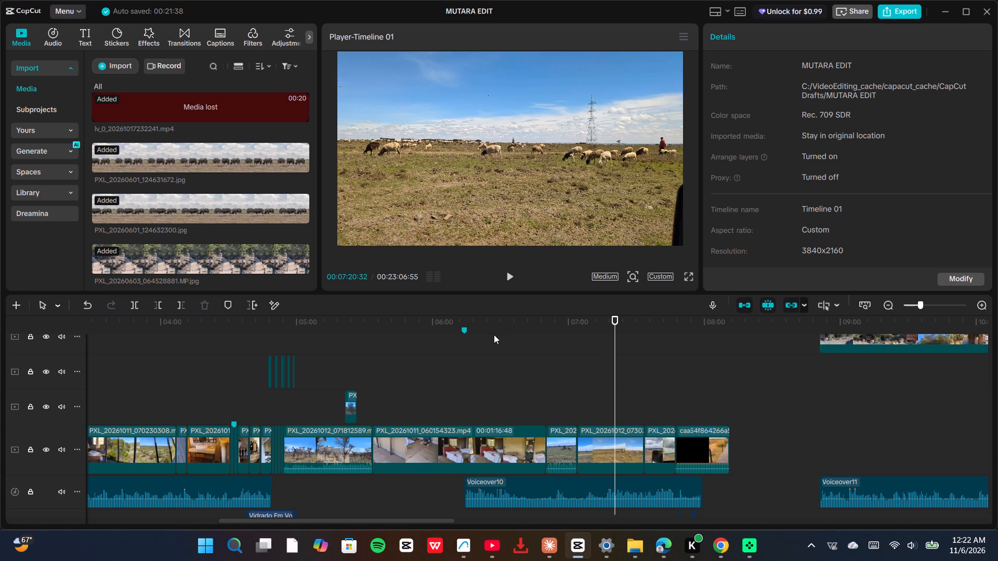
left_click(508, 276)
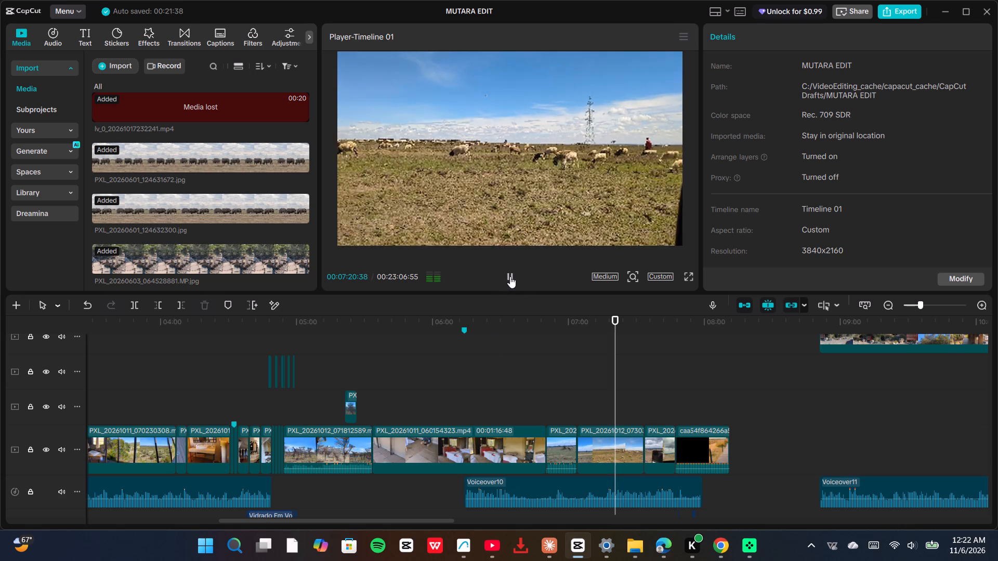
left_click(510, 276)
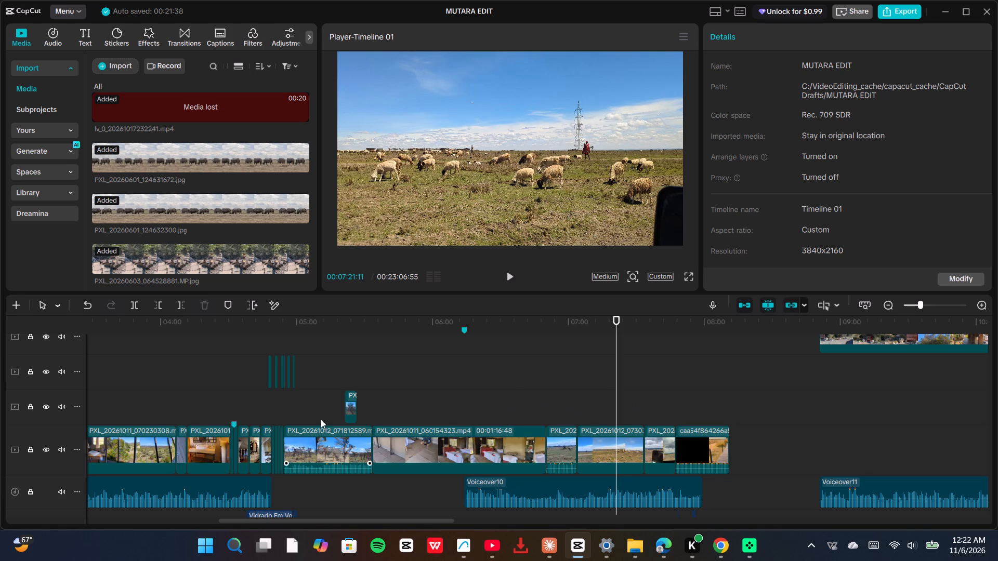
Move the giraffe clip PXL_20261012_071802132.mp4 from the overlay track into the main track, directly before PXL_20261012_071812589.mp4 at about 04:54.
left_click(407, 389)
left_click(389, 386)
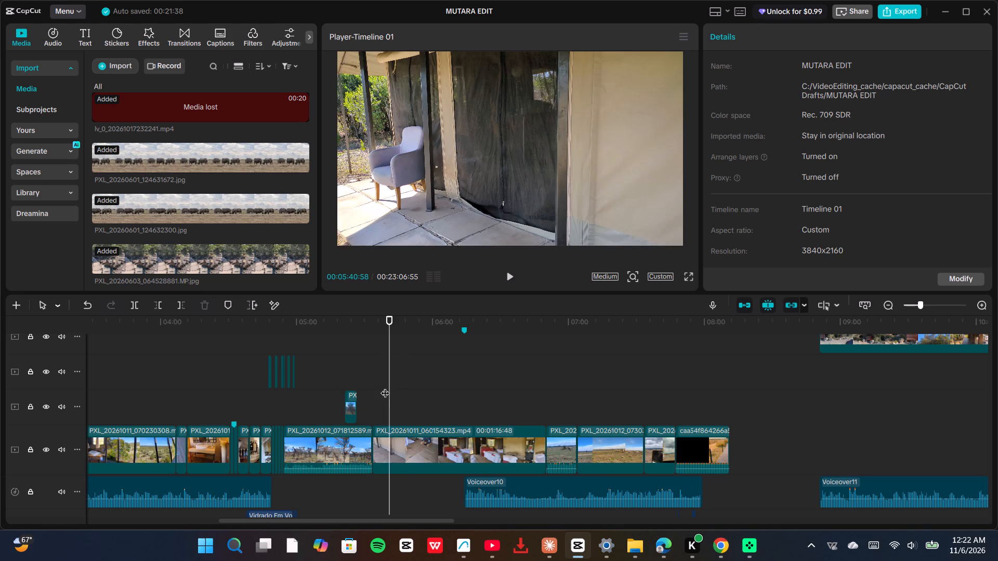
left_click(352, 407)
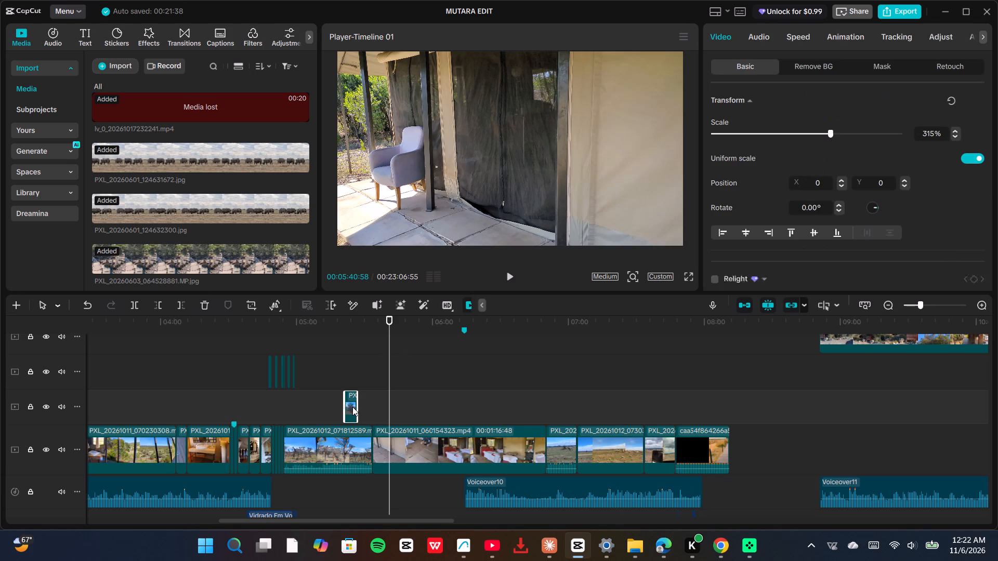
left_click(345, 376)
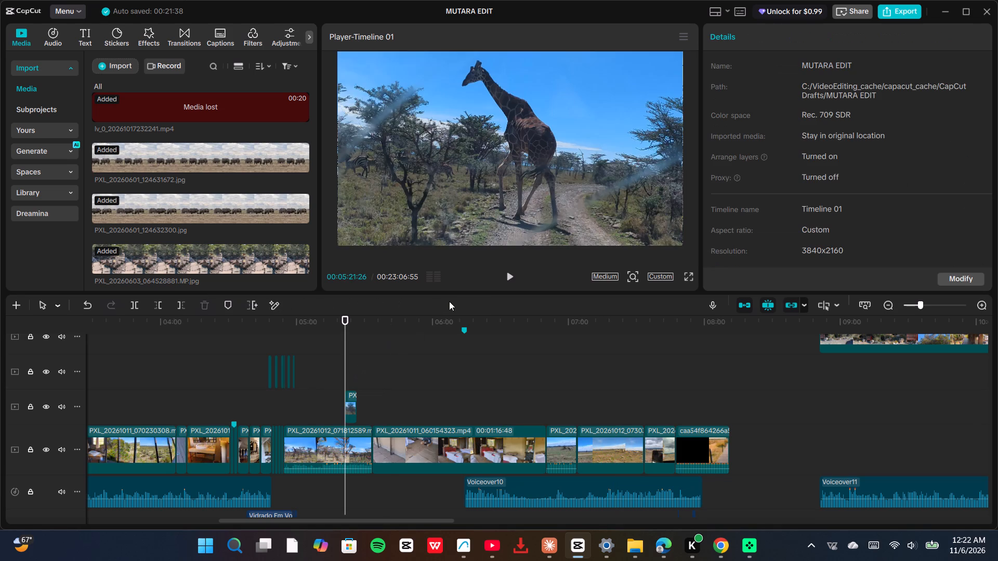
left_click(510, 271)
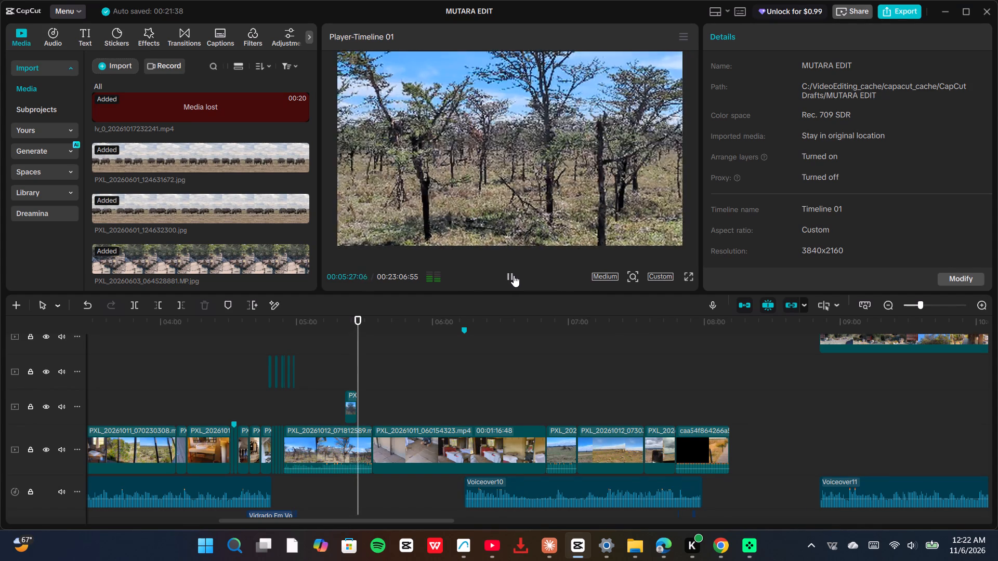
left_click(353, 403)
left_click_drag(351, 404, 295, 455)
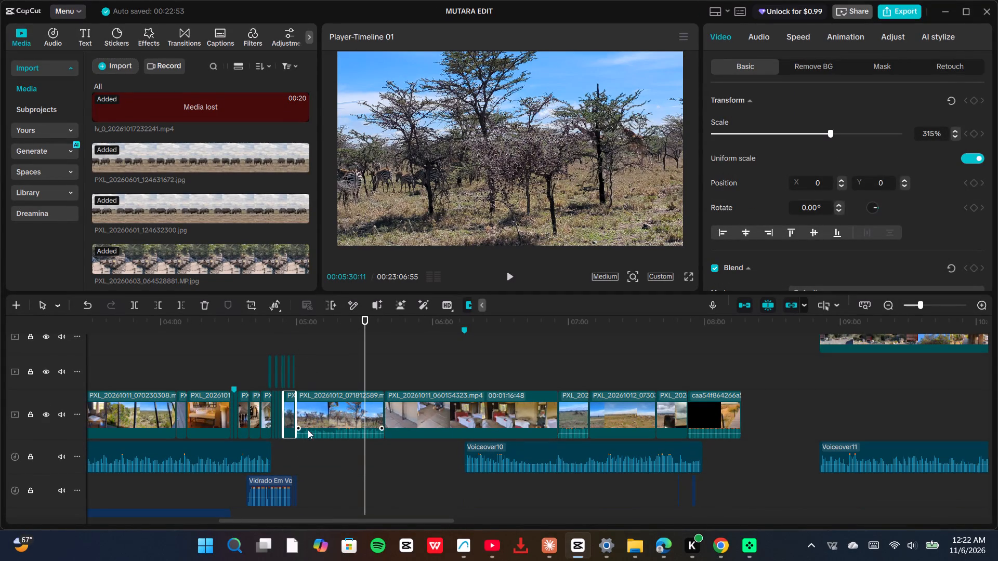
Play the photo sequence and the reordered giraffe clips from about 04:39 to 05:07.
left_click(250, 351)
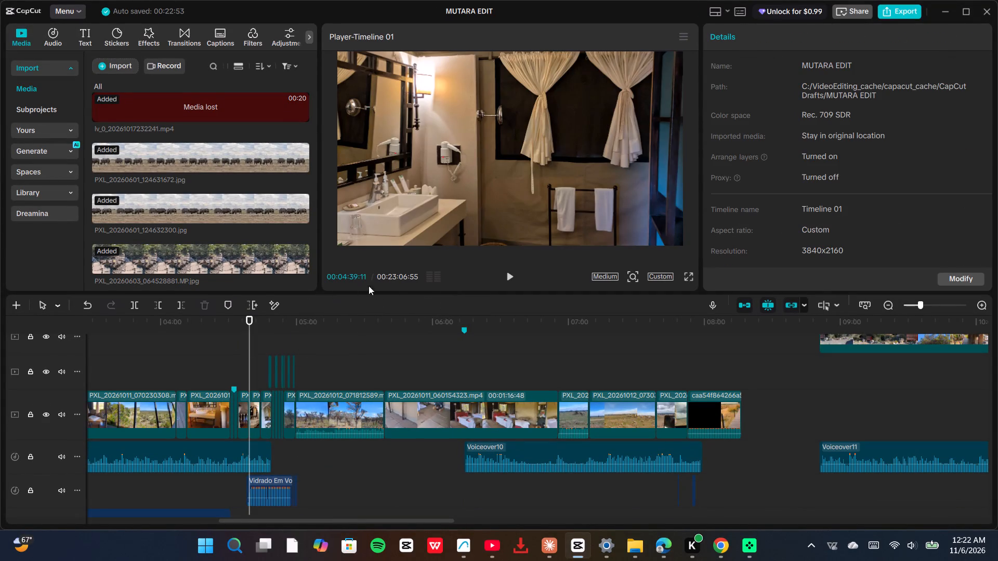
left_click(511, 277)
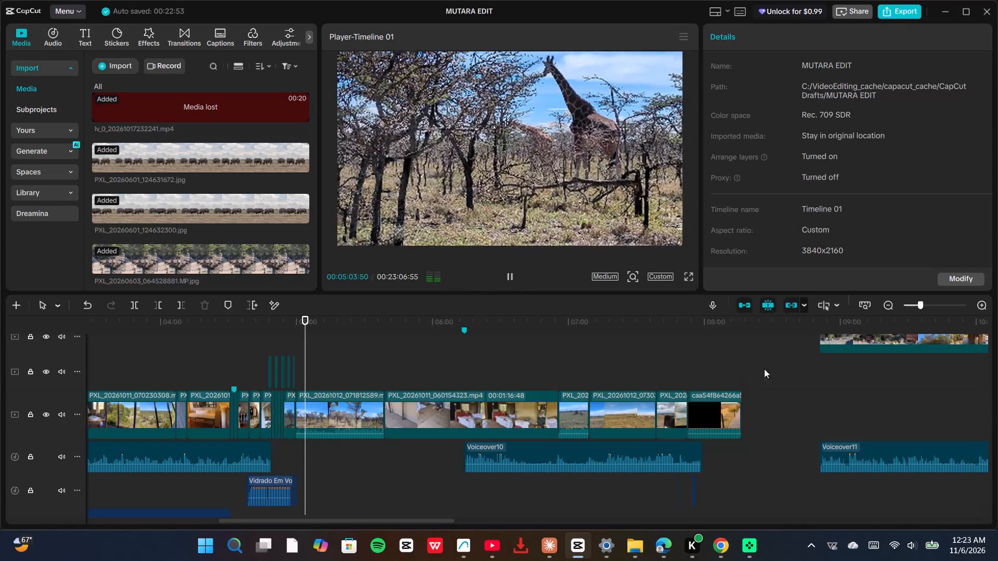
scroll(821, 373, "up", 4)
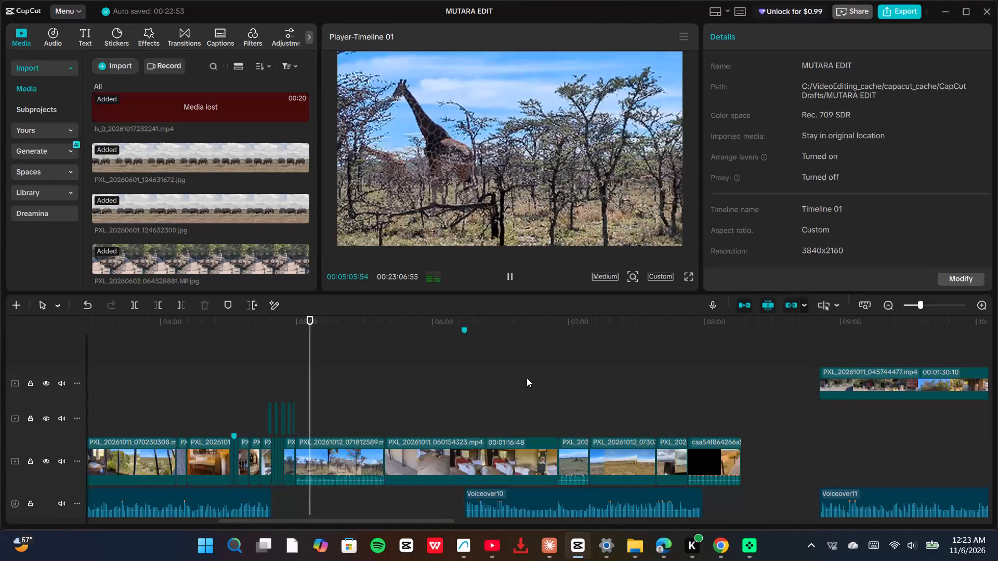
left_click(510, 275)
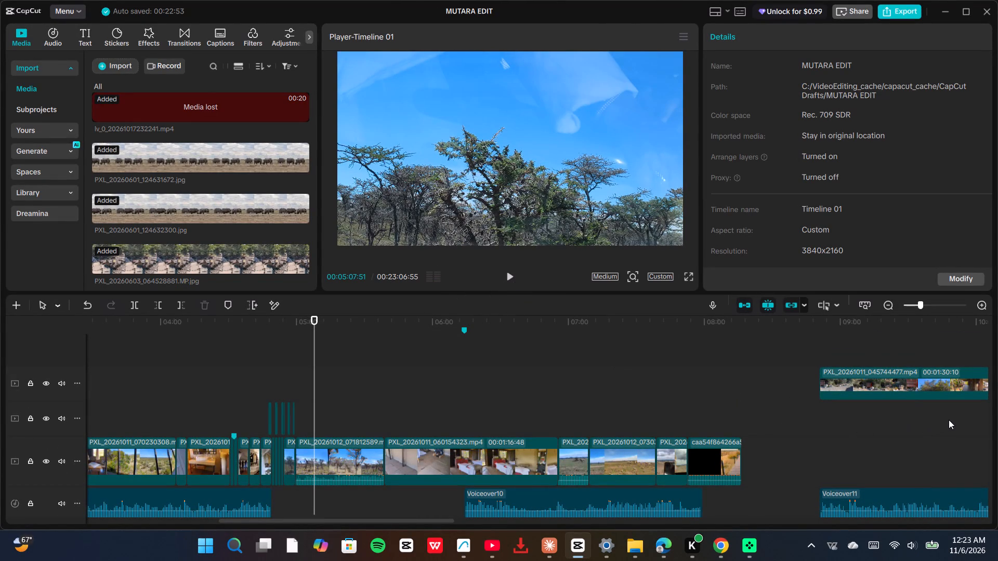
Lengthen the towel-swan photo PXL_20260720_124812555.jpg near 11:25 and move it into the main track at about 04:54, directly before PXL_20261012_071802132.mp4.
left_click_drag(950, 420, 997, 417)
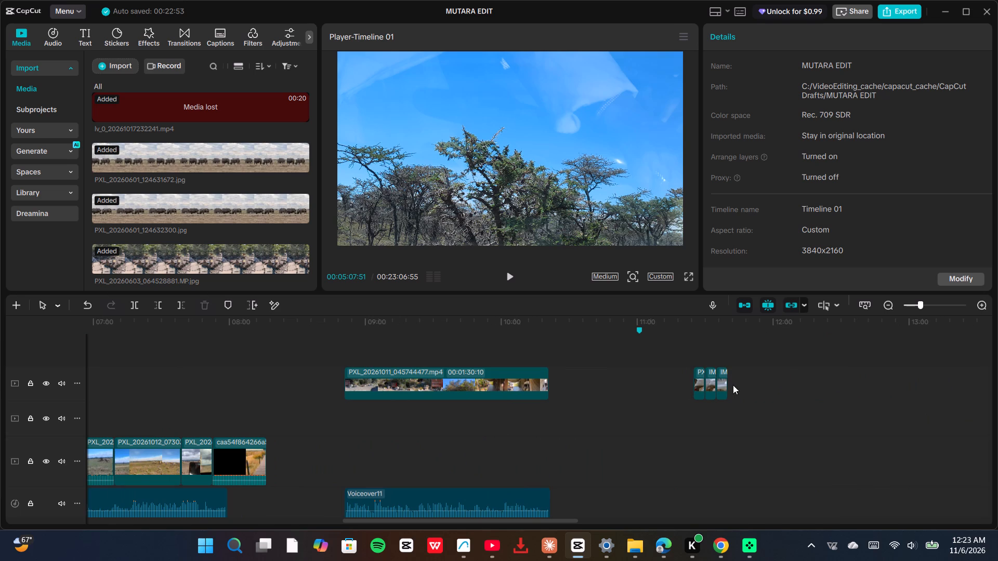
left_click(702, 388)
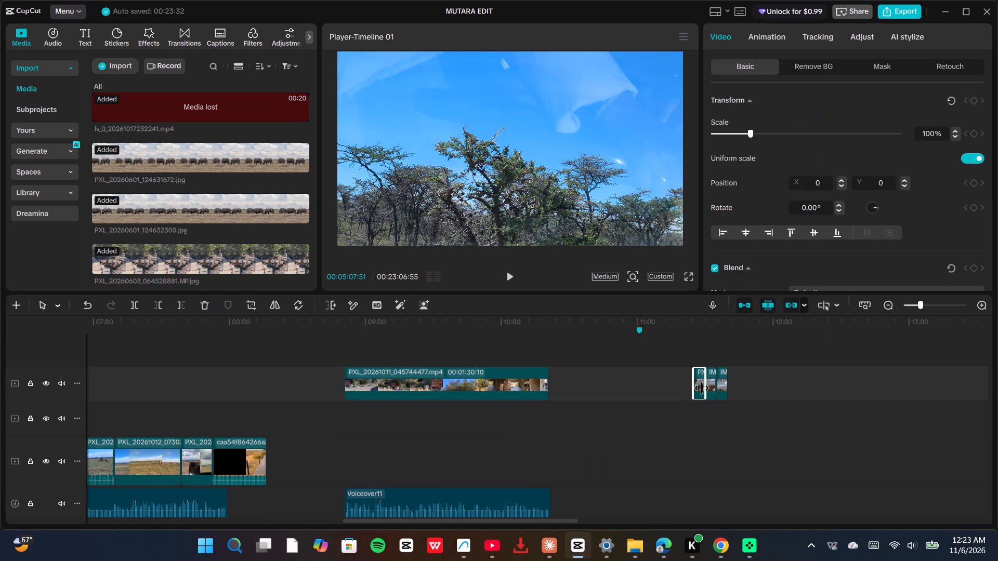
left_click_drag(696, 388, 613, 385)
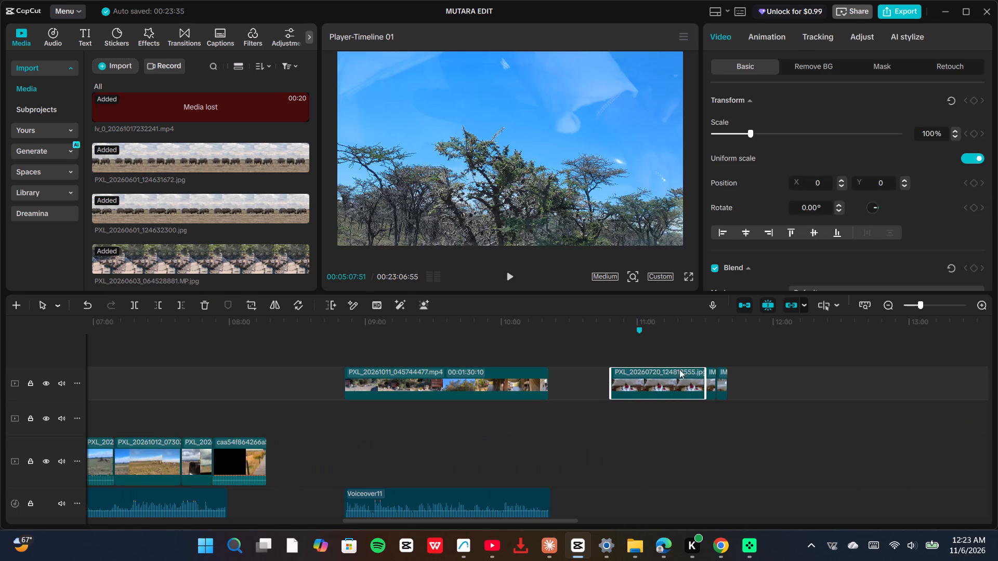
left_click_drag(676, 375, 50, 397)
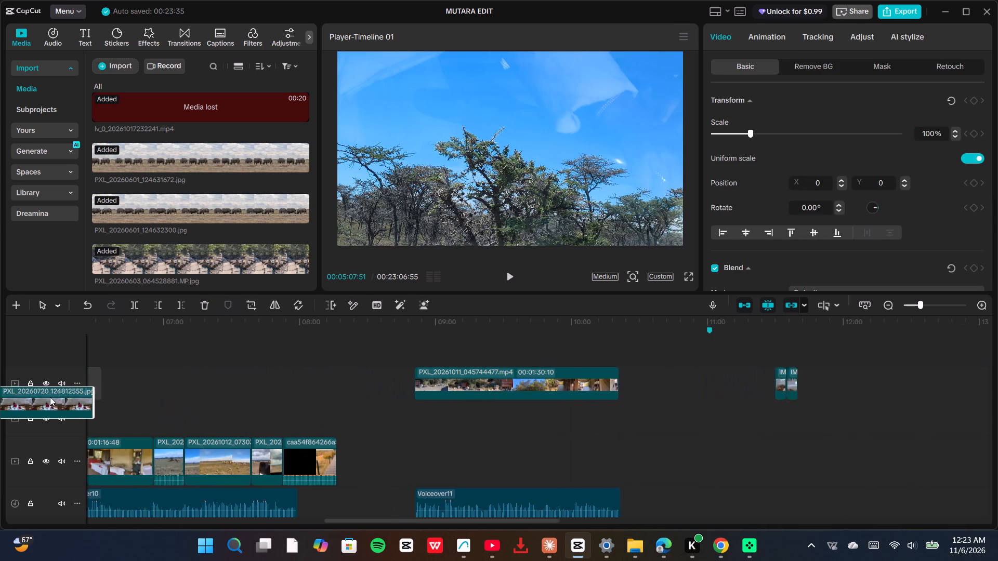
left_click_drag(50, 397, 322, 405)
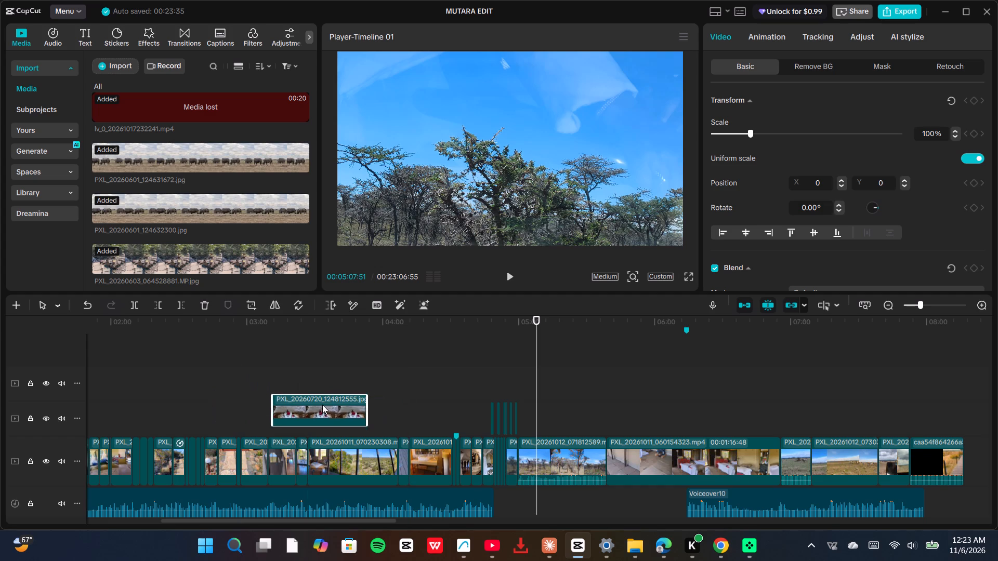
left_click_drag(322, 405, 680, 506)
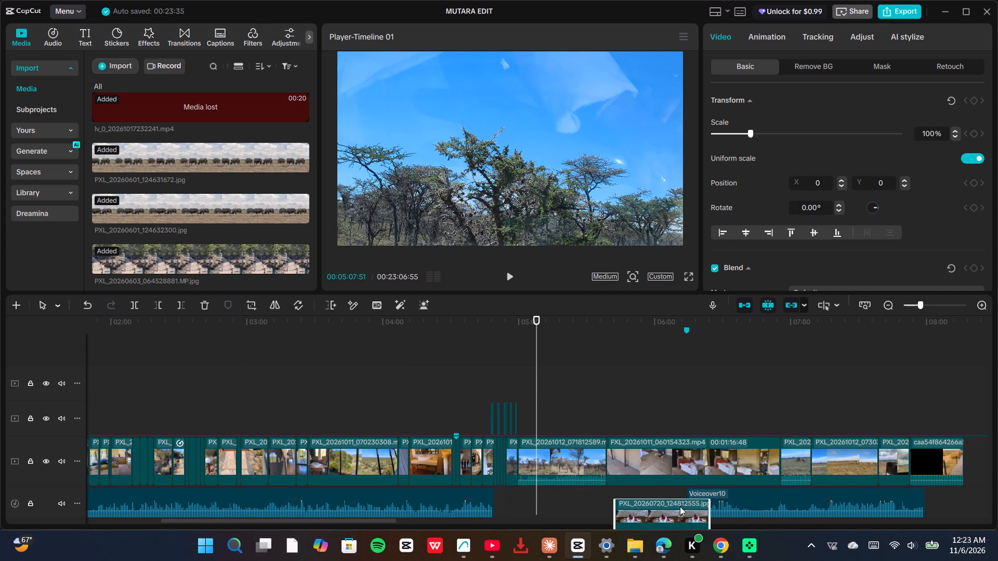
left_click_drag(680, 506, 513, 468)
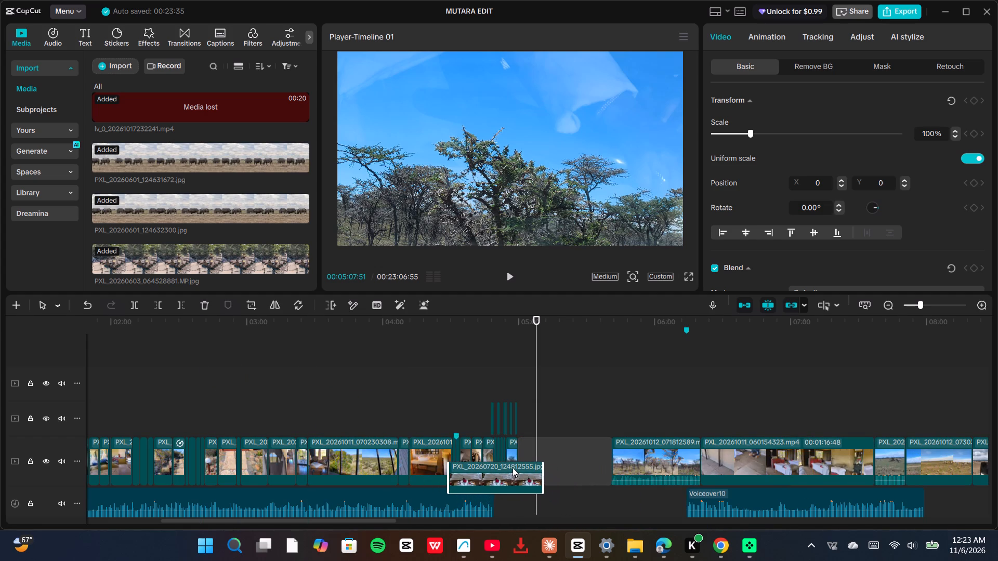
left_click_drag(513, 468, 531, 453)
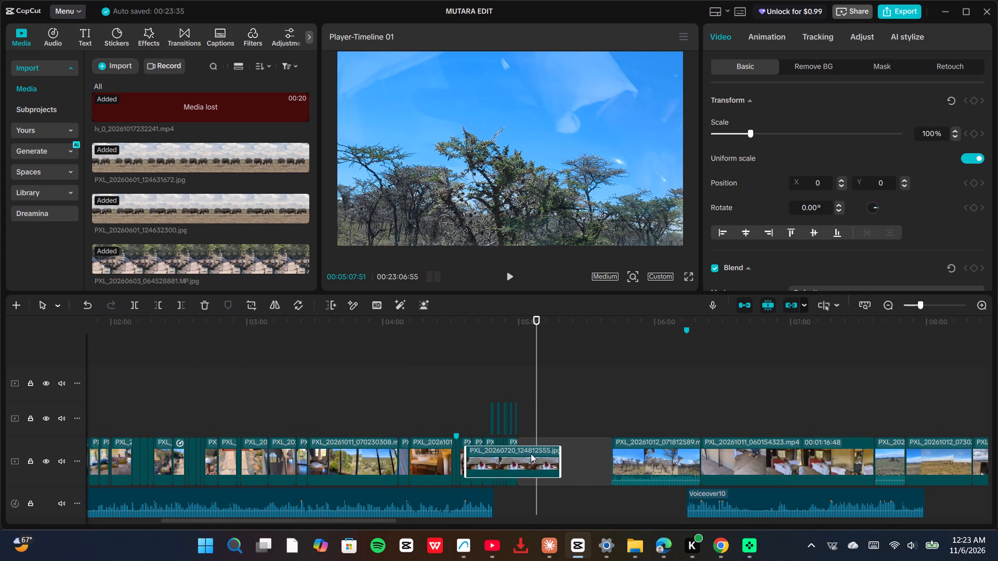
left_click_drag(531, 453, 507, 456)
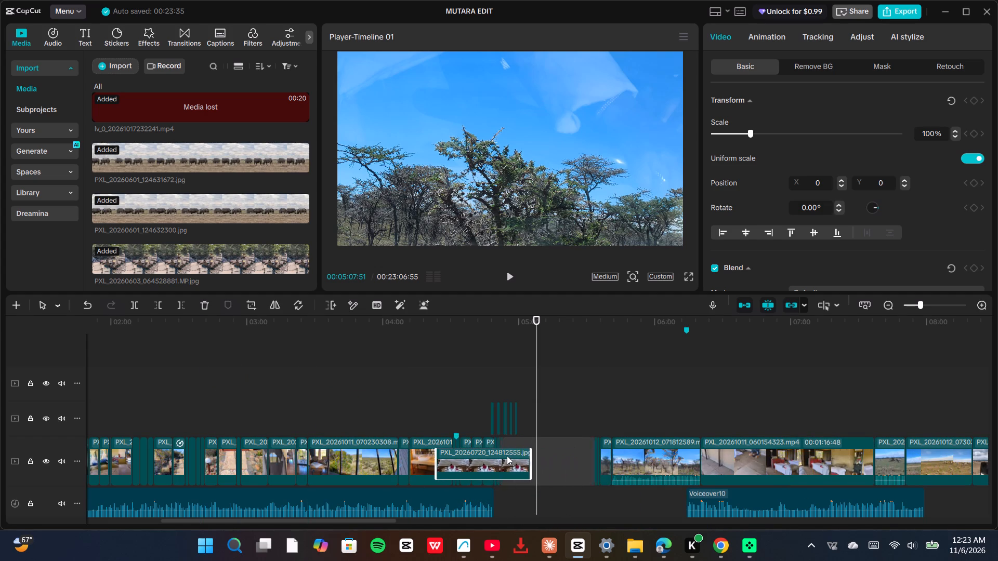
left_click_drag(507, 456, 510, 456)
Play the sequence from about 04:44 into the inserted photo, and scale the photo to 236% so it fills the frame.
left_click(478, 383)
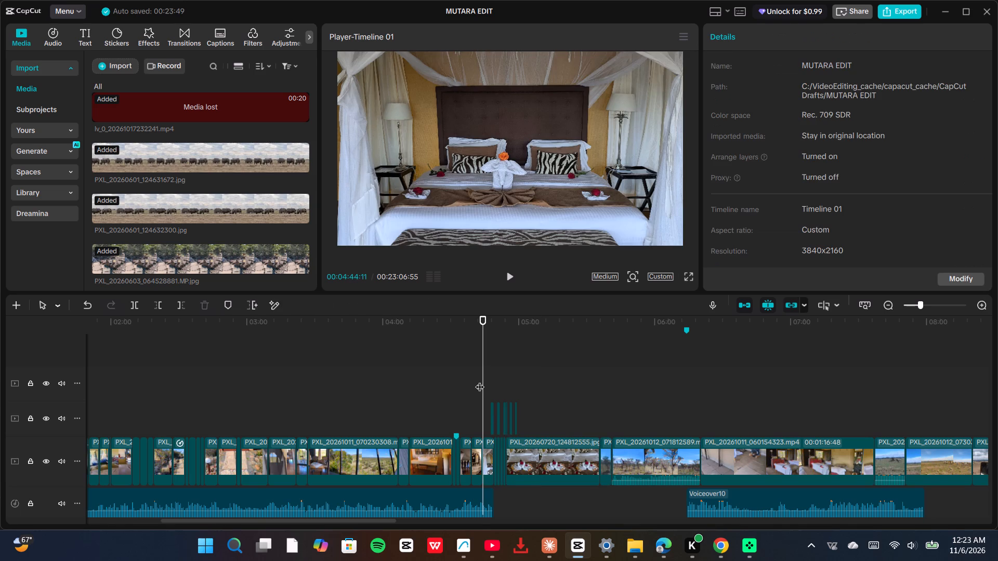
left_click(513, 276)
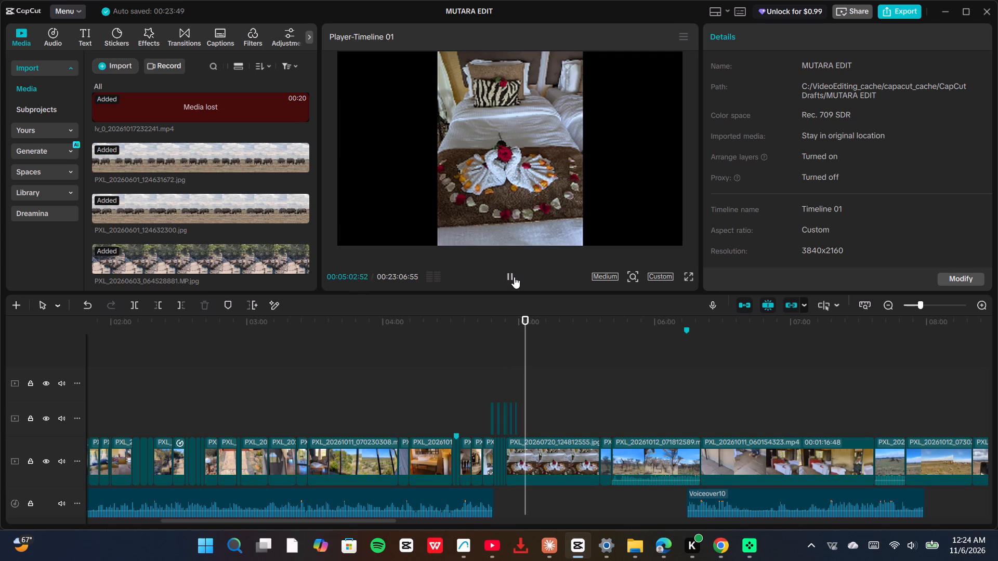
left_click(555, 450)
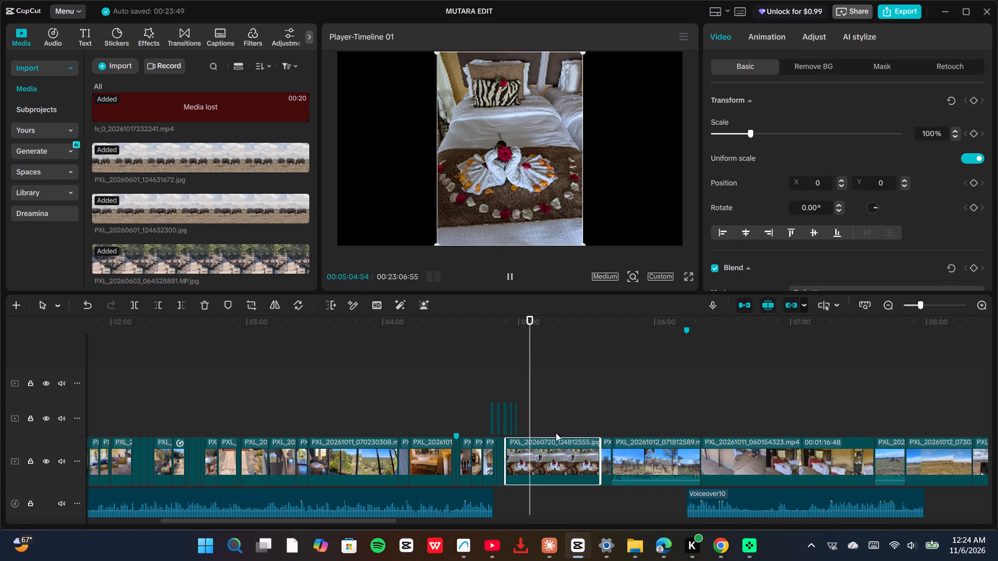
left_click_drag(435, 243, 370, 246)
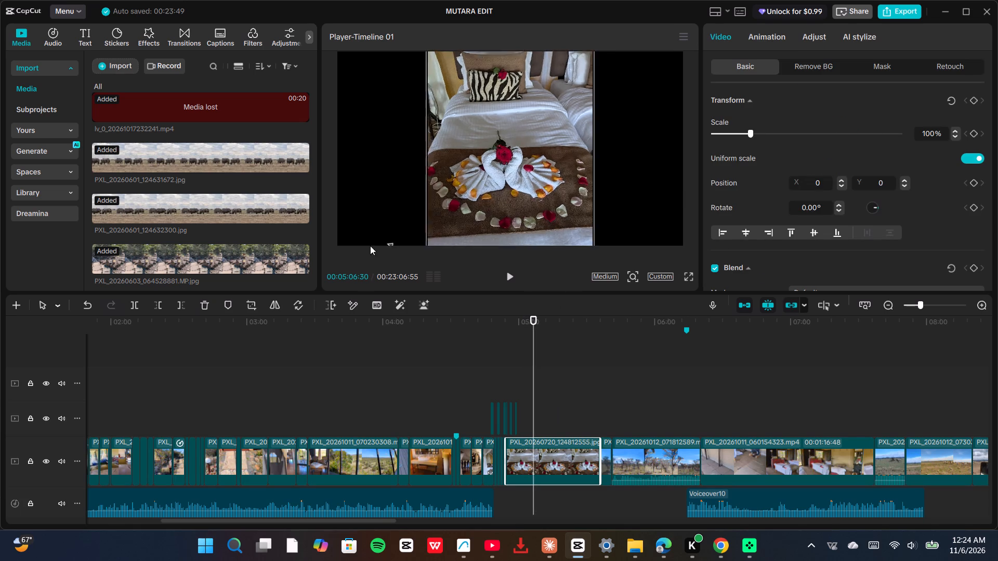
left_click_drag(370, 246, 32, 277)
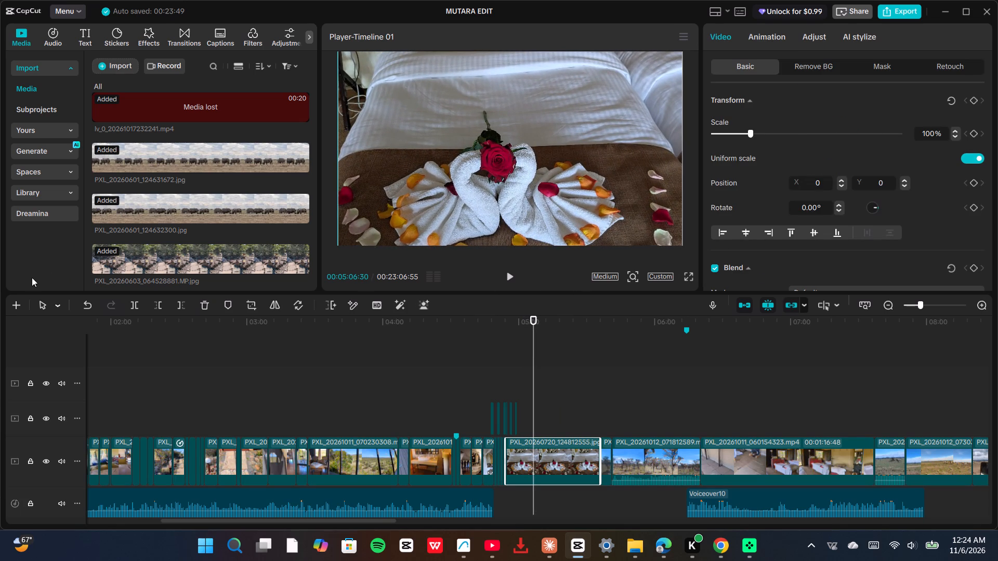
Trim the end of photo PXL_20260720_124812555.jpg to about 05:00, leaving it about 6 seconds long.
left_click_drag(601, 464, 555, 454)
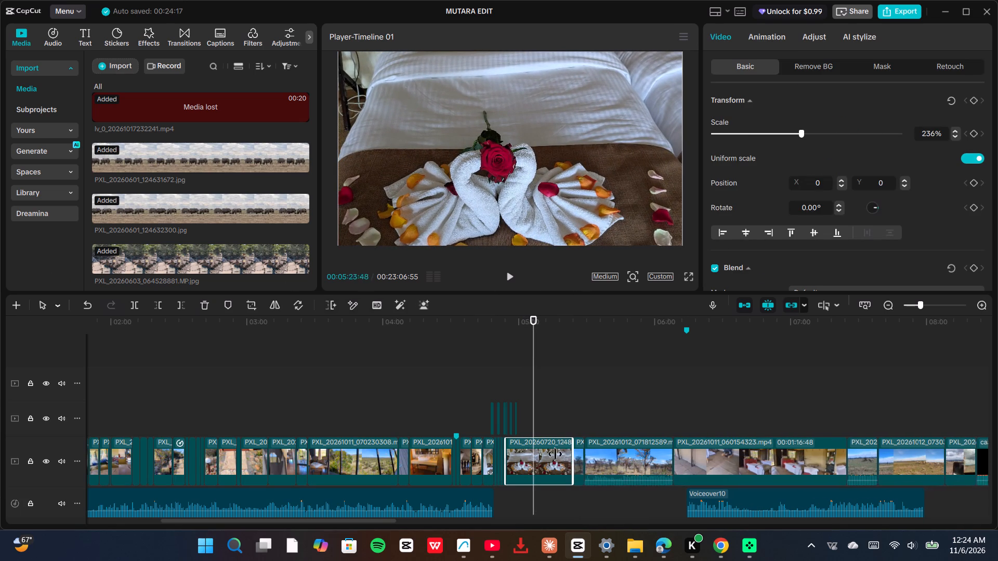
left_click_drag(555, 454, 518, 447)
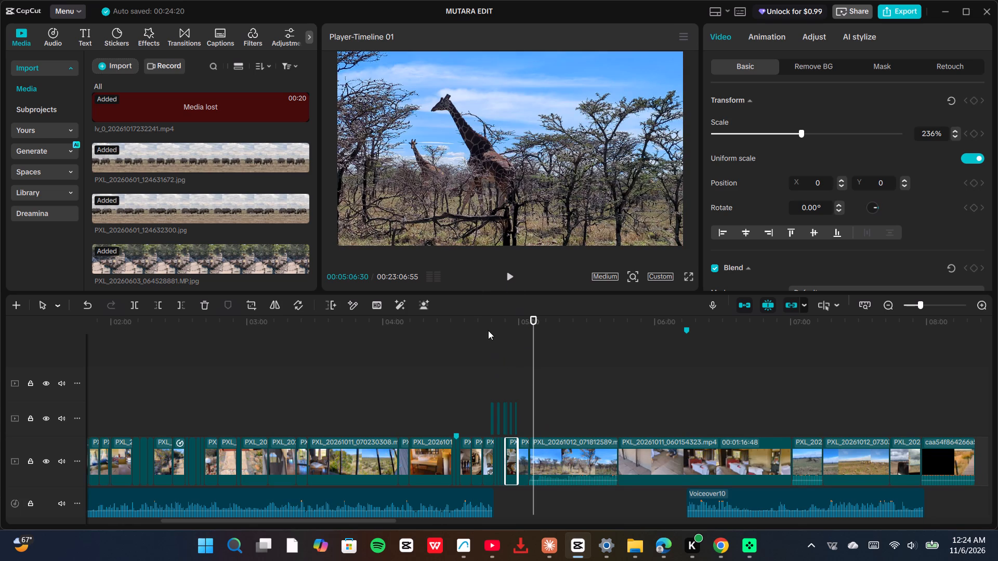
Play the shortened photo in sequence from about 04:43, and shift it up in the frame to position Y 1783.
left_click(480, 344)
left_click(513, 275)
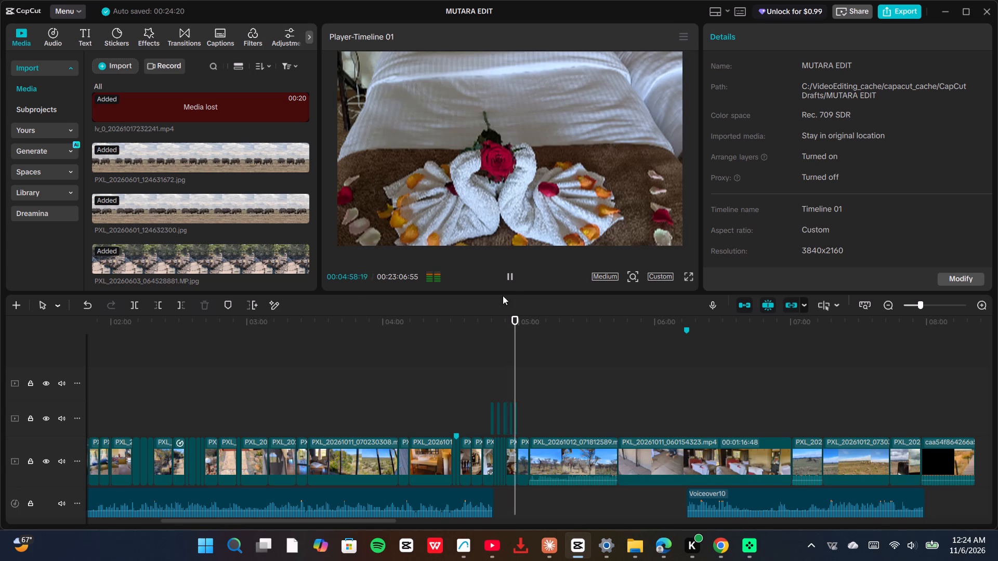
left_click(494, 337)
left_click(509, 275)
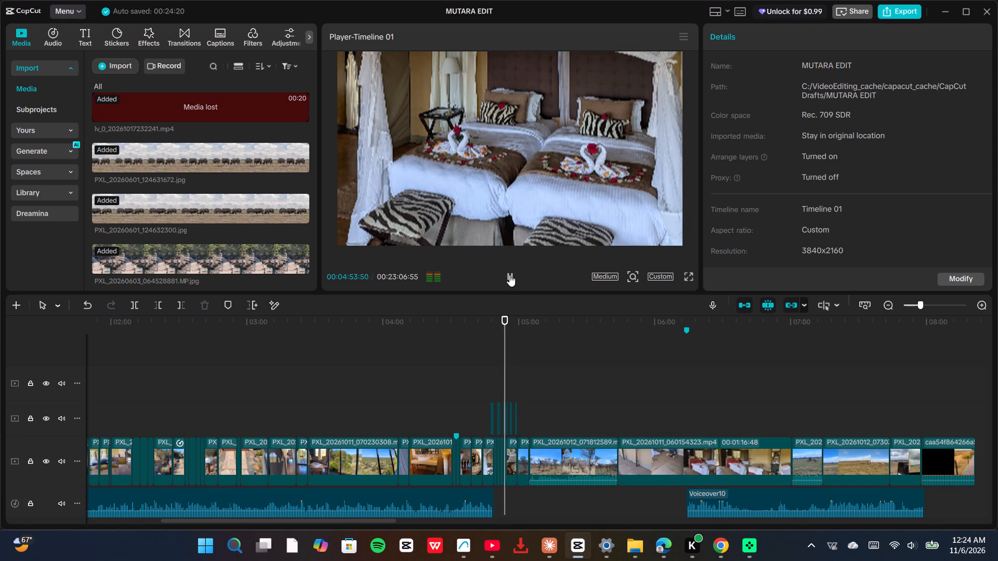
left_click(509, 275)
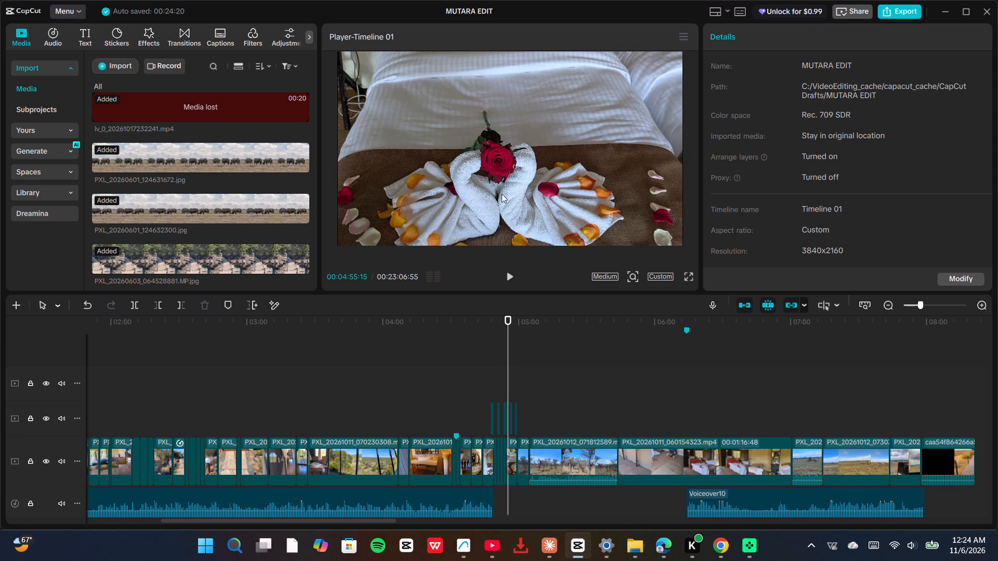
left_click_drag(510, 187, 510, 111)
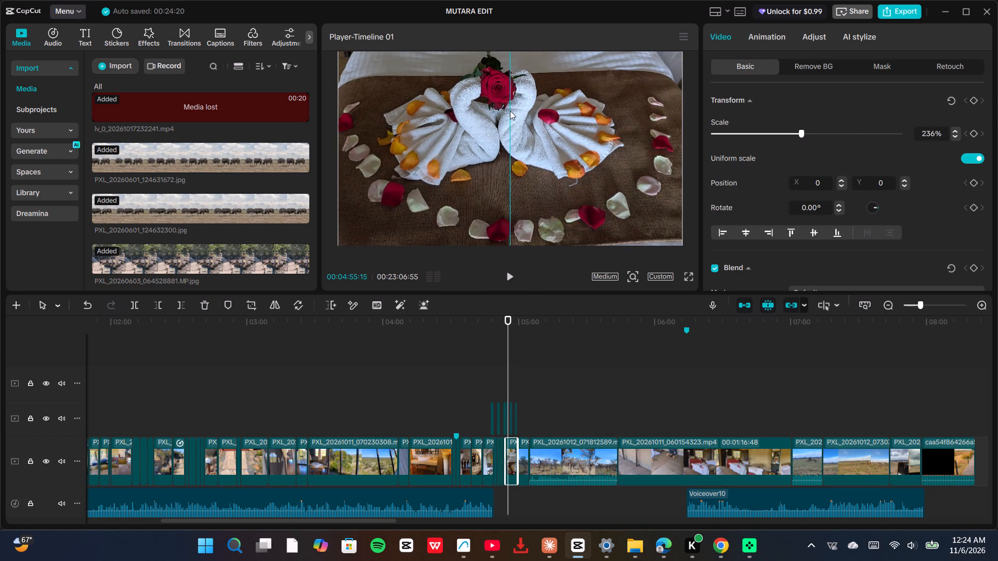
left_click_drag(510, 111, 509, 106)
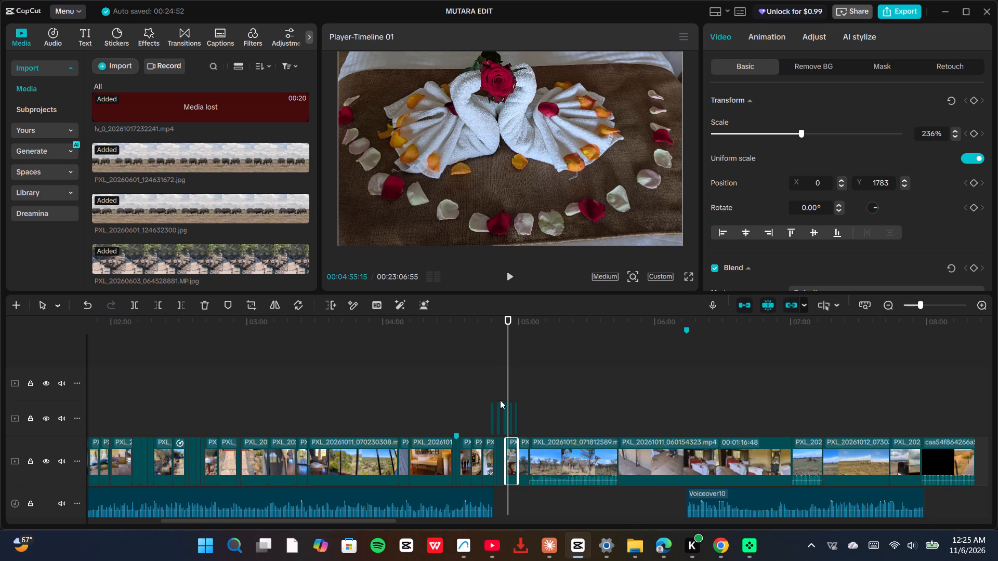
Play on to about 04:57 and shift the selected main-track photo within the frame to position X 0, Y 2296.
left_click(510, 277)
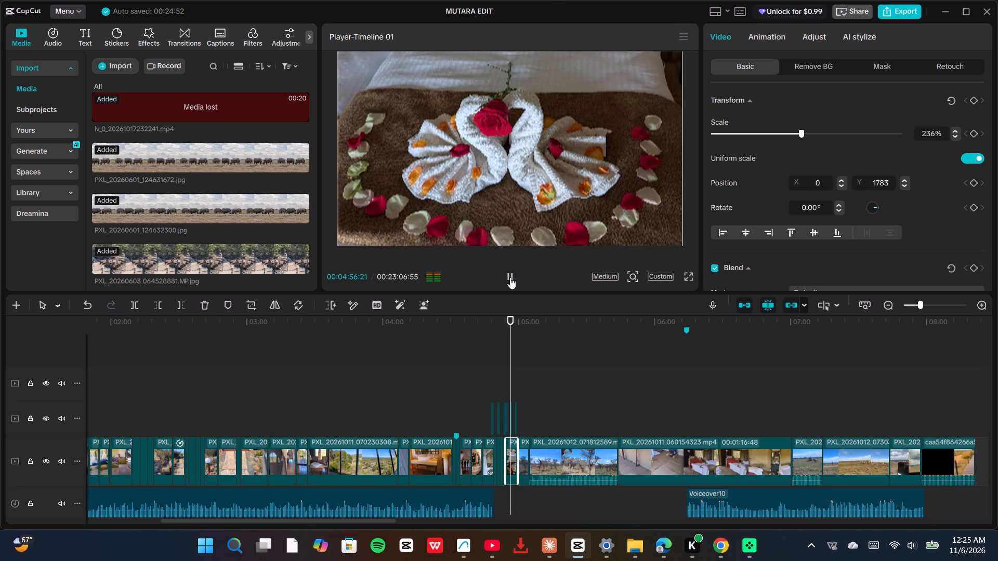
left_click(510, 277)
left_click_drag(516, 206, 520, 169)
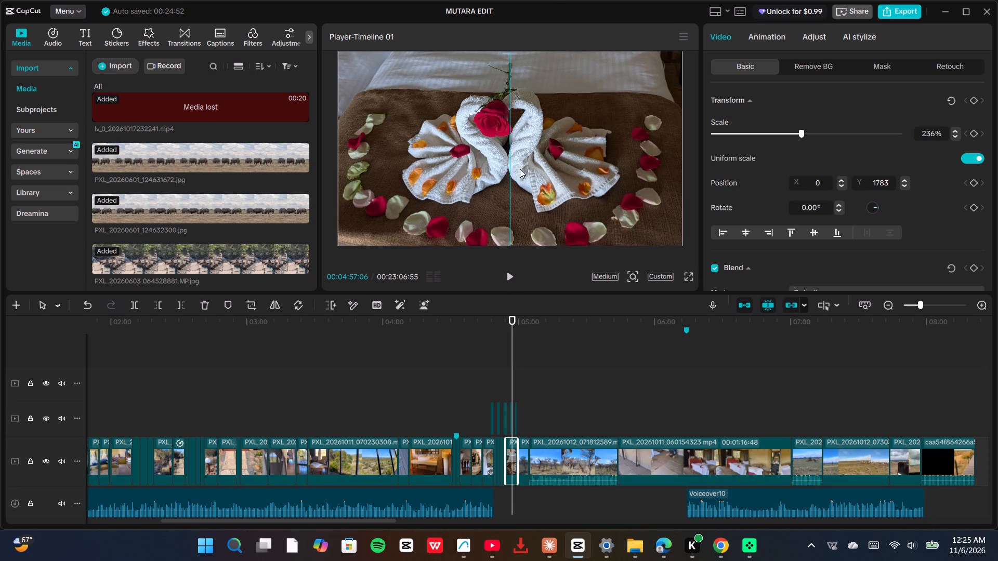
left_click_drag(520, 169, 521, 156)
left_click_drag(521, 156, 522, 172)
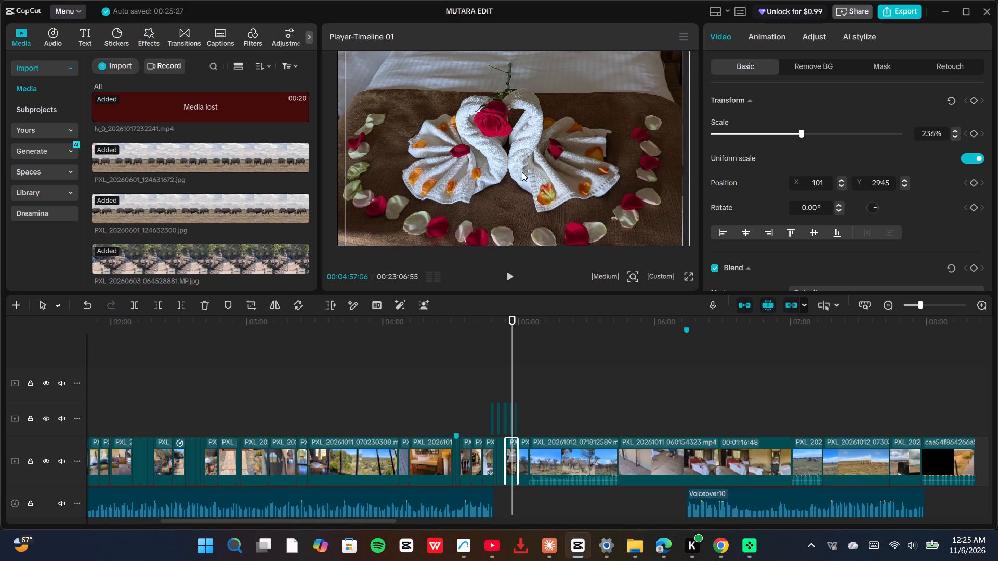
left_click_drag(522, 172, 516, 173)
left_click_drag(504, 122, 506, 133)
Play on to about 04:58 and reposition photo PXL_20260720_124812555.jpg in the frame at X 0, Y 1704.
left_click(509, 274)
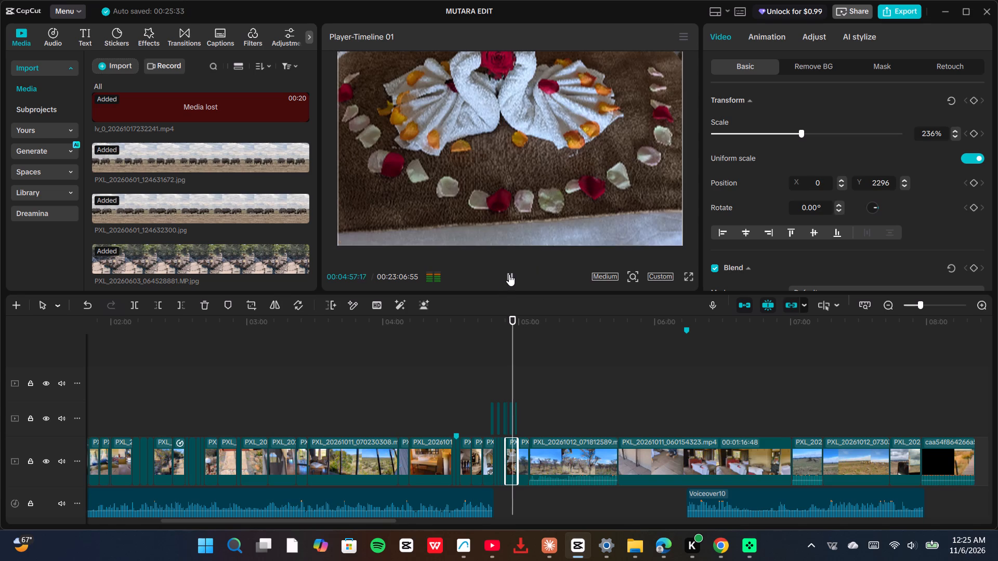
left_click(509, 274)
left_click_drag(539, 105, 545, 139)
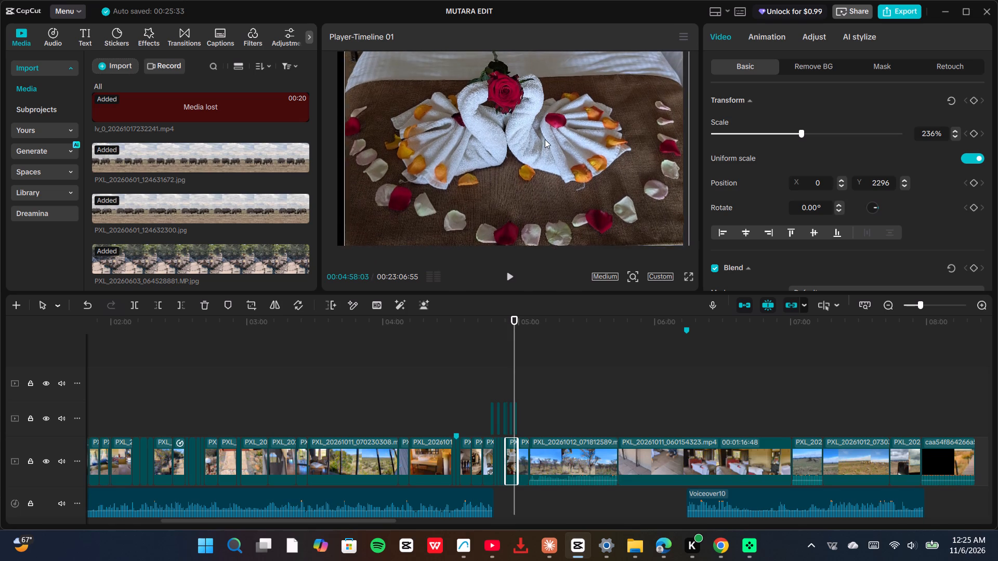
left_click_drag(545, 139, 541, 144)
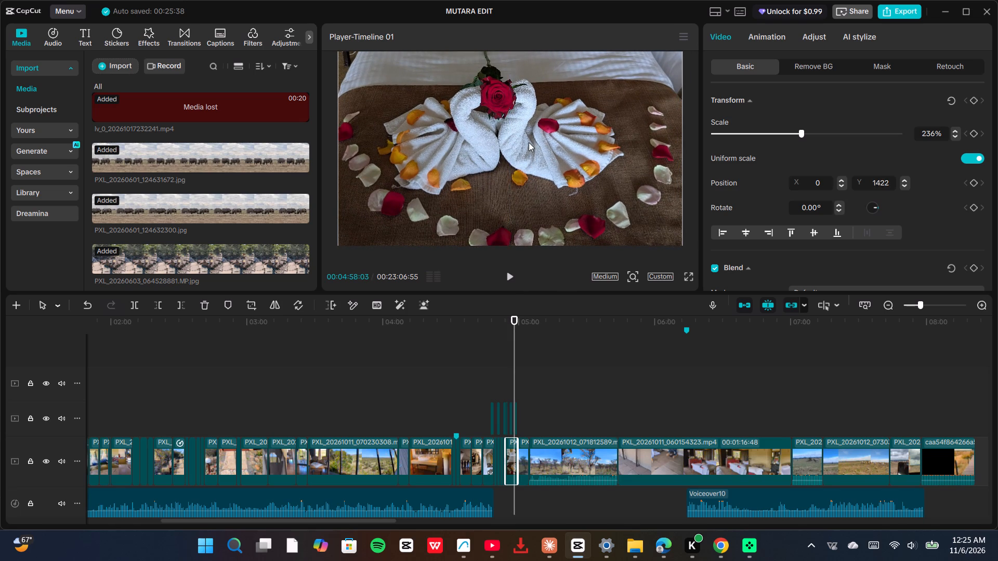
left_click_drag(546, 137, 546, 124)
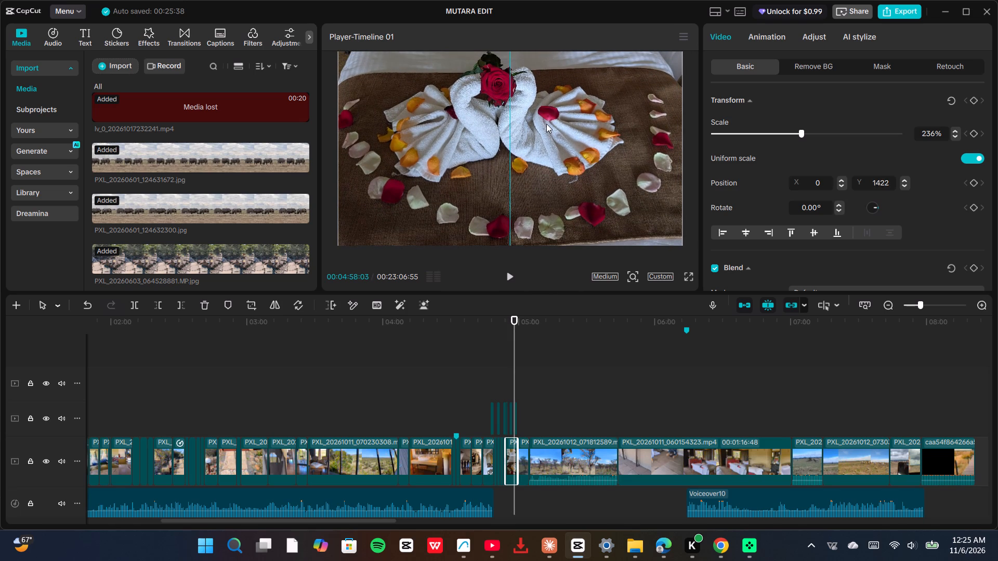
left_click_drag(546, 124, 546, 116)
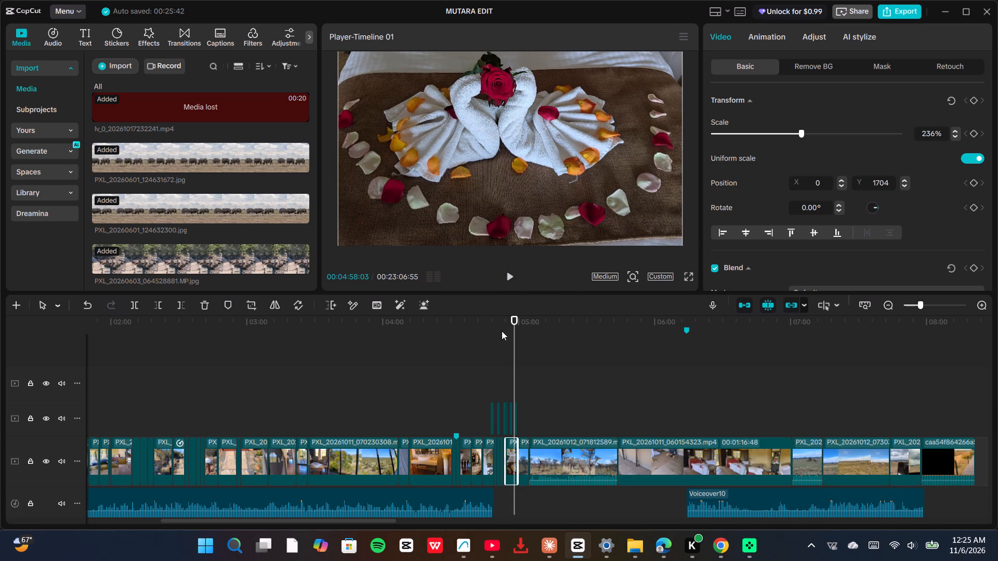
Play the repositioned photo, the overlay photos and the start of the giraffe clips from about 04:52 to 05:01.
left_click(508, 279)
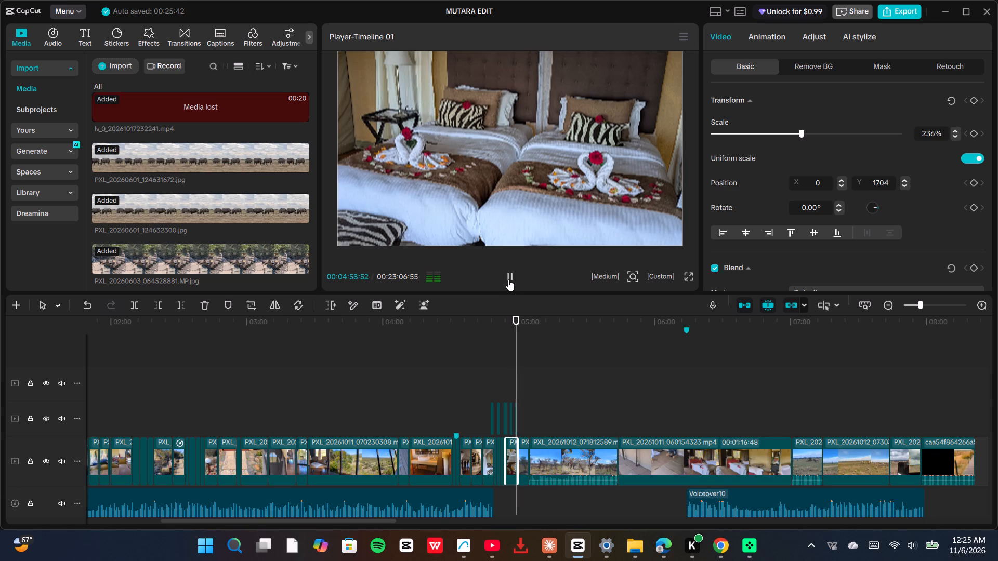
left_click(508, 279)
left_click(508, 279)
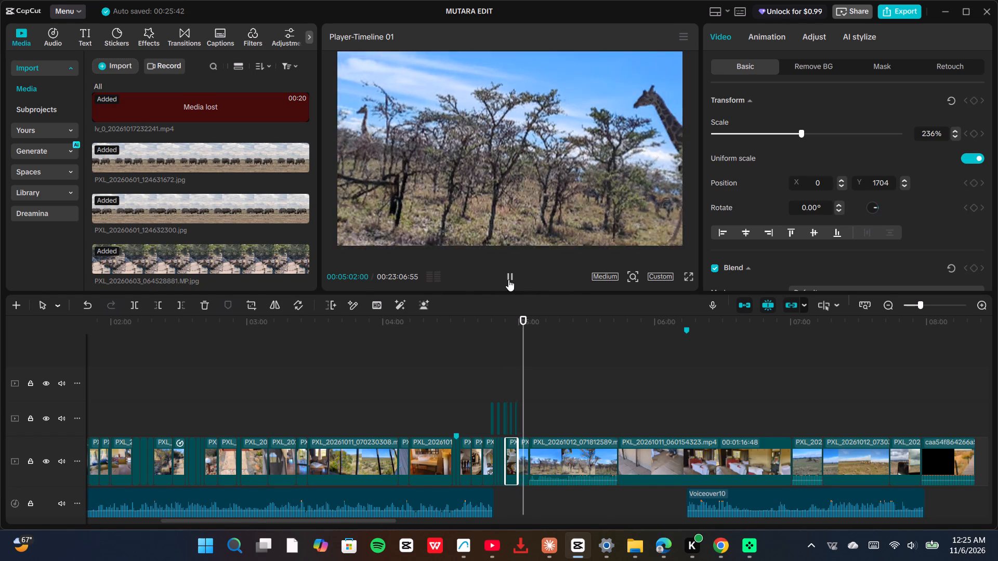
left_click(501, 338)
left_click(509, 276)
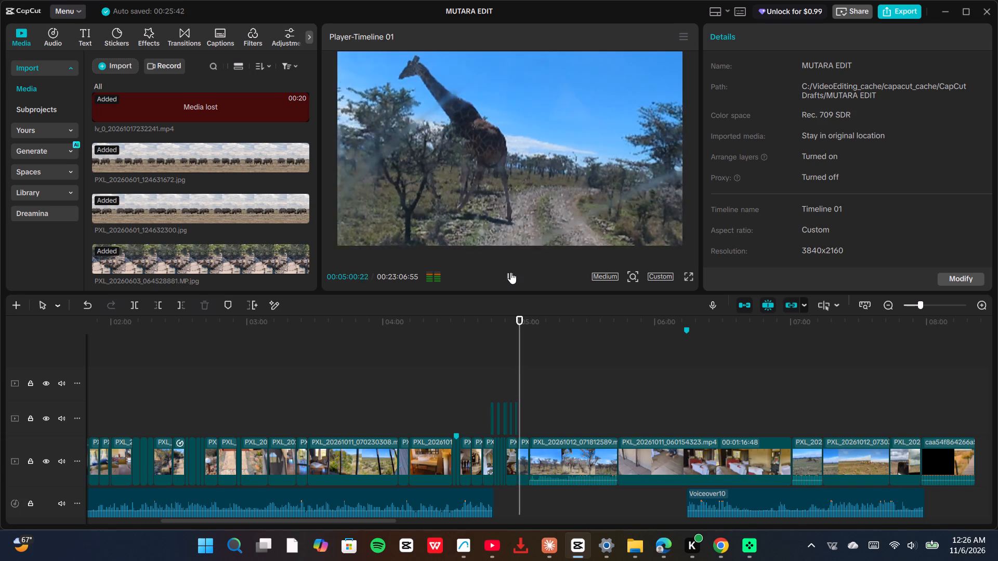
Move the giraffe clip PXL_20261012_071812589.mp4 from the main track to an overlay track at about 06:06.
left_click_drag(582, 448, 743, 393)
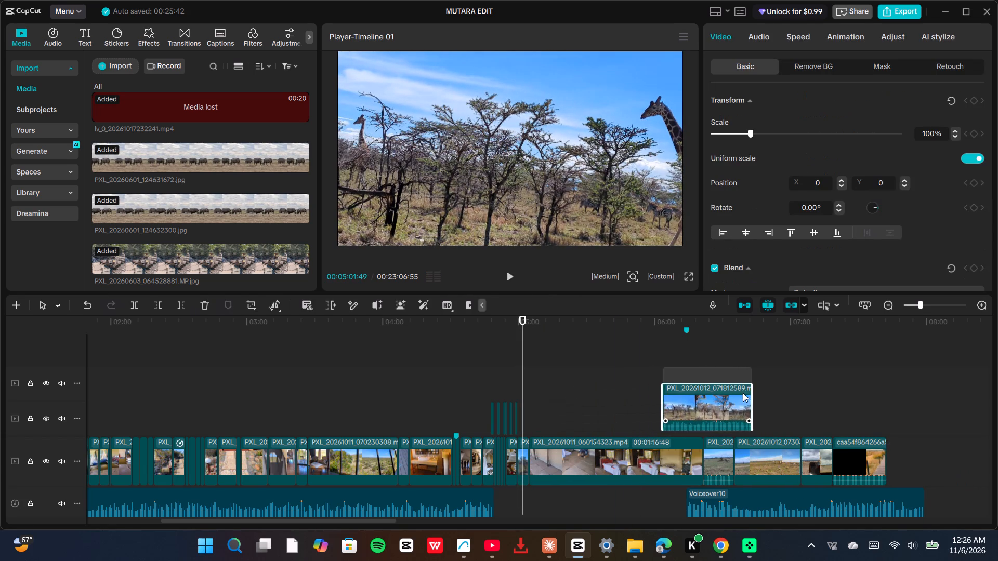
left_click_drag(743, 393, 723, 398)
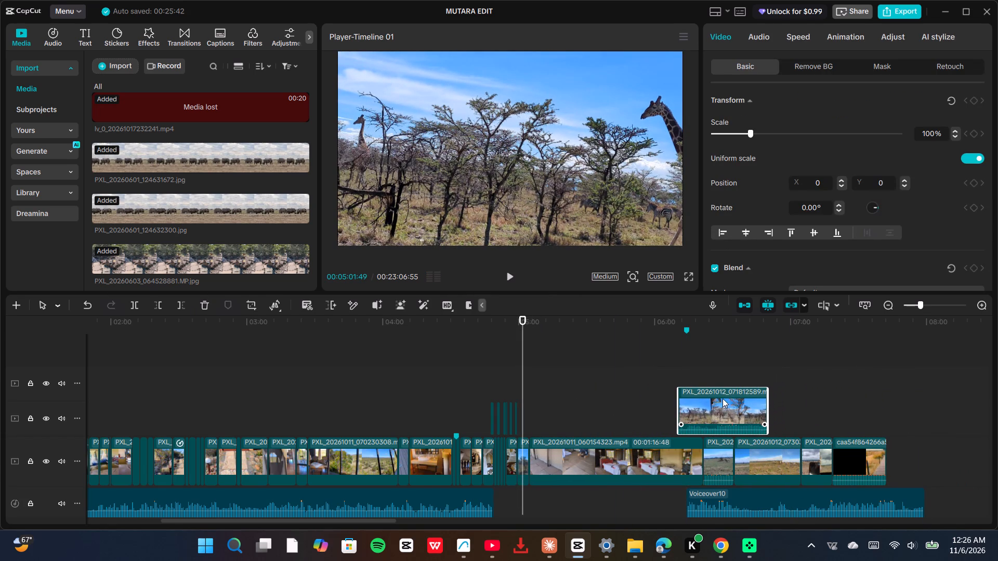
left_click_drag(723, 398, 722, 398)
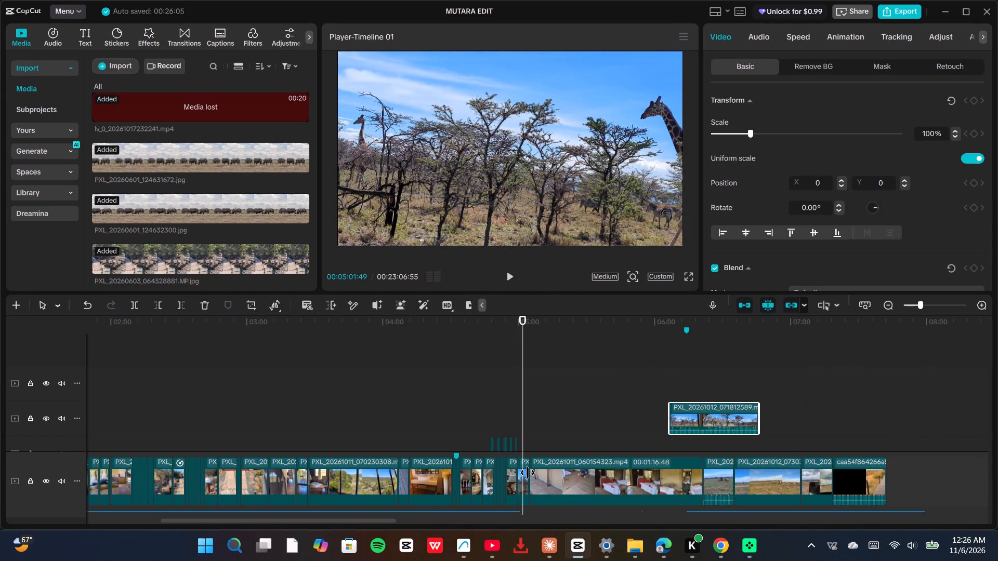
Move the short giraffe clip at about 05:01 from the main track to the overlay track, just before PXL_20261012_071812589.mp4 at about 06:00.
left_click(526, 472)
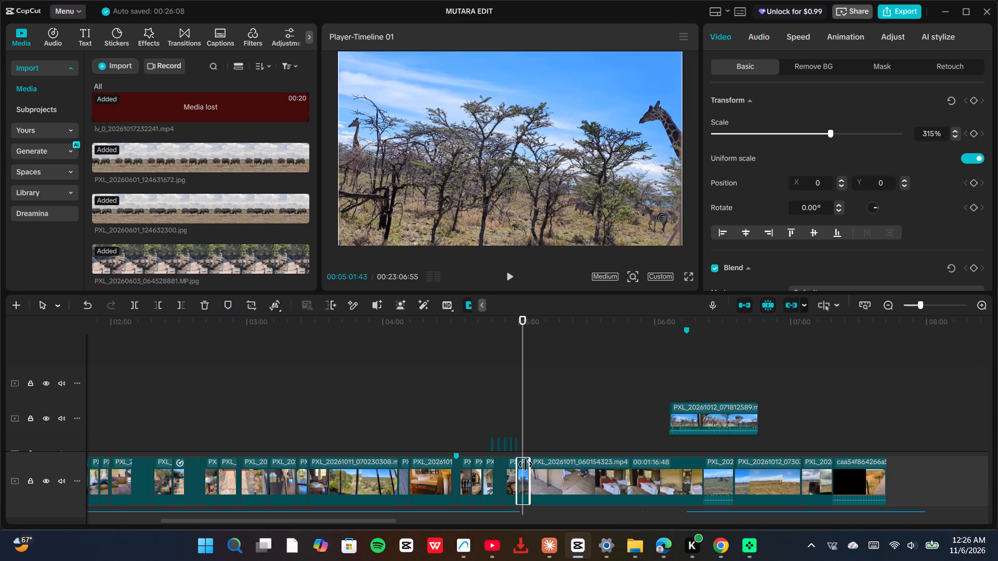
left_click_drag(522, 479, 639, 399)
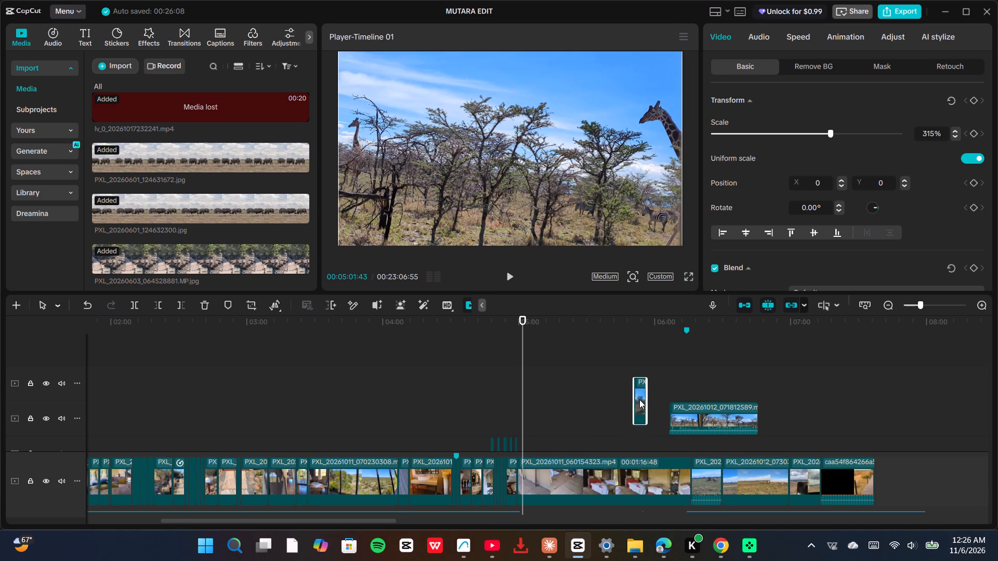
left_click_drag(639, 399, 658, 417)
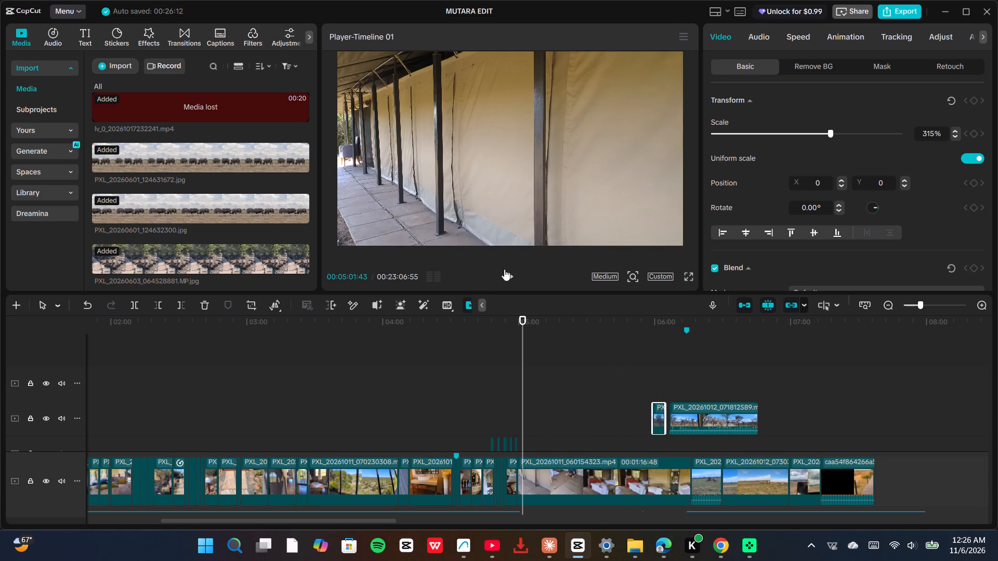
Play the opening of tent clip PXL_20261011_060154323.mp4 between about 05:00 and 05:13 to examine where the exterior walk should be cut.
left_click(510, 273)
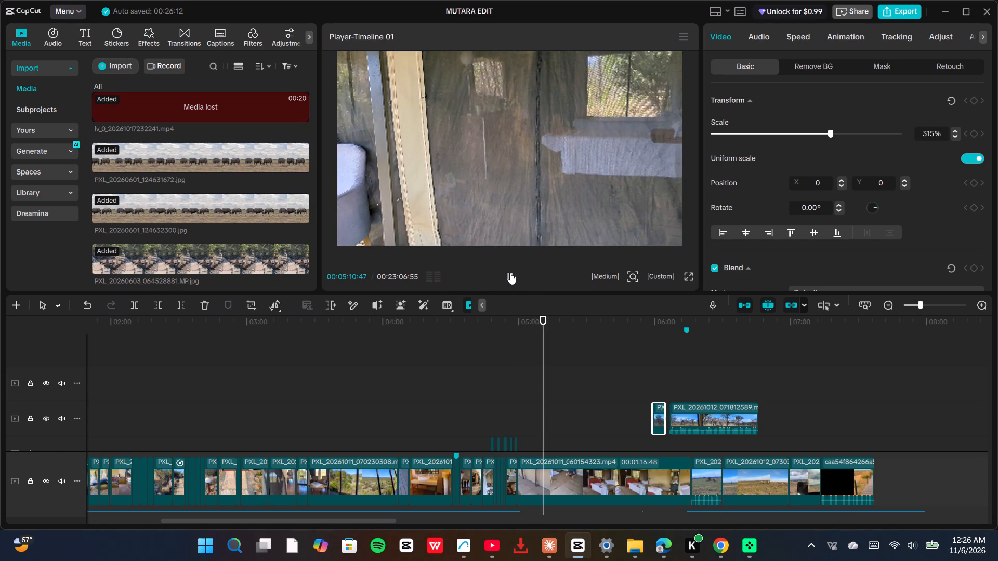
left_click(543, 482)
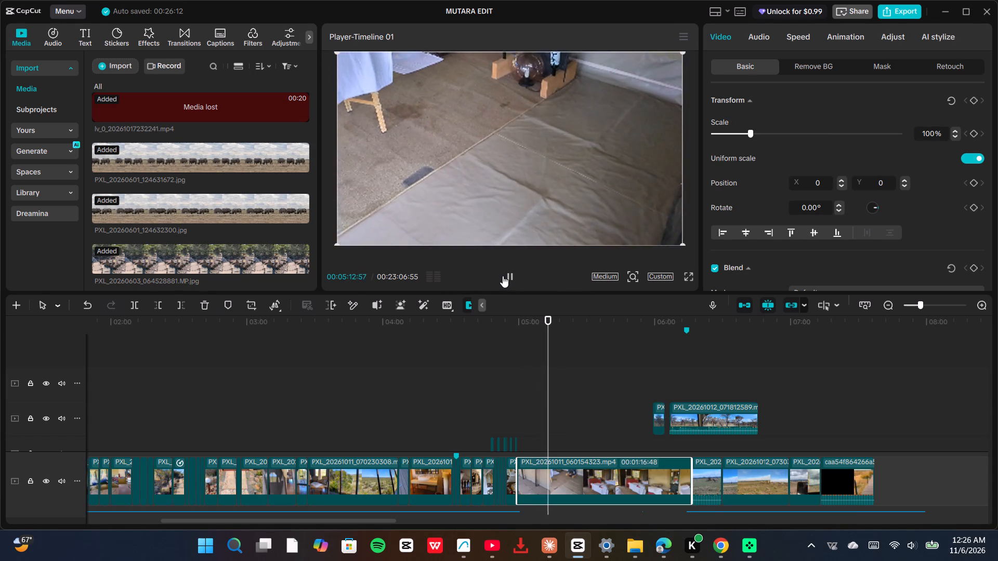
left_click(514, 277)
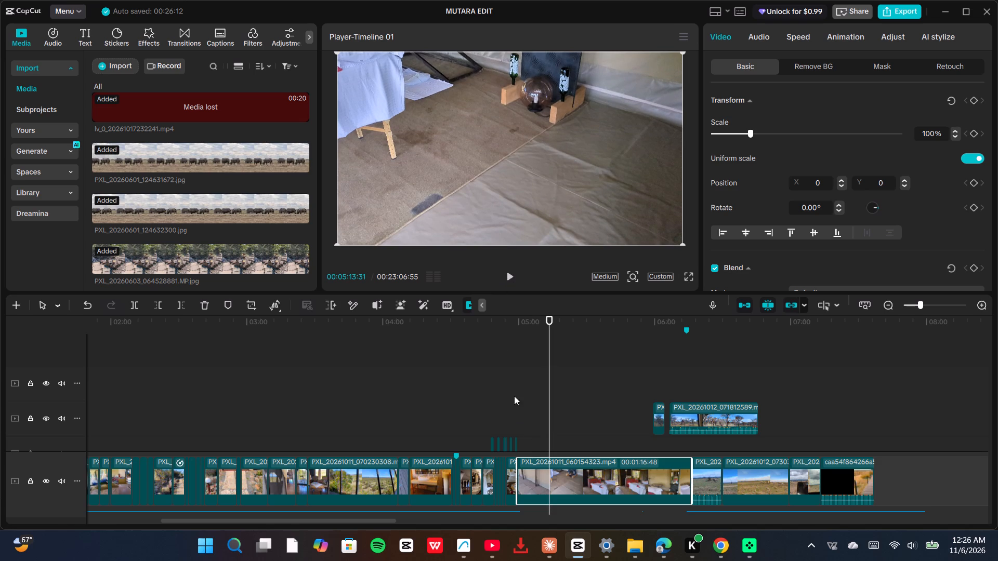
left_click(532, 393)
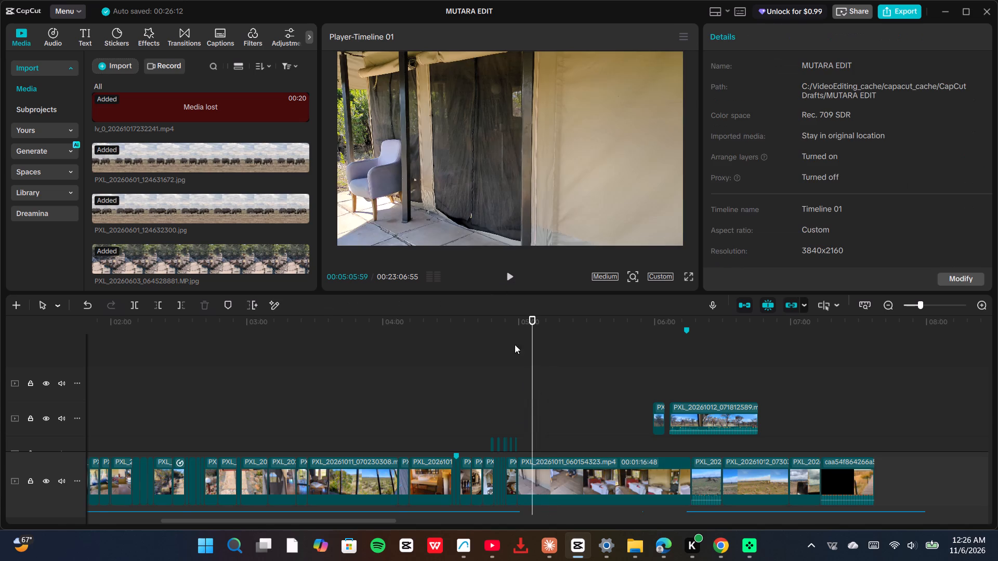
left_click(522, 386)
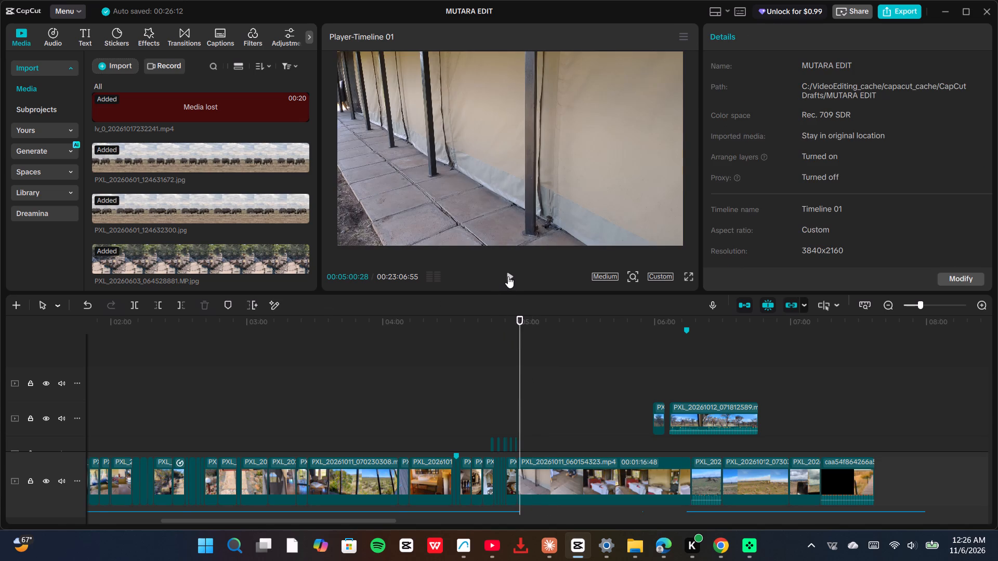
left_click(508, 276)
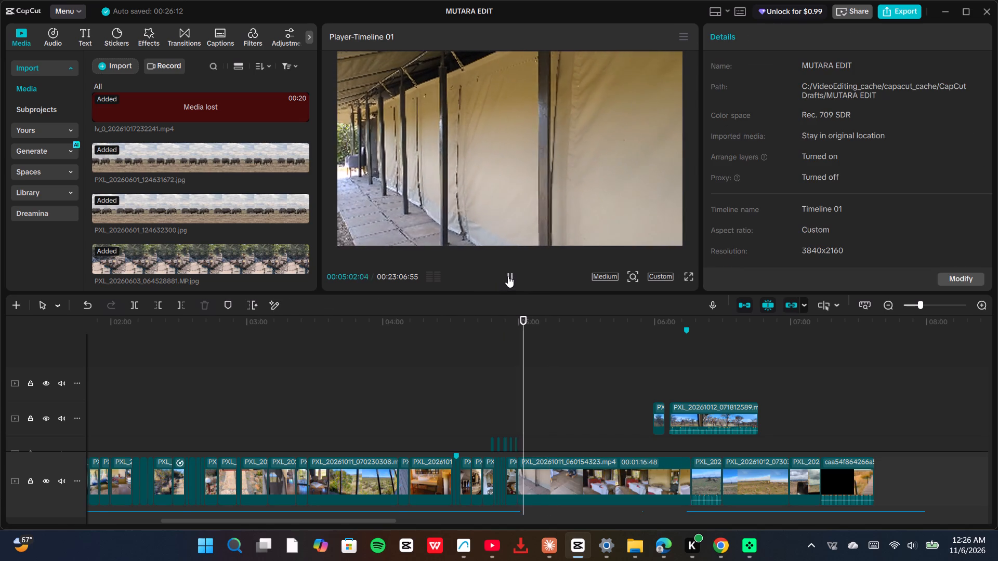
left_click(508, 276)
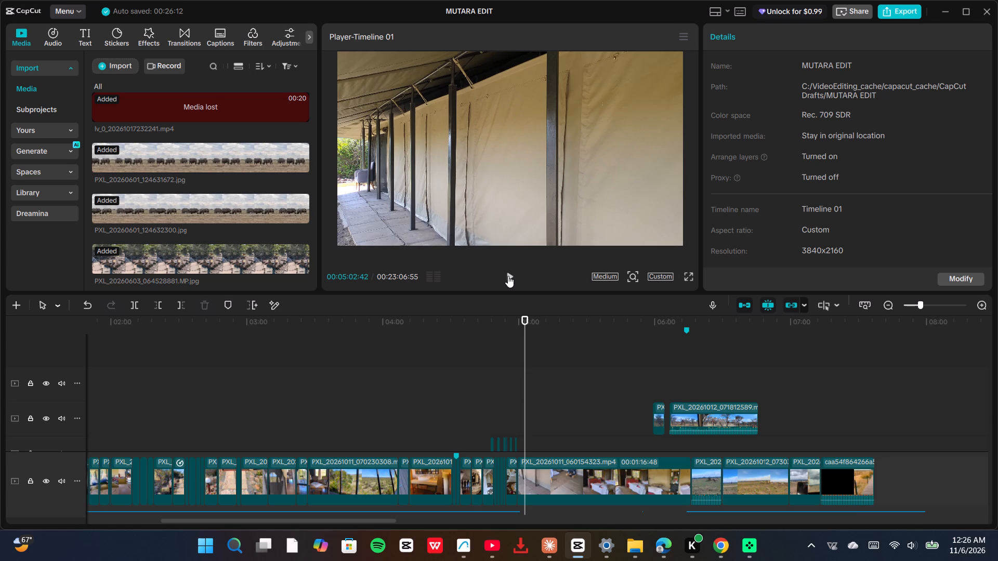
left_click(508, 276)
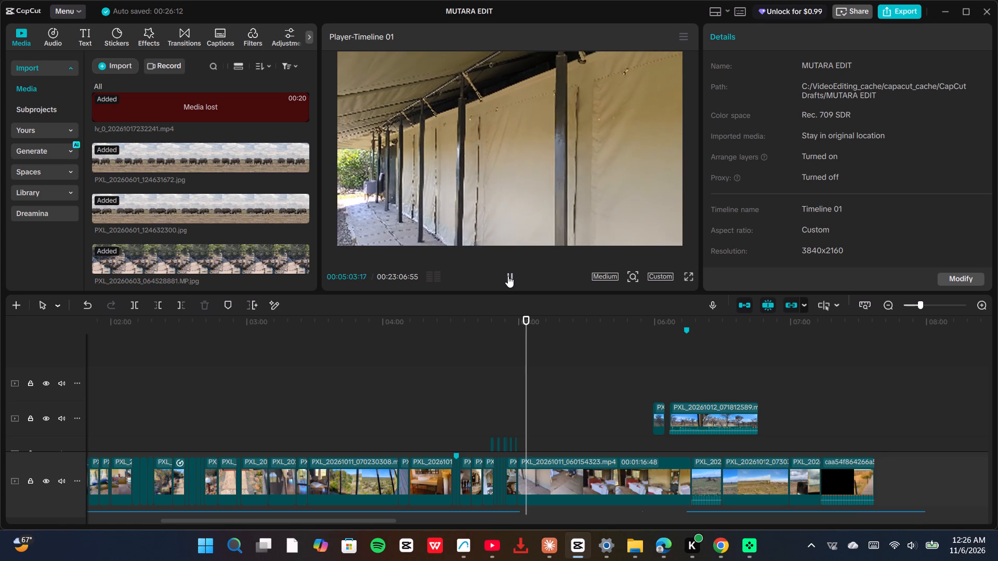
left_click(508, 276)
left_click(508, 276)
left_click(508, 276)
double_click(508, 276)
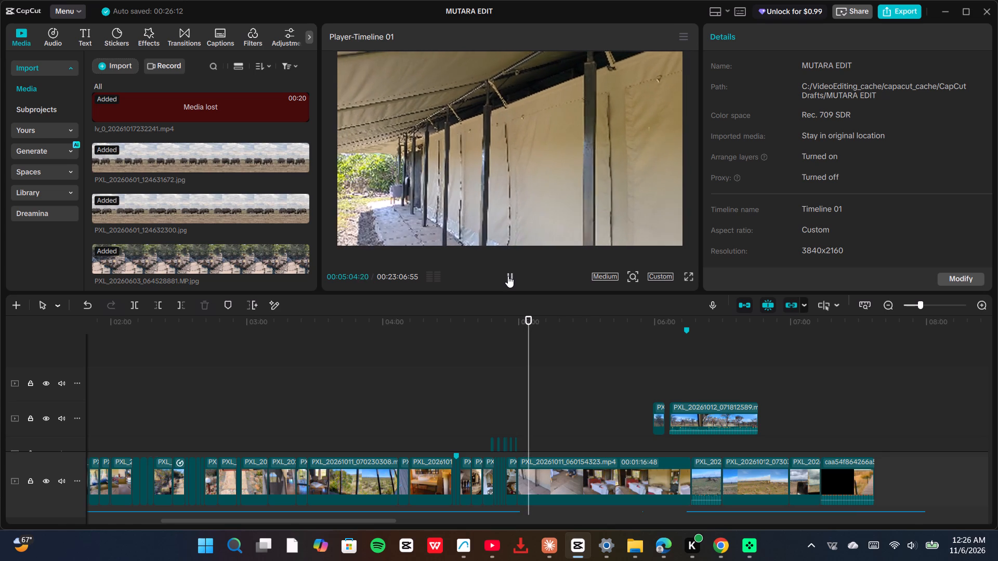
double_click(508, 276)
double_click(508, 276)
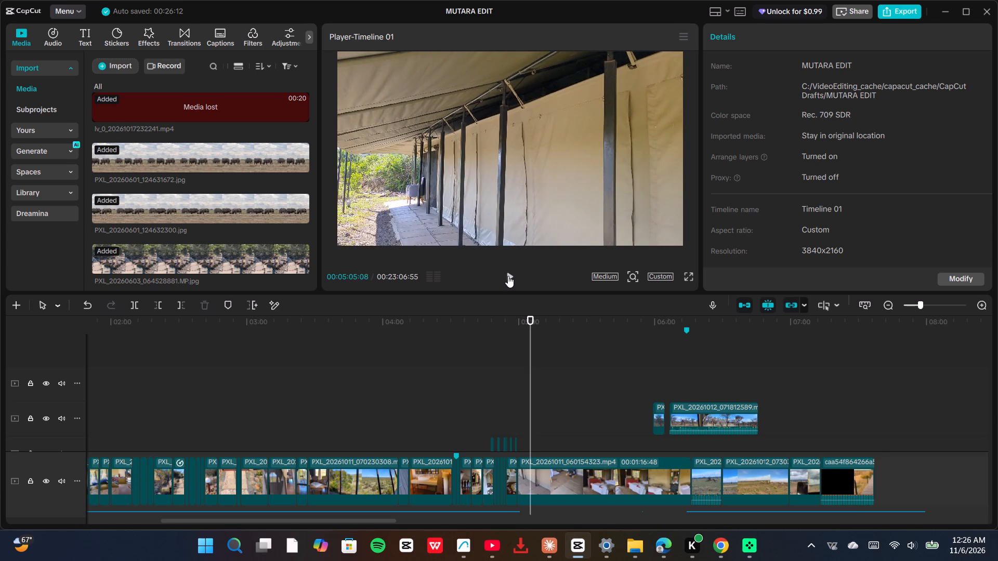
double_click(508, 276)
double_click(508, 276)
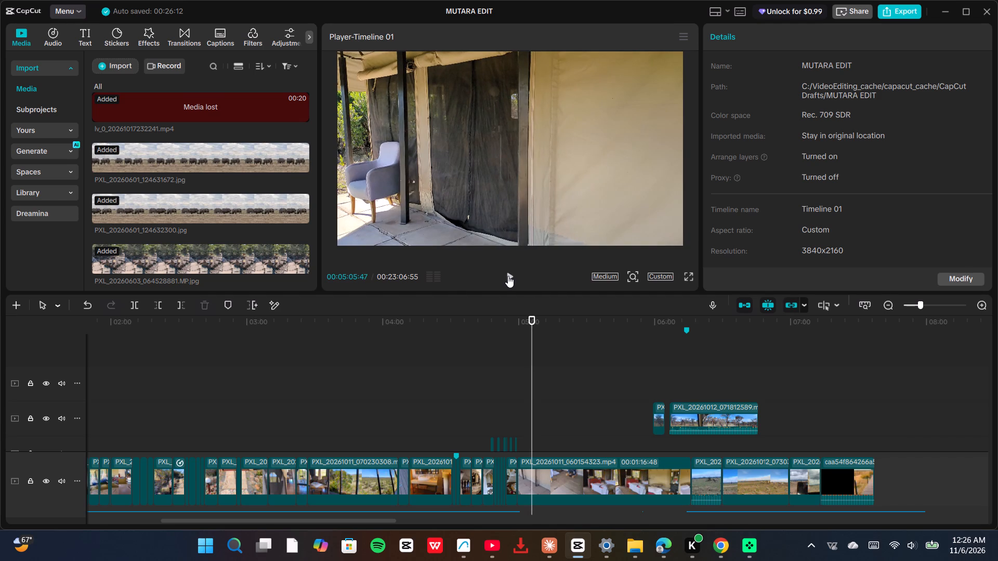
Split the tent clip PXL_20261011_060154323.mp4 at 00:05:05:22, just before the view reaches the chair and tent entrance.
key("Left")
key("Left")
key("Left")
key("Left")
key("Left")
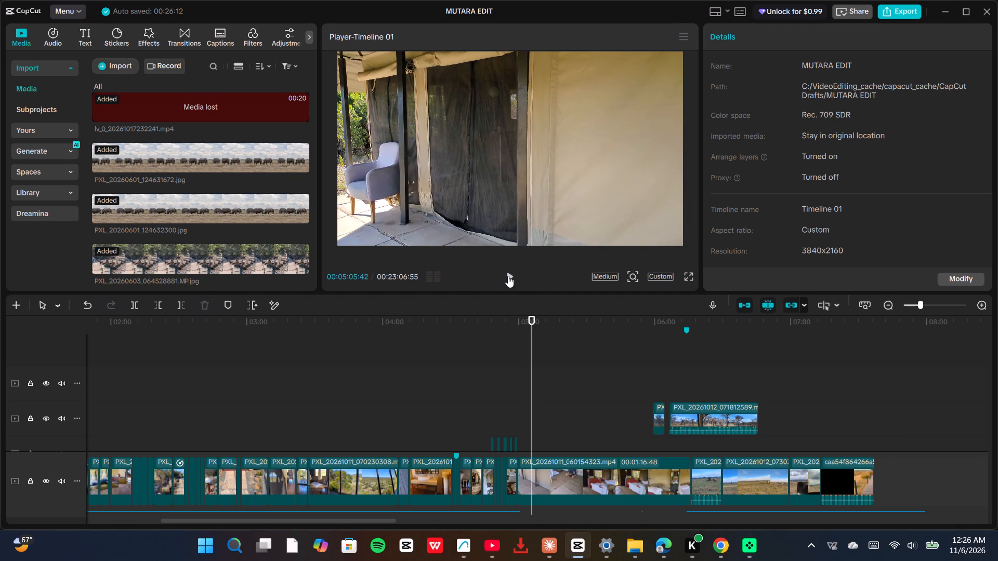
key("Left")
key("Left")
key("Left")
key("Left")
key("Left")
key("Left")
key("Left")
key("Left")
key("Left")
key("Left")
key("Left")
key("Left")
key("Left")
key("Left")
key("Left")
key("Left")
key("Left")
key("Left")
key("Left")
key("Left")
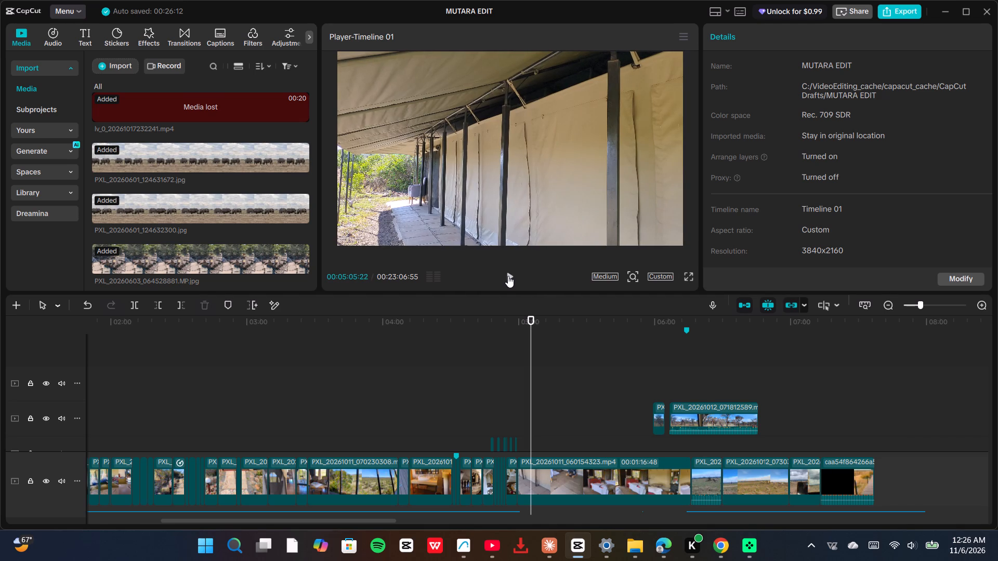
left_click(529, 461)
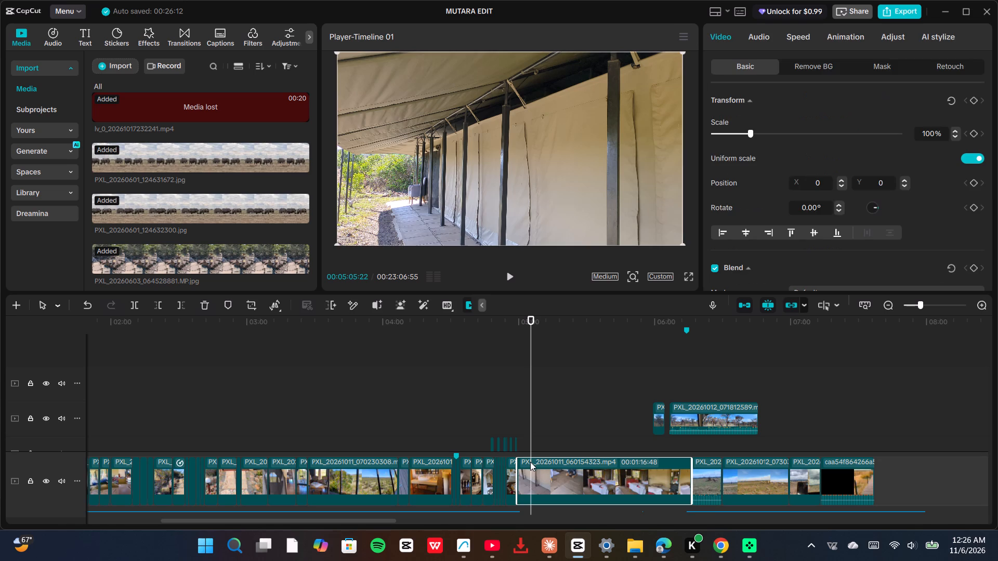
key("ctrl+b")
Split the remaining tent clip again at 00:05:12:31, where the shot switches to the tent's interior floor.
key("space")
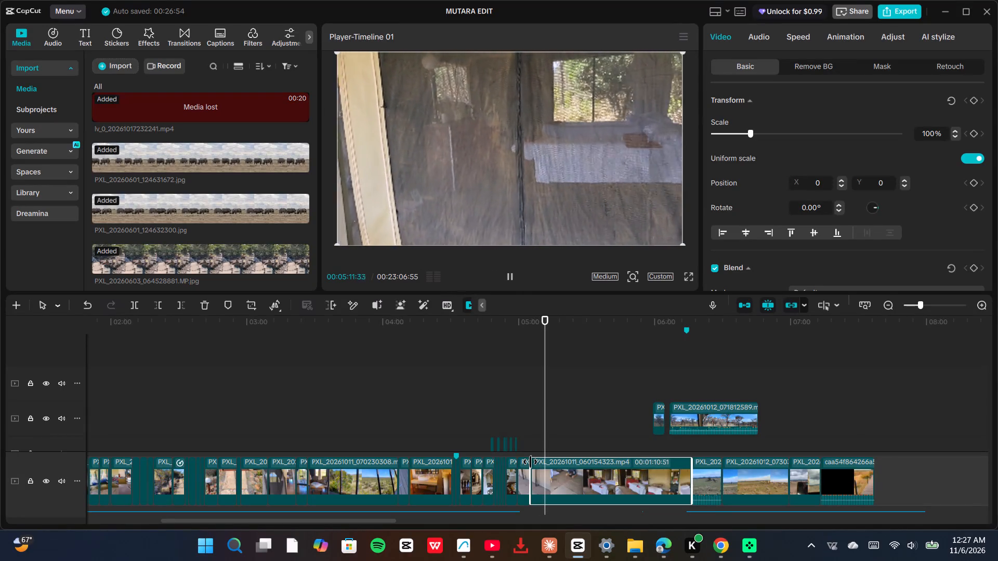
key("space")
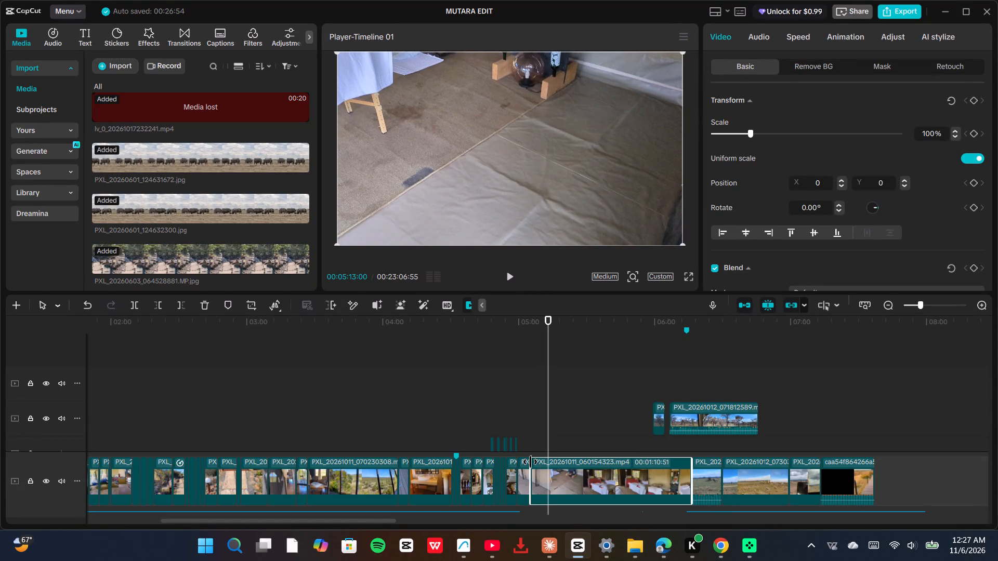
key("Left")
key("Left")
key("Left")
key("Left")
key("Left")
key("Left")
key("Left")
key("Left")
key("Left")
key("Left")
key("Left")
key("Left")
key("Left")
key("Left")
key("Left")
key("Left")
key("Left")
key("Left")
key("Left")
key("Left")
key("Left")
key("Left")
key("Left")
key("Left")
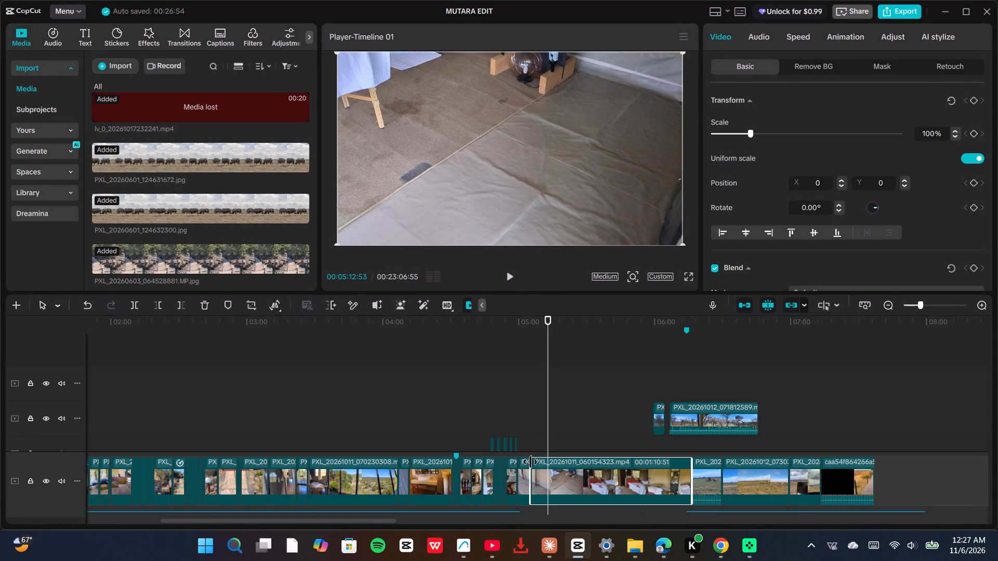
key("Left")
key("Left")
key("Left")
key("Left")
key("Left")
key("Left")
key("Left")
key("Left")
key("Left")
key("Left")
key("Left")
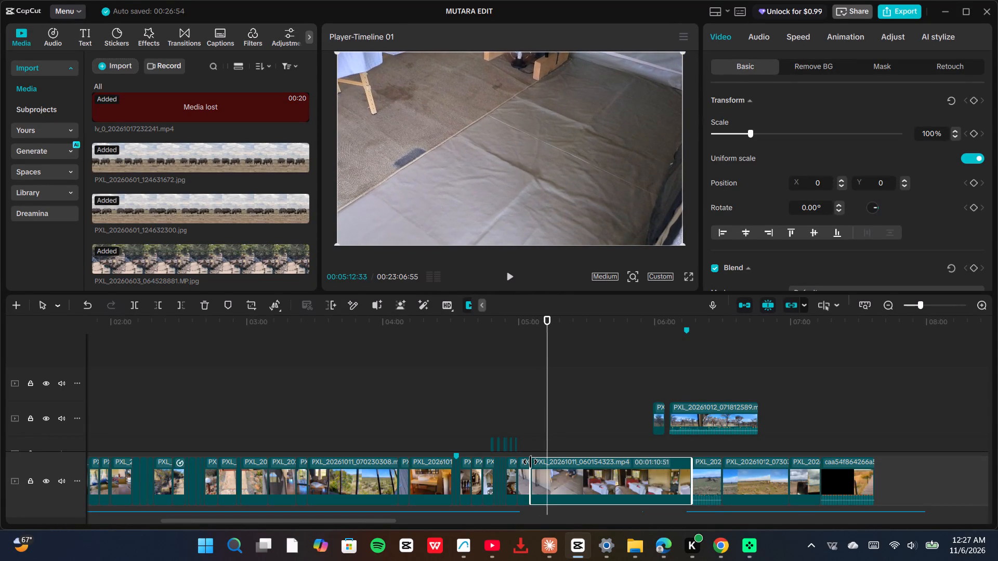
key("Right")
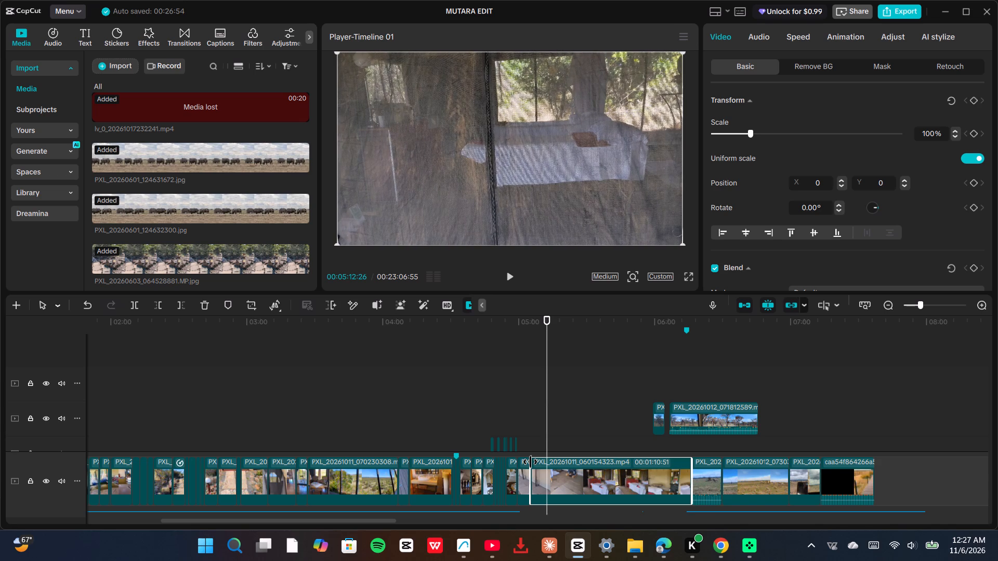
key("Right")
key("Right")
key("Right")
key("Right")
key("Right")
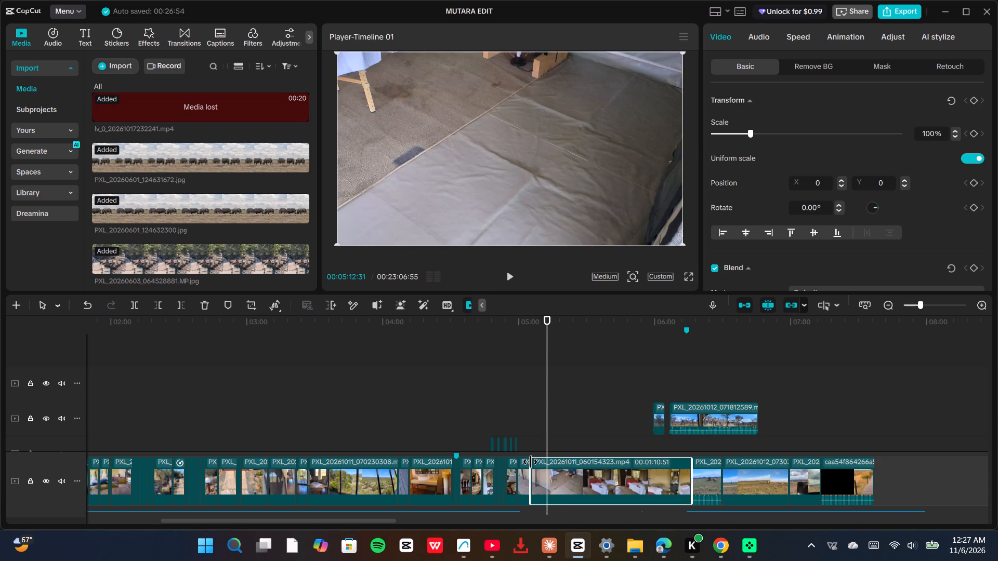
key("ctrl+b")
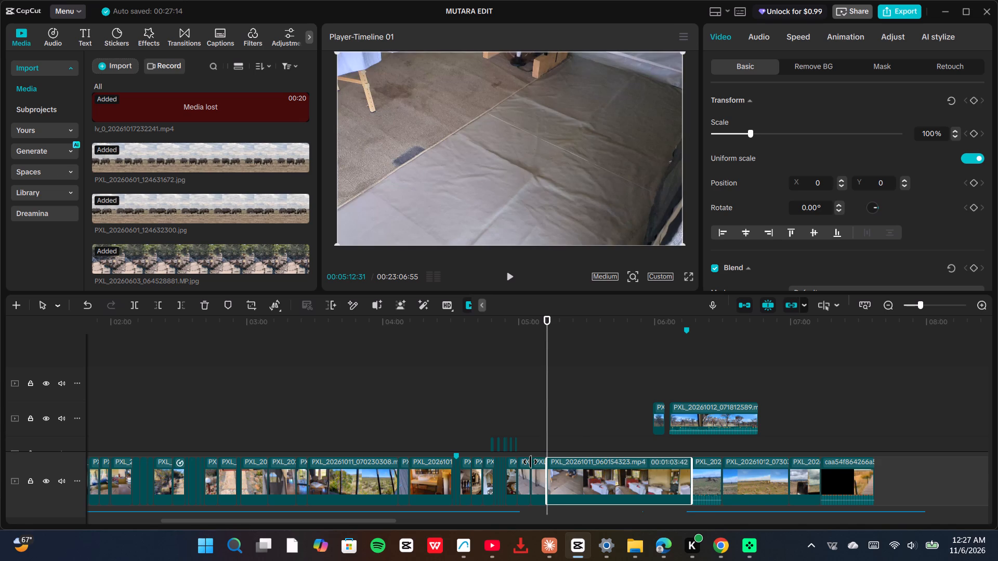
Delete the tent clip segment between 00:05:05:22 and 00:05:12:31, closing the gap on the main track.
left_click(541, 468)
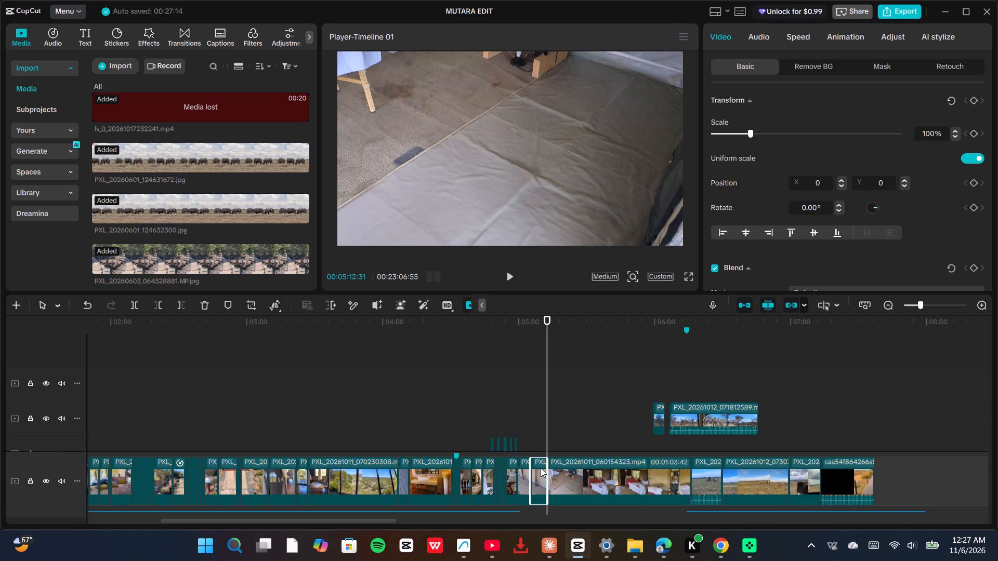
key("Delete")
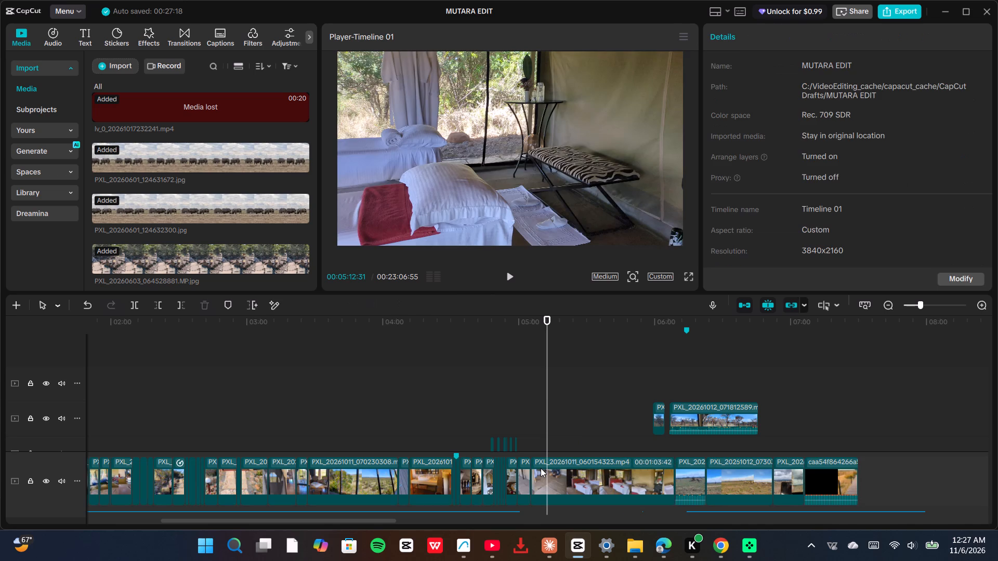
Play the tent footage from the new cut at 00:05:05:22 through to the overlay giraffe clips at about 06:01.
left_click(528, 433)
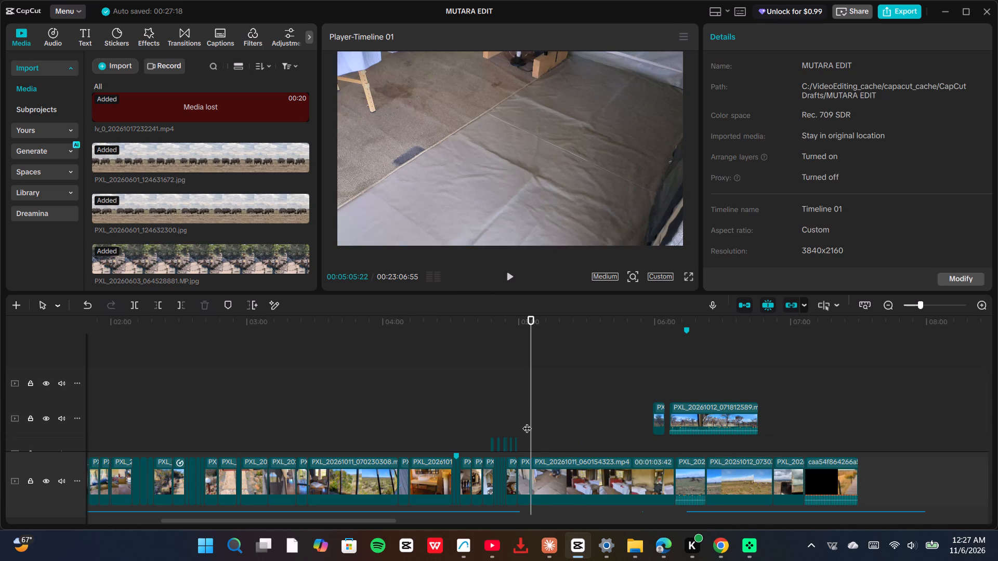
key("space")
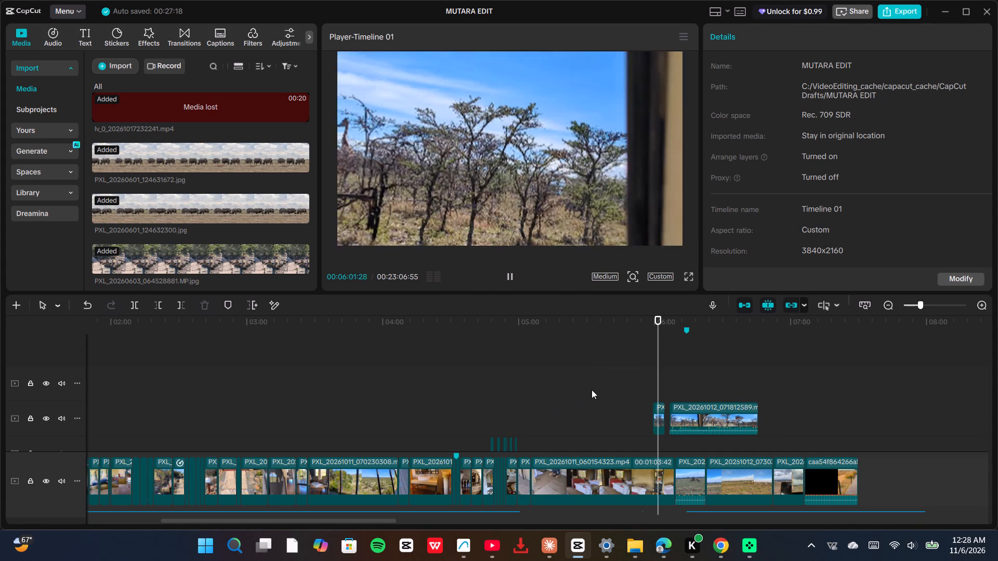
Return to the start of the timeline and play the opening montage from 00:00:15:46, after the lost-media clip.
left_click_drag(505, 409, 432, 399)
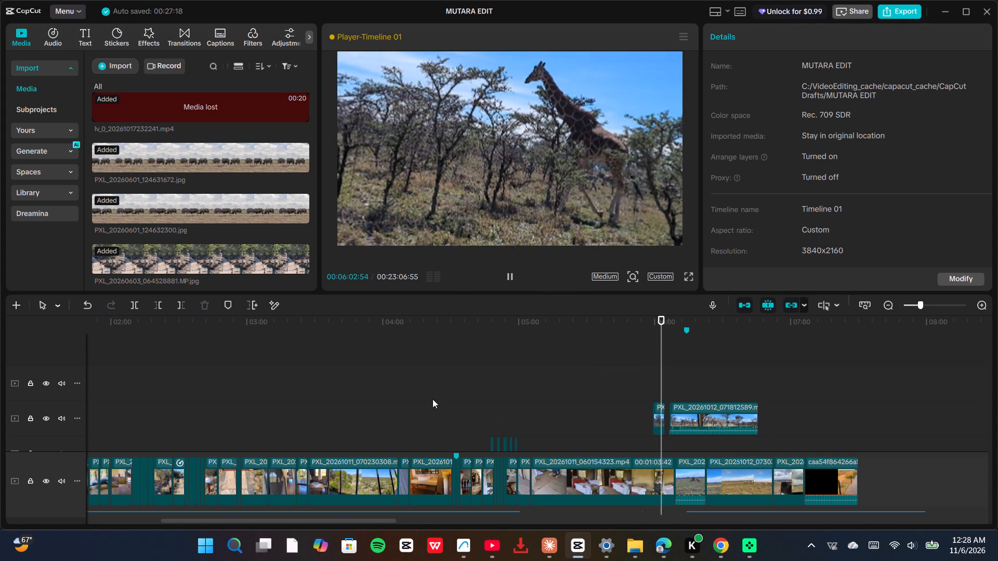
left_click_drag(432, 399, 0, 411)
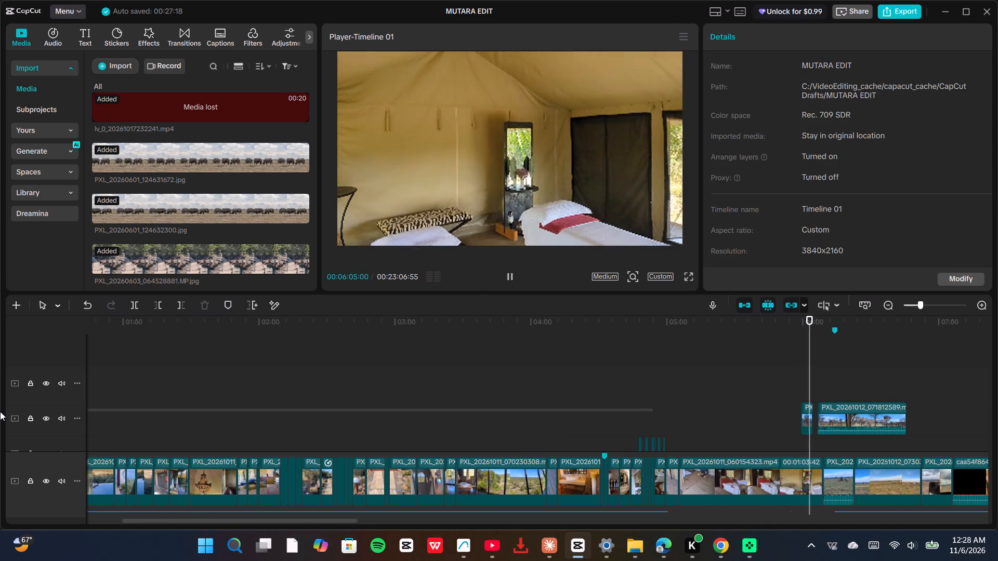
left_click_drag(0, 411, 35, 404)
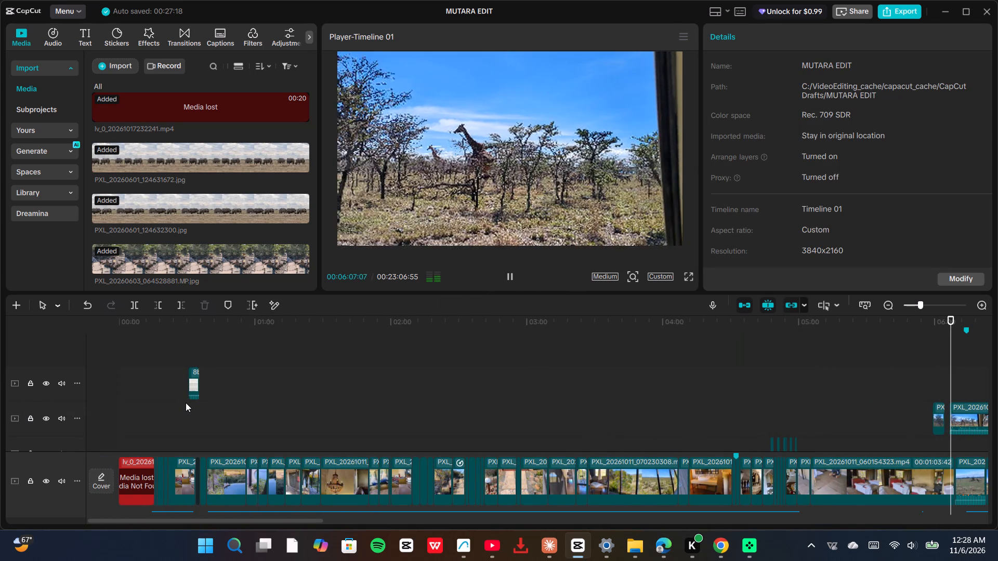
scroll(186, 403, "down", 8)
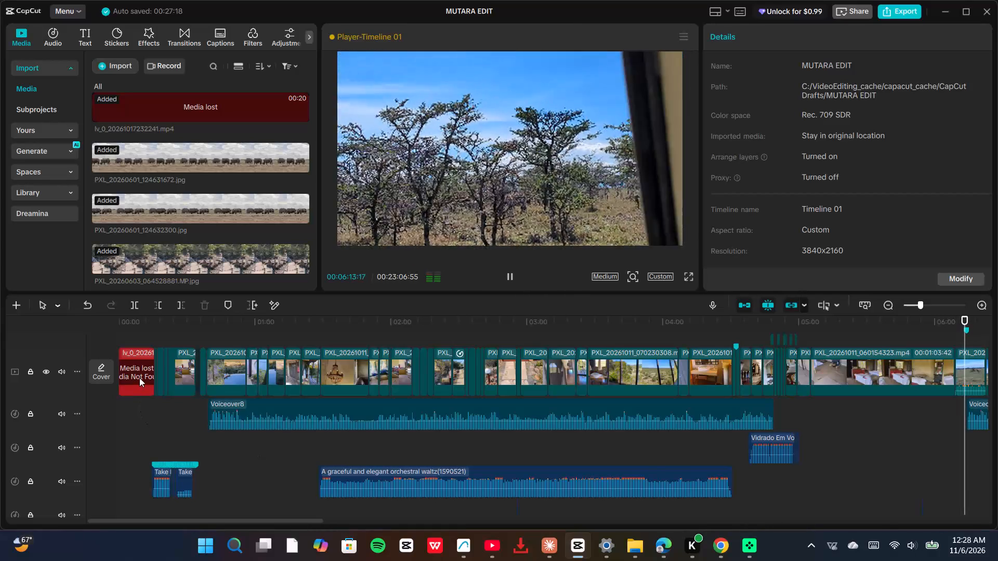
left_click(139, 377)
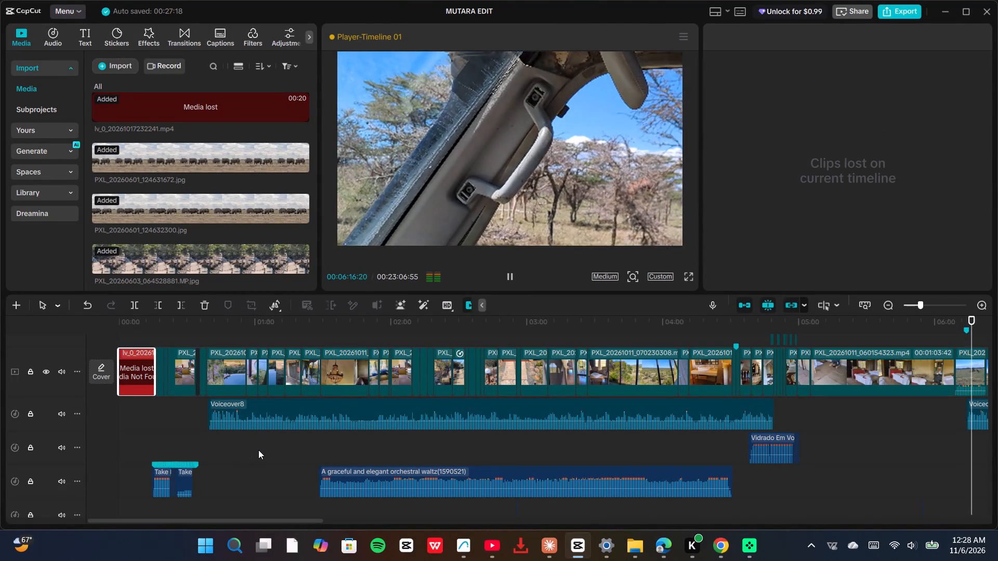
scroll(258, 450, "up", 2)
scroll(257, 448, "down", 2)
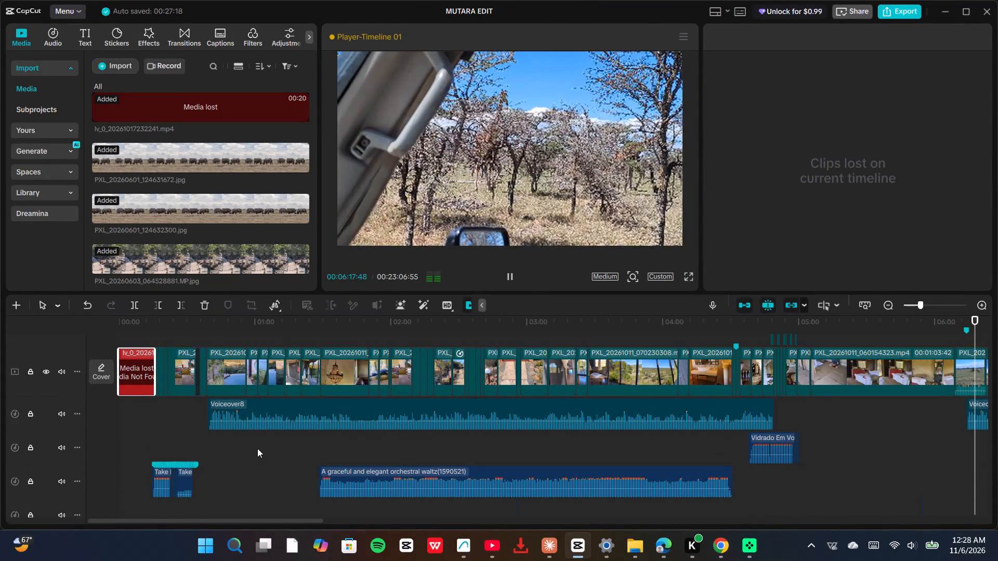
scroll(238, 448, "up", 3)
scroll(197, 446, "down", 1)
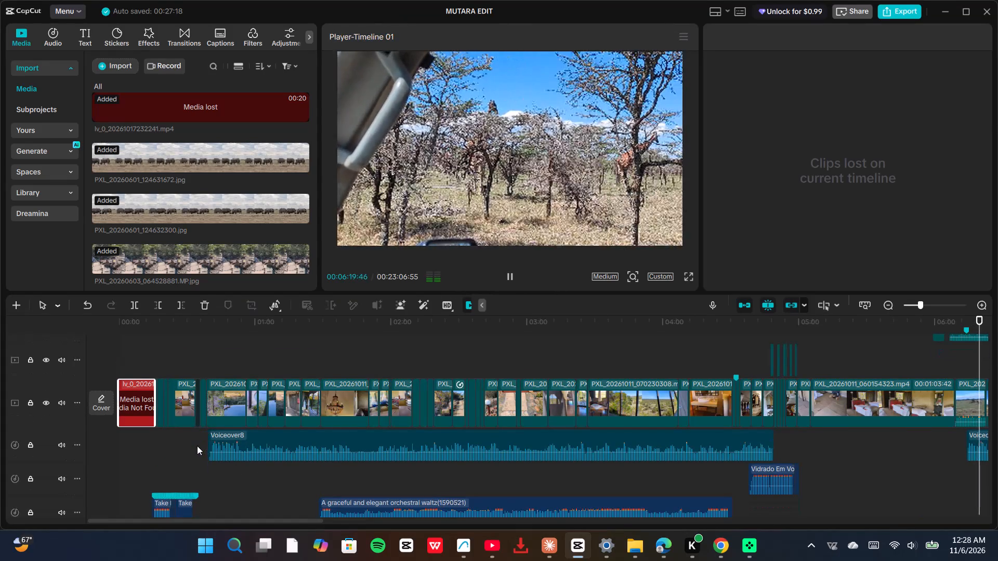
left_click(156, 361)
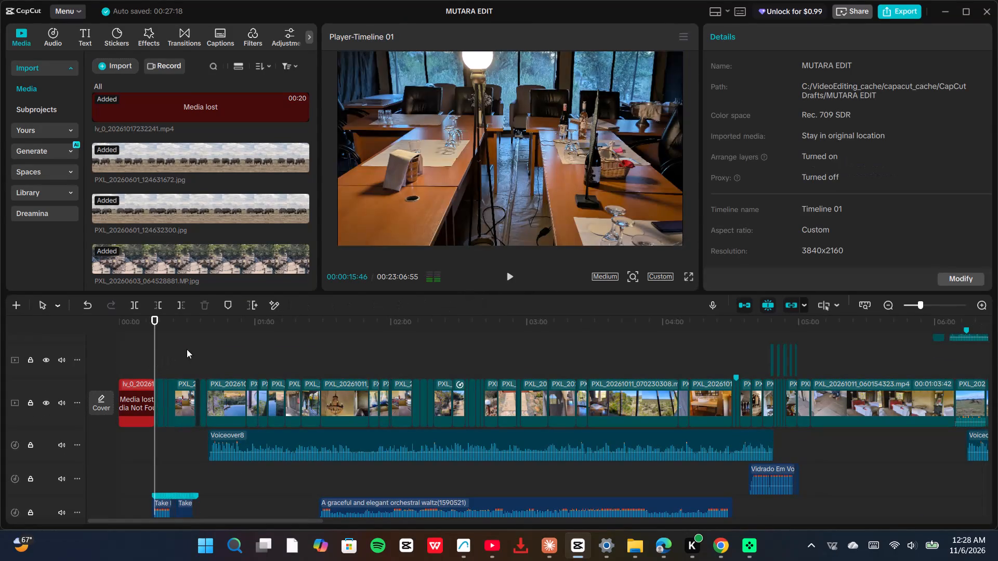
left_click(511, 273)
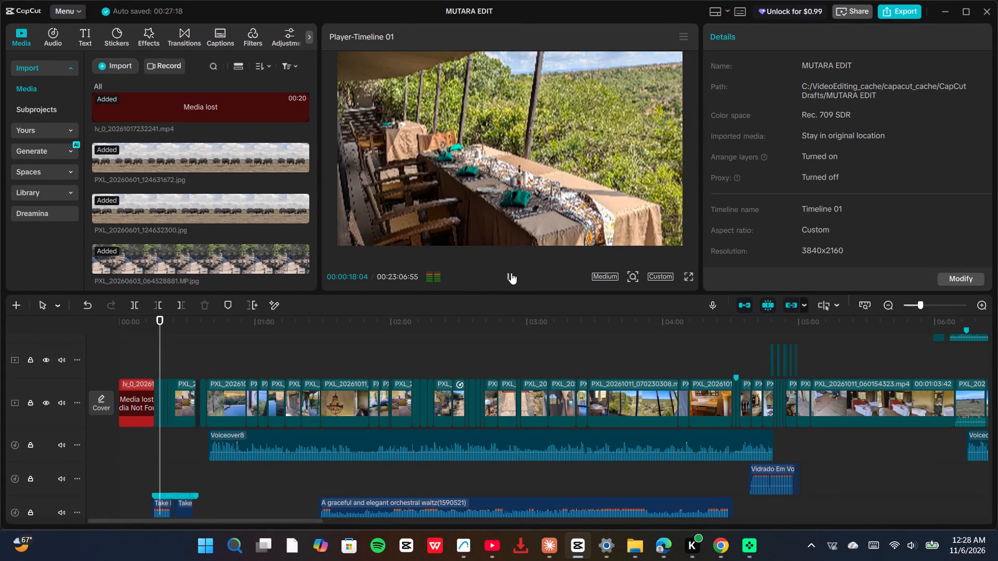
Set the preview playback quality to Low.
left_click(602, 274)
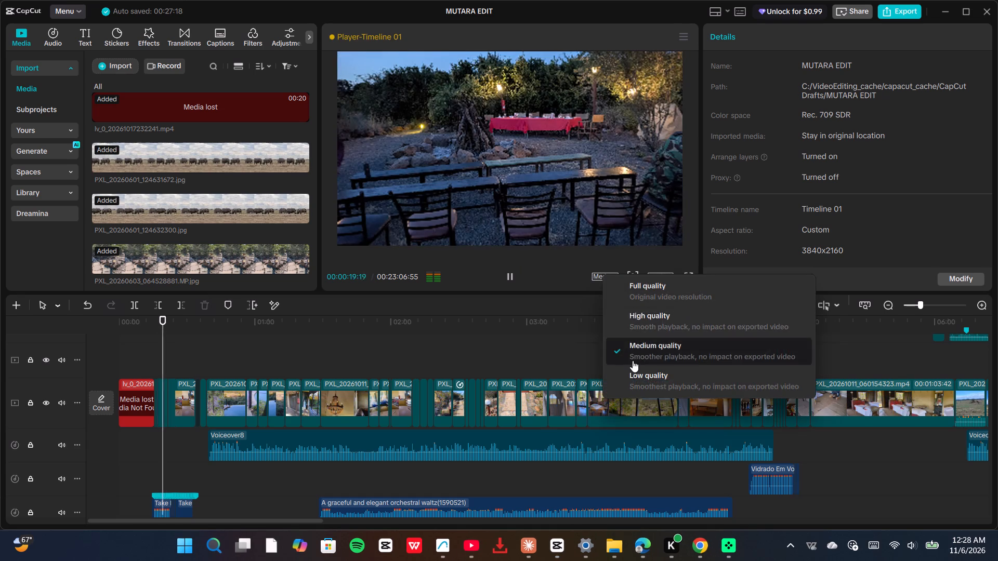
left_click(636, 376)
Replay the opening montage from 00:00:14:36 through the highlighted-text overlay at 00:00:35:06, checking it against the music.
left_click(151, 349)
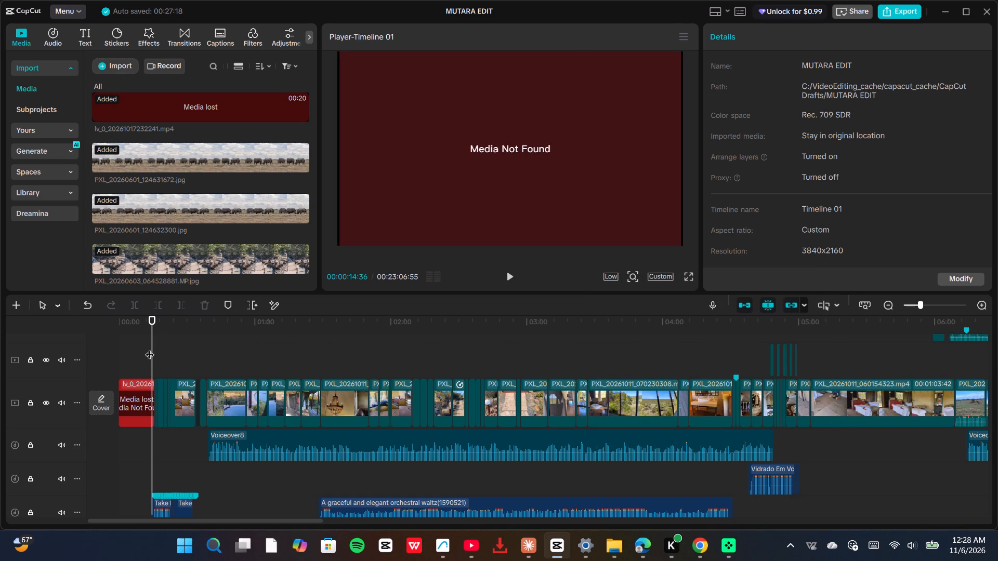
left_click(513, 277)
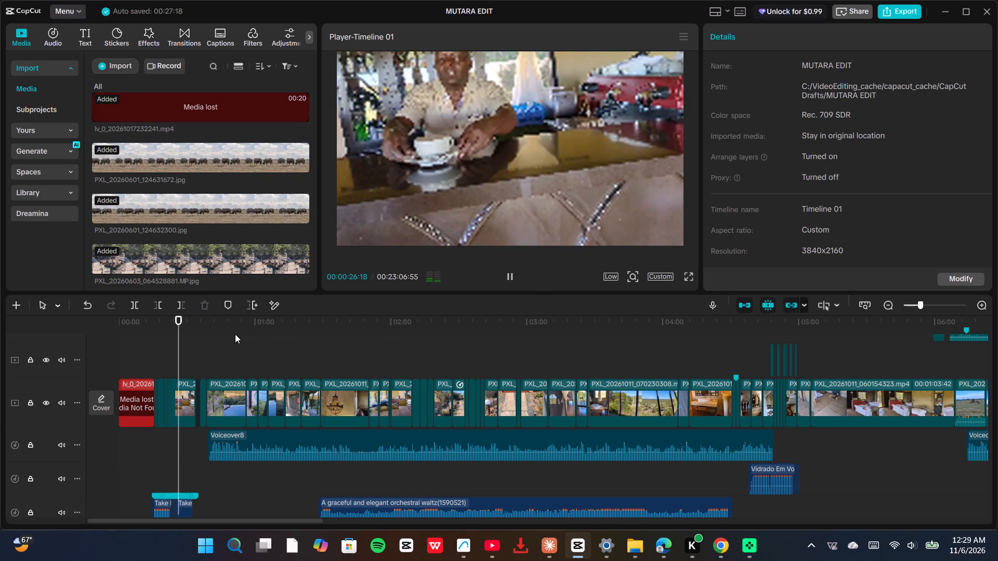
left_click(152, 346)
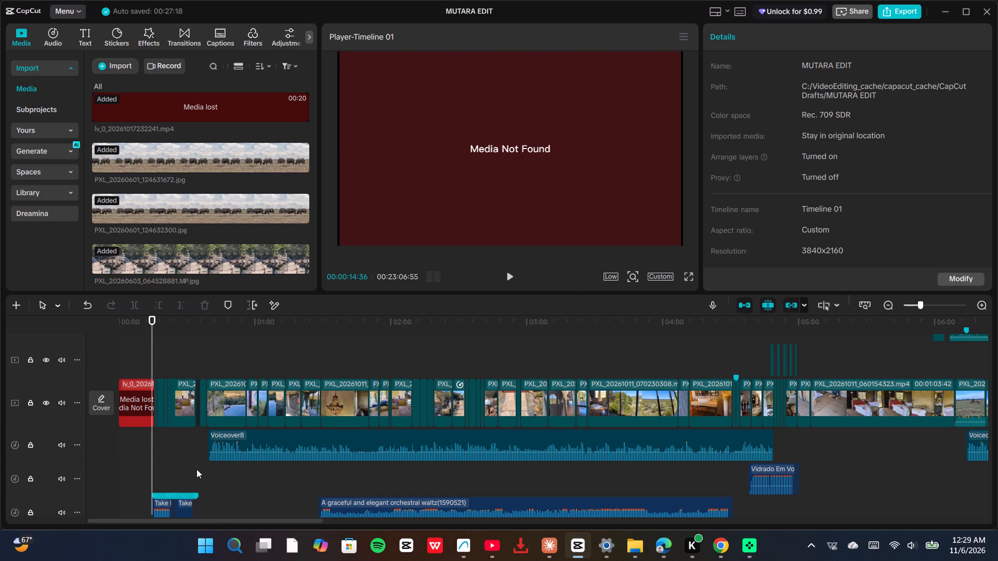
scroll(196, 469, "up", 16)
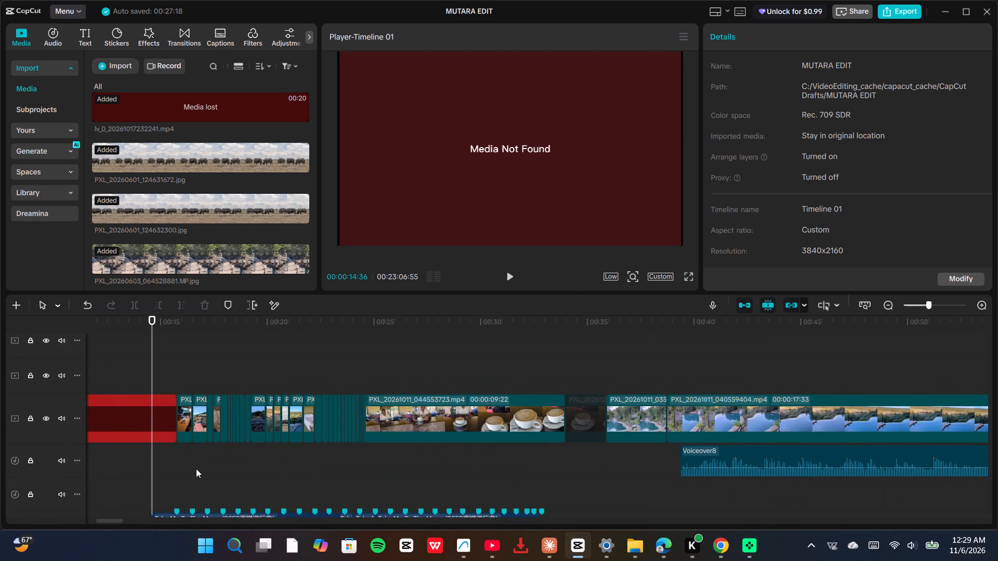
left_click(562, 367)
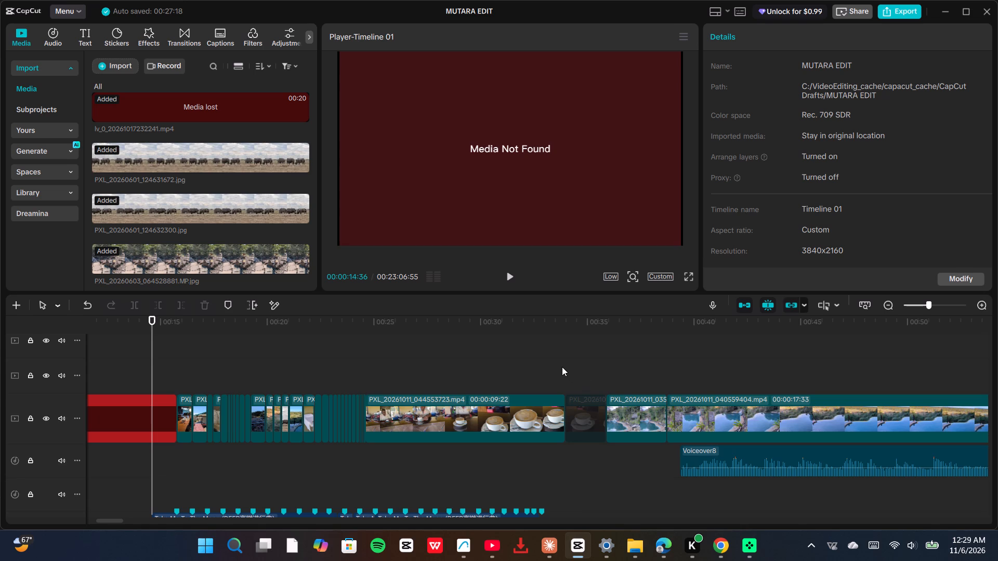
left_click(506, 278)
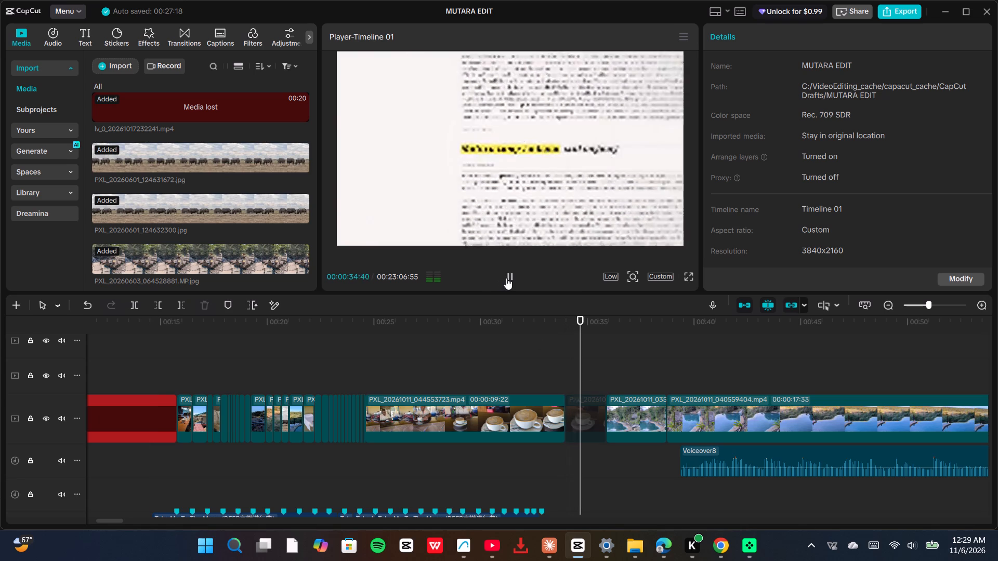
left_click(386, 364)
left_click(505, 276)
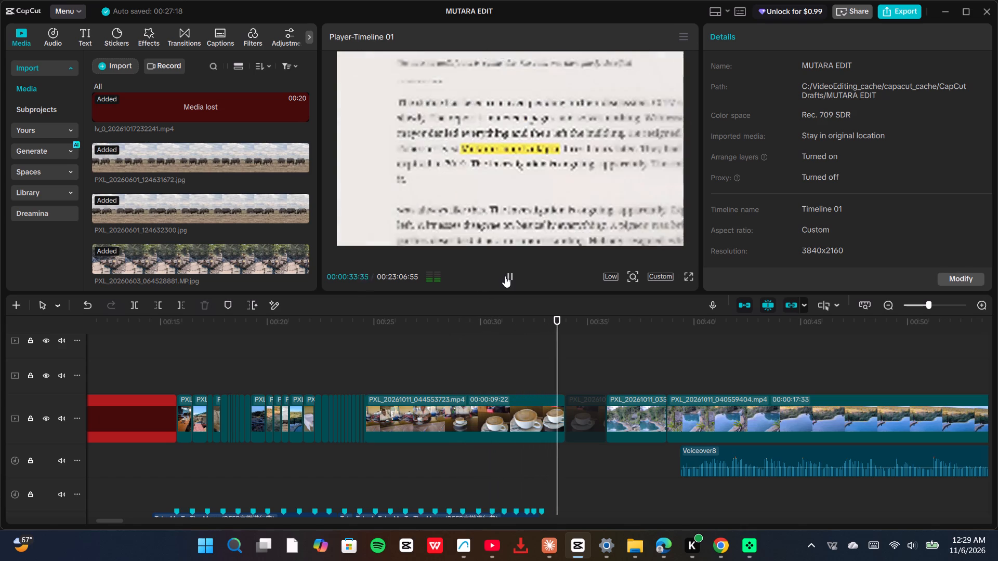
left_click(509, 276)
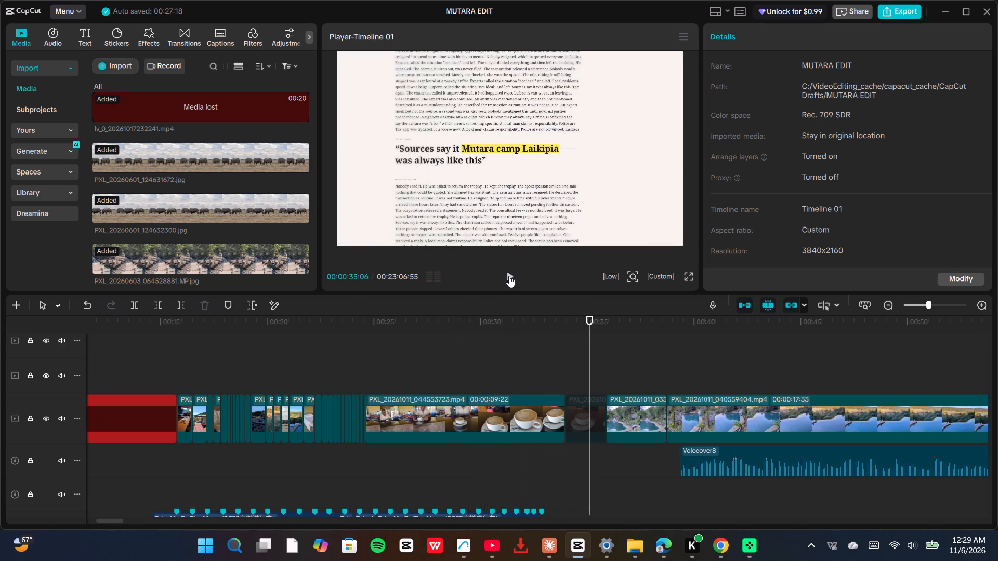
Move the montage clips through the dimmed clip, with the Take Me To The Moon audio, onto an overlay track, starting the clips at about 00:00:17.
scroll(526, 449, "down", 4)
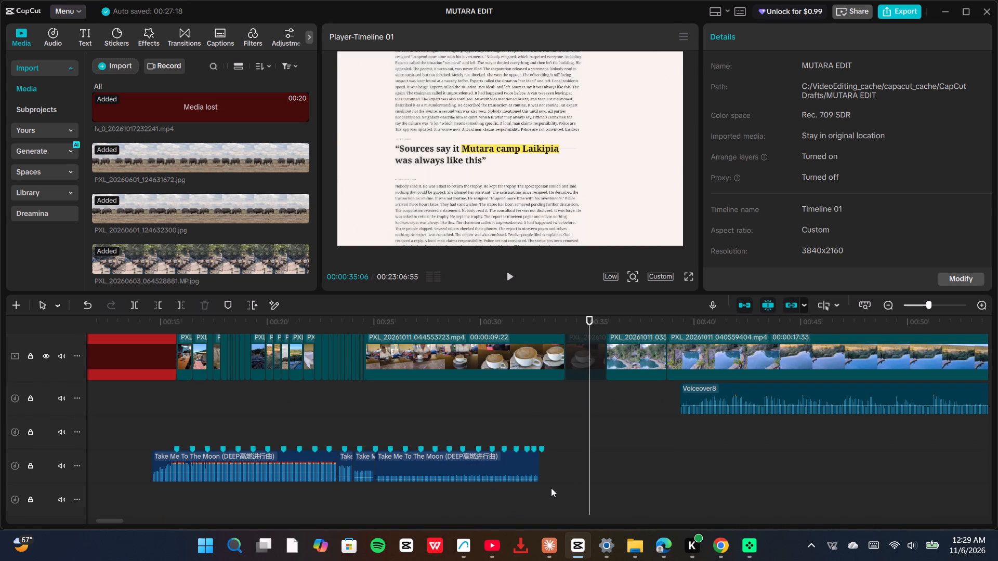
left_click_drag(544, 509, 543, 509)
left_click_drag(543, 509, 135, 419)
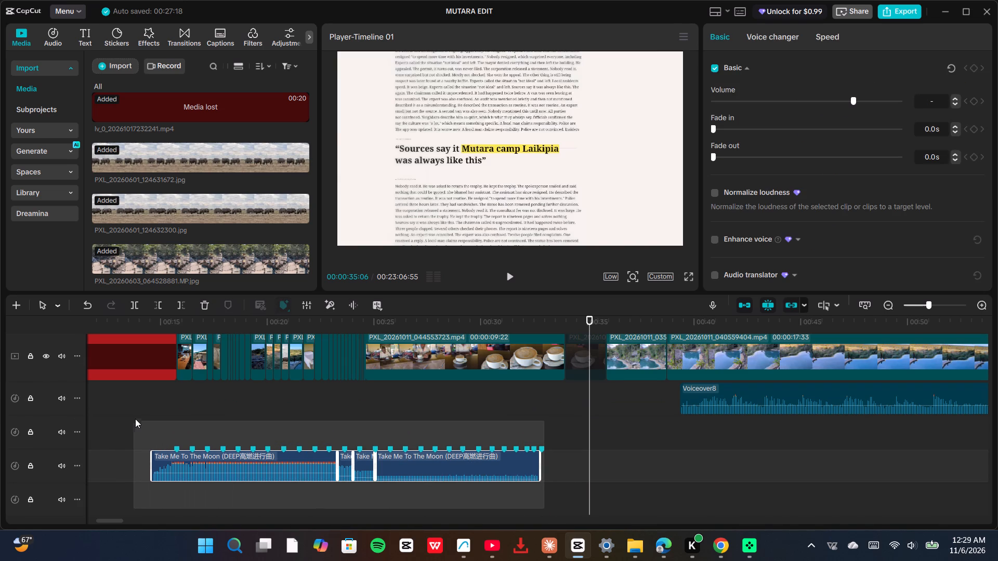
left_click_drag(135, 419, 186, 372)
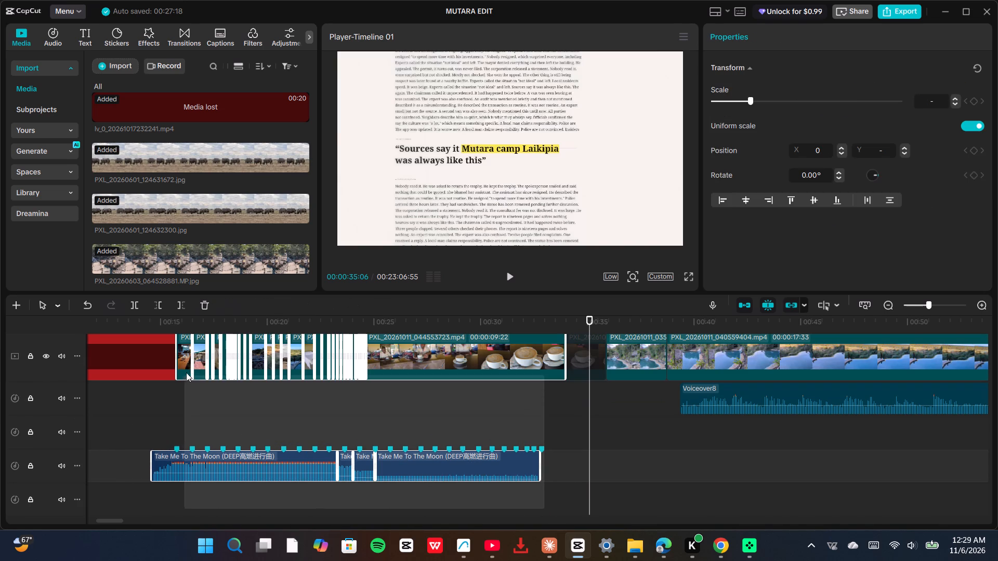
left_click_drag(186, 372, 205, 329)
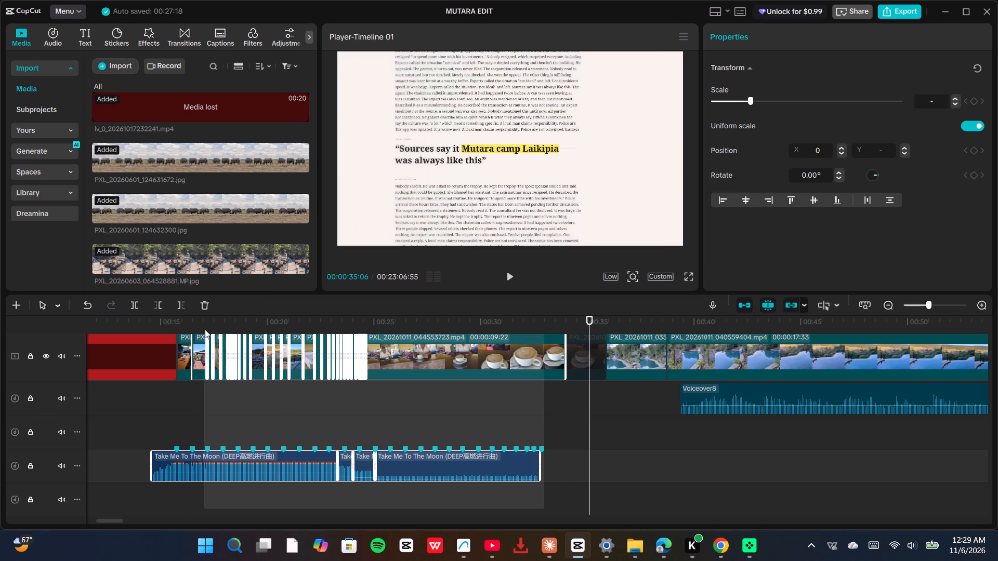
left_click_drag(205, 329, 195, 350)
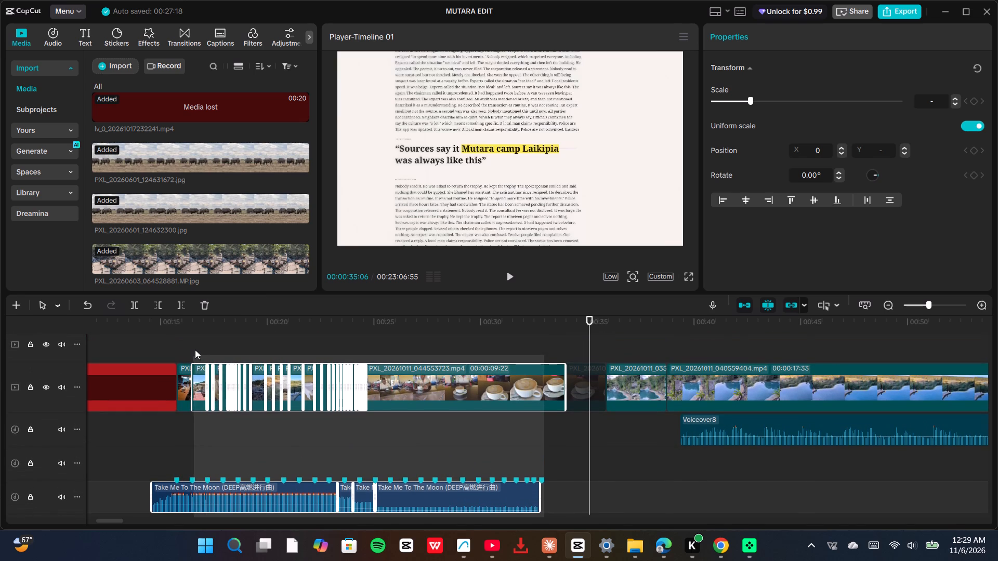
left_click_drag(195, 350, 187, 348)
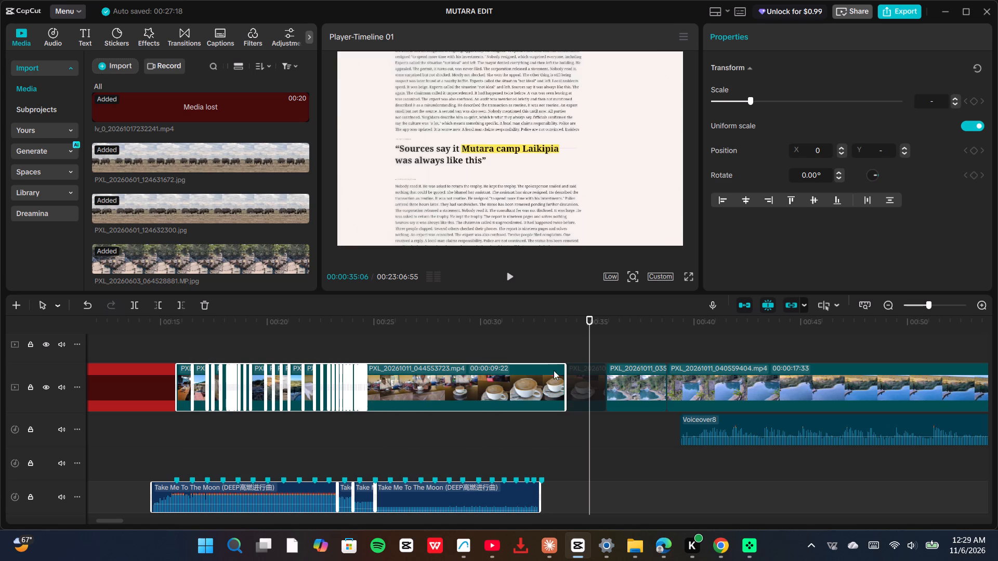
left_click(580, 377, "ctrl")
scroll(398, 421, "down", 3)
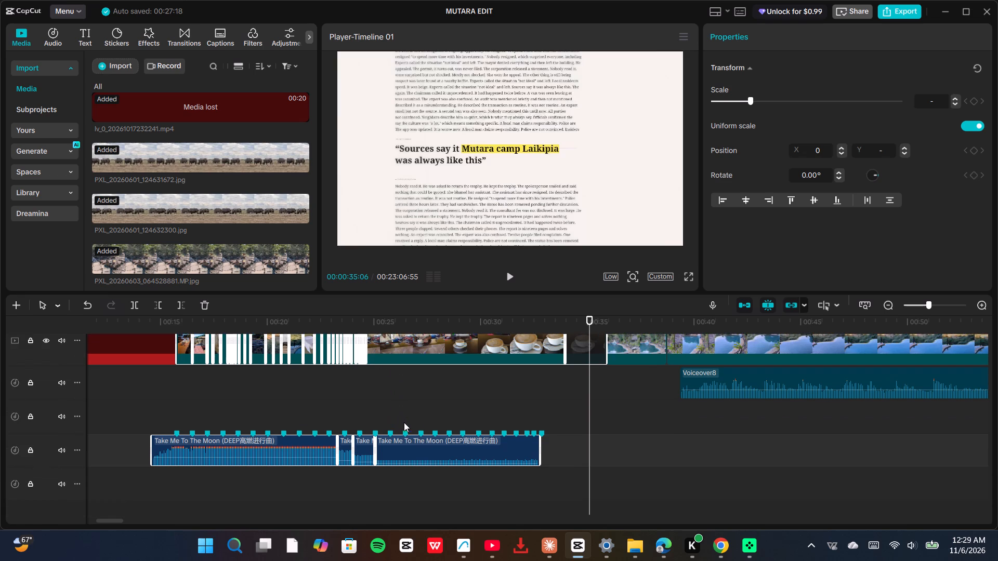
left_click_drag(407, 351, 511, 457)
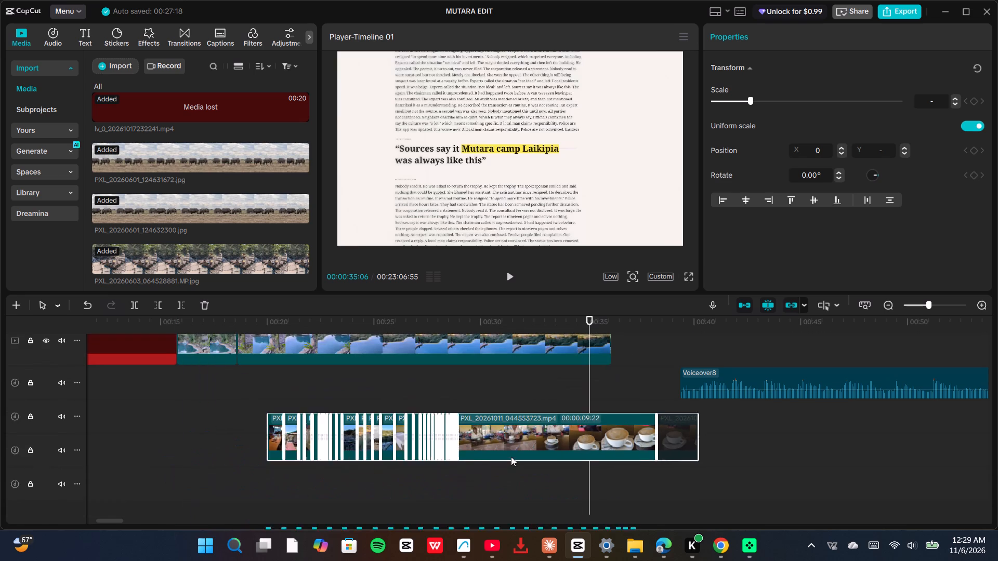
left_click_drag(511, 457, 414, 498)
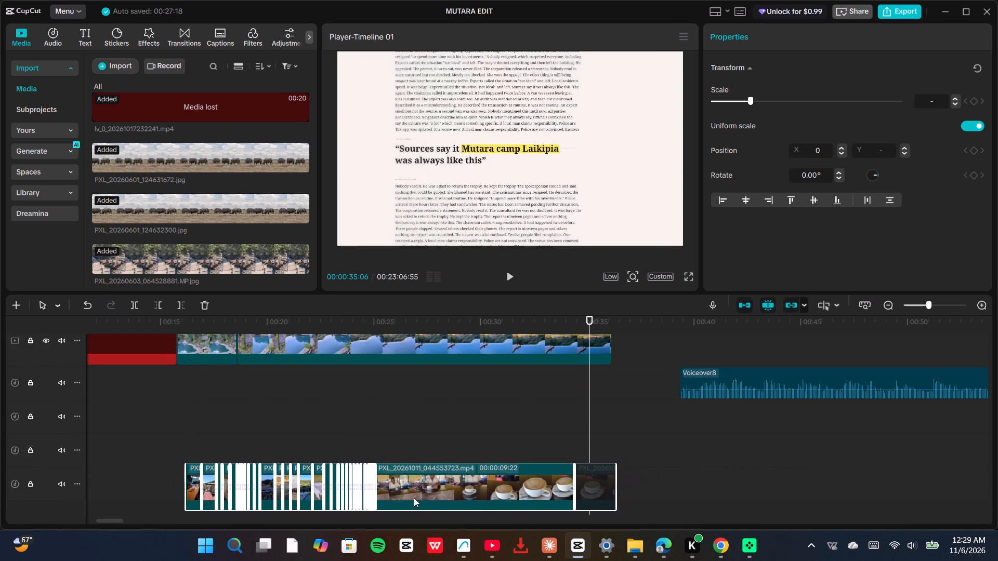
left_click_drag(414, 498, 407, 503)
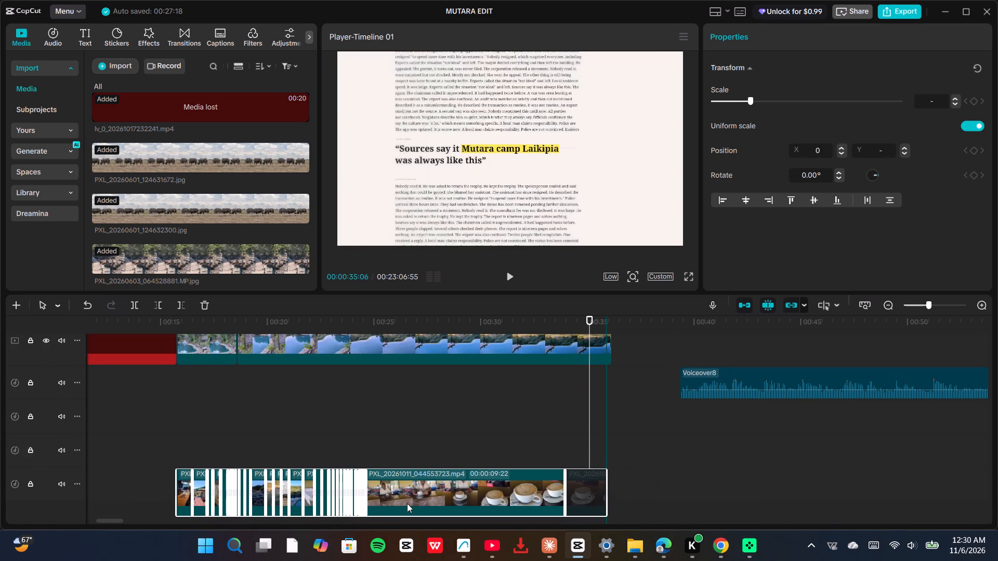
left_click_drag(407, 503, 423, 488)
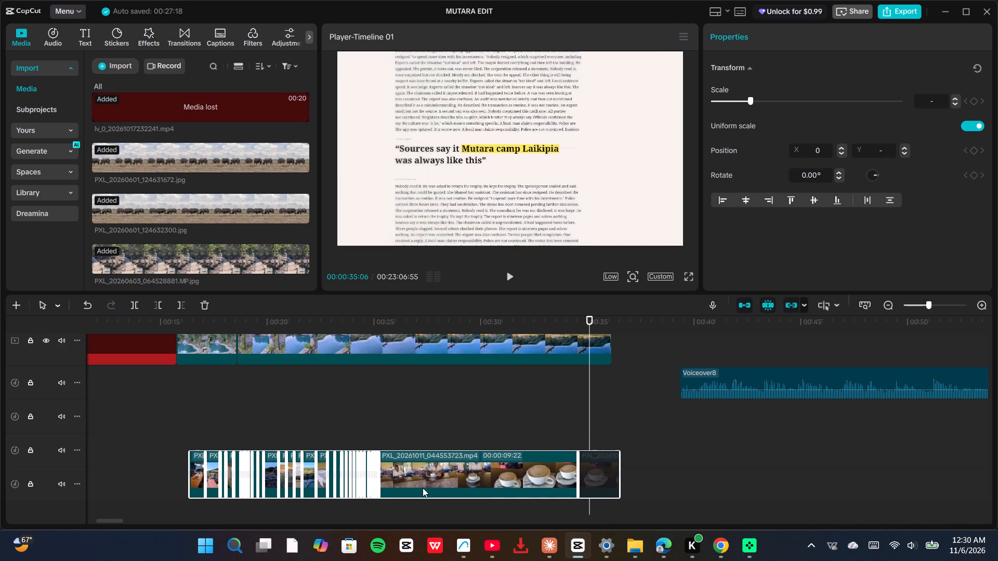
left_click_drag(423, 488, 447, 513)
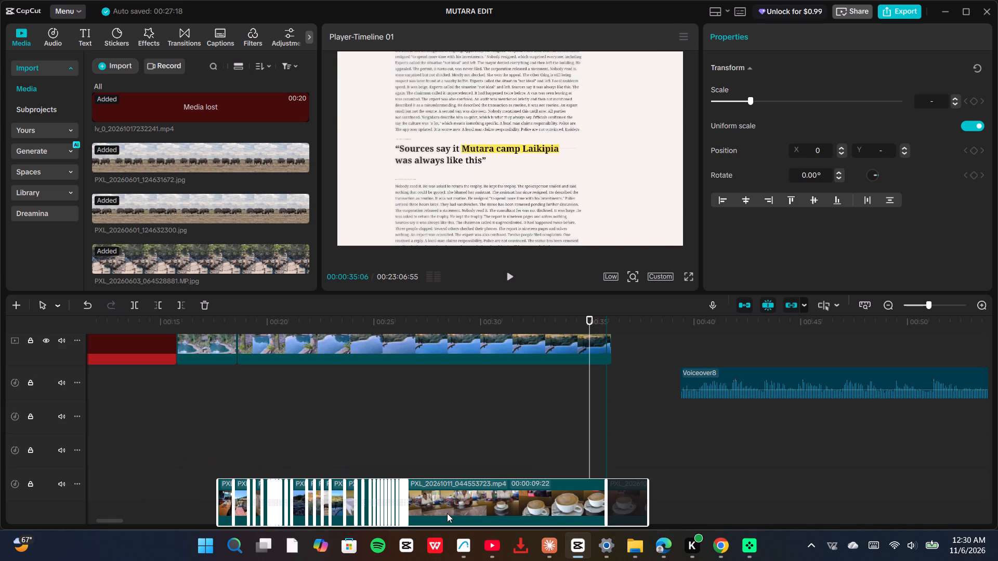
left_click_drag(447, 513, 429, 504)
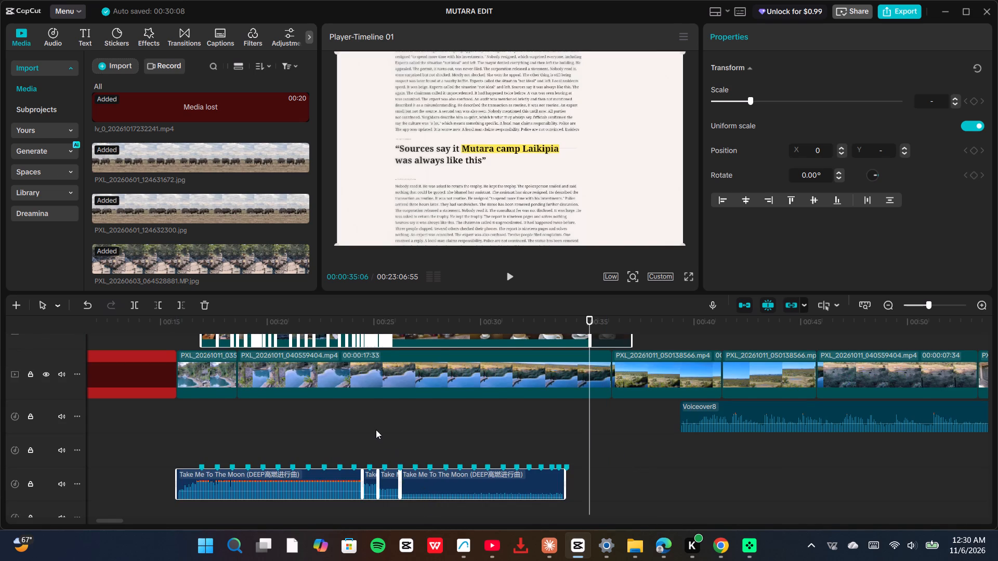
scroll(376, 430, "up", 3)
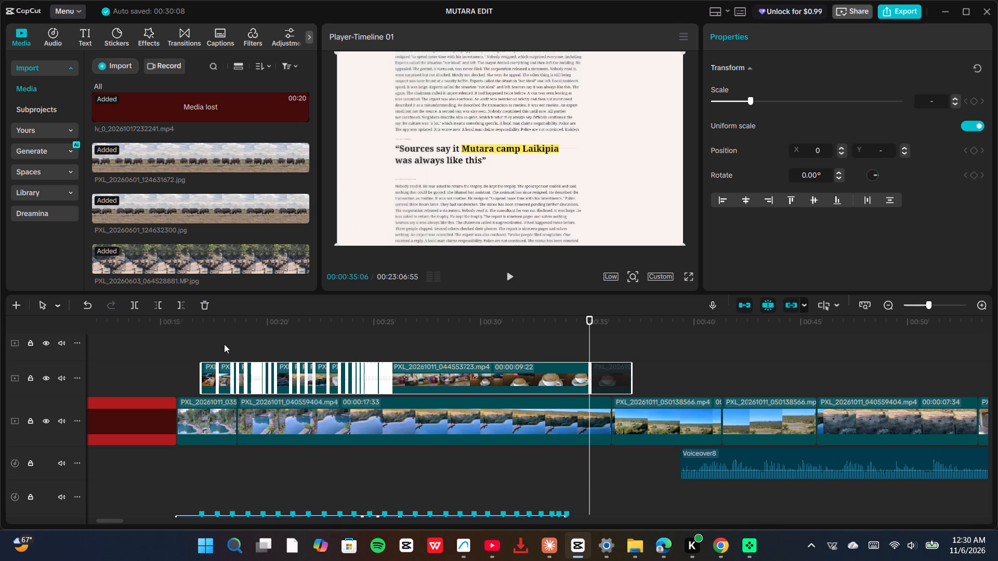
left_click(196, 343)
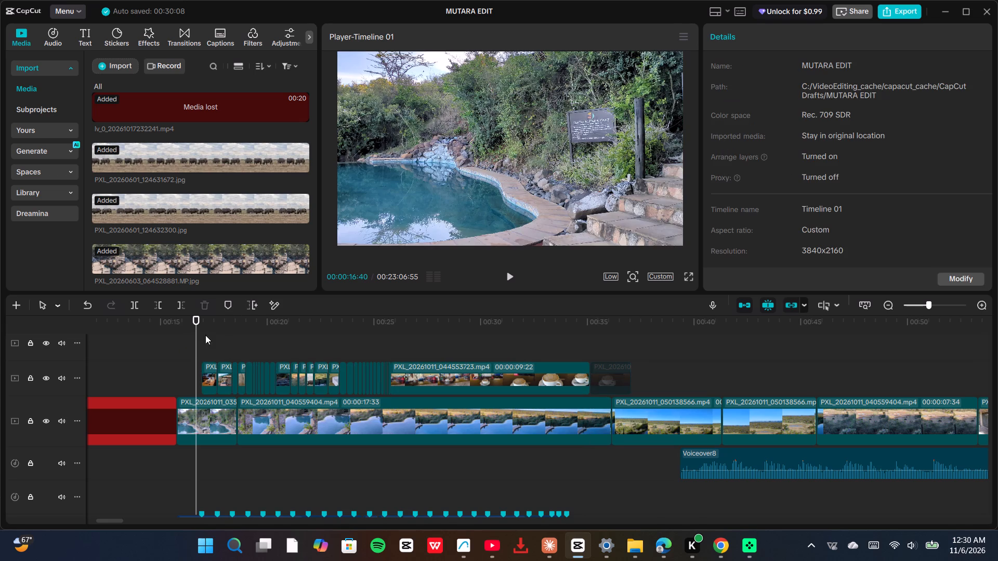
Play the repositioned montage and its music from 00:00:16:40.
left_click(507, 278)
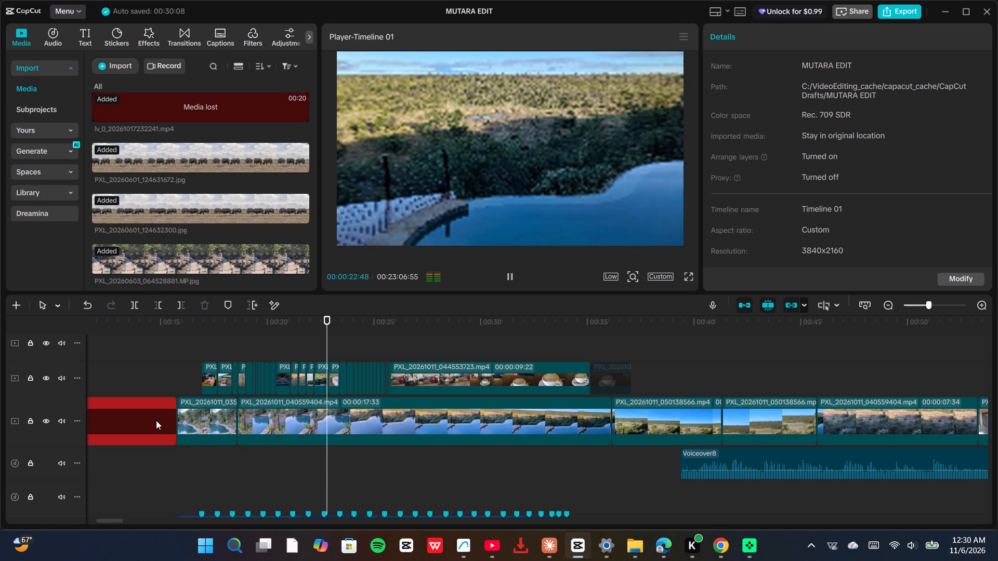
Delete the lost-media clip that precedes the opening pool clip on the main track.
left_click(156, 420)
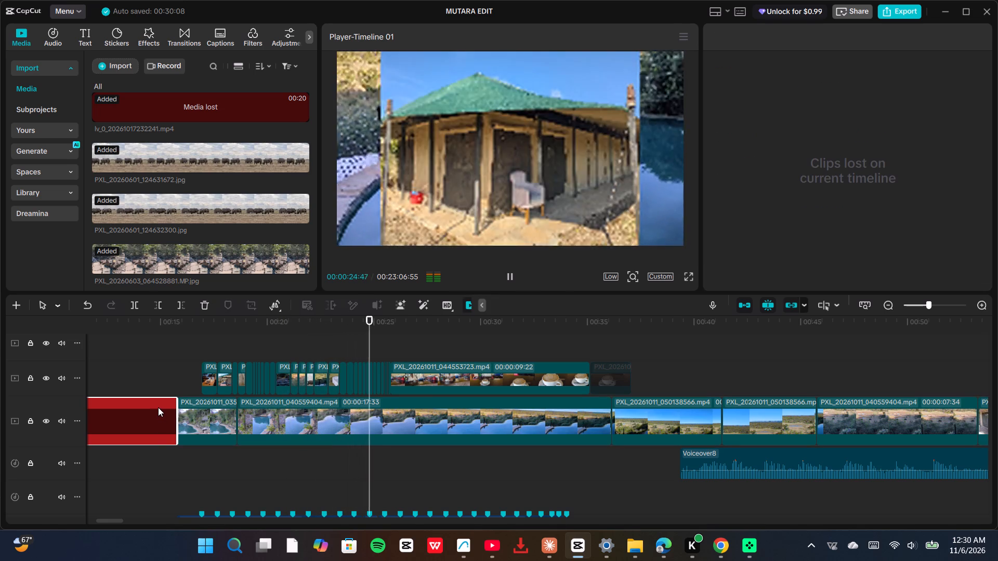
key("Delete")
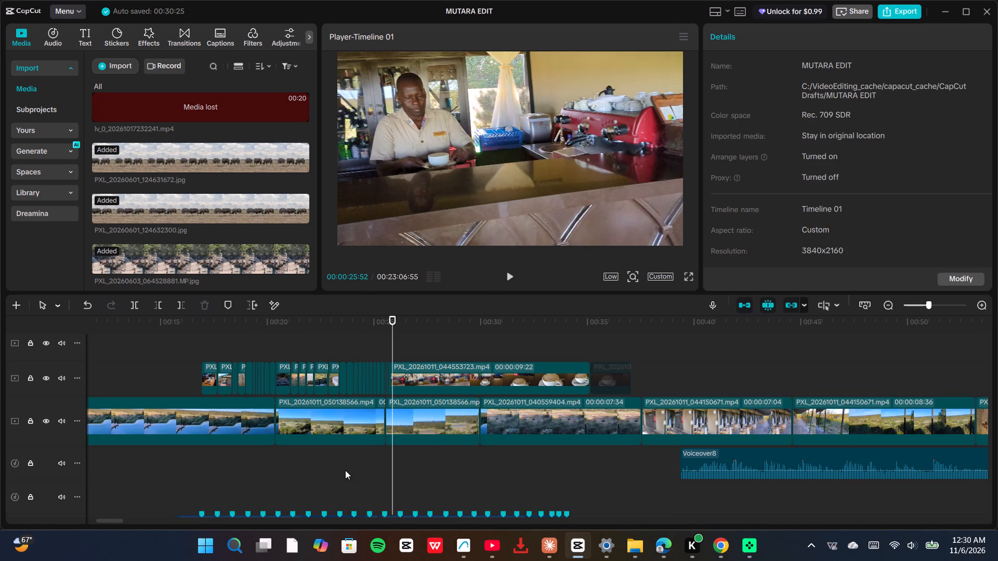
Move the montage clips and all Take Me To The Moon segments together, inserting the clips on the main track right after the opening pool clip.
left_click_drag(662, 377, 232, 356)
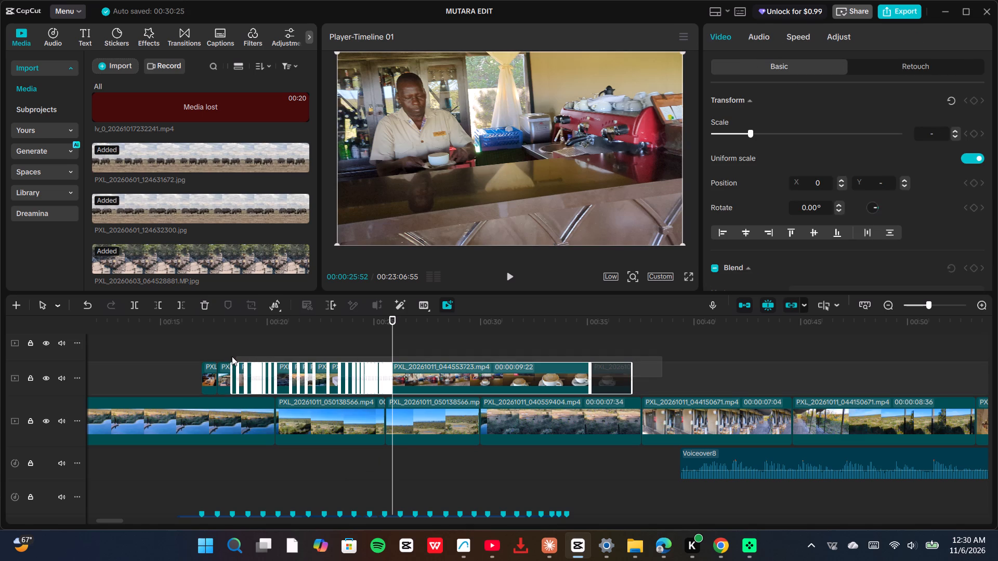
left_click_drag(232, 356, 204, 356)
scroll(570, 502, "down", 1)
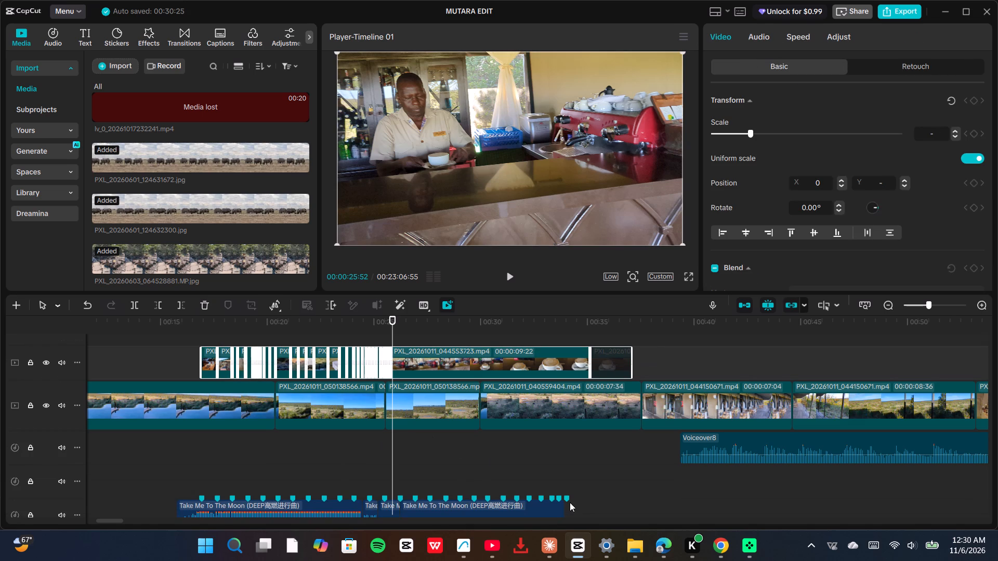
scroll(588, 478, "down", 2)
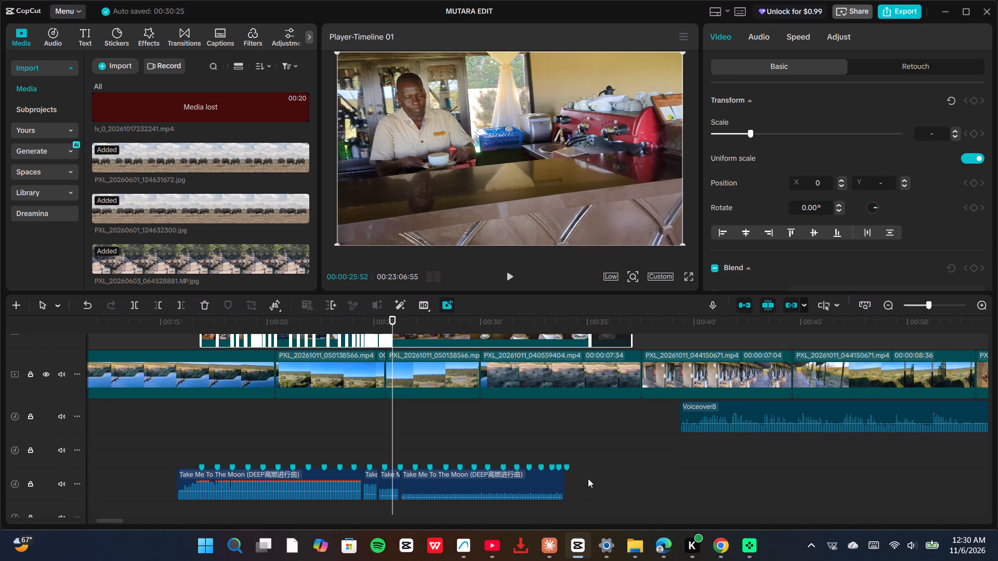
left_click(465, 479, "ctrl")
left_click(326, 474, "ctrl")
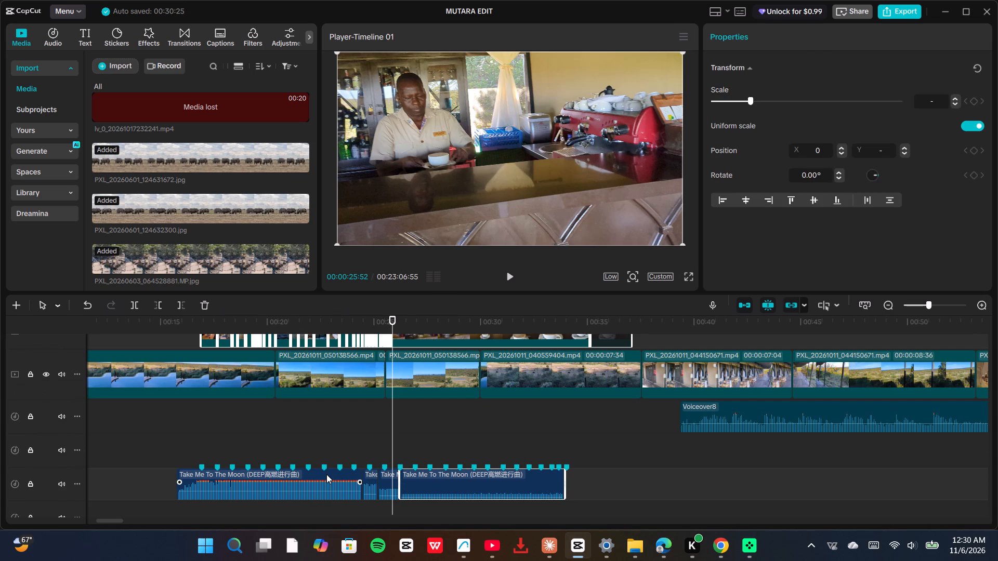
left_click(372, 475, "ctrl")
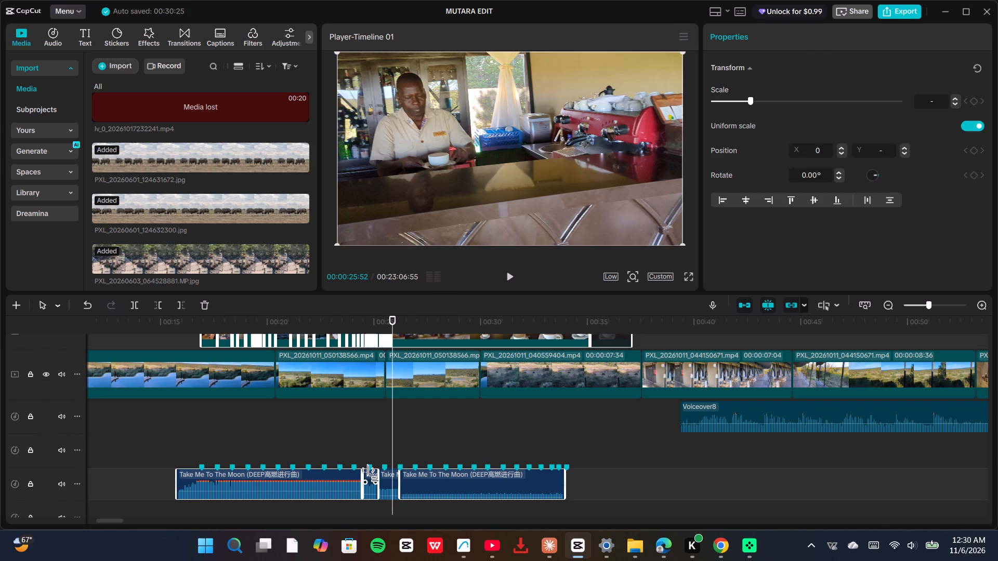
left_click(387, 472, "ctrl")
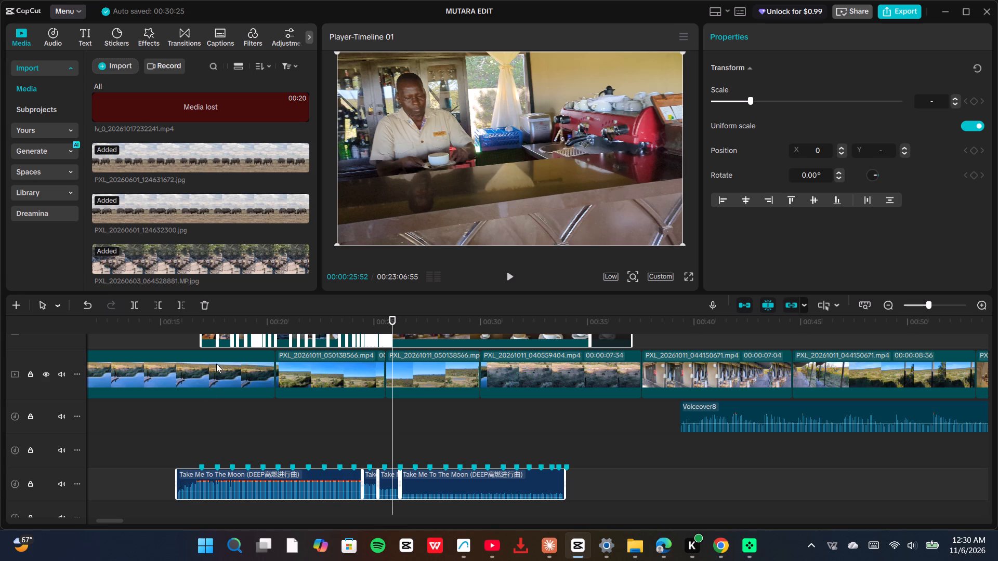
left_click_drag(209, 342, 148, 368)
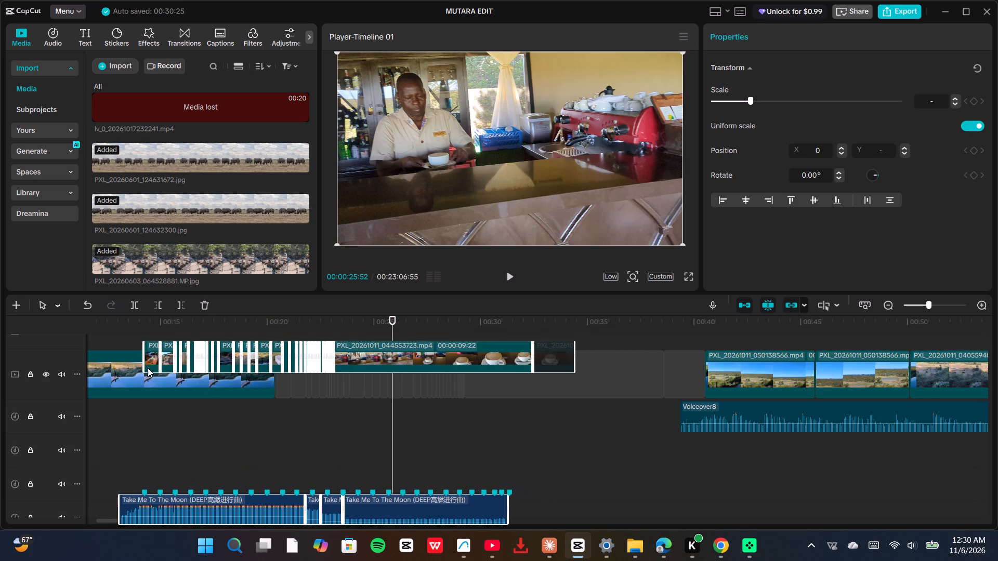
left_click_drag(148, 368, 54, 371)
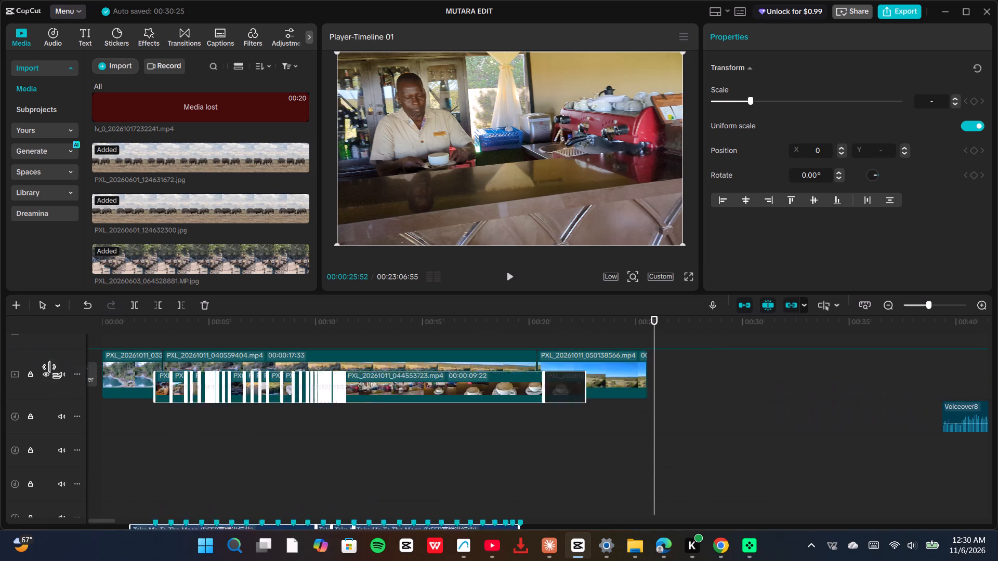
left_click_drag(54, 371, 55, 391)
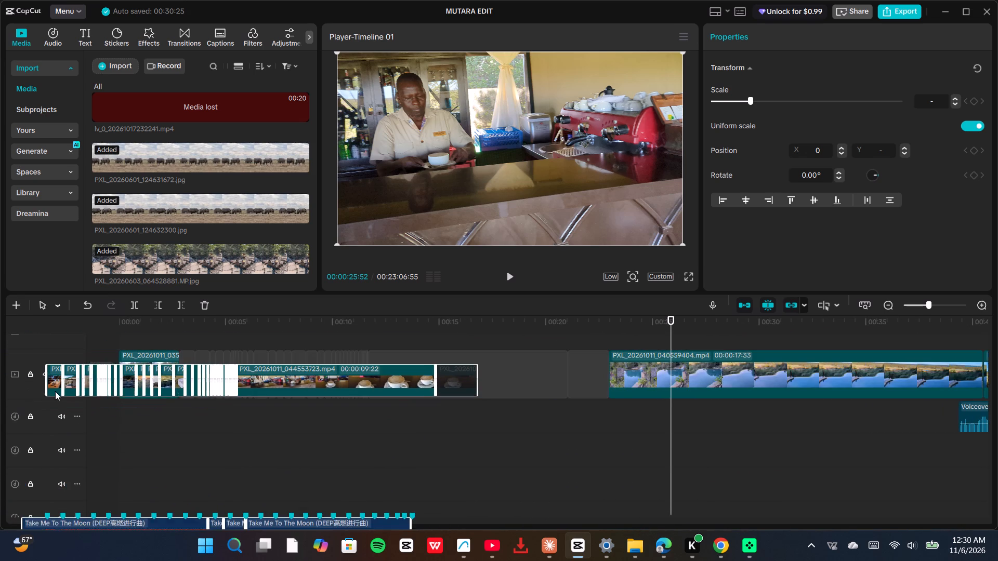
left_click_drag(55, 391, 104, 378)
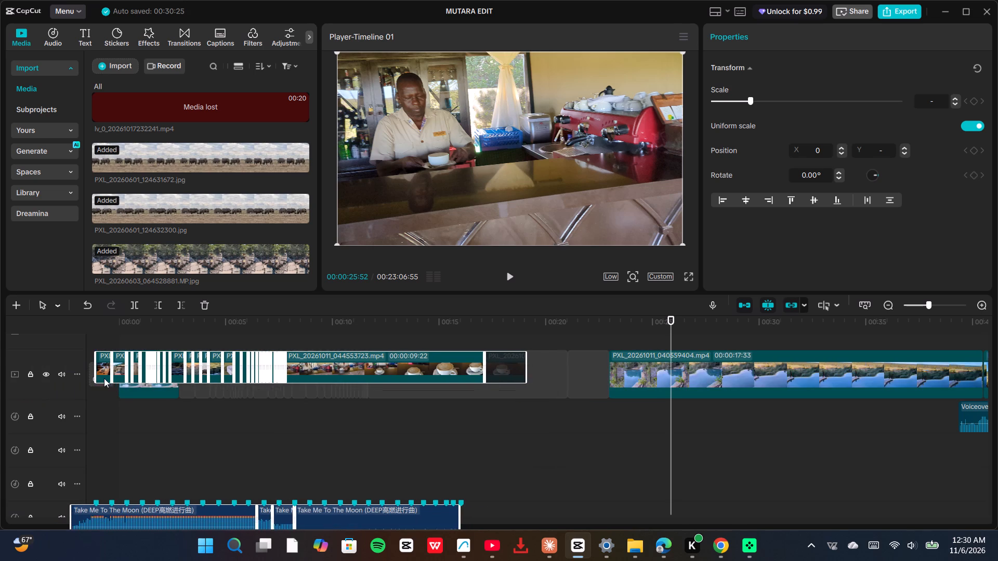
left_click_drag(104, 378, 14, 341)
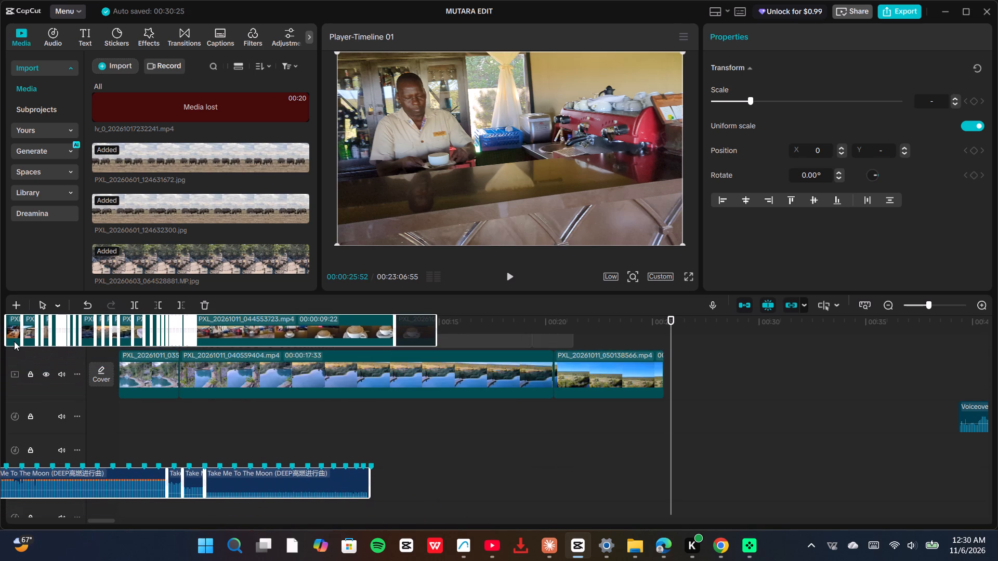
left_click_drag(14, 341, 167, 398)
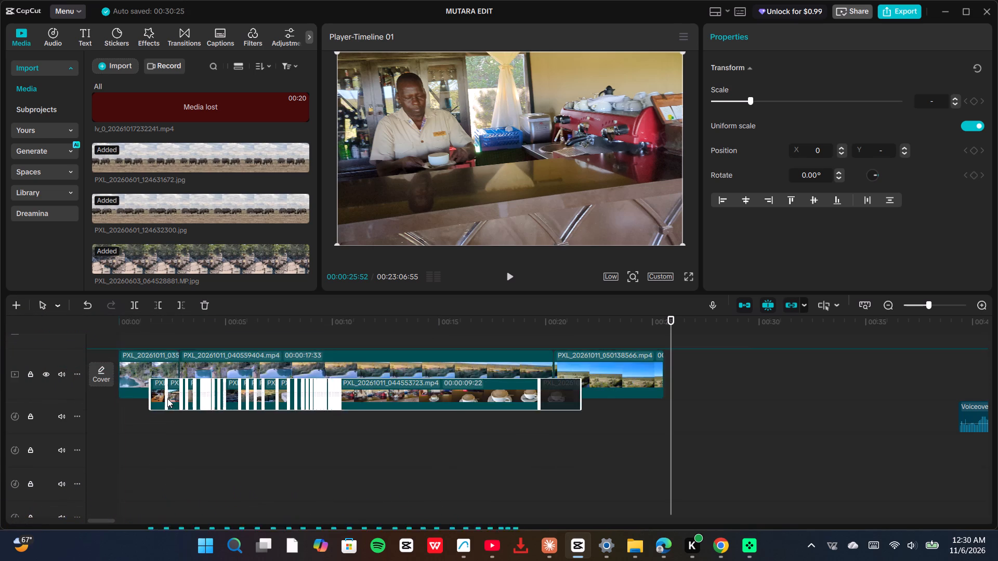
left_click_drag(167, 398, 164, 385)
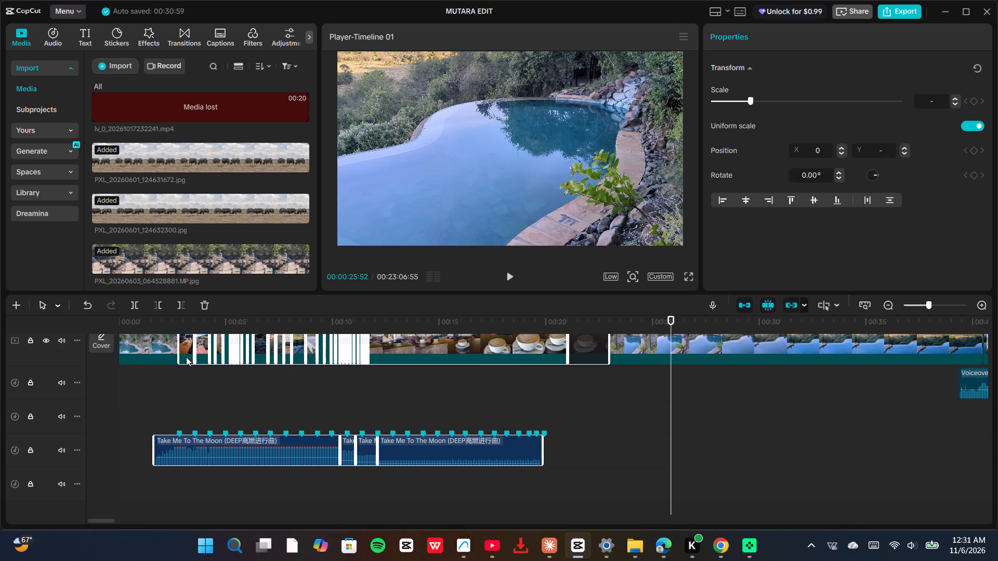
left_click(186, 355)
Play the rearranged opening from the start of the timeline through the coffee-cup footage, checking it against the music.
left_click(124, 378)
left_click(507, 278)
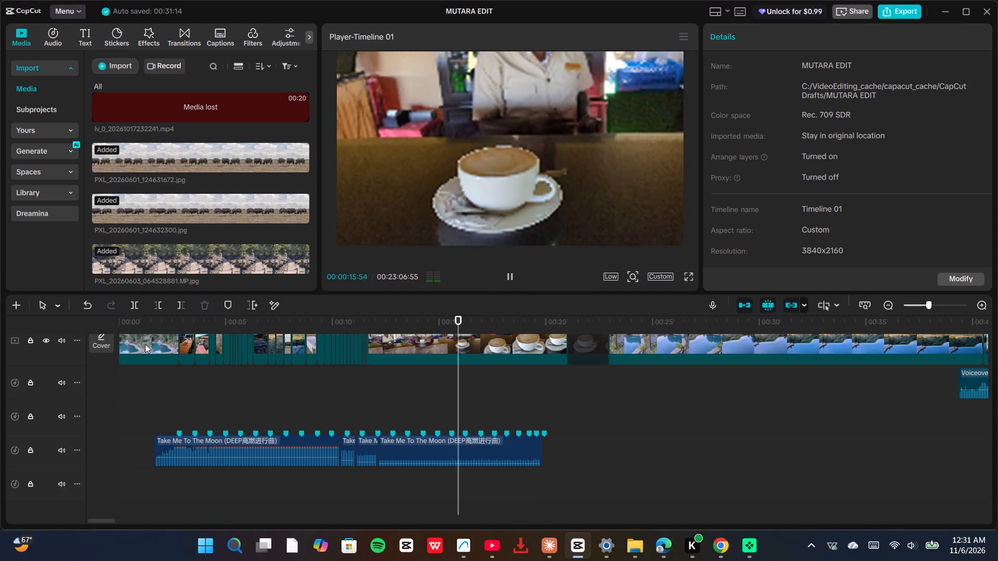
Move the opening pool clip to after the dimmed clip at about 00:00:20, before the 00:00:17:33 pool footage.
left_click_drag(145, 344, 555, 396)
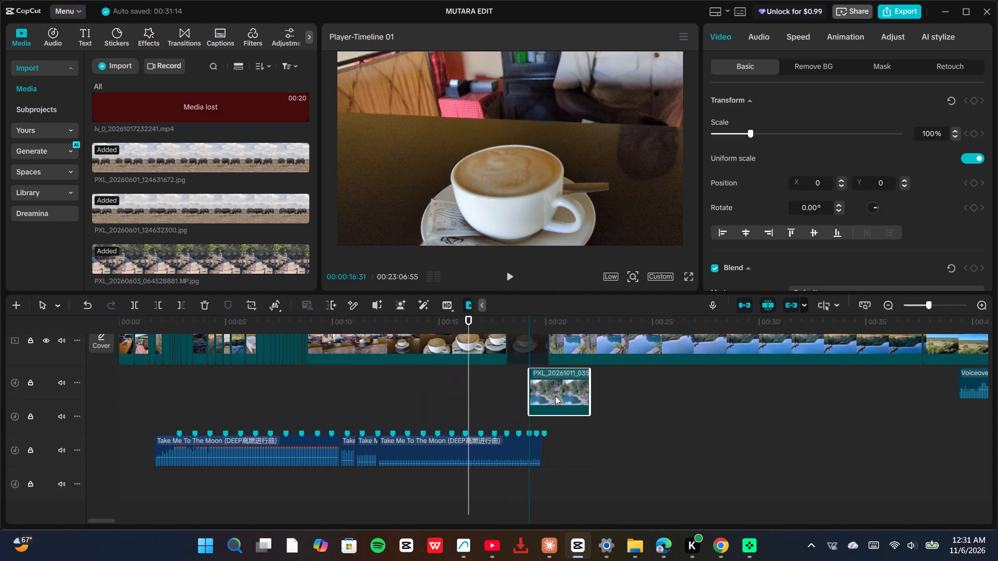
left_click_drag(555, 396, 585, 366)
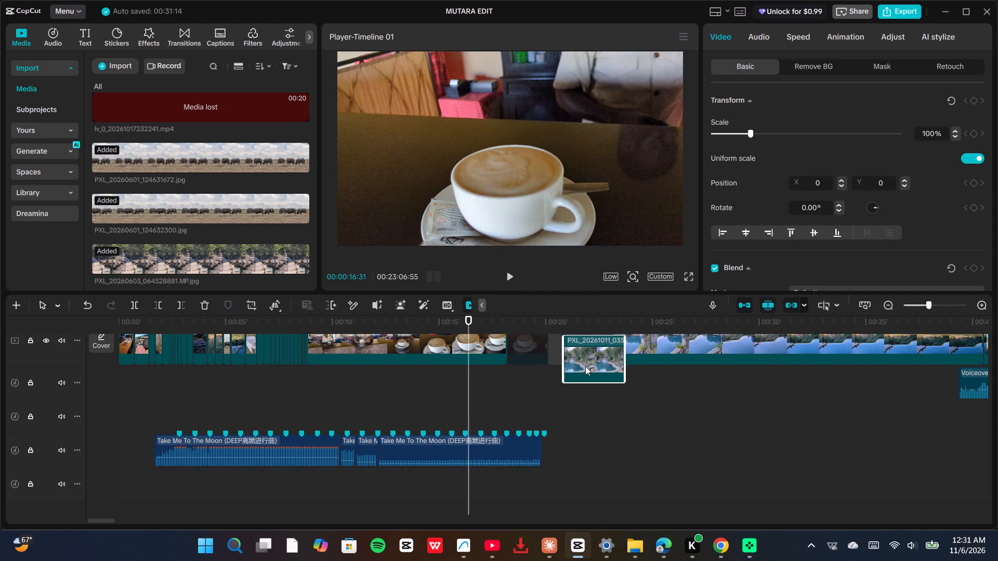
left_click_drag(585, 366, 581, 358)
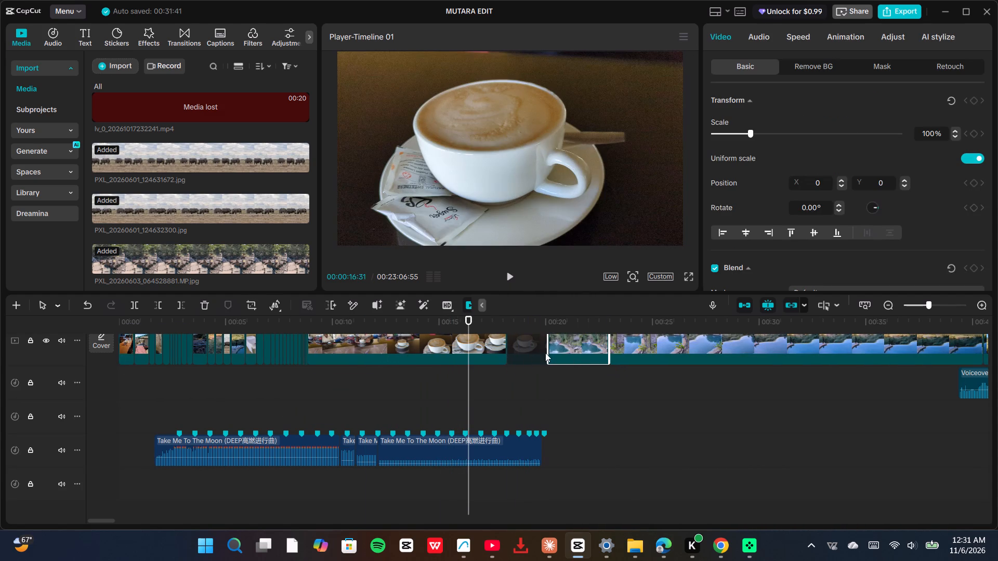
Play the montage from 00:00:00:00 with the dining photos as the opening.
left_click(126, 389)
left_click_drag(126, 389, 88, 390)
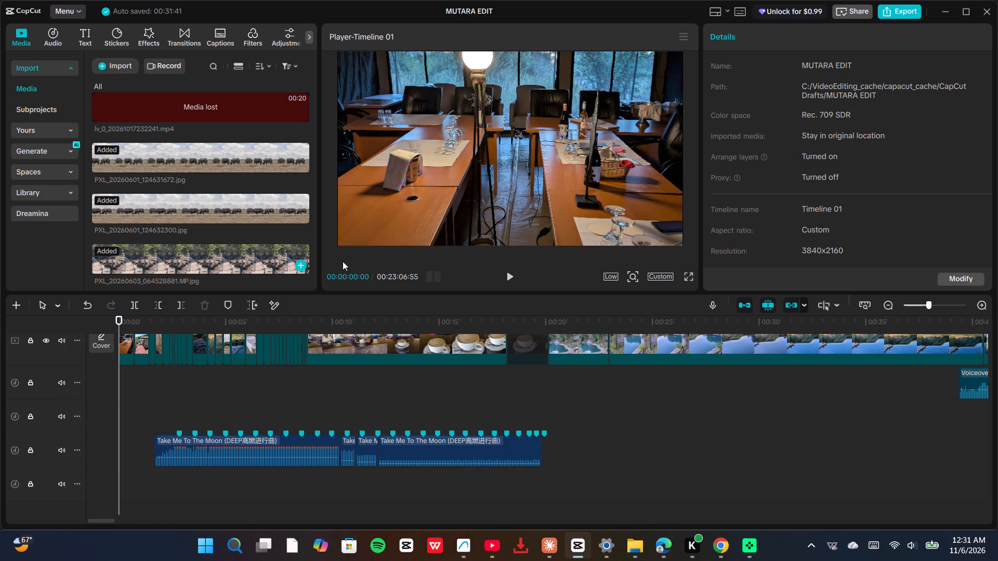
left_click(509, 276)
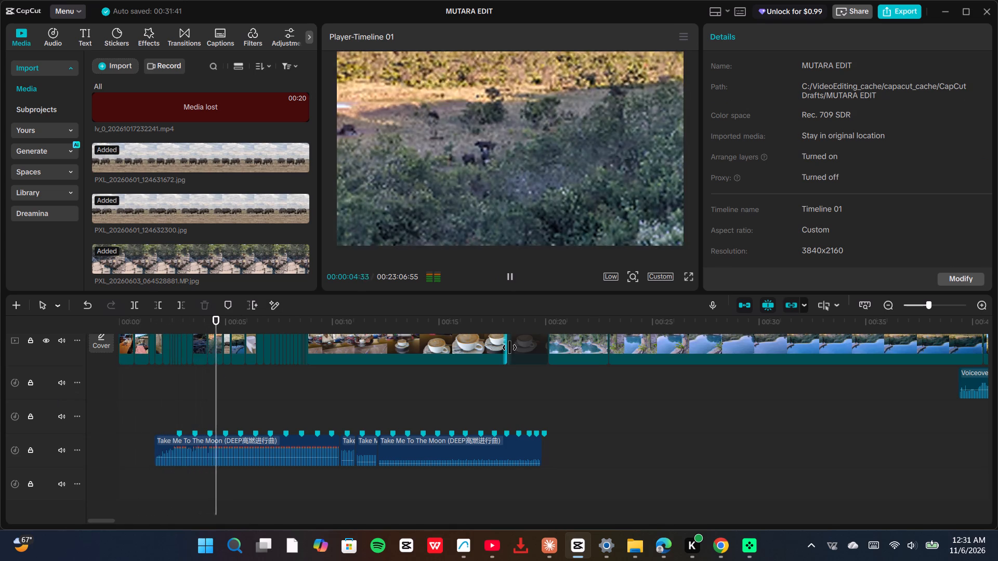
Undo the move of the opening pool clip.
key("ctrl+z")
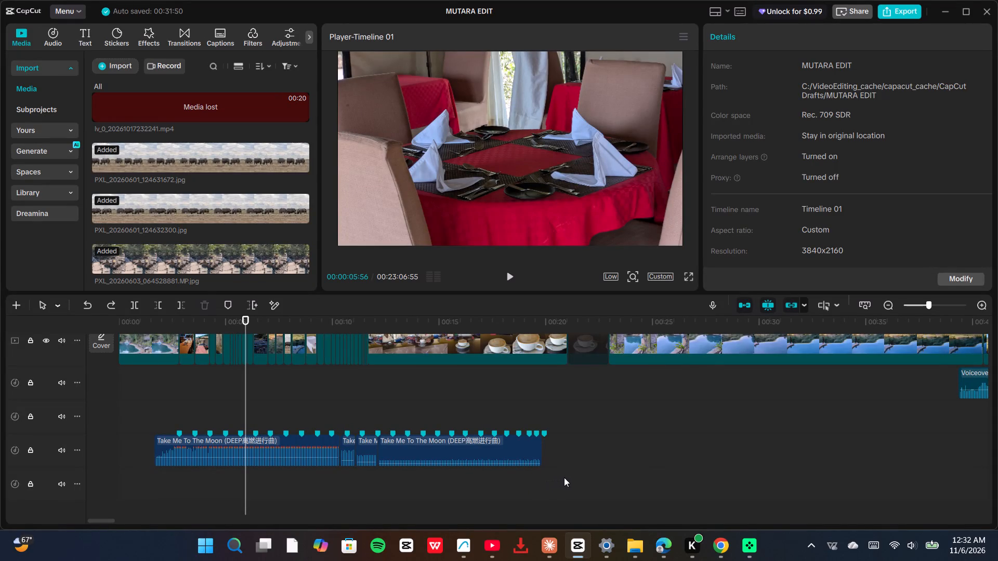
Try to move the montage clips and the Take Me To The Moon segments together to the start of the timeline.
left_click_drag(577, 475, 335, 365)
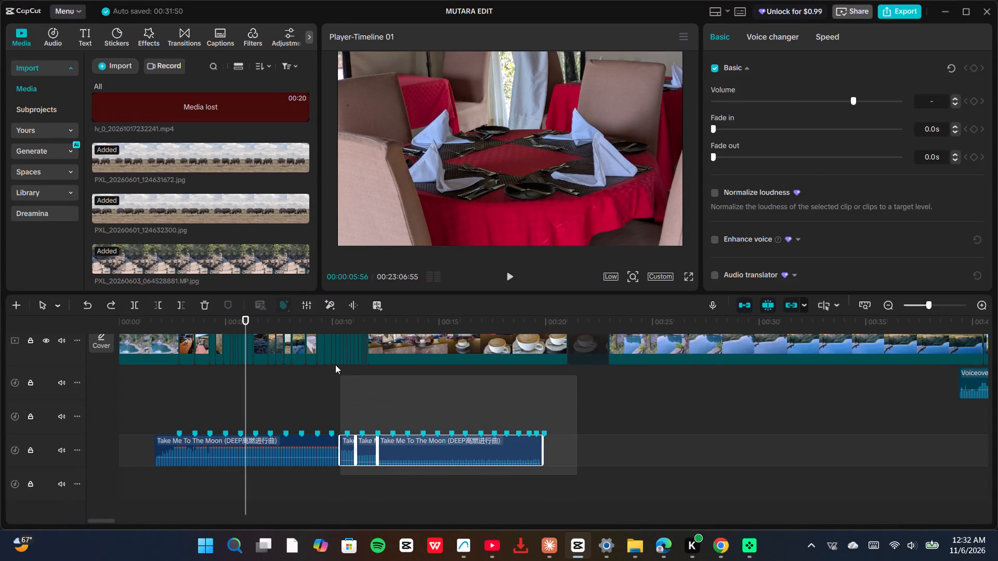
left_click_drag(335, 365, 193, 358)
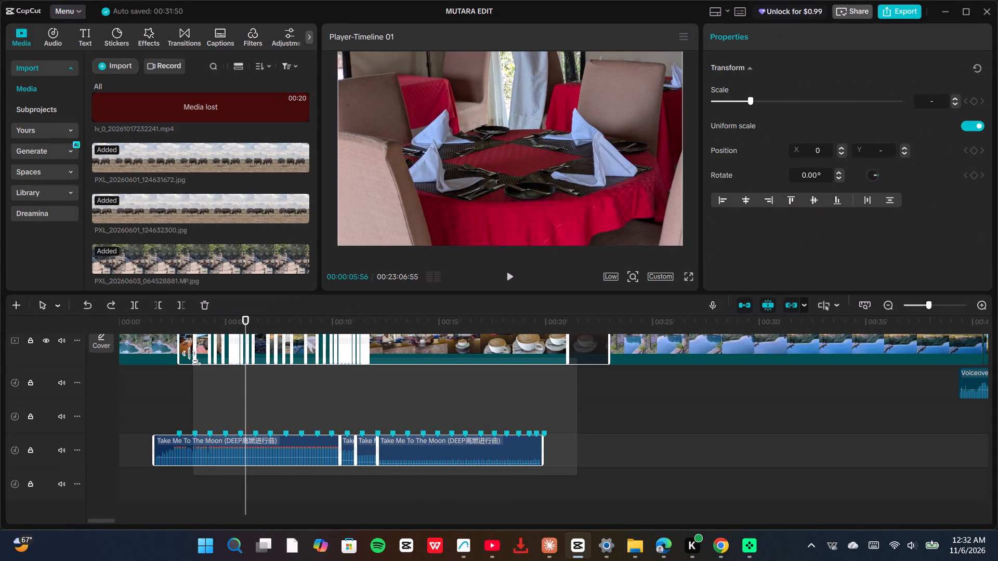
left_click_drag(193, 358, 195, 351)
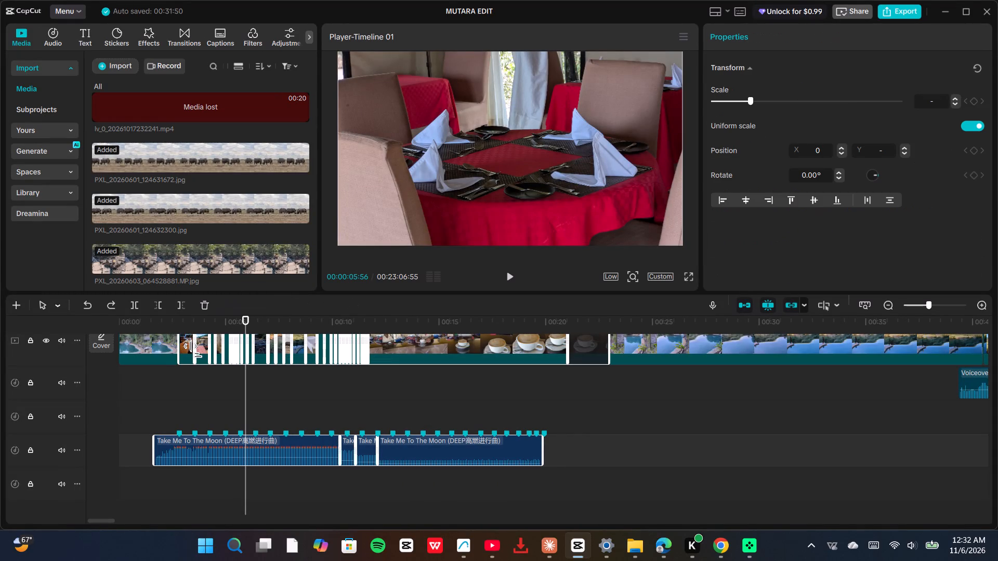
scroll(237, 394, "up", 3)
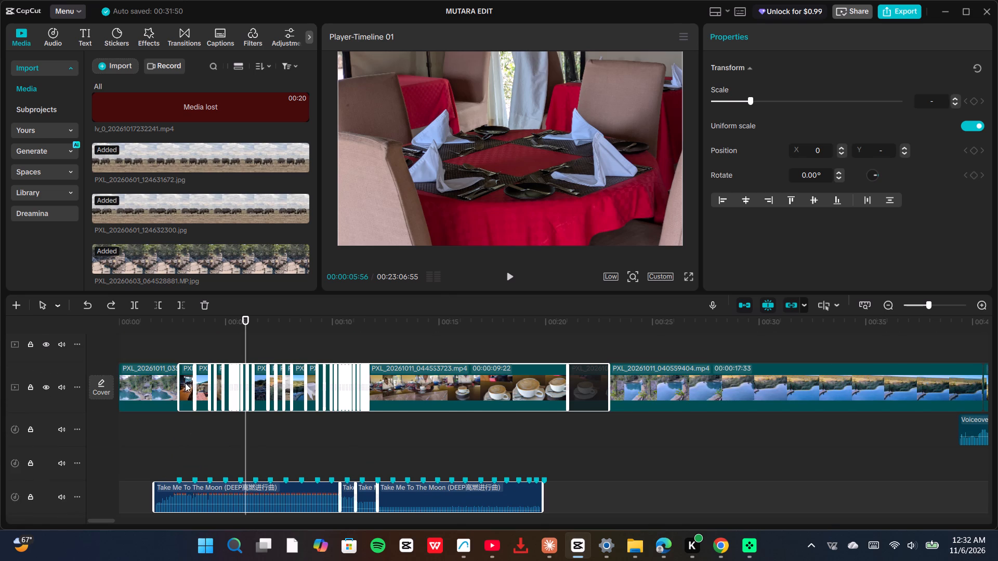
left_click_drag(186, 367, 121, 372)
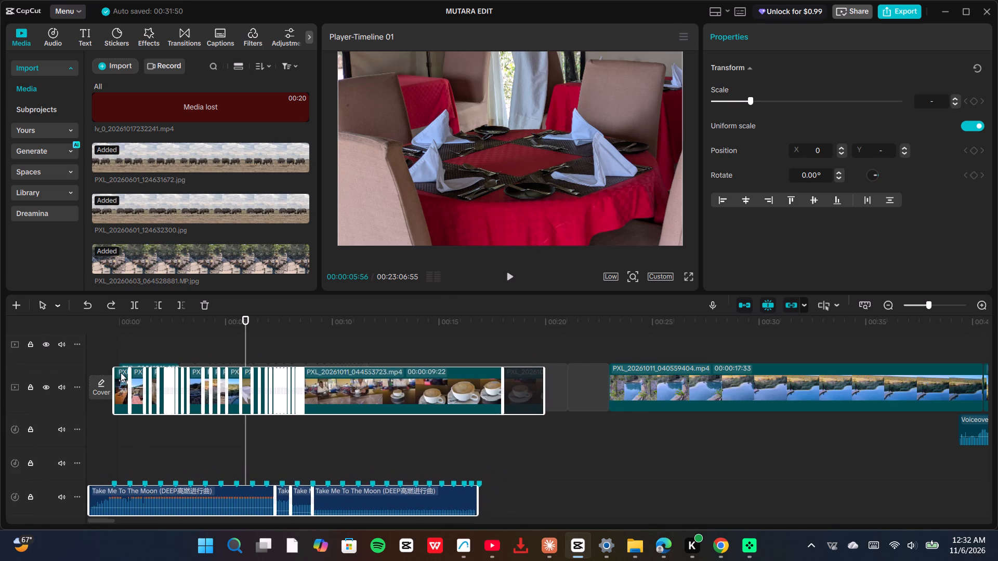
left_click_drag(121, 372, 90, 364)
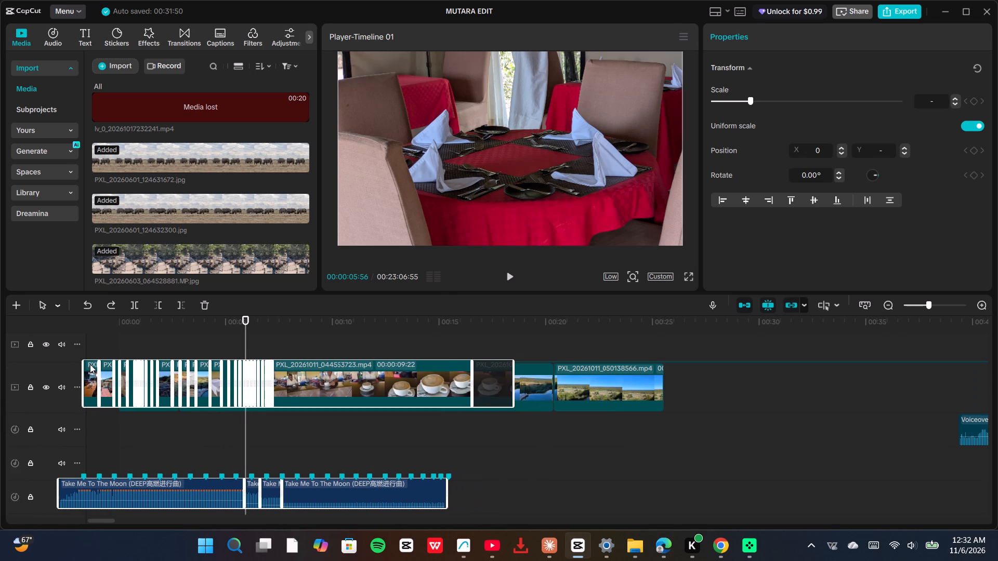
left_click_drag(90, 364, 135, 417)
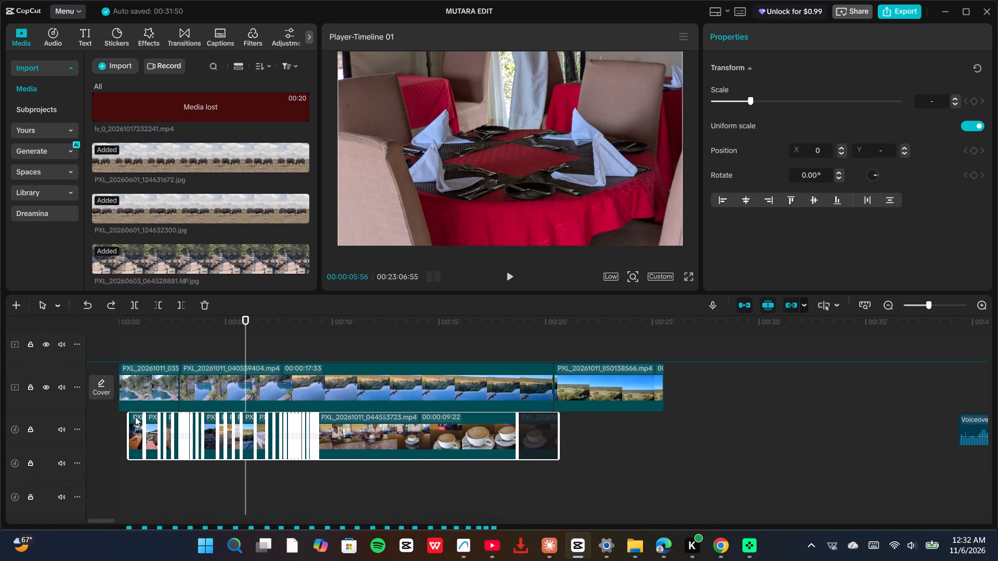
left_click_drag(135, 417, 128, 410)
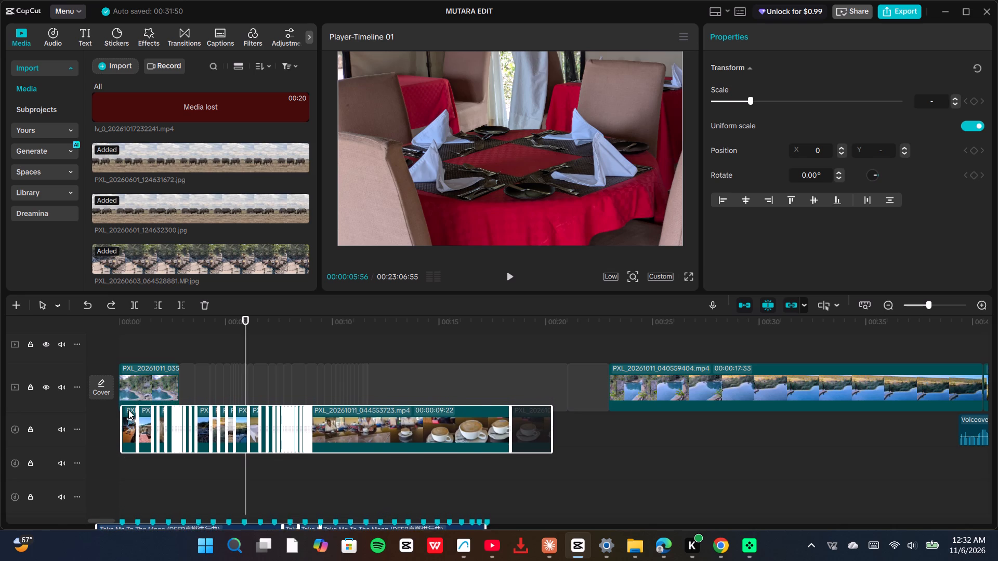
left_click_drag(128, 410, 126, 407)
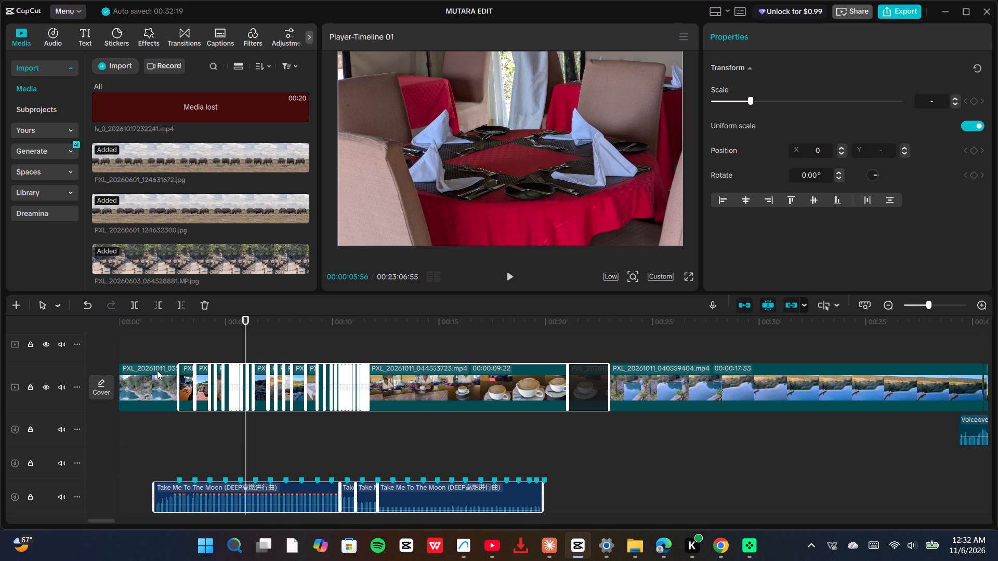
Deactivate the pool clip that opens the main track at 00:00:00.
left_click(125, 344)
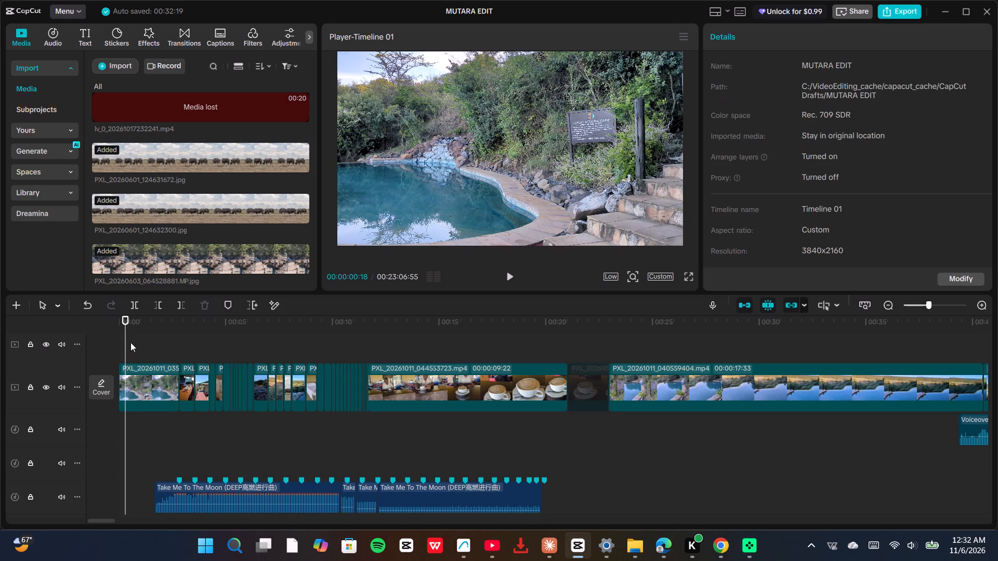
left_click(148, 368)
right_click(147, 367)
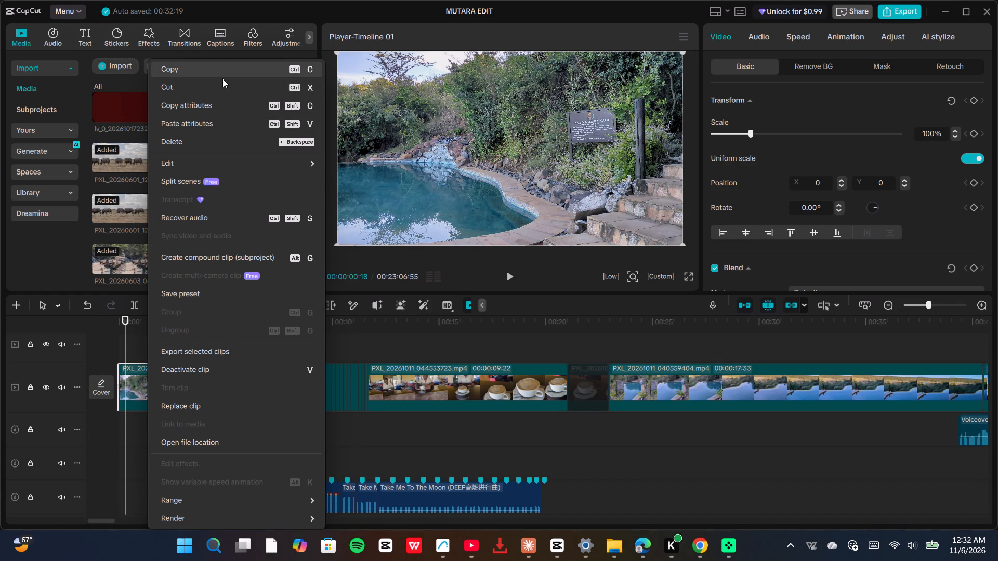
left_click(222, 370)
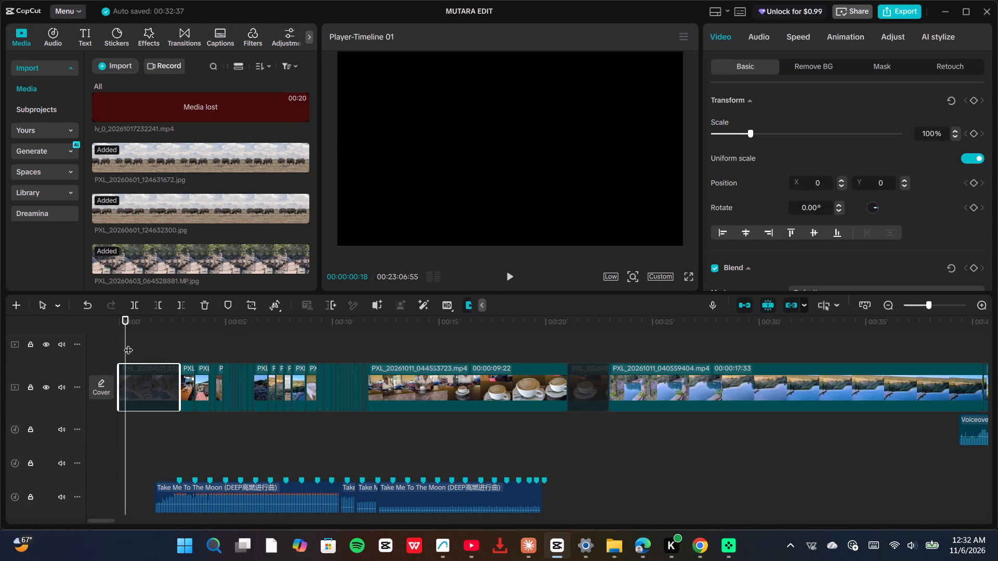
Play the montage from 00:00:00:00 through the coffee footage with the opening pool clip deactivated.
left_click_drag(127, 343, 88, 343)
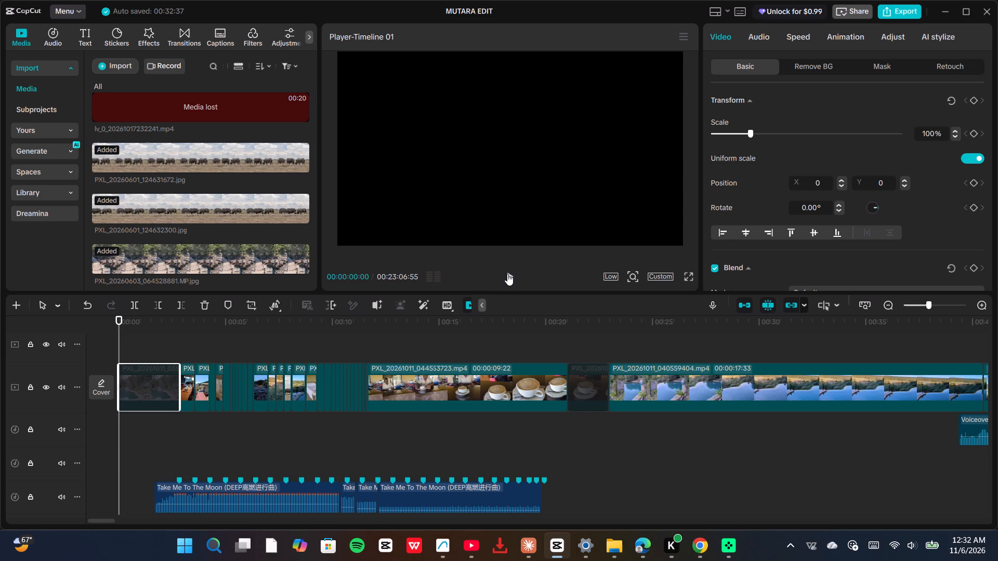
left_click(508, 274)
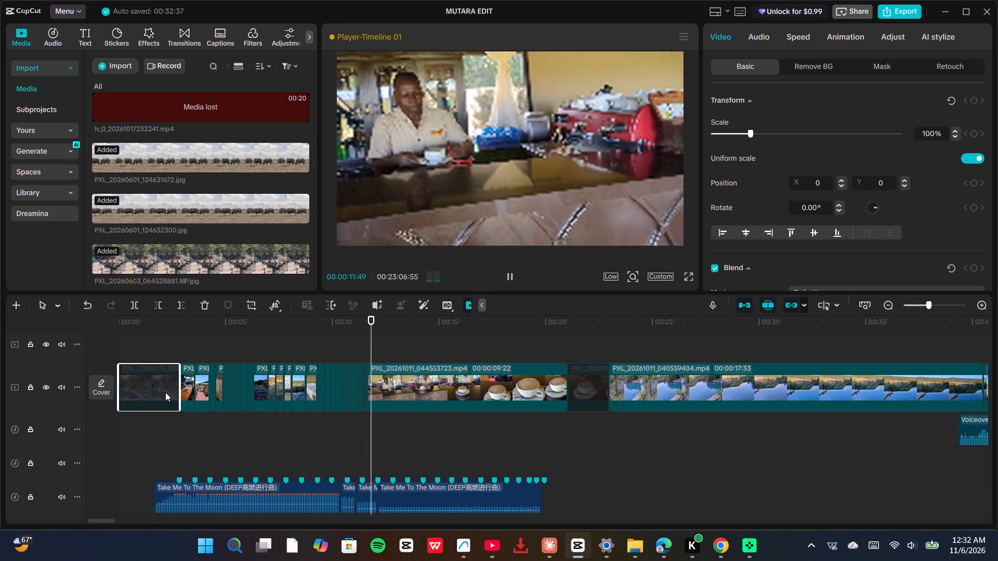
scroll(165, 392, "up", 3)
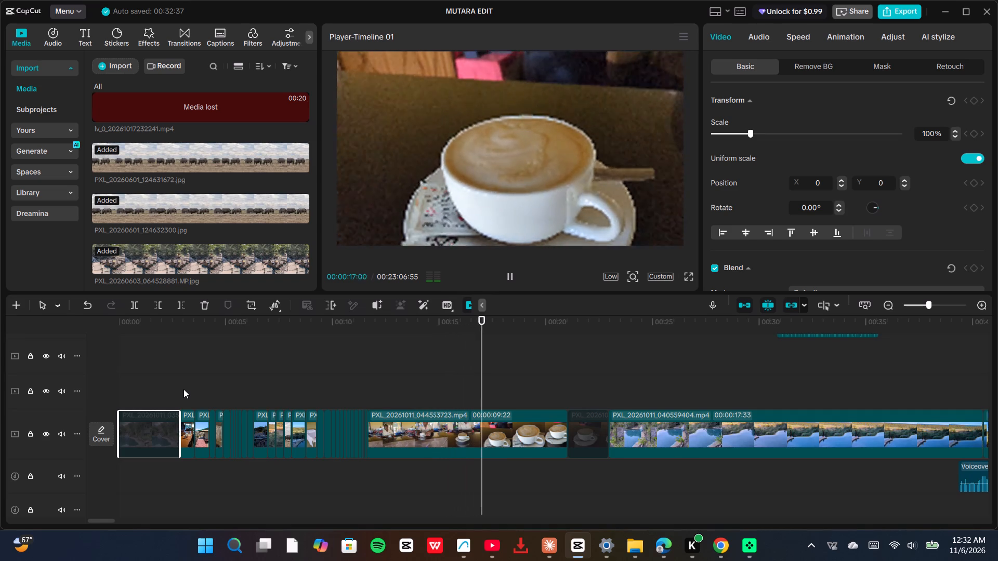
Undo the pool clip's deactivation and the earlier montage edits, back to when lv_0_20261017232241.mp4 preceded the montage on the main track.
key("ctrl+z")
key("ctrl+z")
key("ctrl+z")
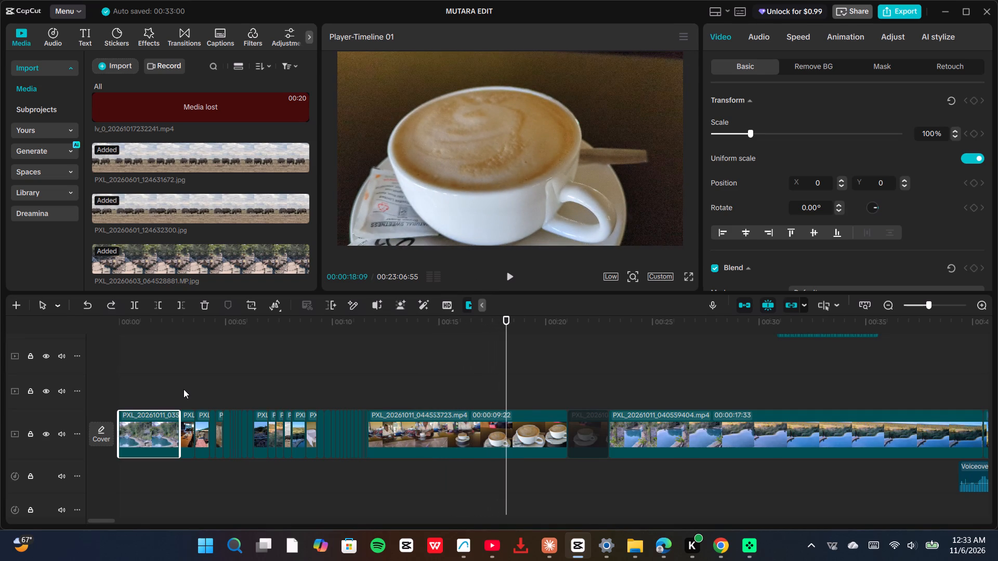
key("ctrl+z")
key("ctrl+z")
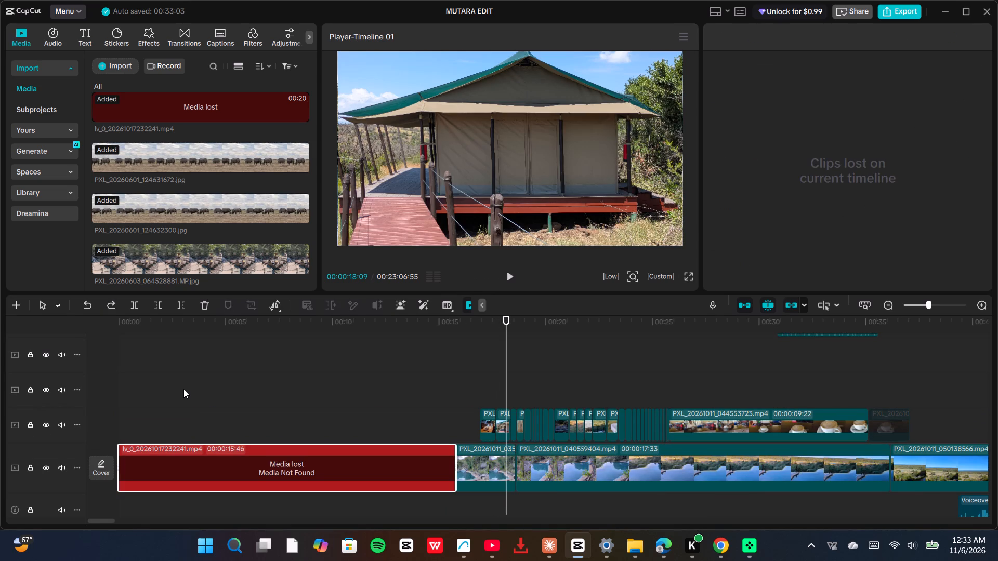
key("ctrl+z")
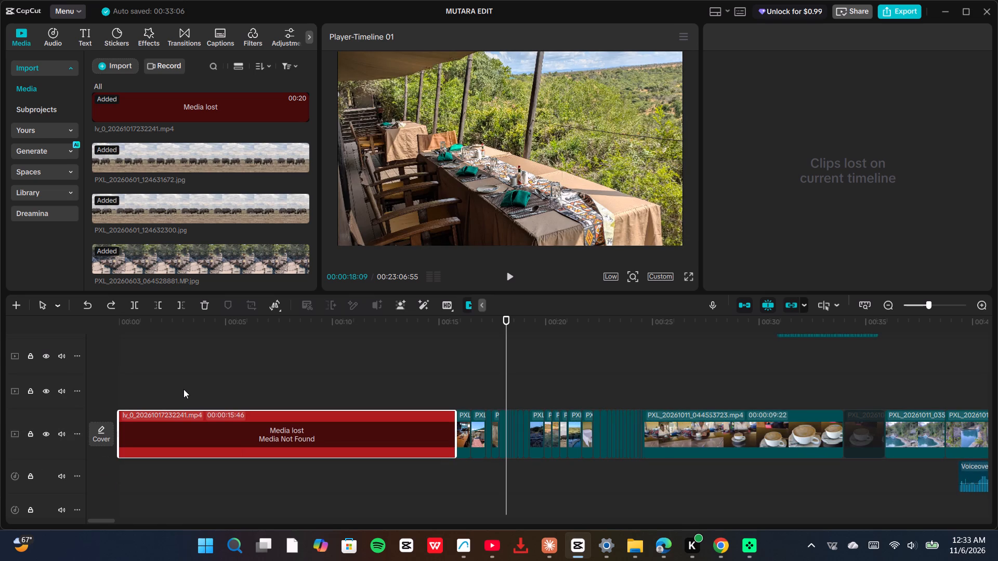
Play from 00:00:14:31 into the montage and deactivate the lost lv_0_20261017232241.mp4 clip at the timeline start.
left_click(429, 372)
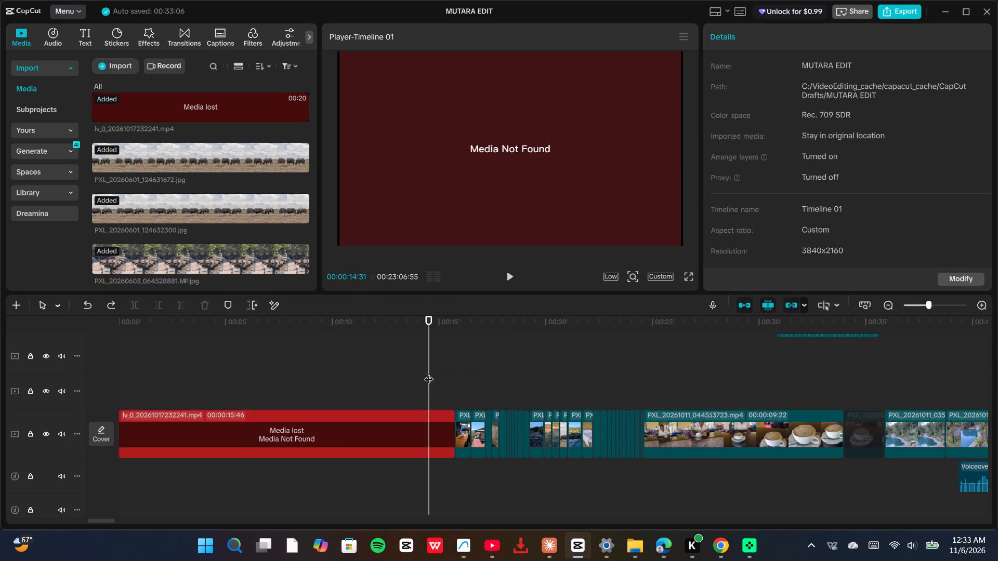
left_click(507, 274)
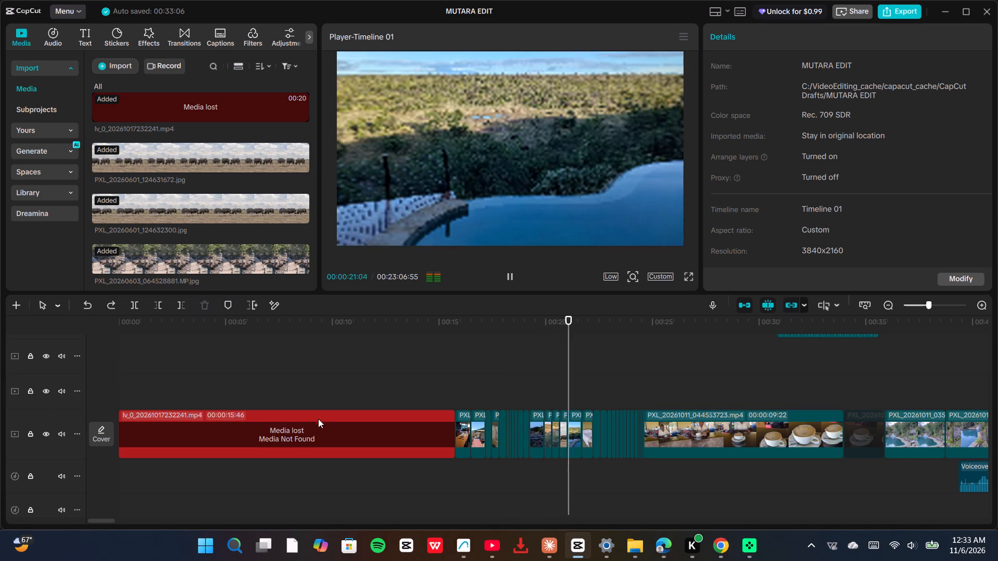
left_click(302, 421)
right_click(305, 420)
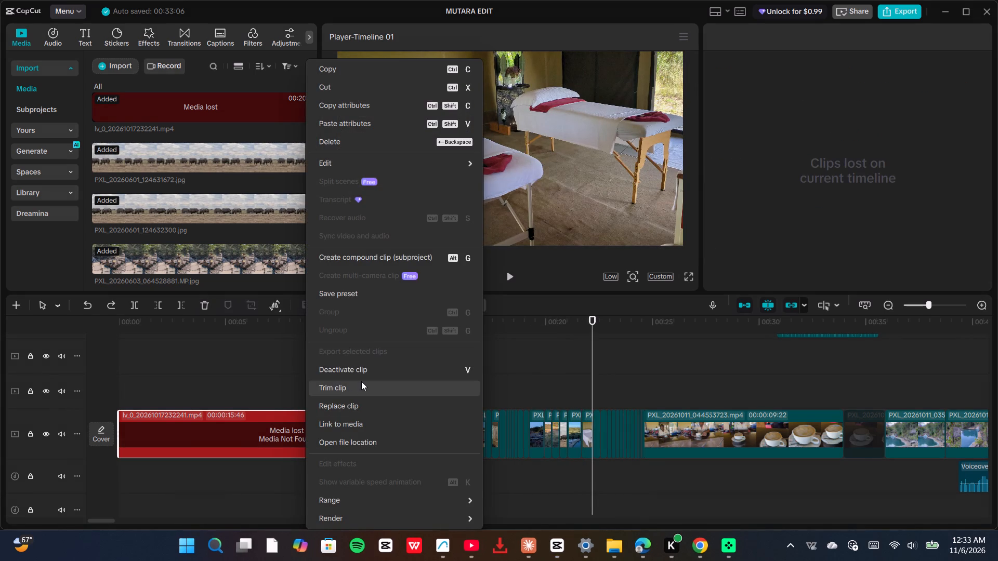
left_click(376, 370)
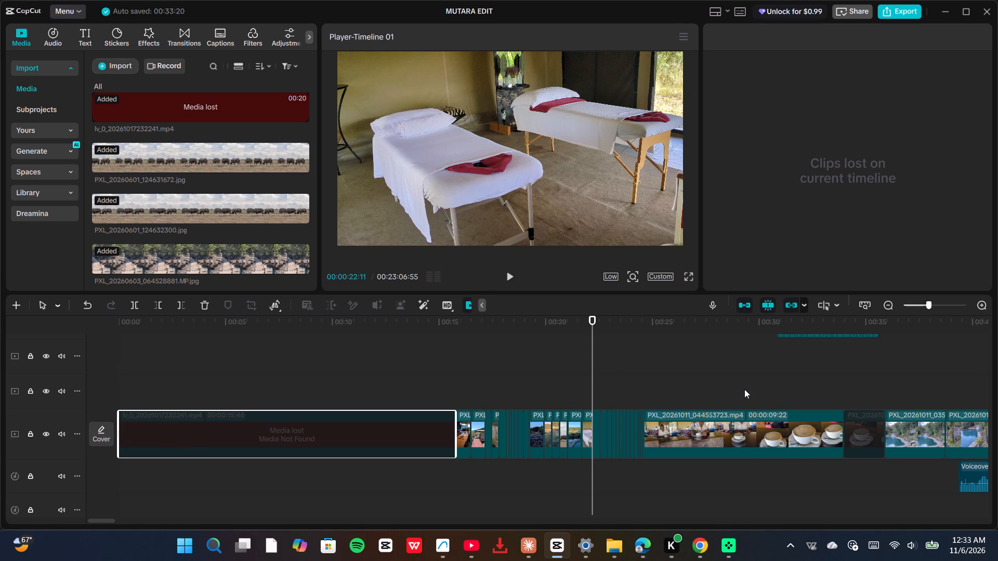
Delete the Voiceover8 audio clip beneath the 00:00:17:33 pool footage, starting at about 00:00:39.
scroll(744, 388, "down", 2)
scroll(802, 402, "down", 2)
scroll(815, 421, "up", 2)
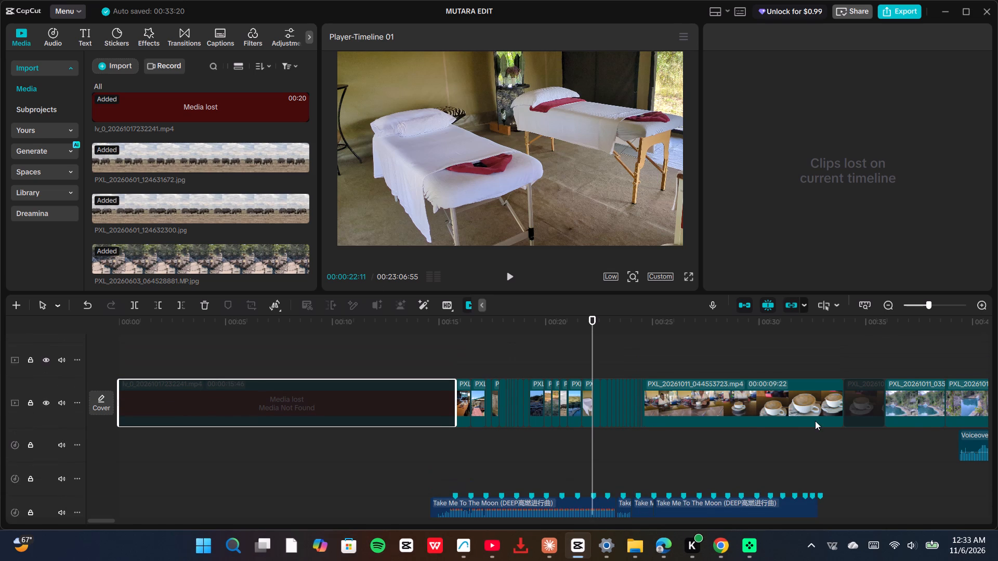
scroll(815, 421, "up", 1)
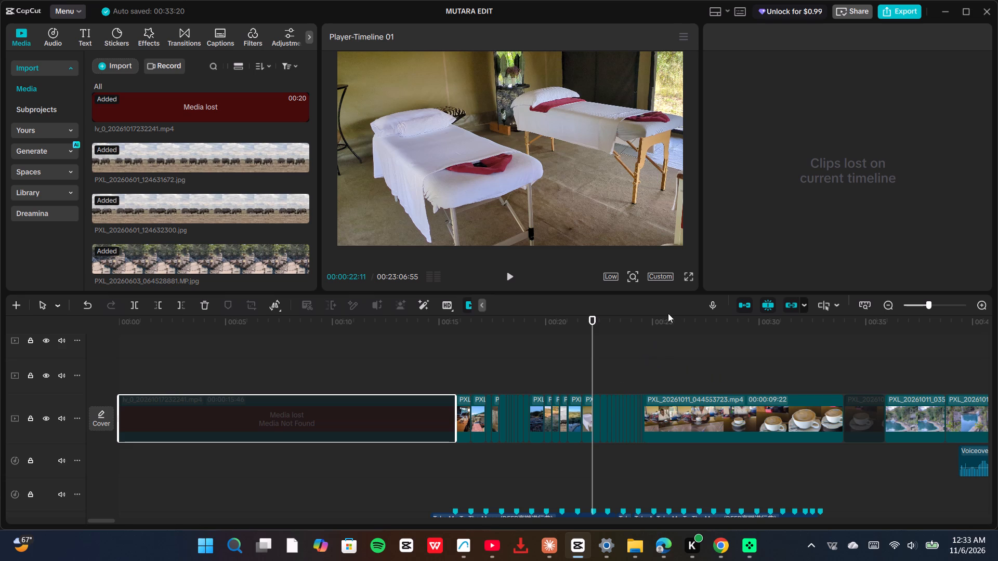
left_click_drag(731, 366, 997, 339)
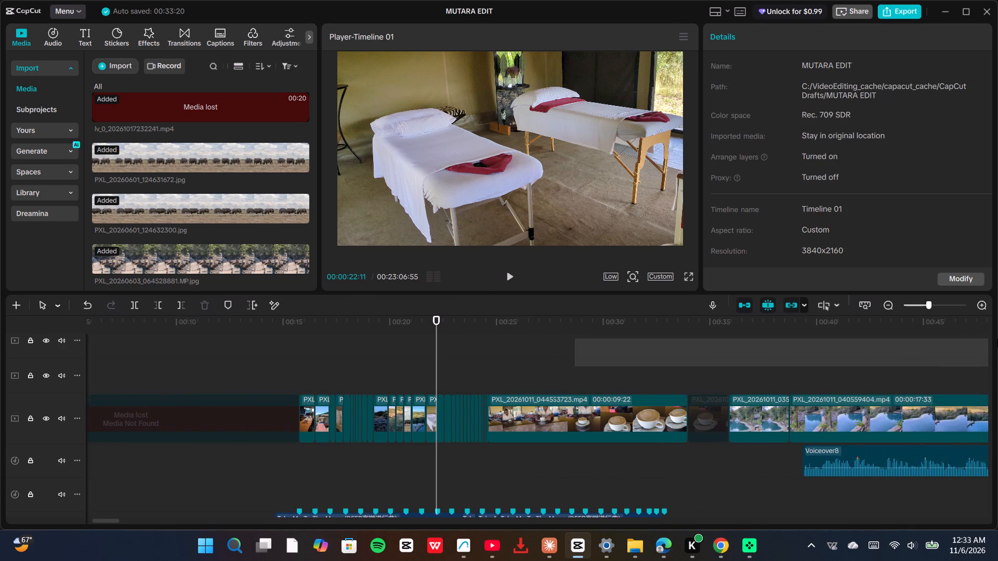
left_click_drag(997, 339, 770, 356)
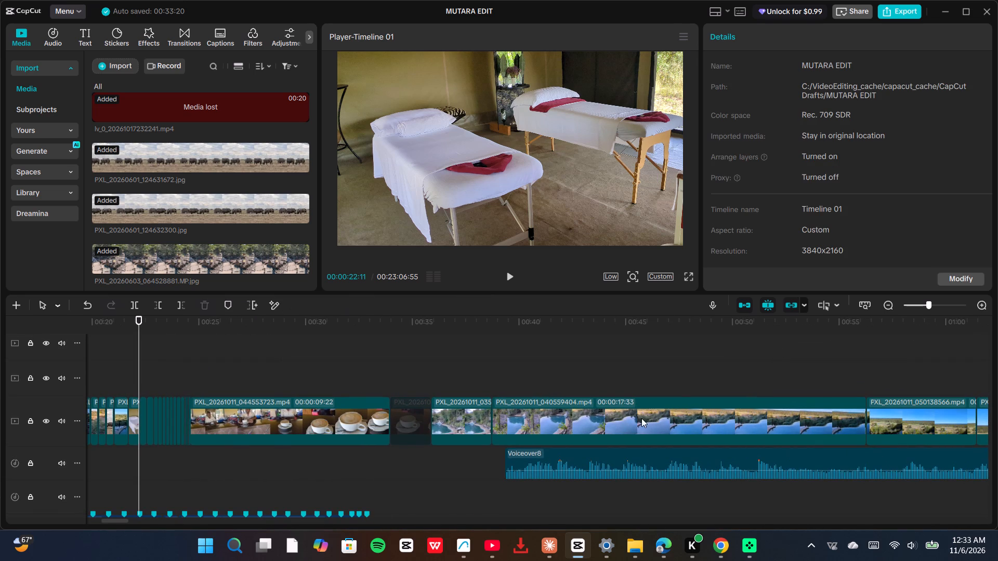
left_click(579, 452)
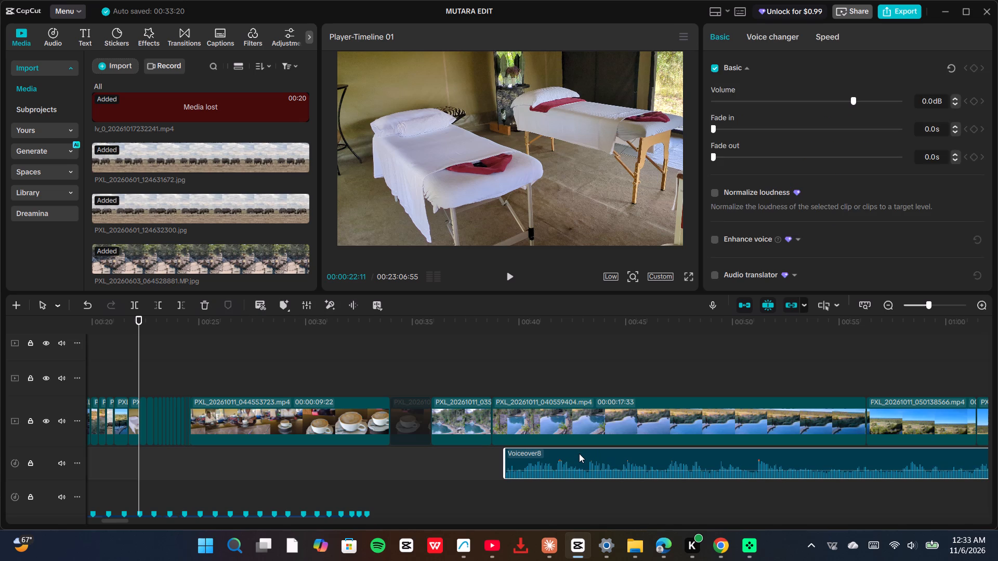
key("Delete")
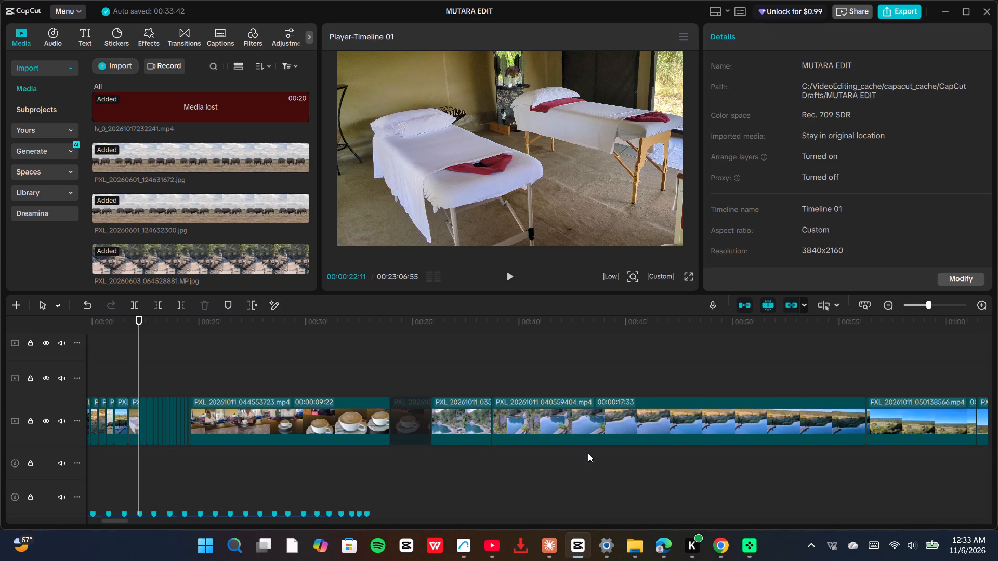
Play the room photo section with the Vidrado Em Você music from 00:04:38:14.
left_click_drag(856, 371, 997, 352)
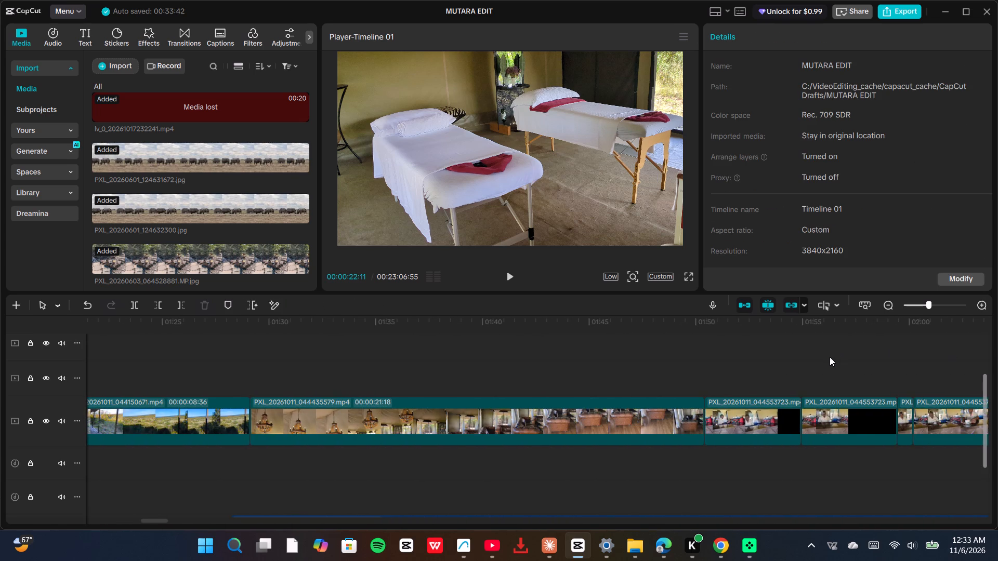
left_click_drag(830, 357, 997, 354)
left_click_drag(997, 354, 997, 363)
left_click(298, 372)
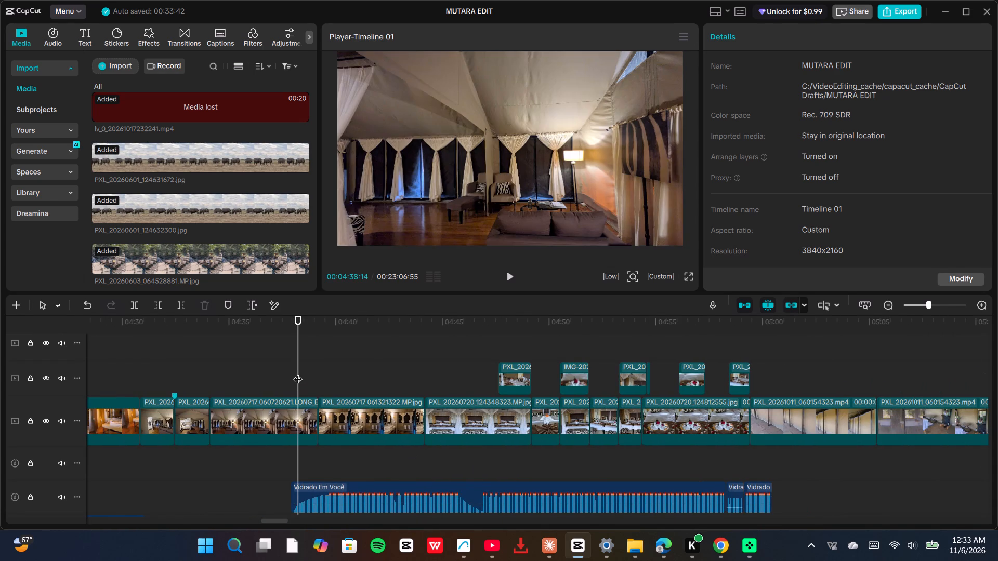
left_click(504, 276)
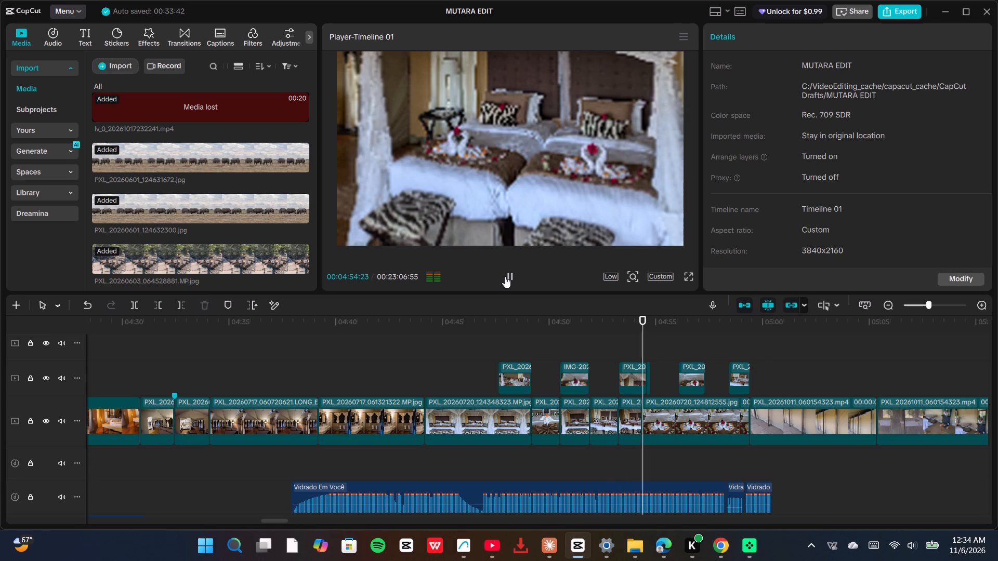
Set the player's preview quality to Medium.
left_click(622, 276)
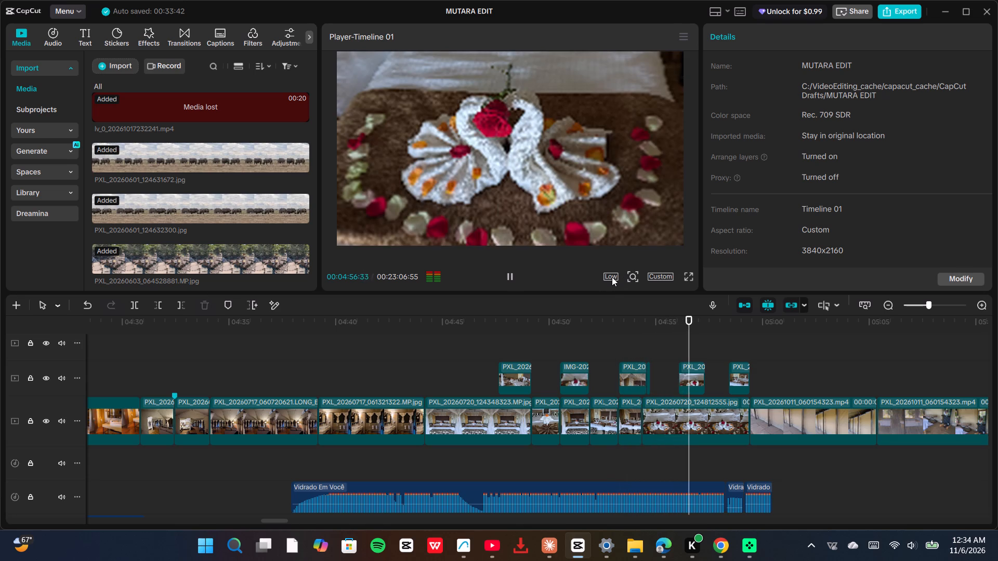
left_click(612, 277)
left_click(650, 352)
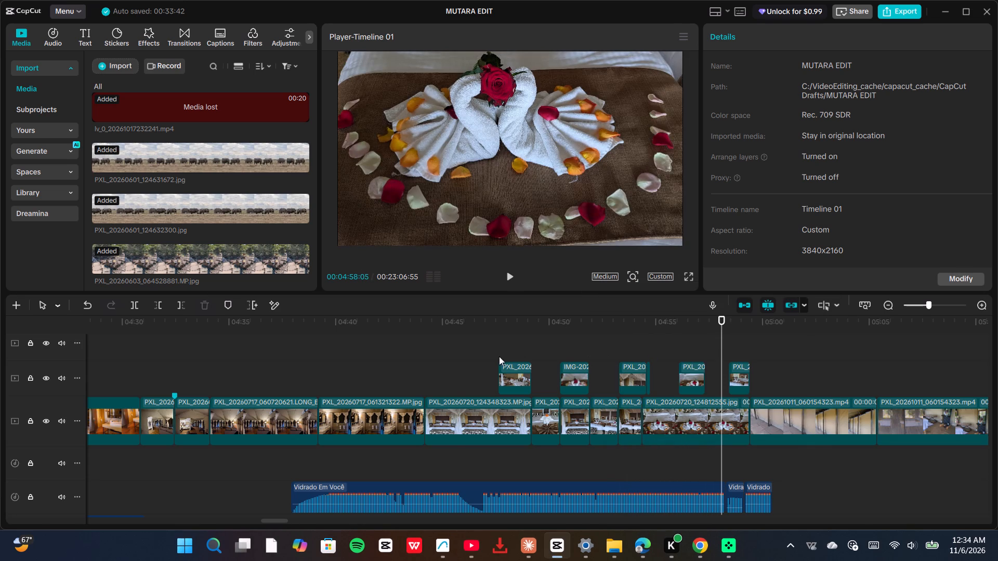
Replay the bedroom photos from about 00:04:45 and deactivate the main-track photo beneath the IMG overlay at about 00:04:51.
left_click(456, 354)
left_click(506, 278)
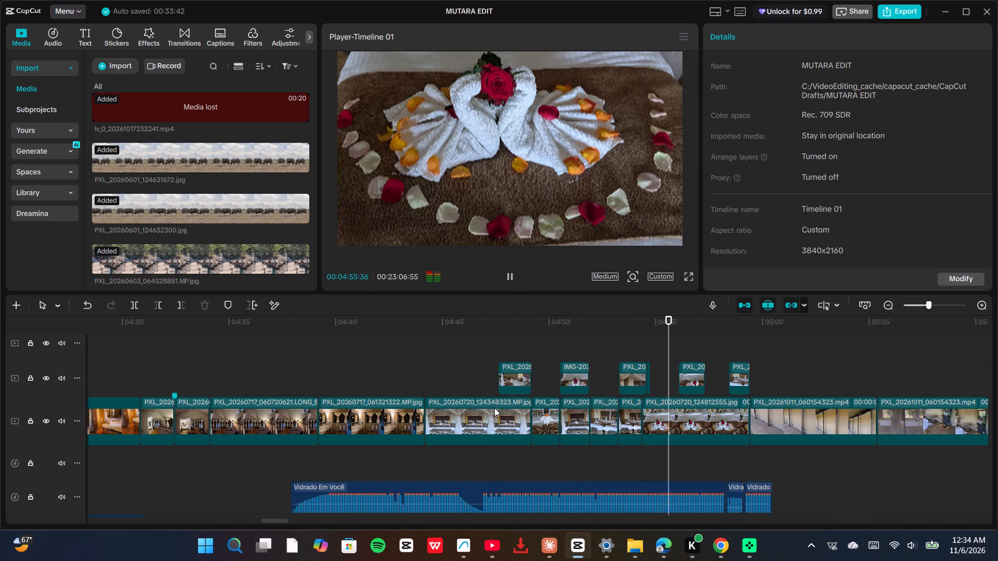
left_click(573, 421)
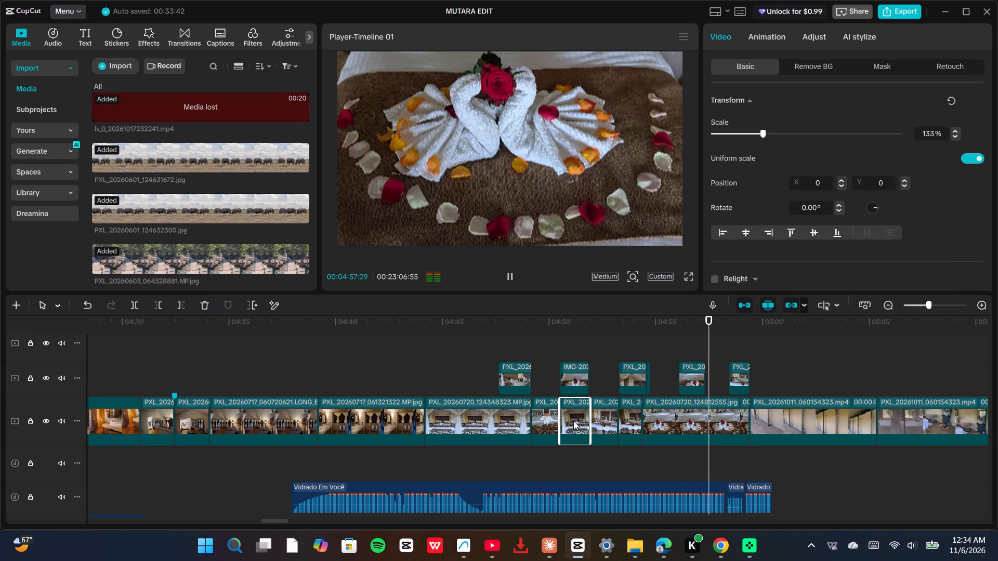
right_click(575, 421)
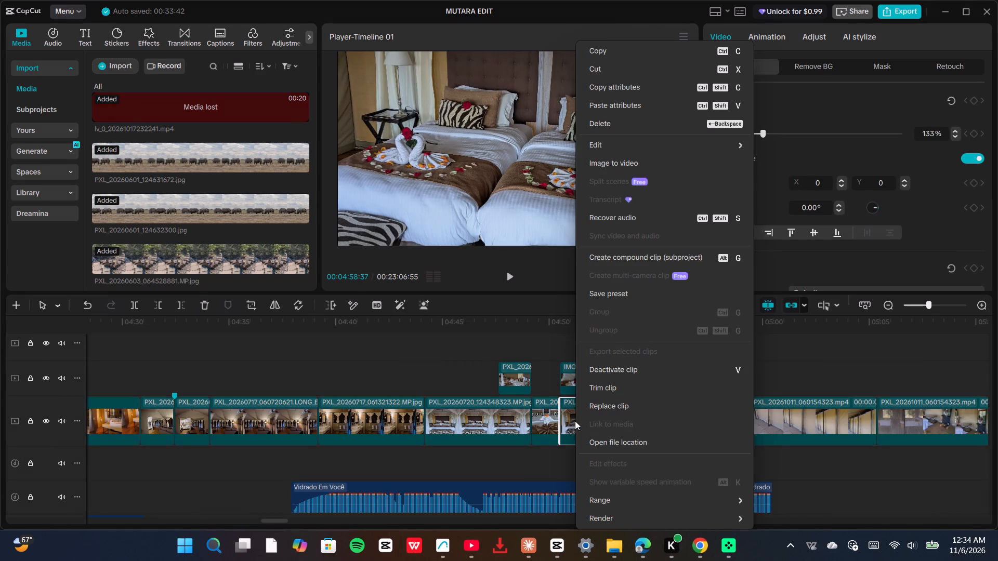
left_click(612, 372)
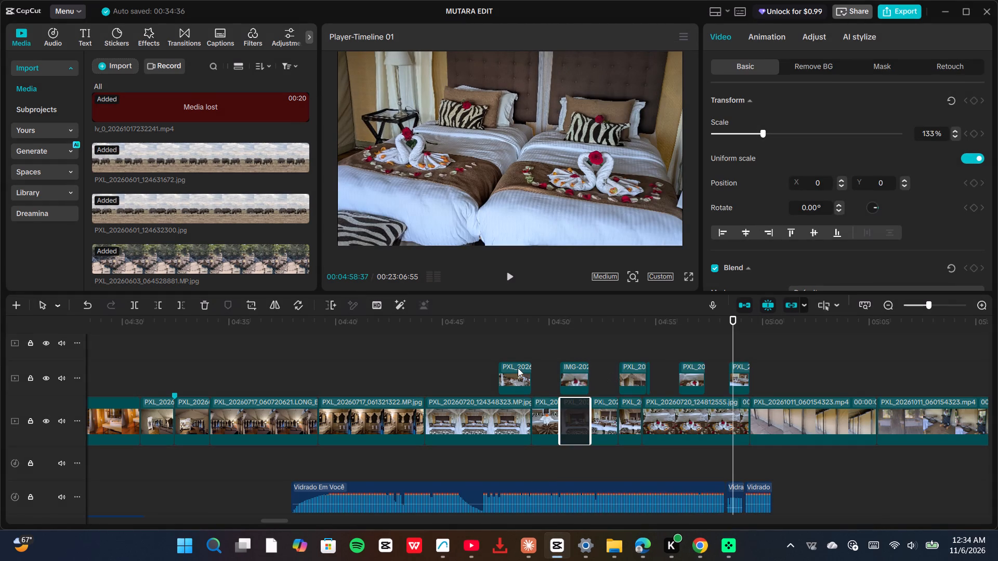
Replay the bedroom photos from 00:04:47:11 and deactivate the short main-track photo at about 00:04:53, just before PXL_20260720_124812555.jpg.
left_click(489, 340)
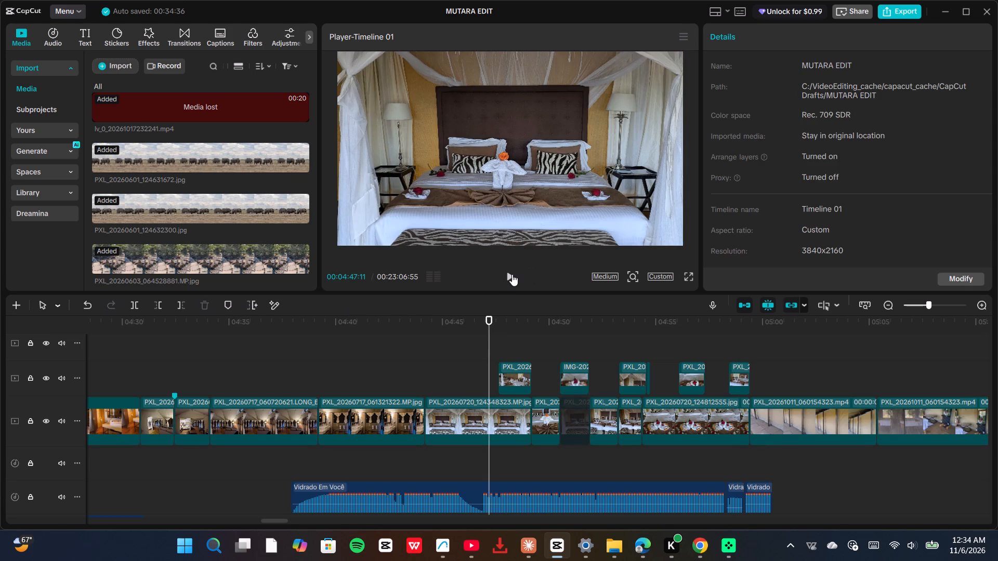
left_click(513, 274)
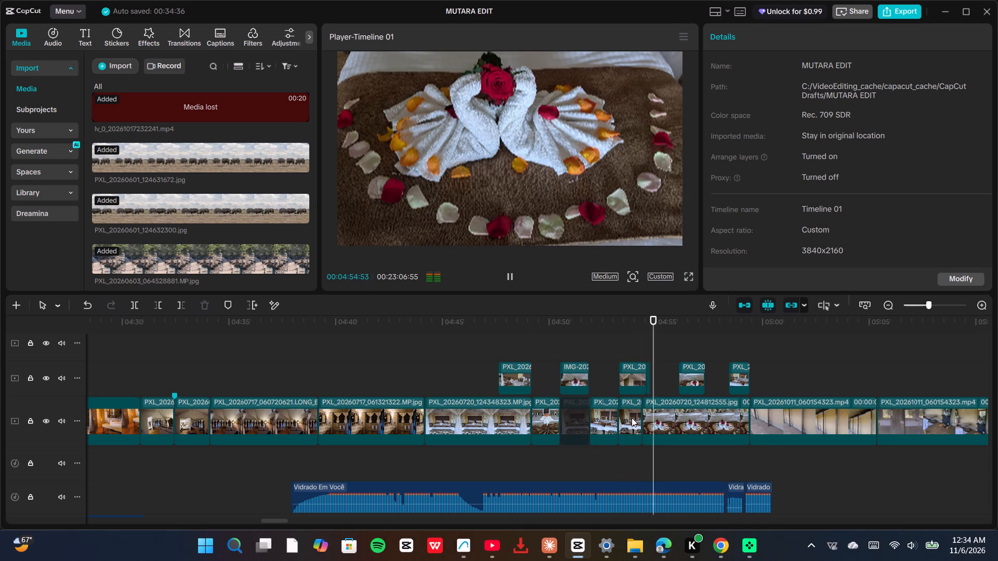
right_click(633, 418)
left_click(674, 374)
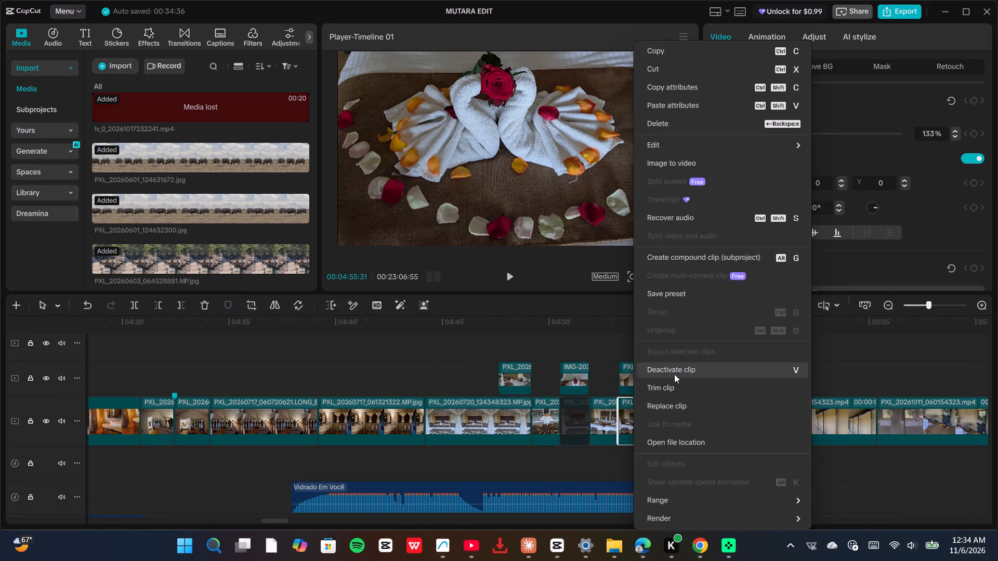
Play the bedroom photo section from about 00:04:47 into the following room footage to review the deactivated photos.
left_click(477, 342)
left_click(511, 275)
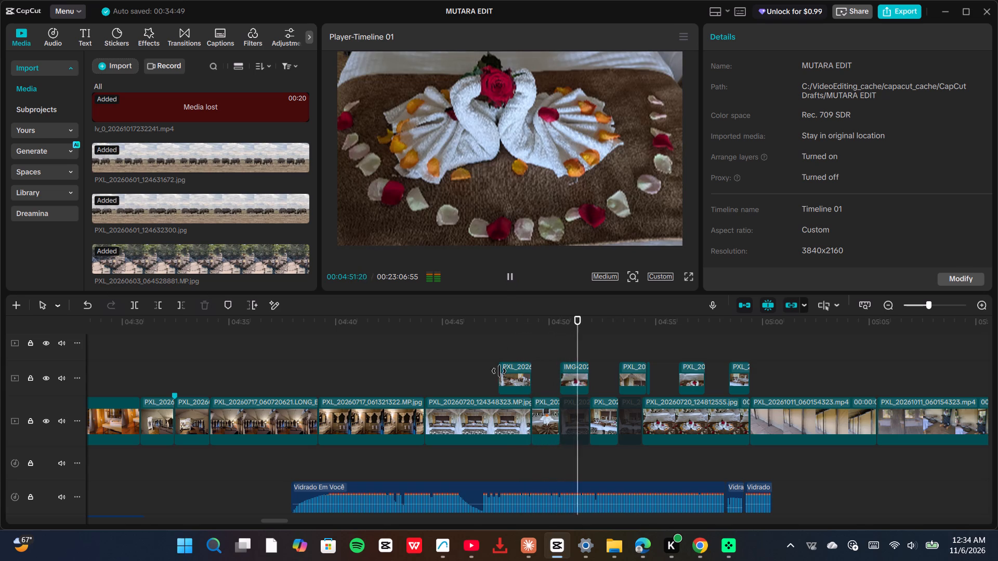
left_click(502, 412)
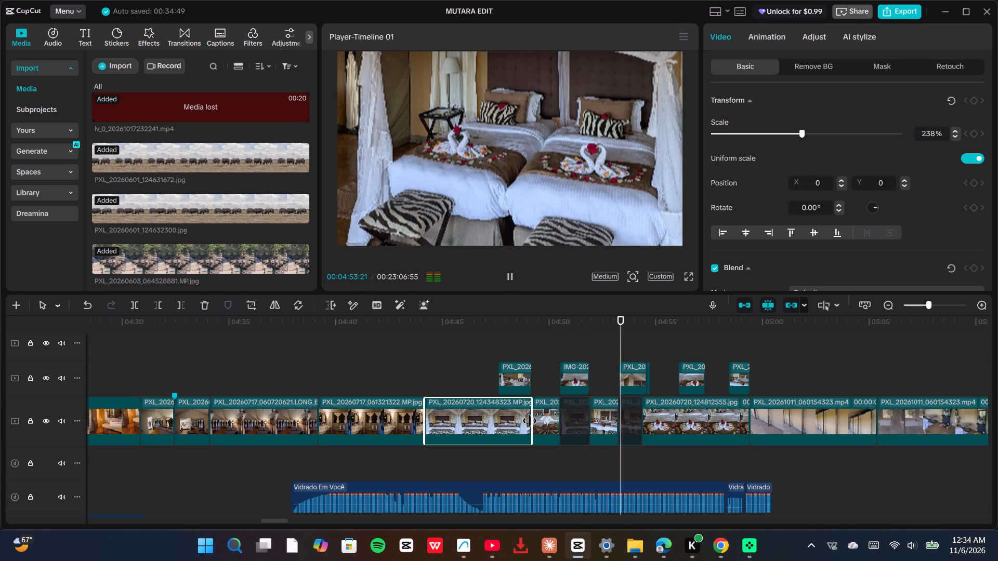
left_click(530, 421)
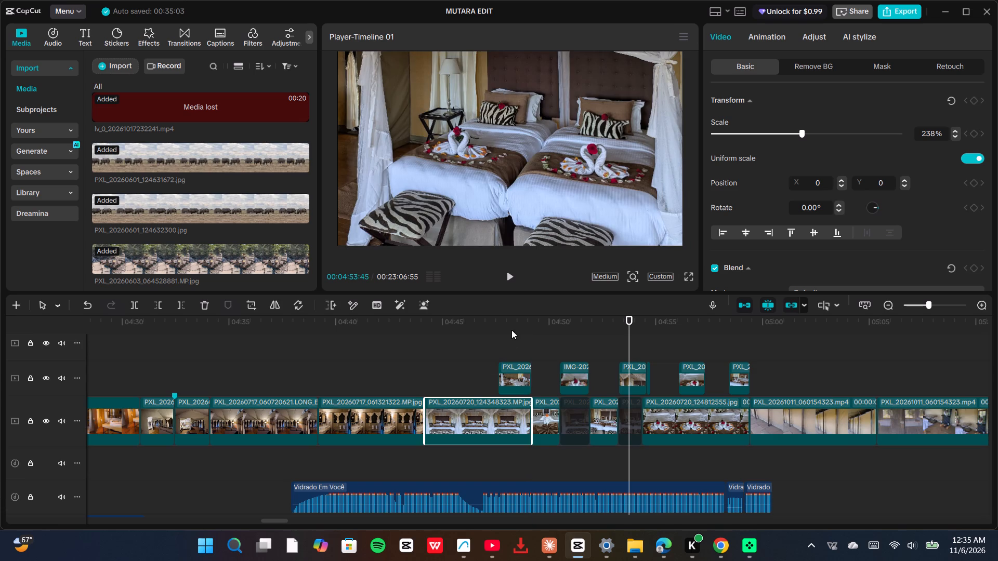
left_click(484, 351)
left_click(509, 275)
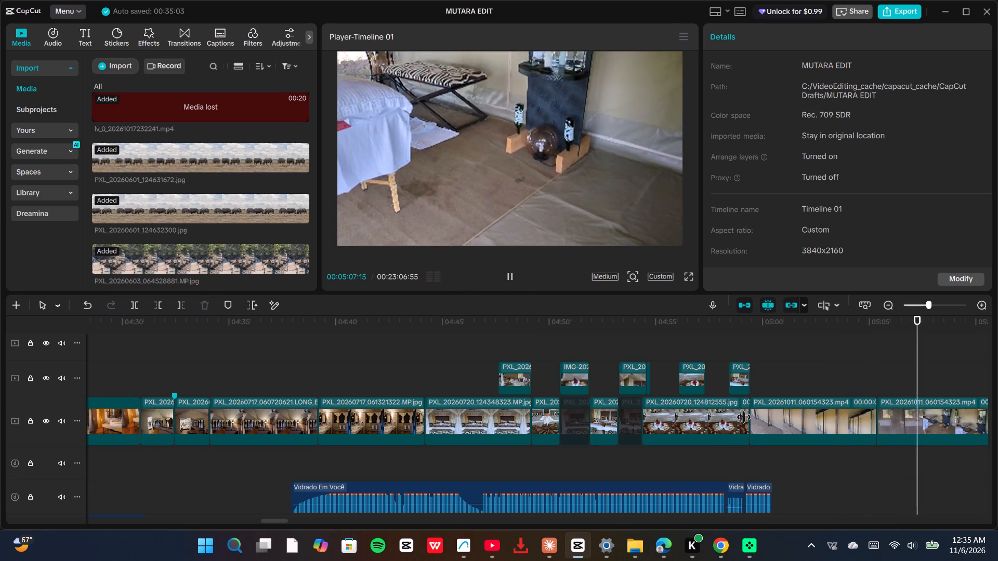
Extend the end of the main-track photo PXL_20260720_124812555.jpg to a duration of 00:00:07:15.
left_click(744, 417)
left_click_drag(750, 416, 803, 413)
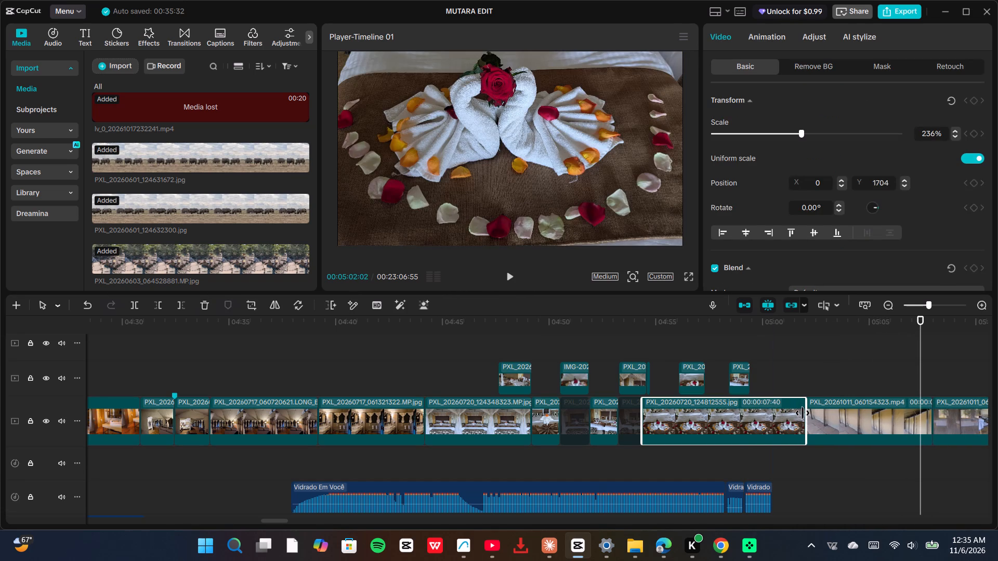
left_click_drag(803, 413, 794, 415)
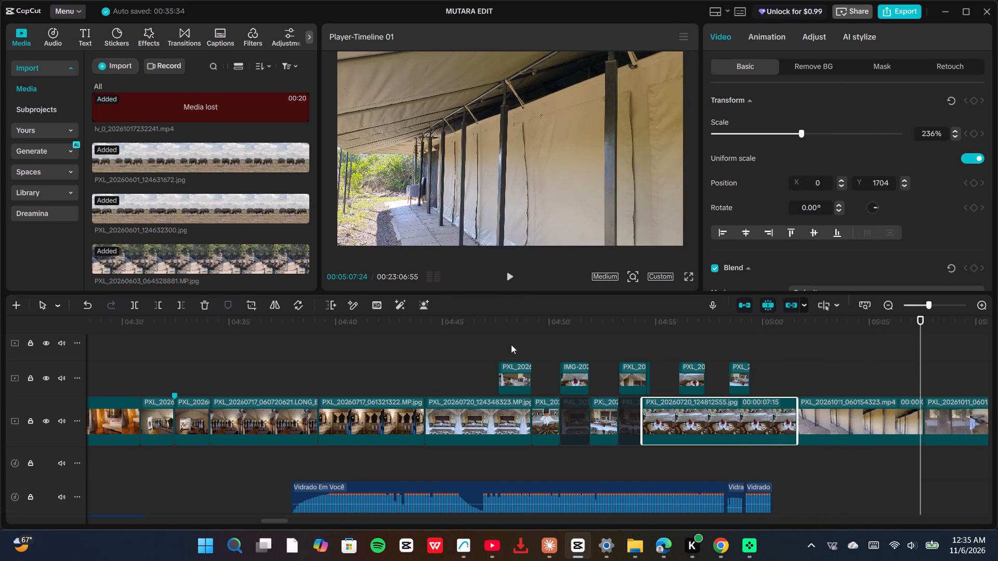
Replay the bedroom photos from about 00:04:47 and lower the last Vidrado Em Você segment's volume to -17.1 dB.
left_click(496, 348)
left_click(507, 275)
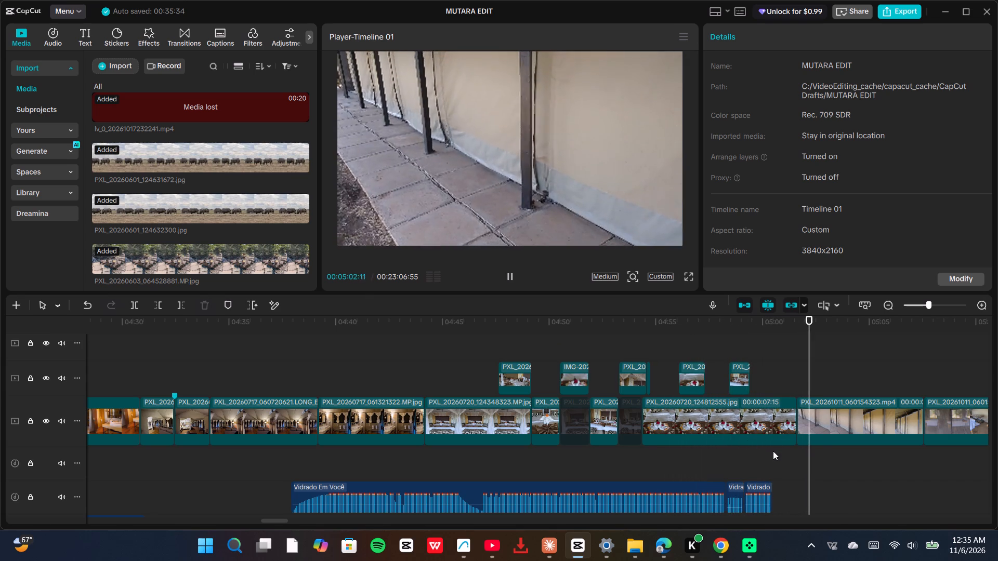
left_click(755, 502)
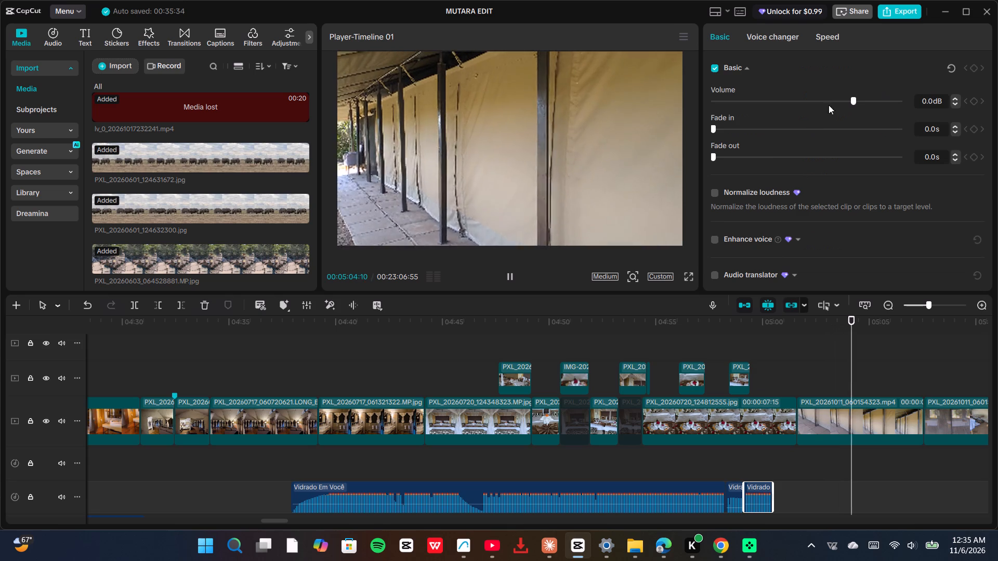
left_click(833, 102)
left_click(821, 96)
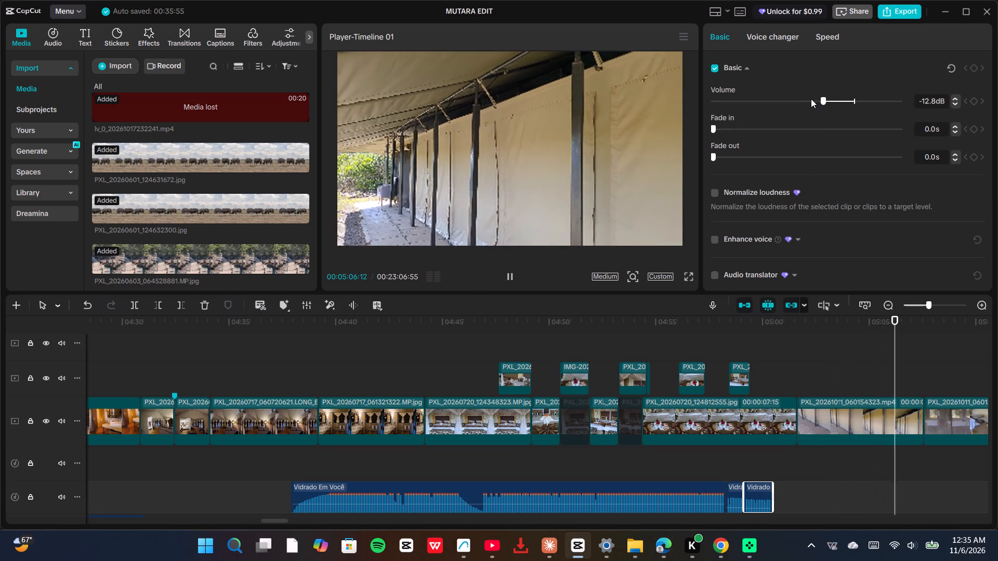
left_click(811, 99)
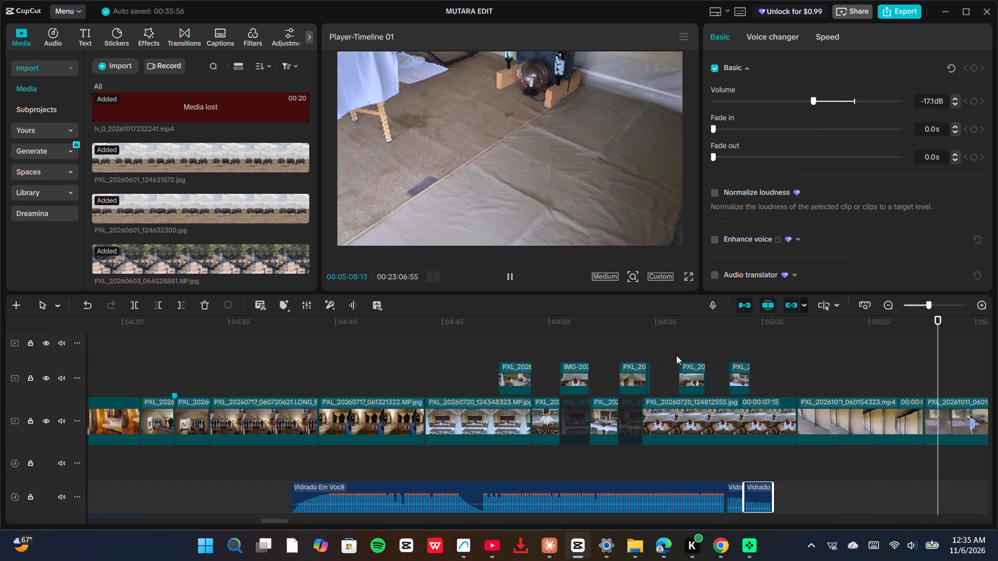
Replay the photo section from about 00:04:55, and again from about 00:05:00 into the tent footage, to review the music's ending.
left_click(676, 355)
left_click(507, 275)
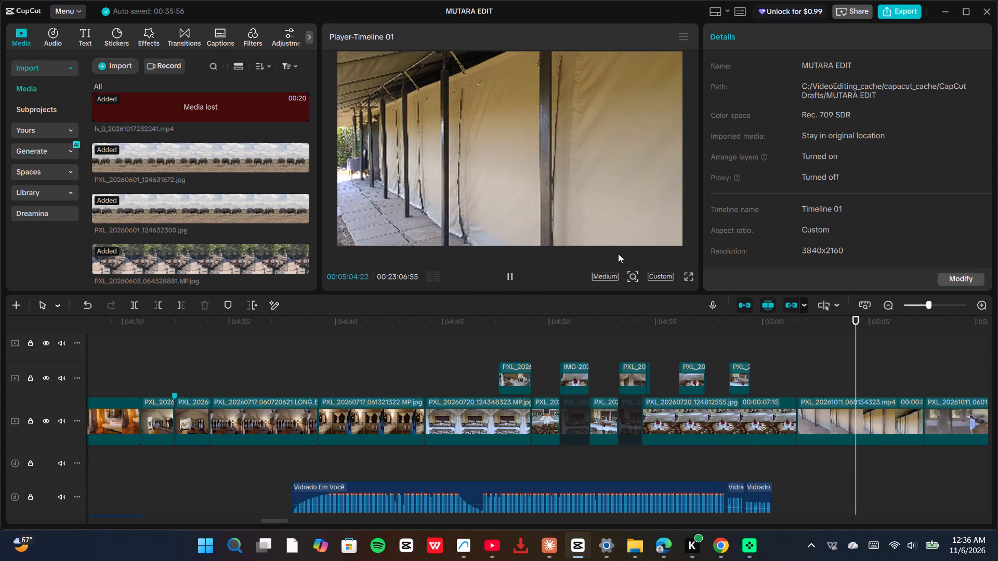
left_click(768, 357)
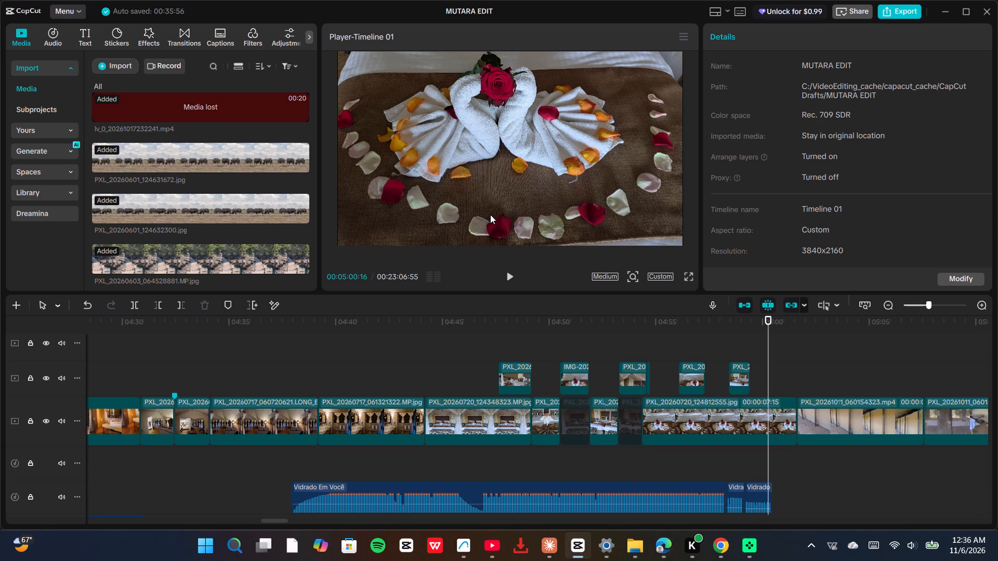
left_click(511, 277)
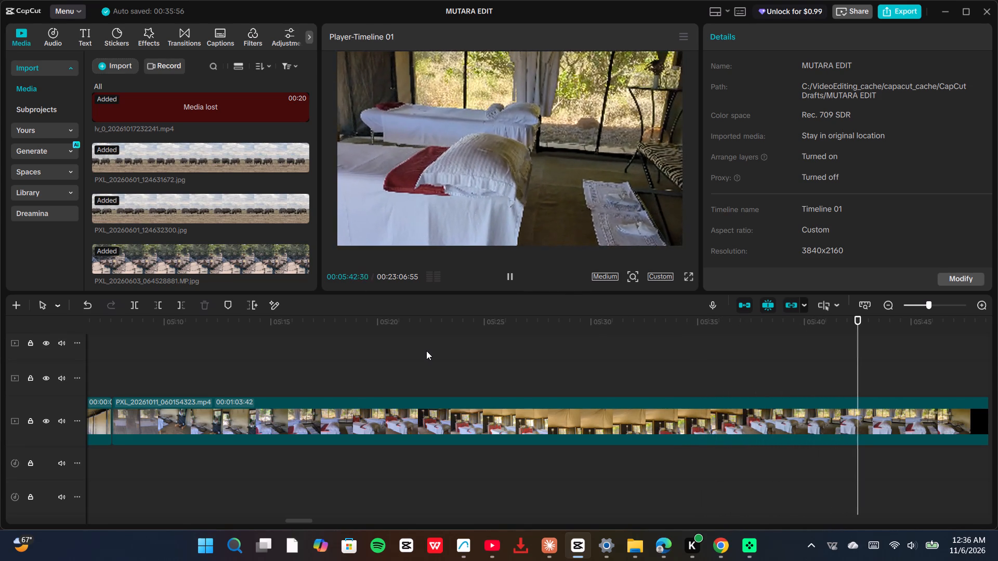
Play the orchestral waltz from its beginning, and move its clip to start at about 00:05:02, just after Vidrado Em Você.
scroll(687, 378, "down", 4)
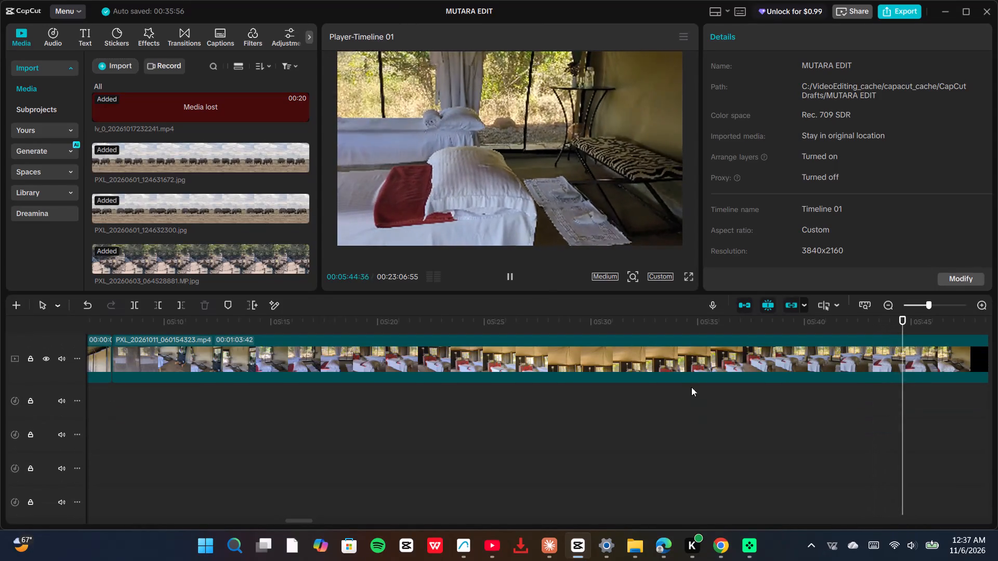
scroll(713, 424, "down", 3, "ctrl")
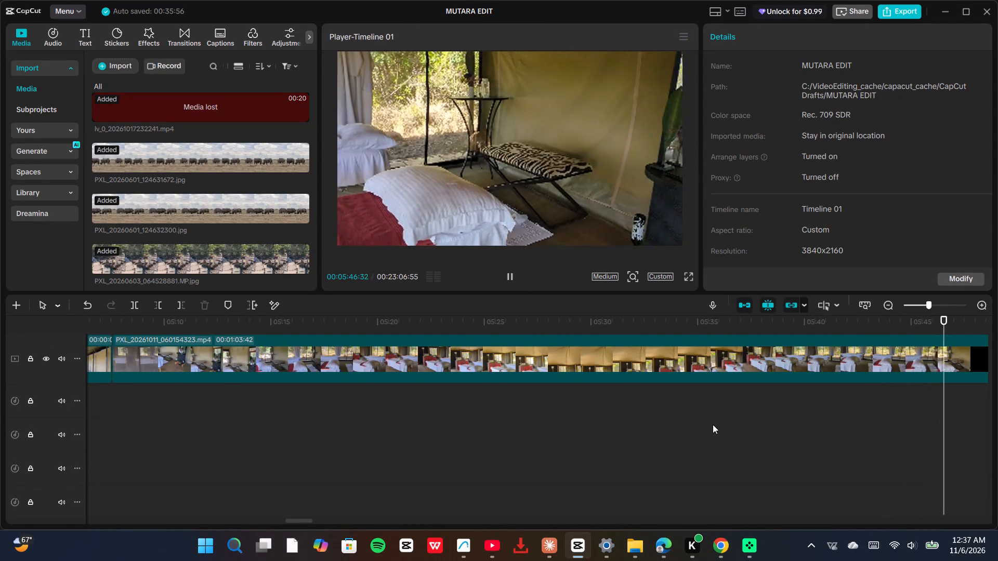
scroll(713, 424, "down", 13, "ctrl")
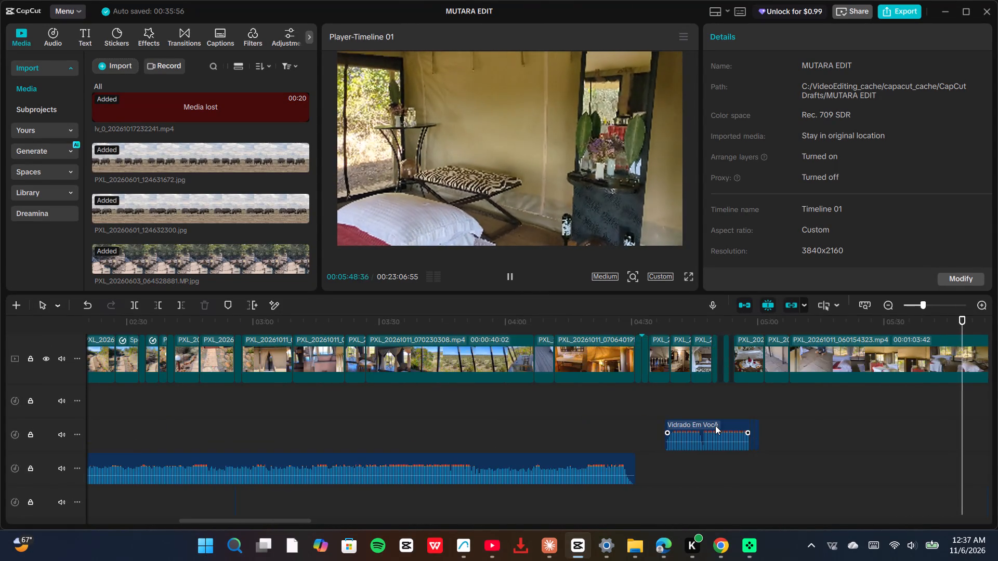
scroll(715, 425, "down", 4, "ctrl")
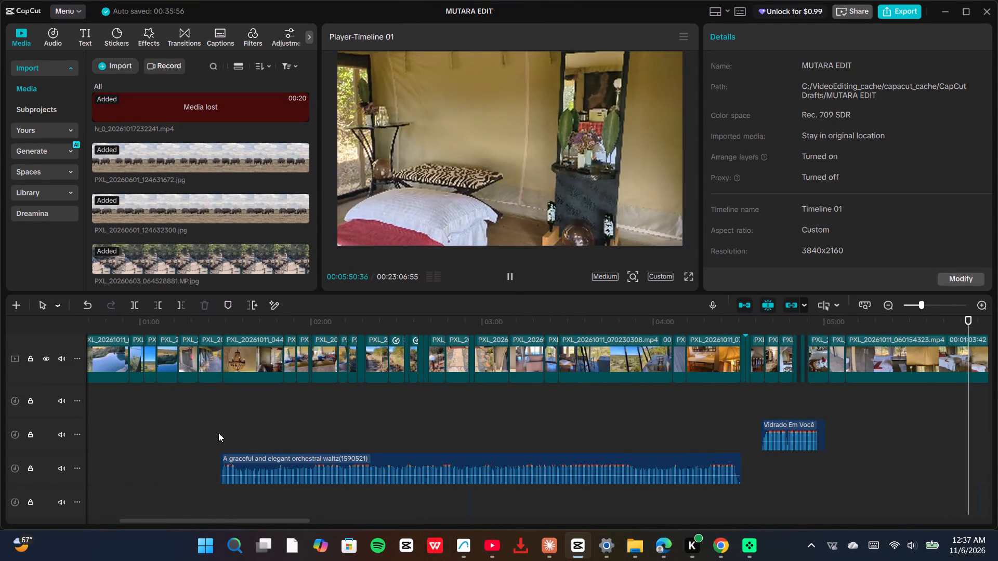
left_click(221, 434)
left_click(506, 274)
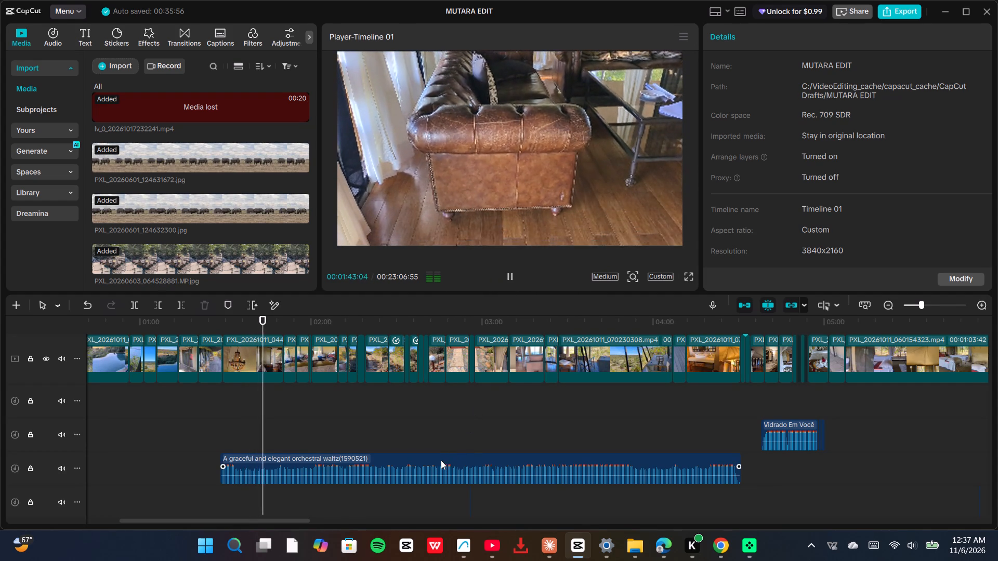
left_click_drag(441, 460, 873, 458)
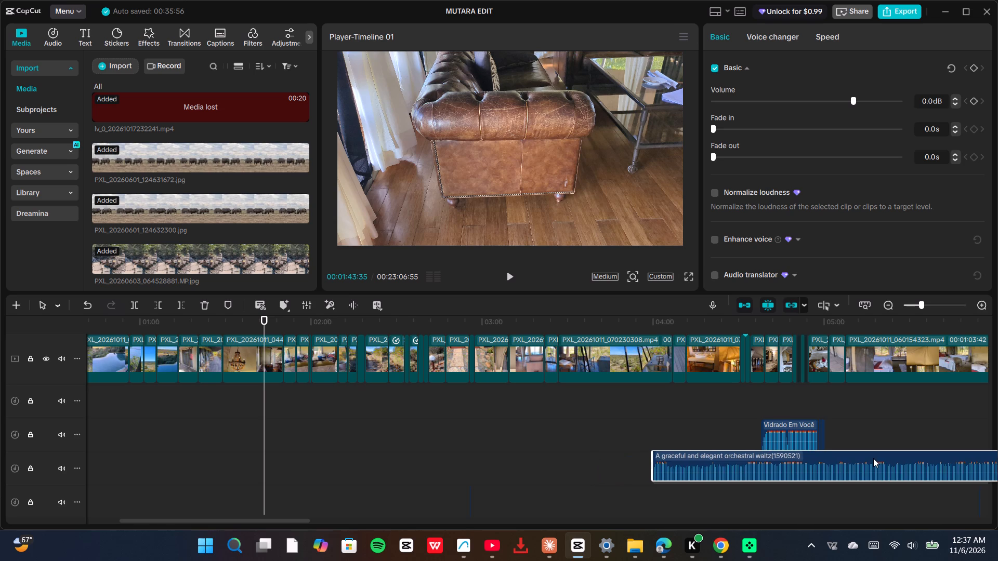
left_click_drag(873, 458, 881, 468)
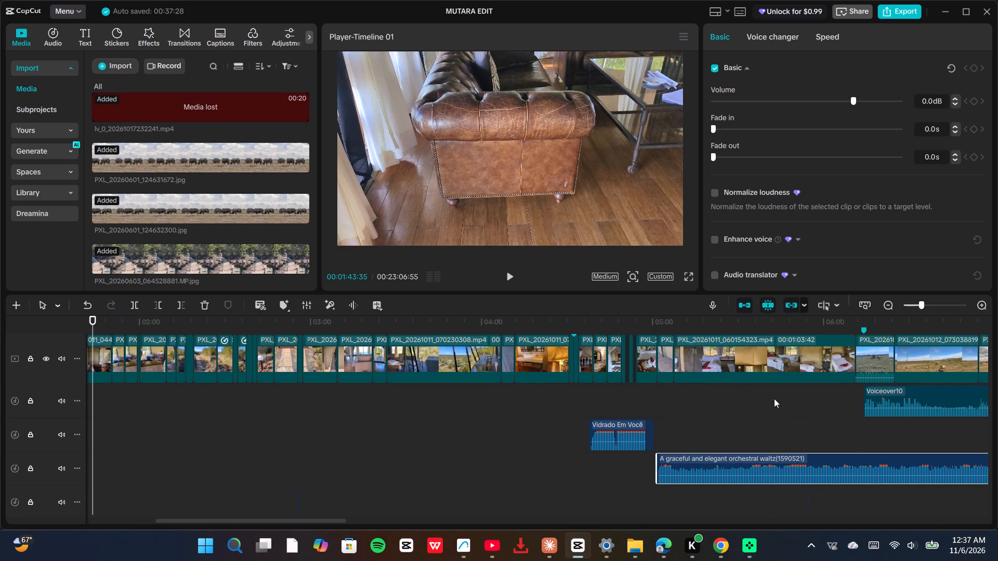
Play the timeline from about 00:04:38, at the start of Vidrado Em Você, to review the transition into the waltz.
left_click(586, 304)
left_click(590, 464)
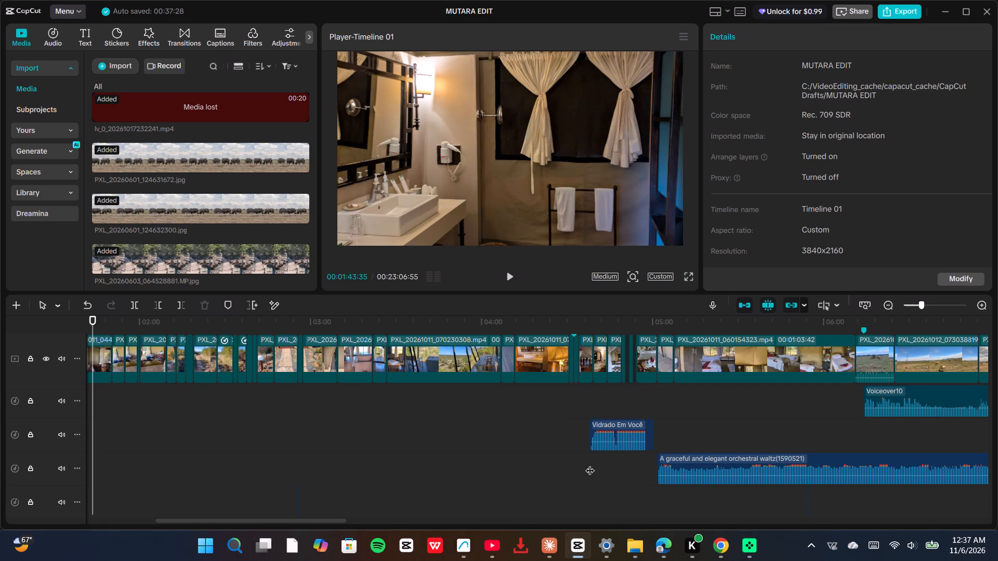
left_click(509, 271)
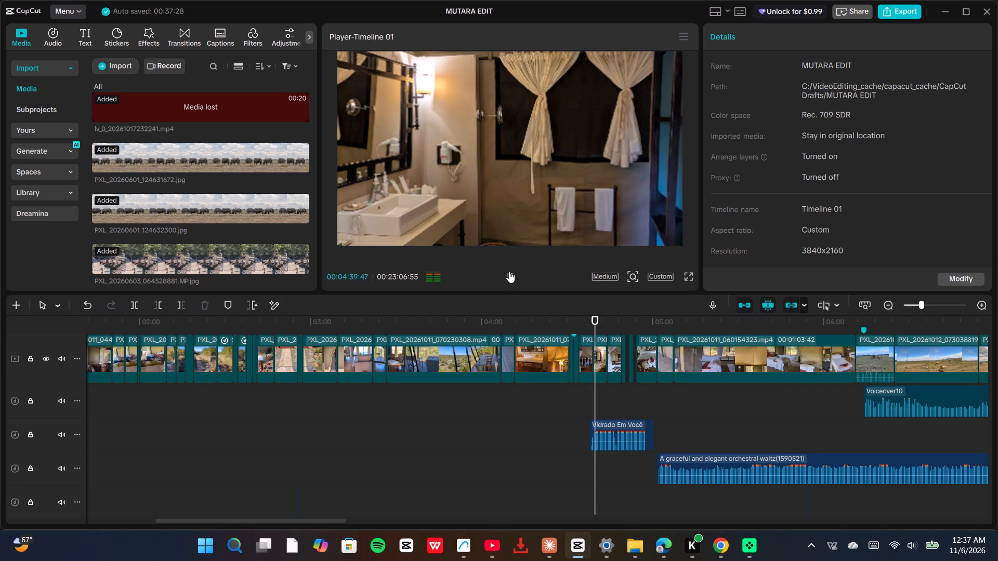
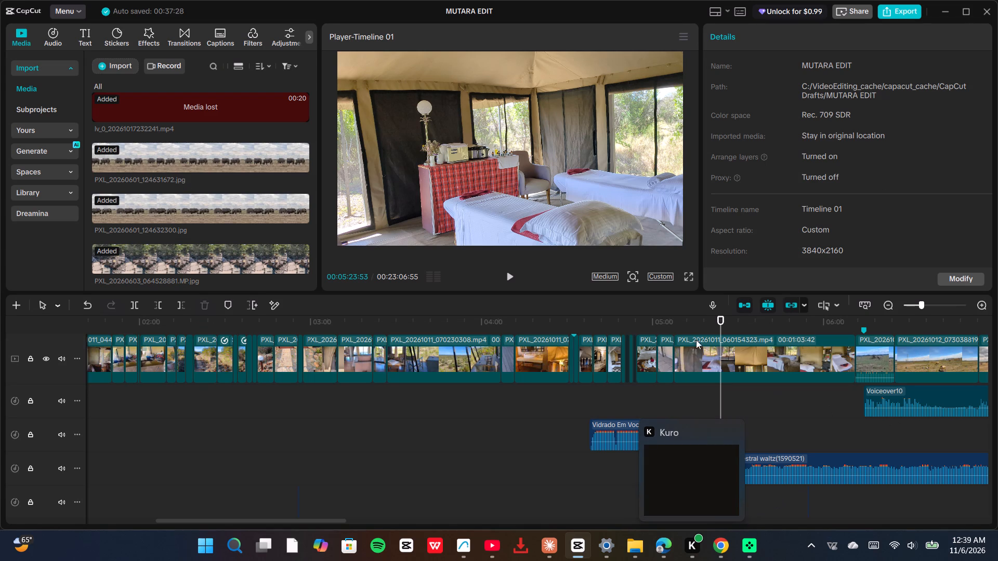
Play the timeline from about 00:05:23 to review the orchestral waltz under the tent footage.
left_click(511, 275)
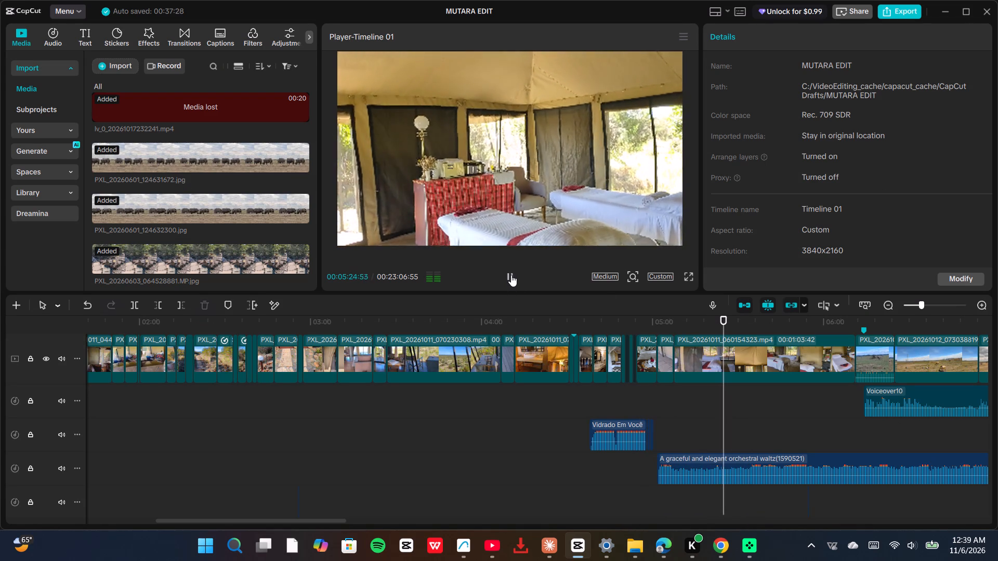
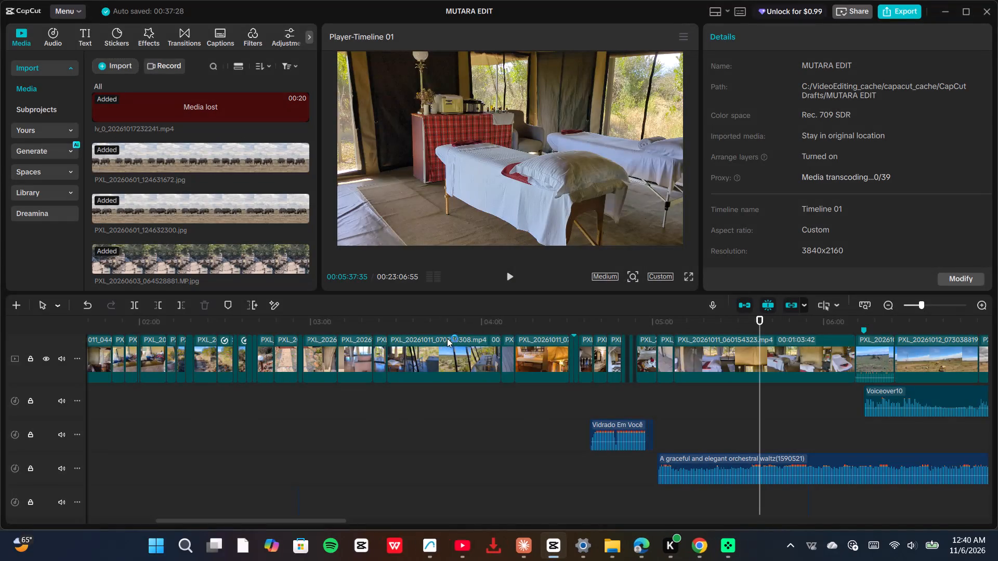
Play the timeline from about 00:05:37 to review the waltz under the massage tent footage and giraffe overlay.
left_click(507, 276)
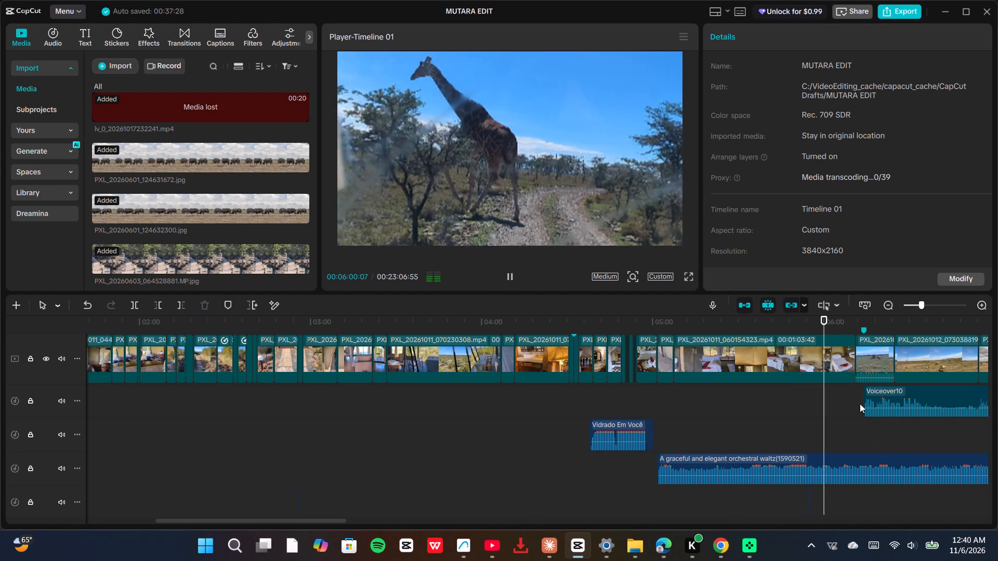
Move overlay PXL_20261012_071812589.mp4 and the short giraffe overlay later, side by side on one track from about 00:06:22.
scroll(802, 355, "up", 4)
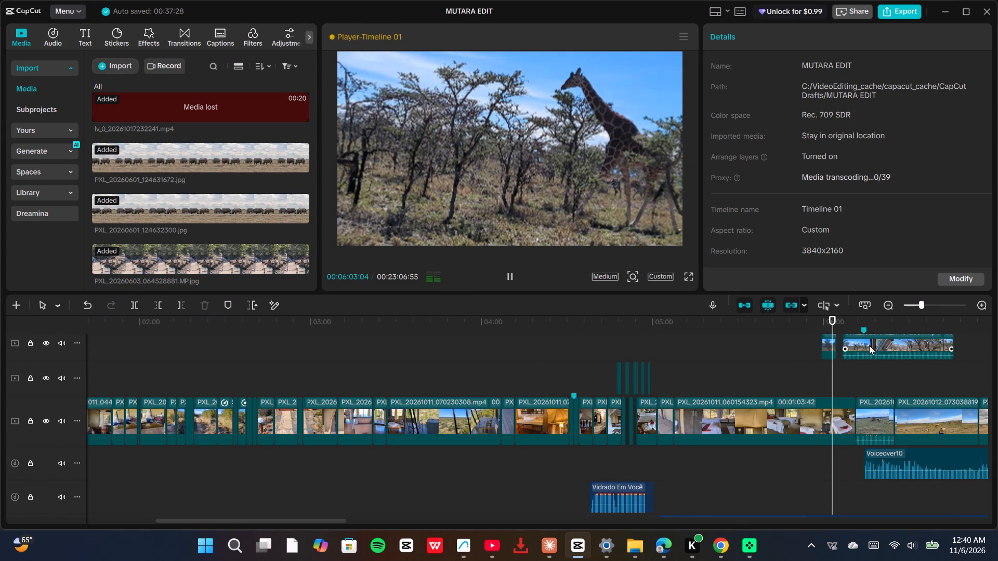
left_click_drag(866, 345, 870, 346)
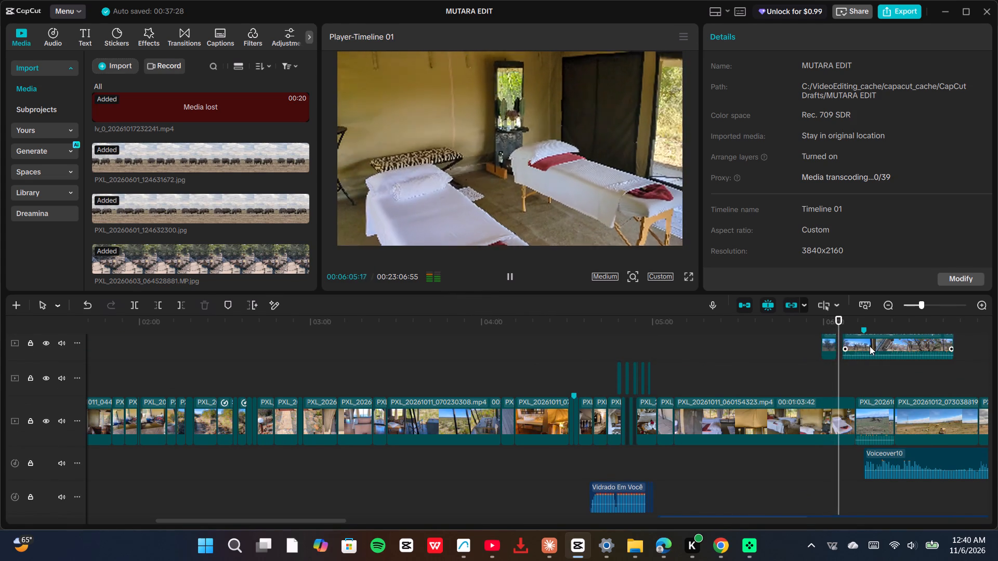
left_click_drag(870, 346, 892, 349)
left_click_drag(894, 343, 915, 348)
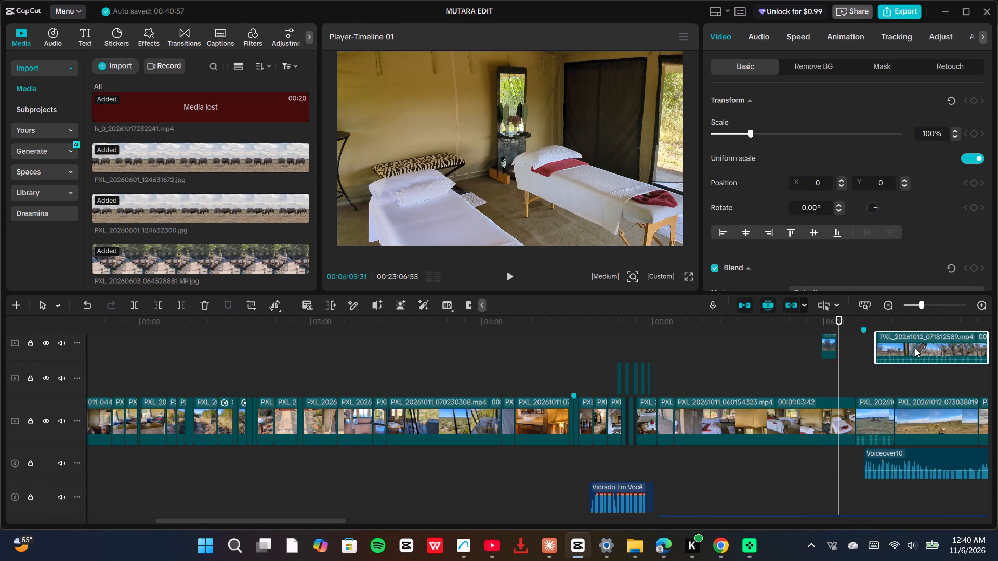
left_click_drag(915, 348, 928, 346)
left_click(830, 346)
left_click_drag(830, 346, 853, 349)
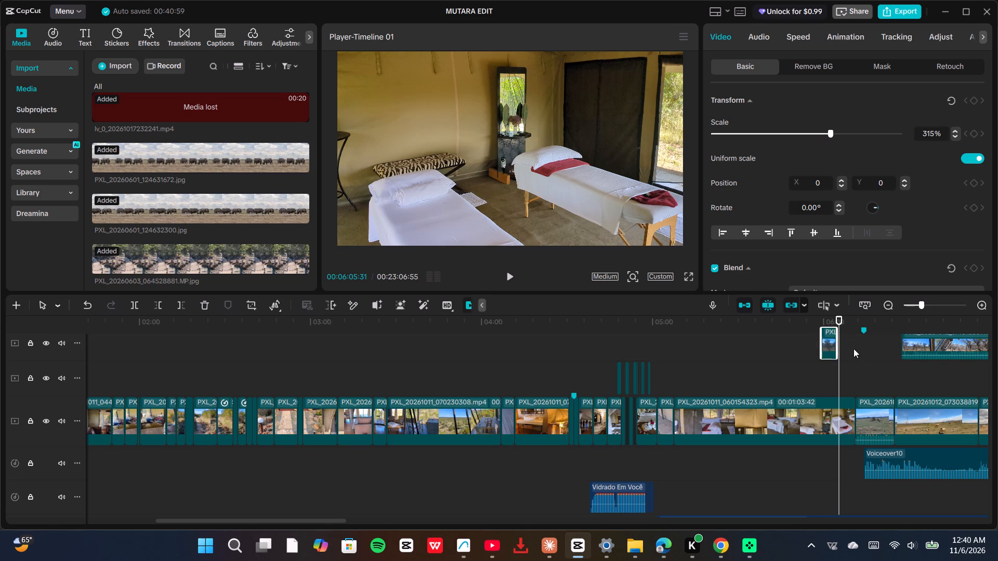
left_click_drag(853, 349, 899, 353)
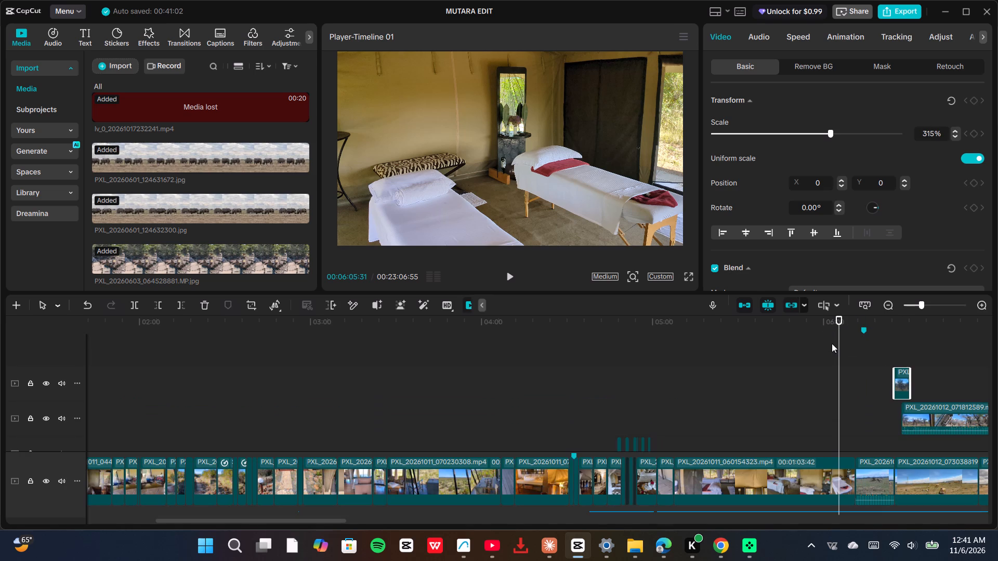
left_click_drag(900, 381, 890, 416)
Play the timeline from about 00:05:27 to review the massage tent footage.
left_click(731, 396)
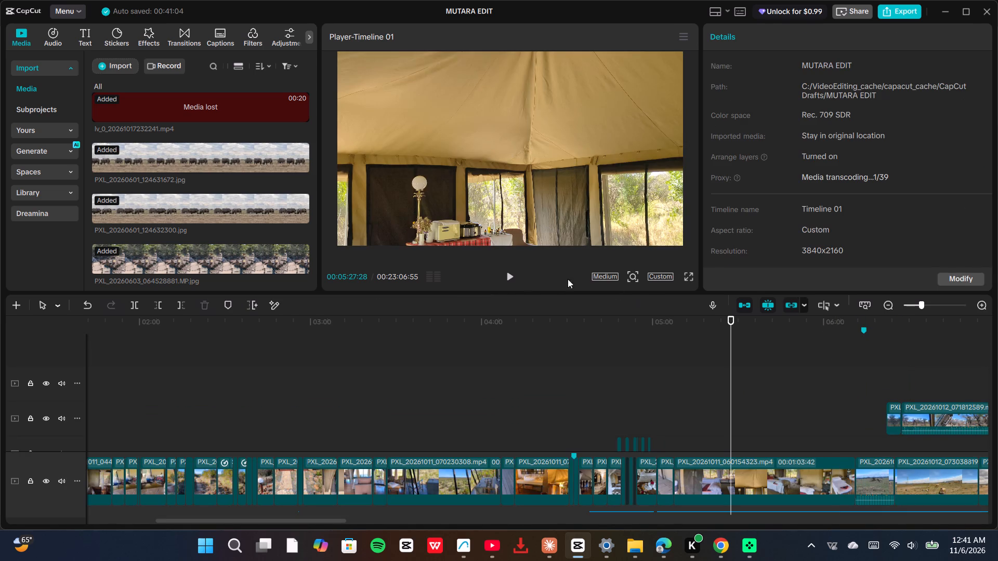
left_click(507, 273)
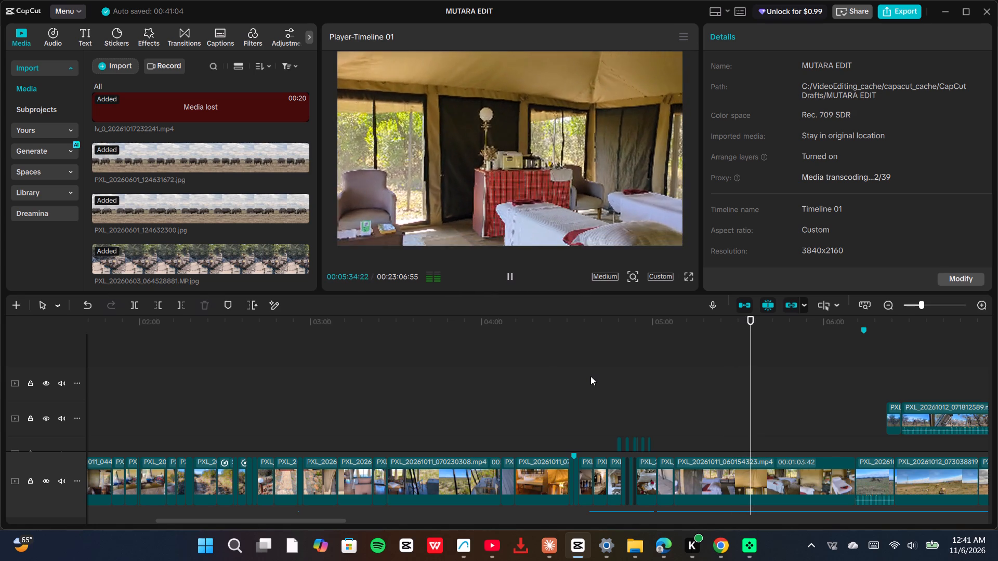
Trim the end of the orchestral waltz to about 00:06:11, where the massage tent clip PXL_20261011_060154323.mp4 ends.
scroll(590, 376, "down", 3)
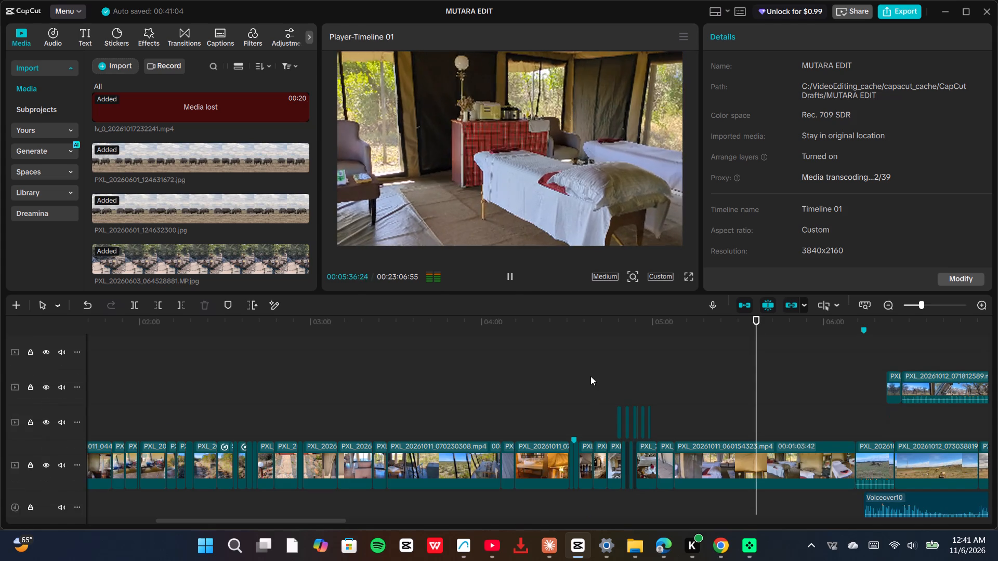
scroll(590, 376, "down", 1)
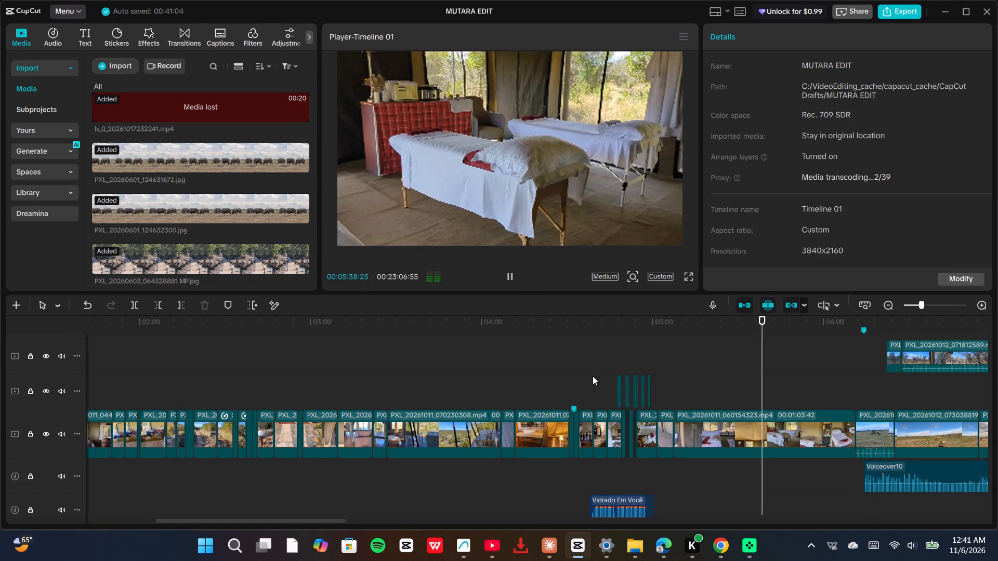
scroll(769, 481, "down", 2)
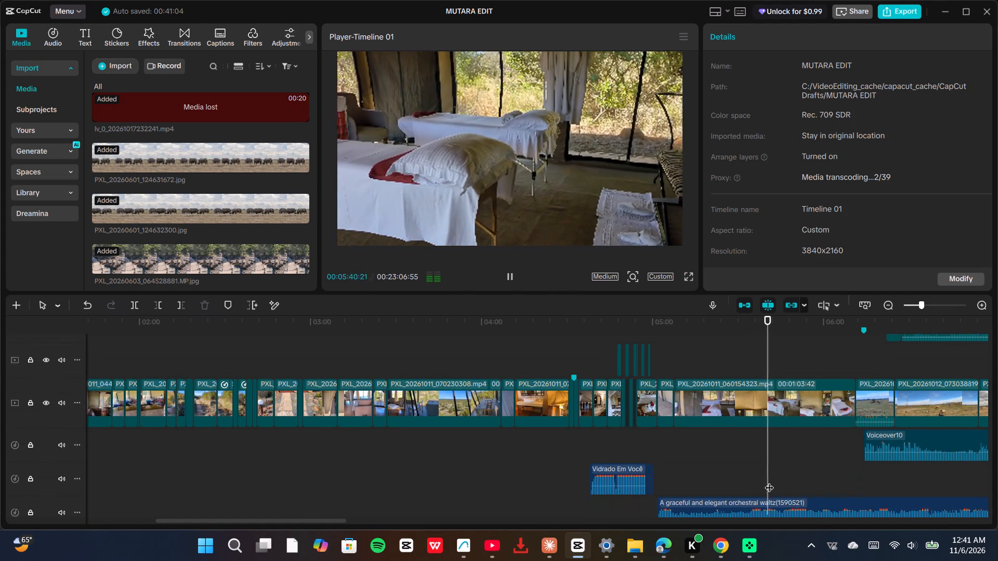
scroll(769, 481, "down", 2)
middle_click_drag(859, 439, 698, 426)
left_click_drag(413, 418, 555, 416)
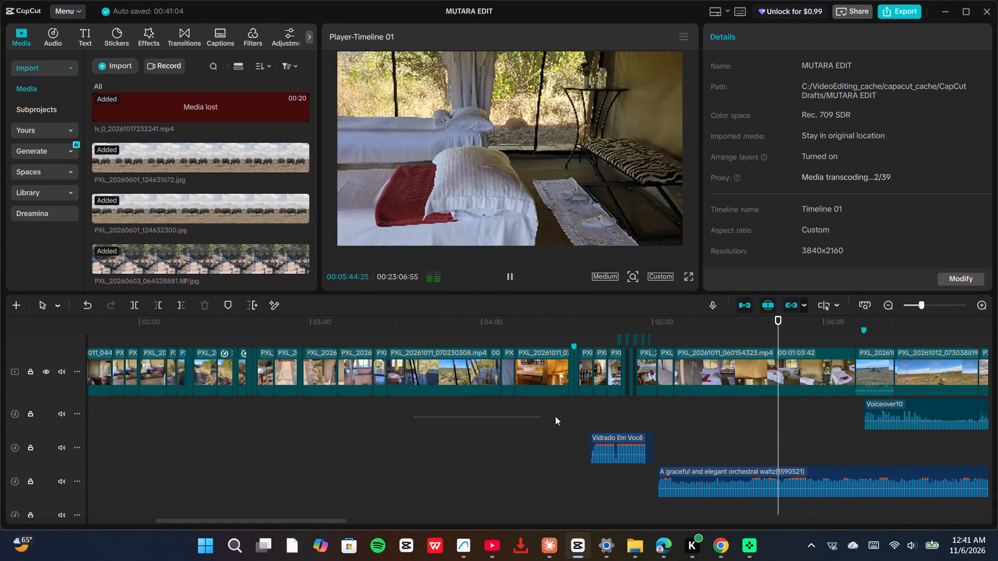
left_click_drag(555, 416, 997, 430)
left_click(807, 473)
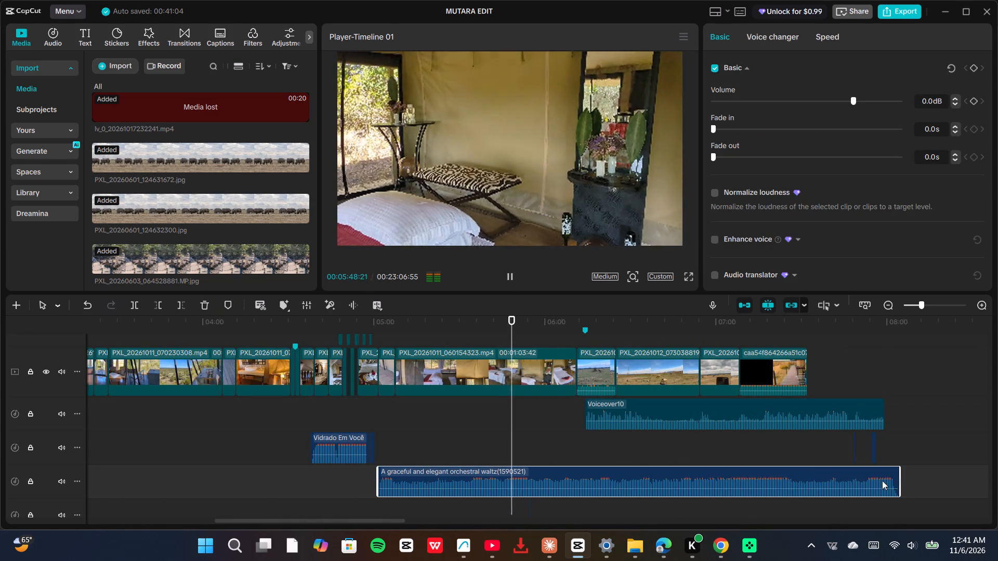
left_click_drag(899, 488, 686, 497)
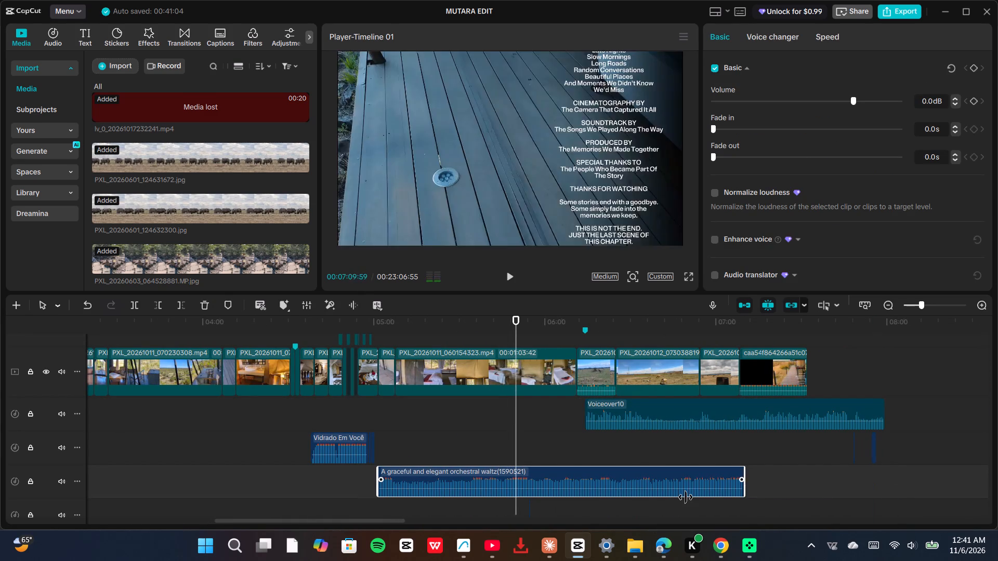
left_click_drag(686, 497, 569, 489)
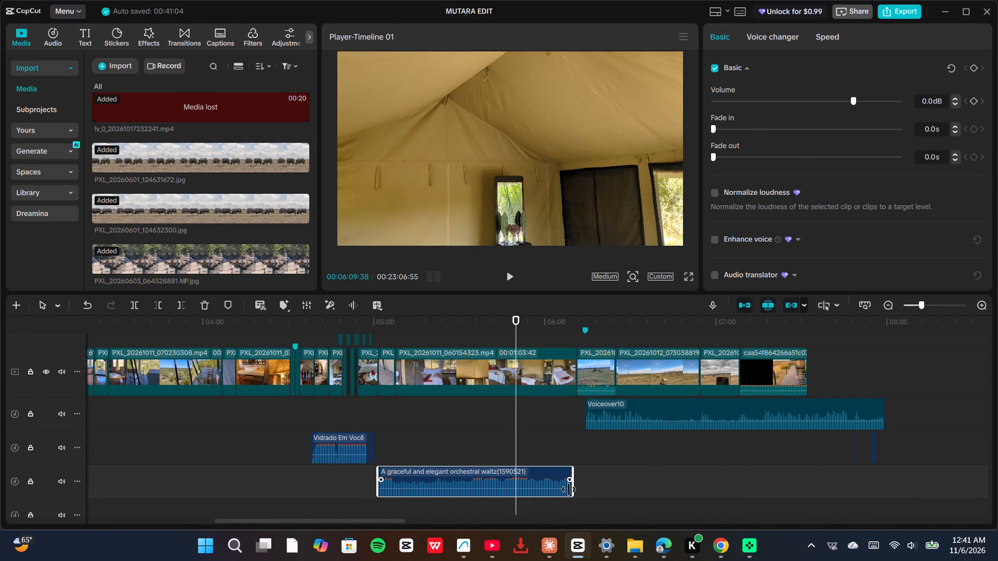
left_click_drag(569, 489, 575, 490)
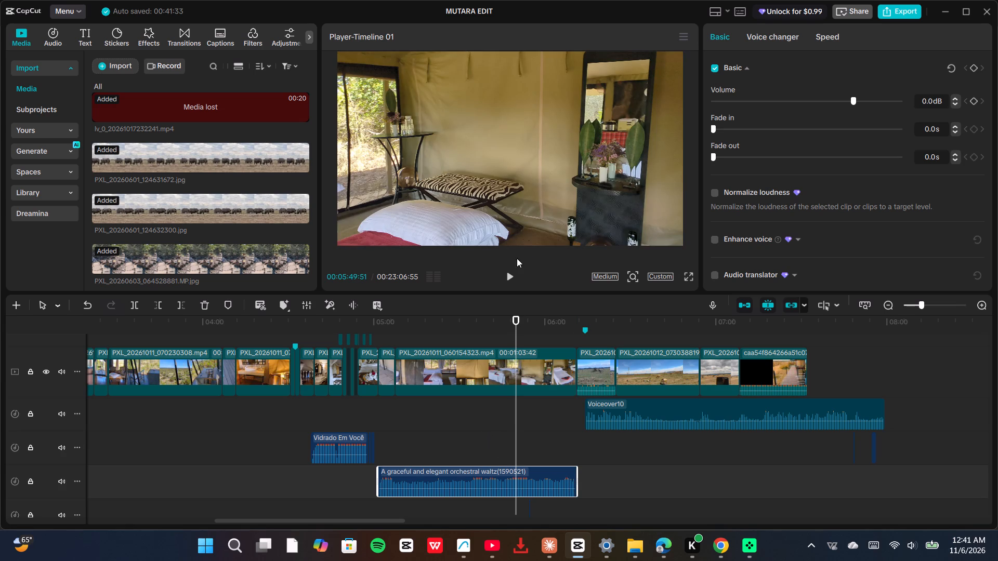
Play from about 00:05:49 to review the end of the waltz and the change to the zebra footage.
left_click(509, 274)
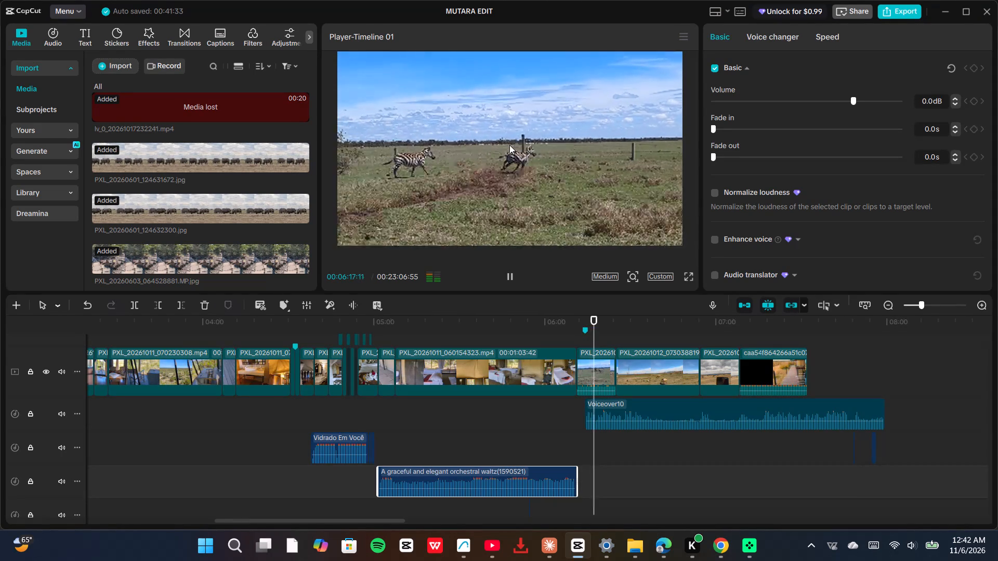
Trim the start of the Voiceover10 clip to about 00:06:29.
left_click(670, 409)
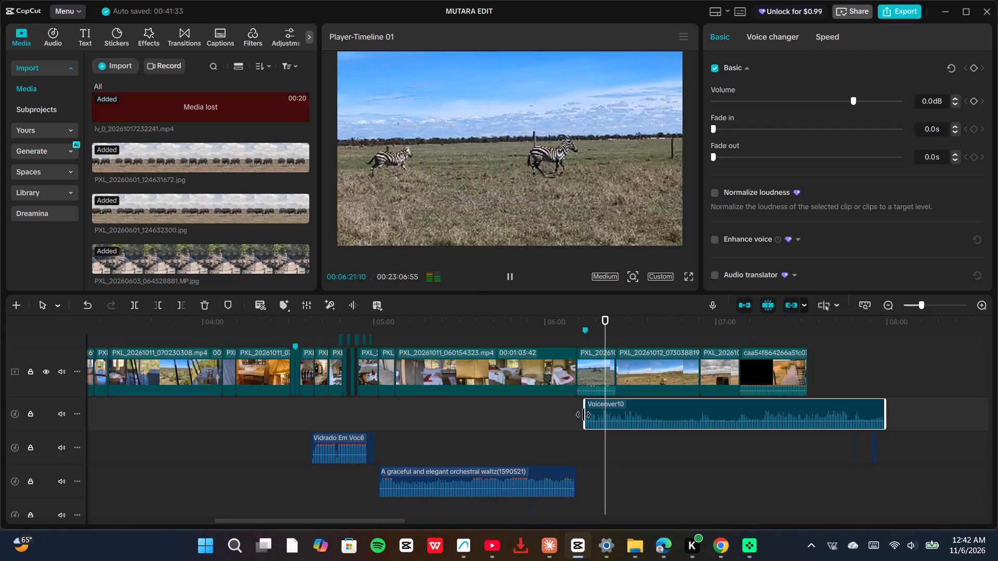
left_click_drag(583, 415, 616, 414)
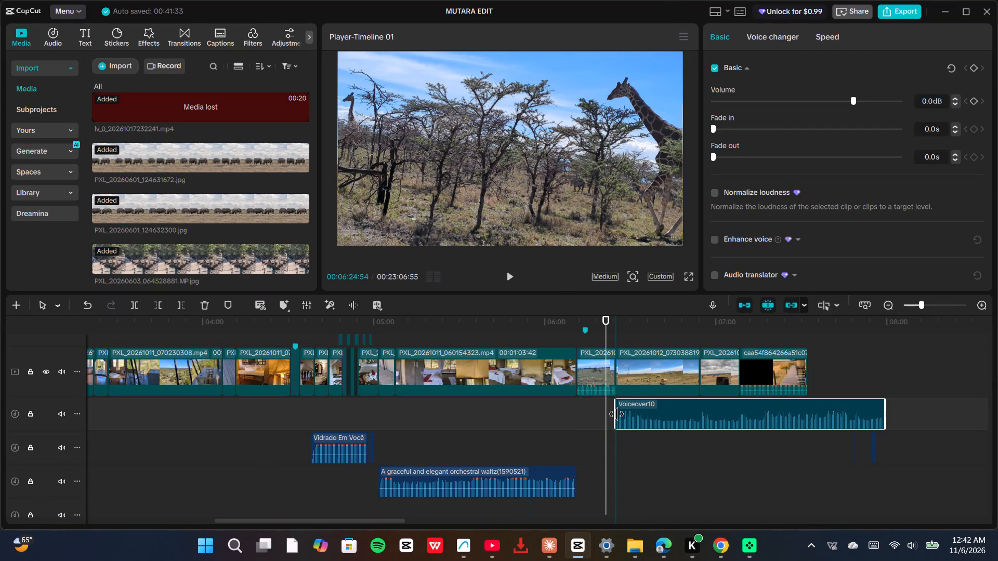
left_click_drag(616, 414, 682, 423)
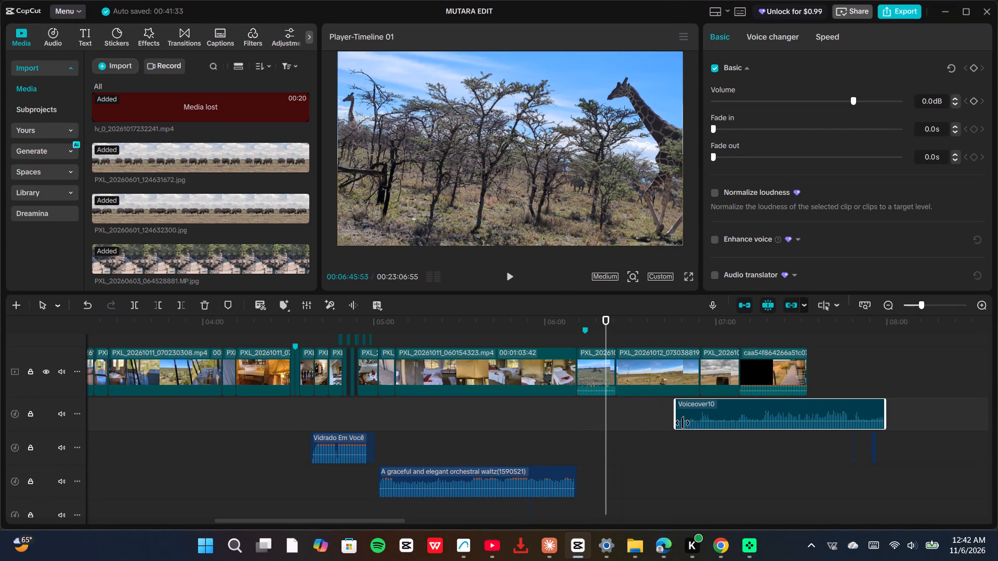
left_click_drag(682, 423, 628, 421)
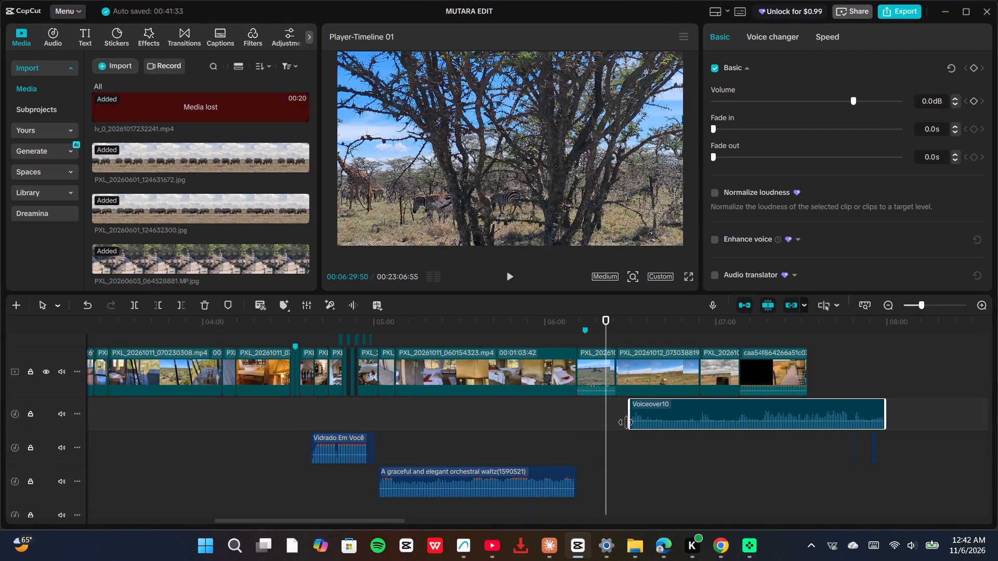
left_click_drag(624, 423, 612, 421)
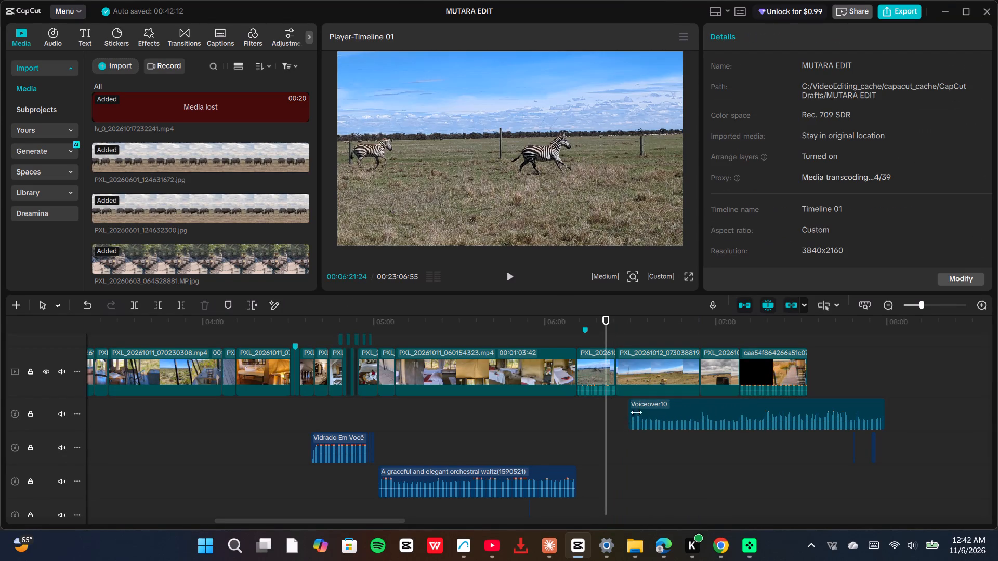
Play from about 00:06:29 to check where Voiceover10 begins.
left_click(626, 332)
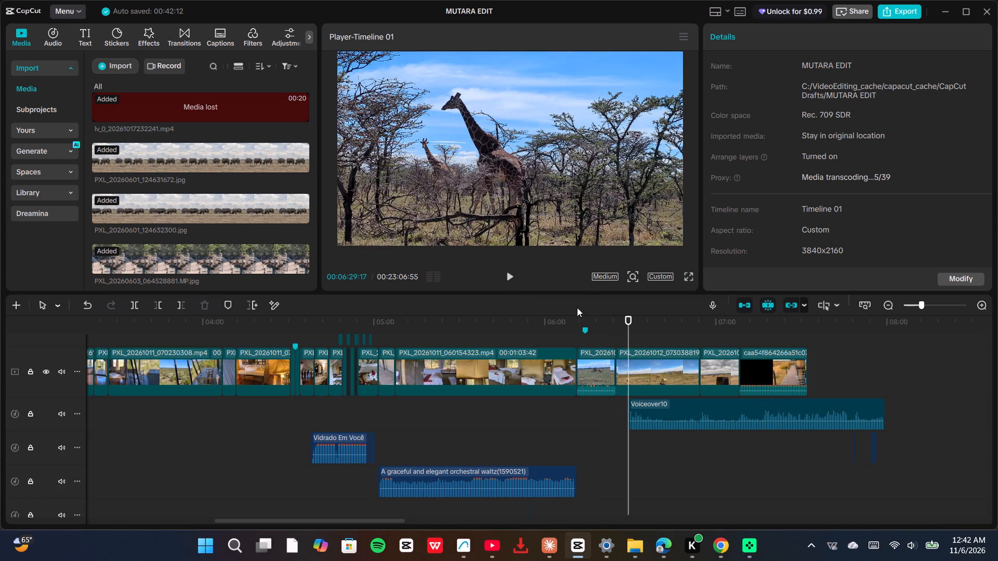
left_click(511, 277)
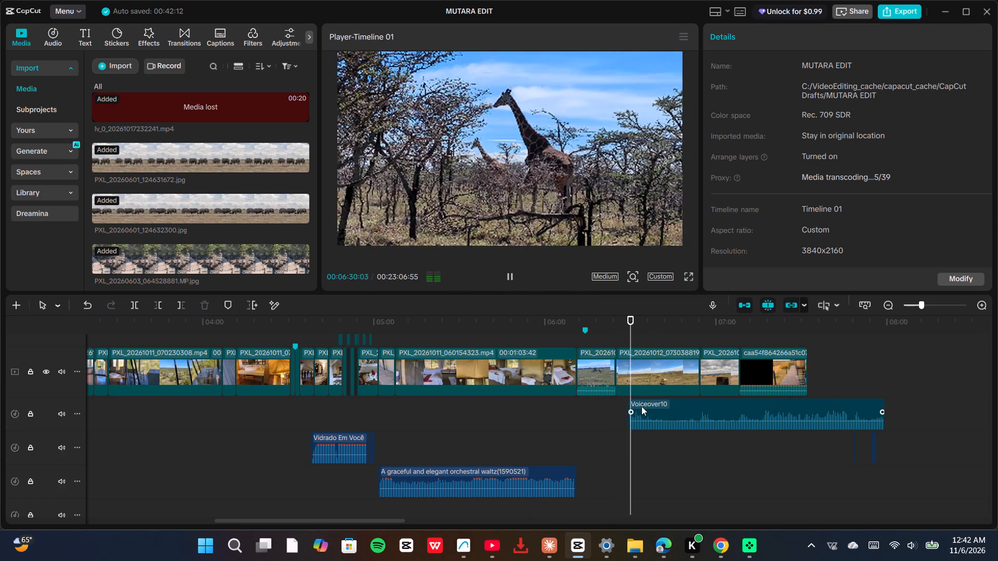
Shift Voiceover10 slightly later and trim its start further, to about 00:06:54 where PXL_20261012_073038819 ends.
left_click_drag(631, 410, 672, 410)
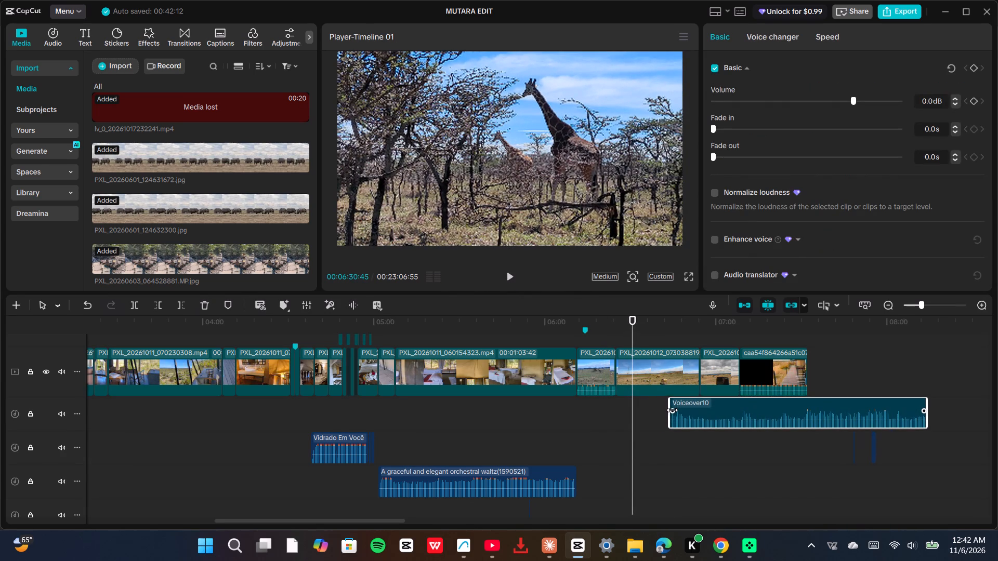
left_click_drag(672, 410, 638, 417)
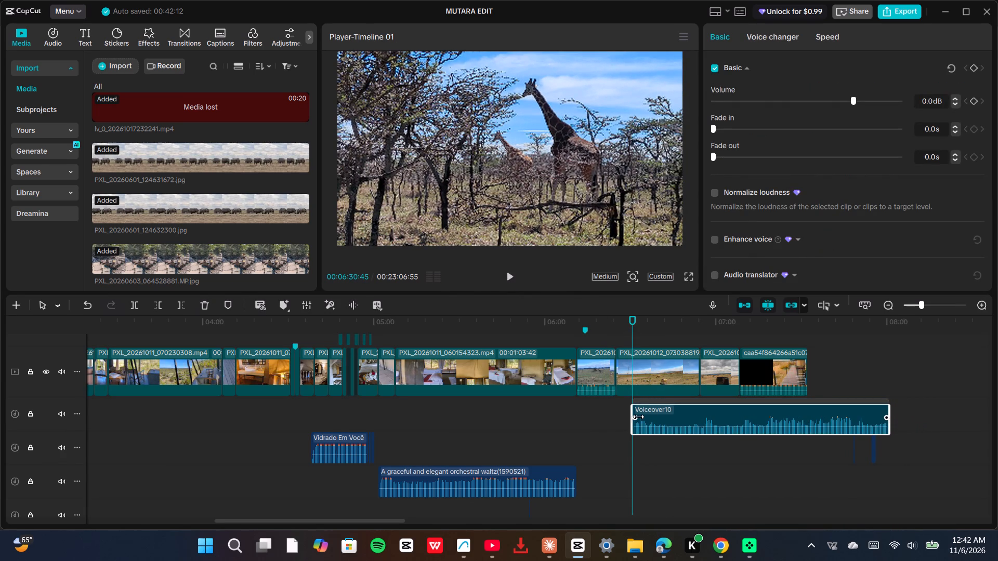
left_click(654, 413)
left_click_drag(634, 412, 649, 412)
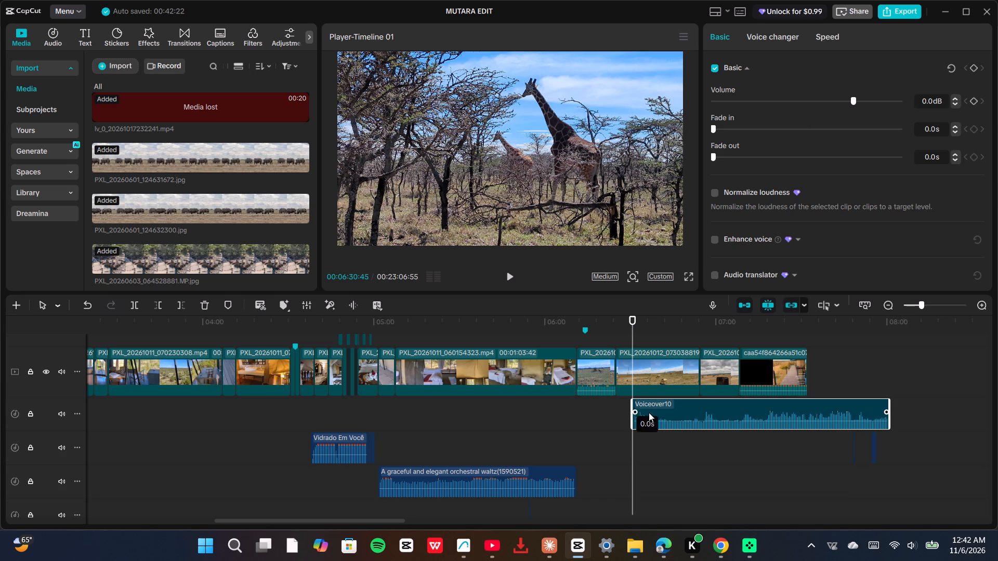
left_click_drag(649, 412, 620, 410)
left_click_drag(634, 420, 656, 420)
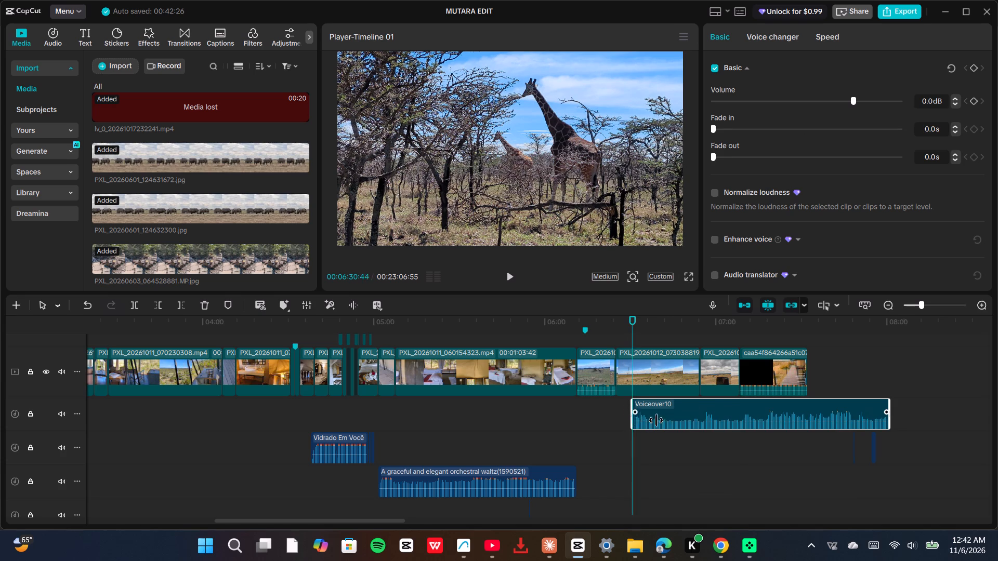
left_click_drag(656, 420, 702, 422)
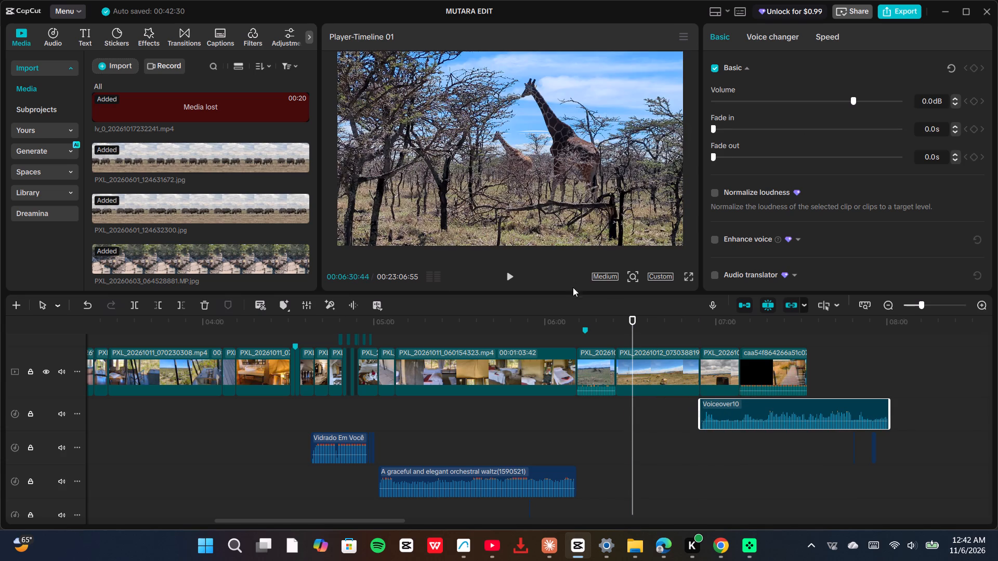
Play from about 00:06:54 to review Voiceover10 over the giraffe footage and the start of the closing scene.
left_click(510, 277)
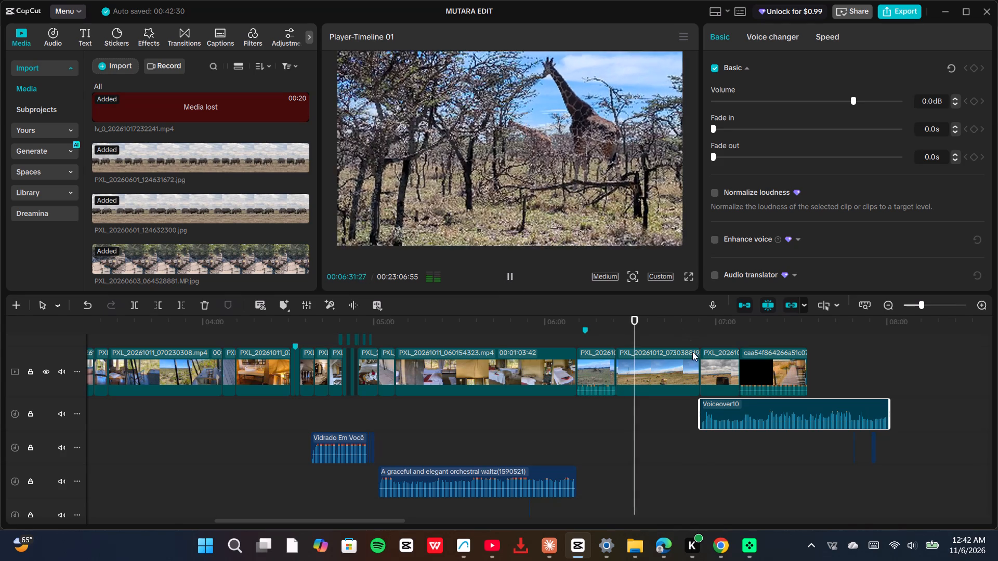
left_click(701, 458)
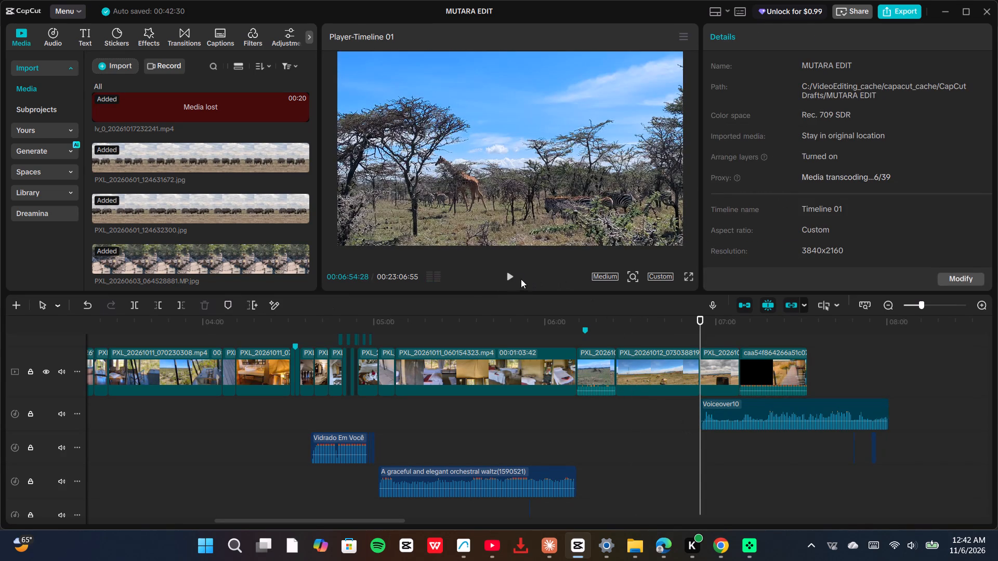
left_click(507, 275)
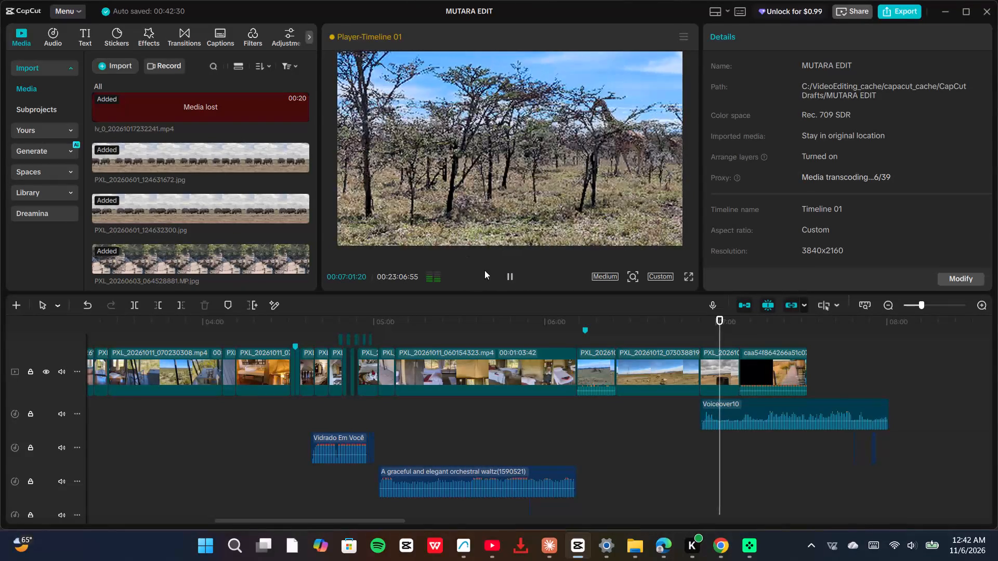
left_click(509, 280)
left_click(509, 280)
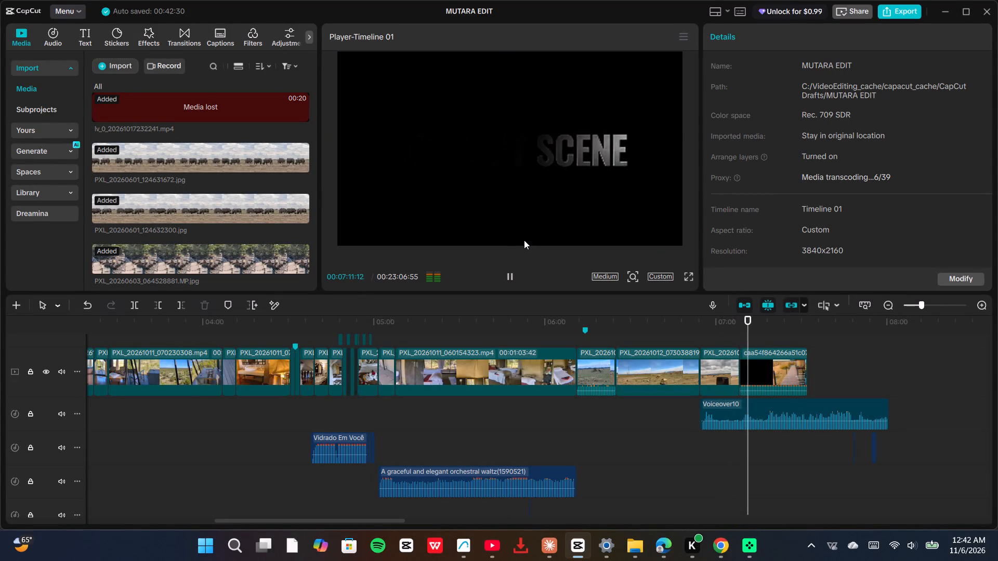
Delete the Voiceover10 clip from the timeline.
left_click_drag(791, 405, 757, 411)
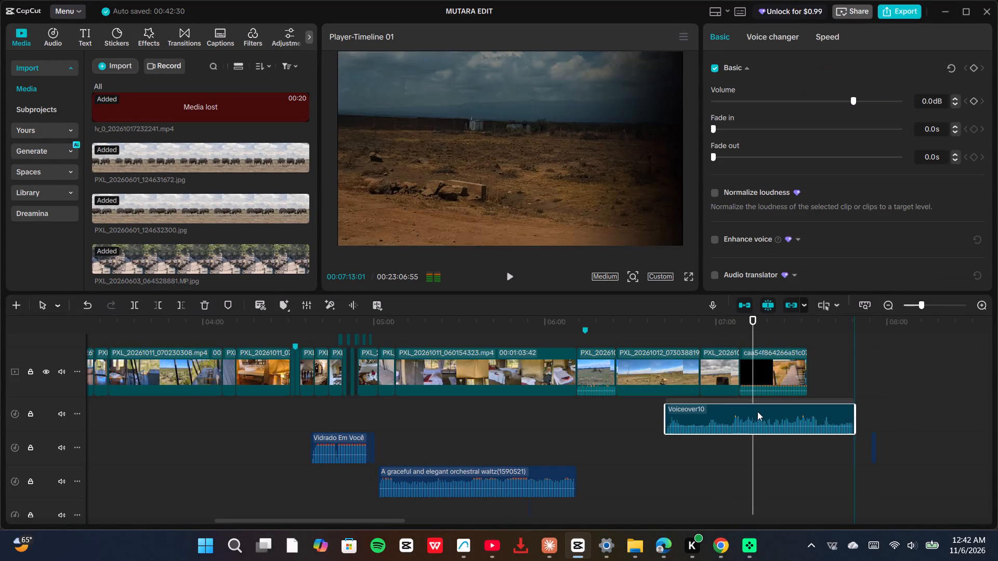
left_click_drag(757, 411, 671, 424)
left_click(687, 415)
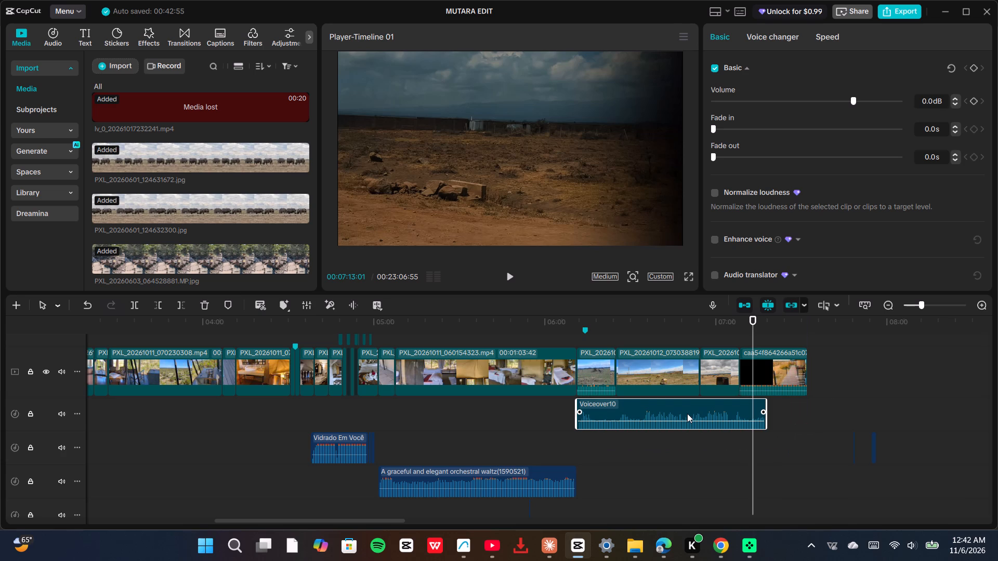
key("Delete")
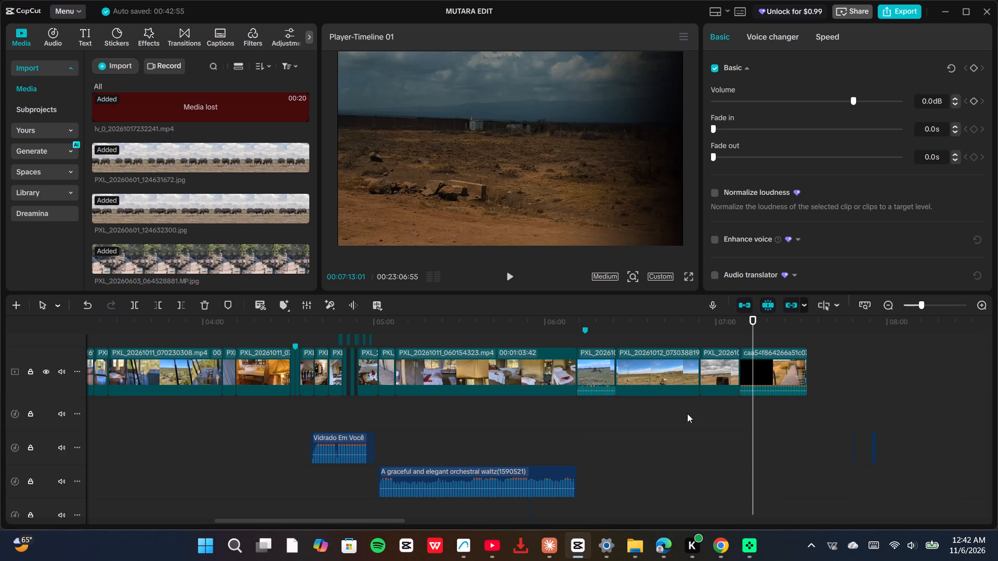
Find the Voiceover11 clip near the 00:09:00 to 00:10:00 stretch of the timeline and delete it.
left_click_drag(254, 422, 219, 418)
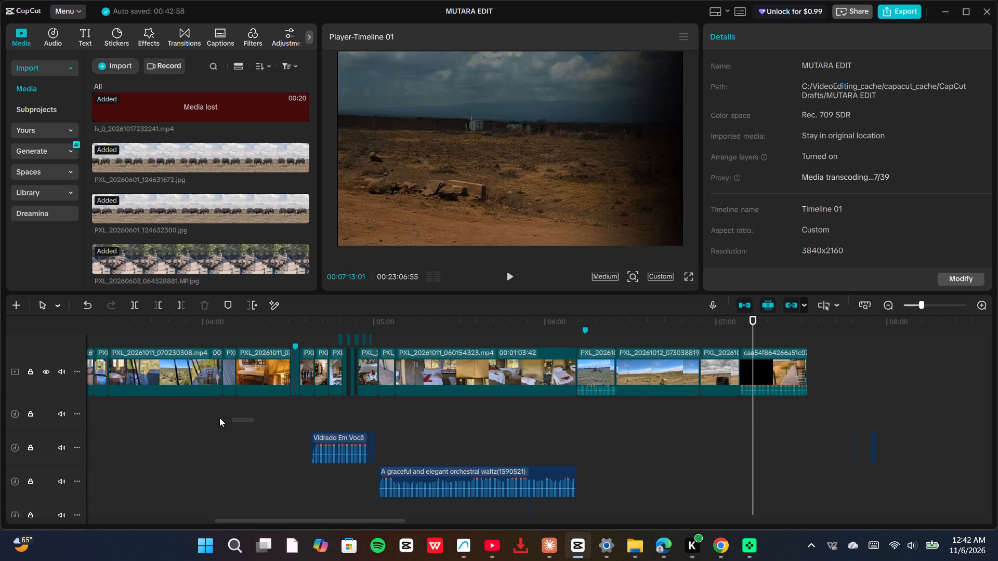
left_click_drag(219, 418, 39, 421)
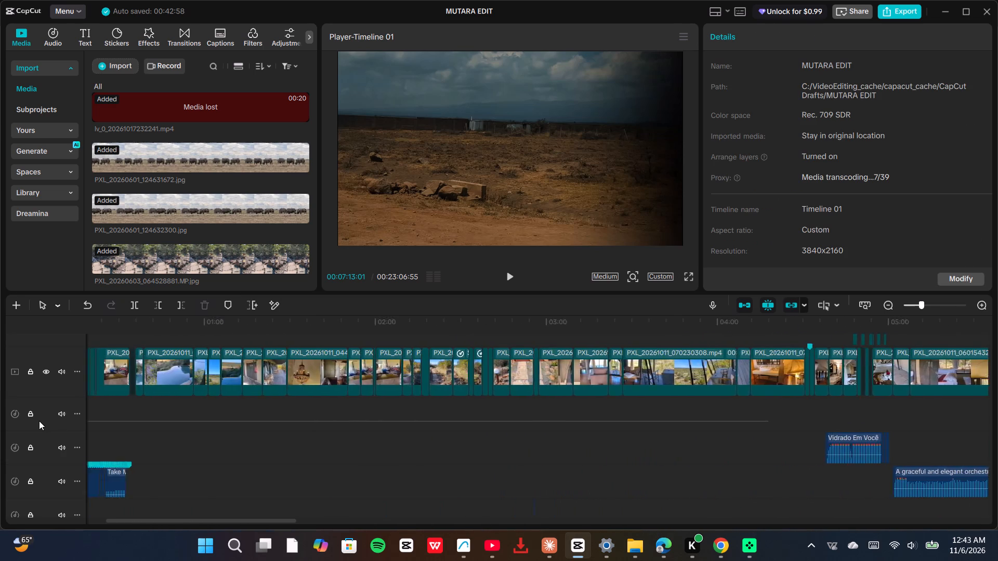
left_click_drag(39, 421, 428, 405)
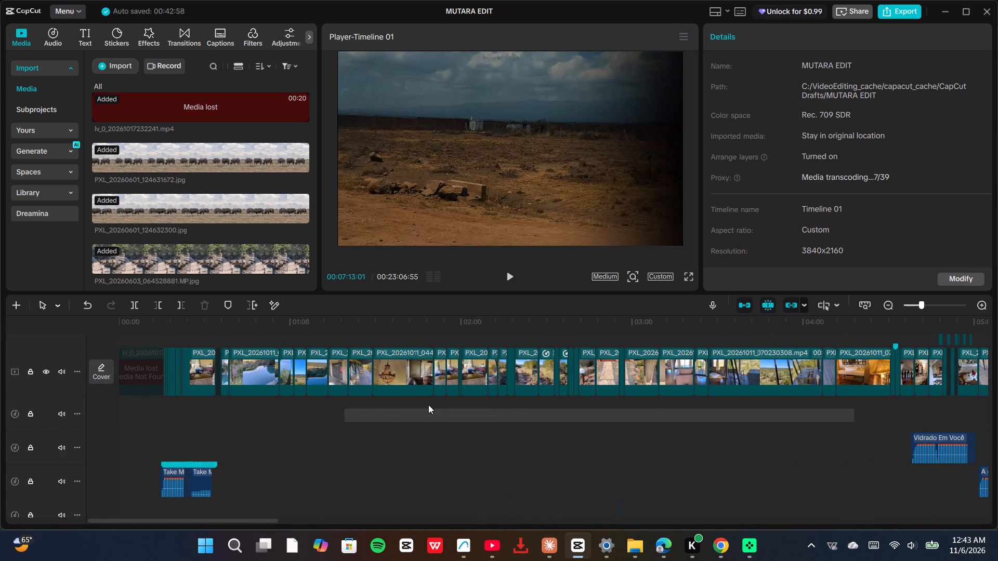
left_click_drag(428, 405, 997, 407)
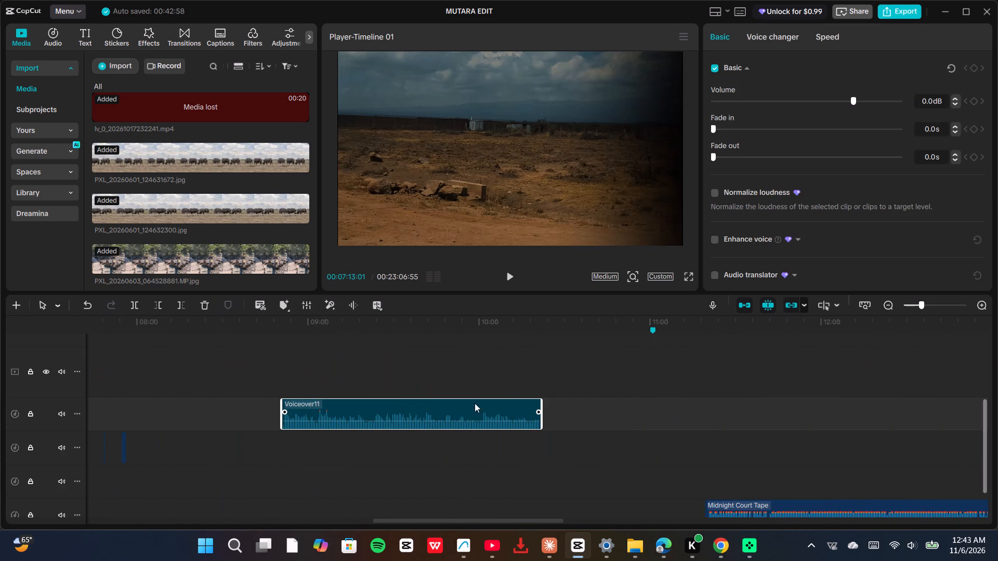
left_click(459, 407)
key("Delete")
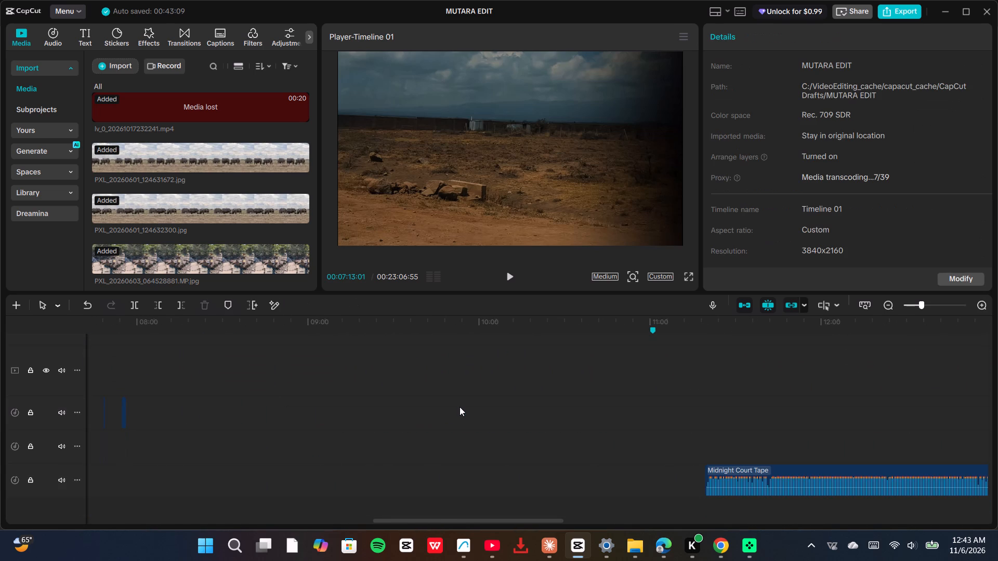
Play from about 00:04:41 to review the bathroom footage with the Vidrado Em Você music.
scroll(219, 415, "up", 2)
left_click_drag(198, 369, 69, 359)
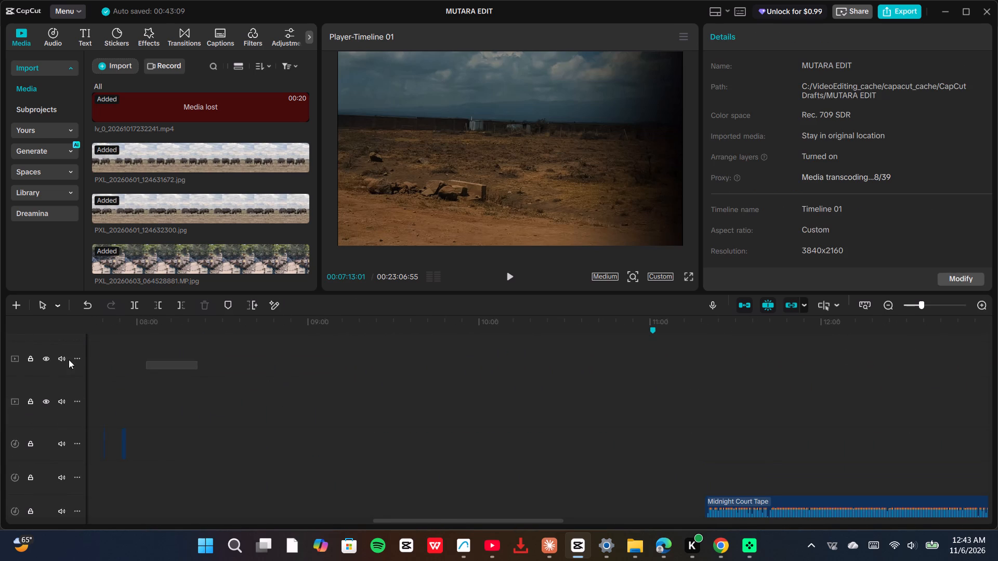
left_click_drag(69, 359, 0, 348)
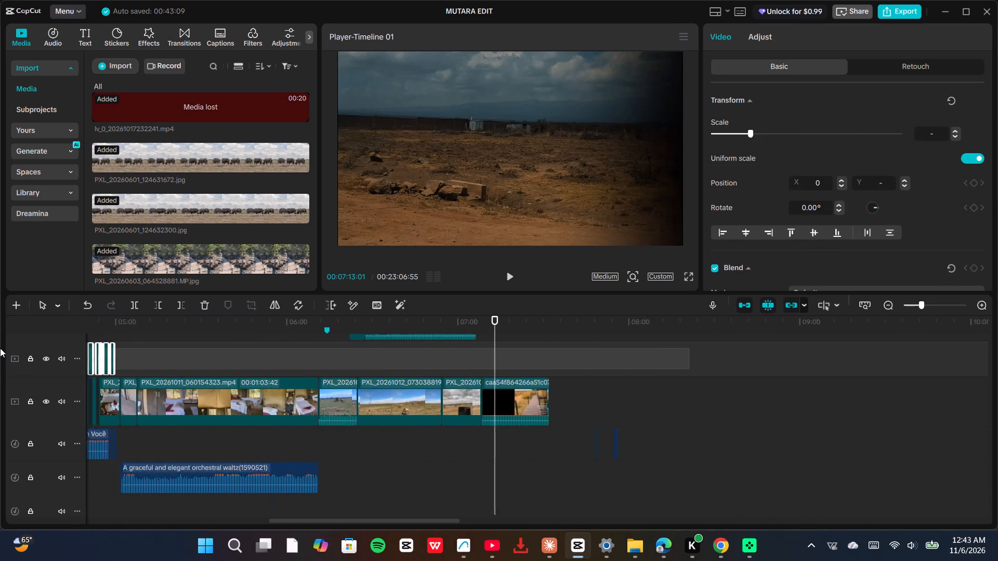
left_click_drag(0, 348, 1, 351)
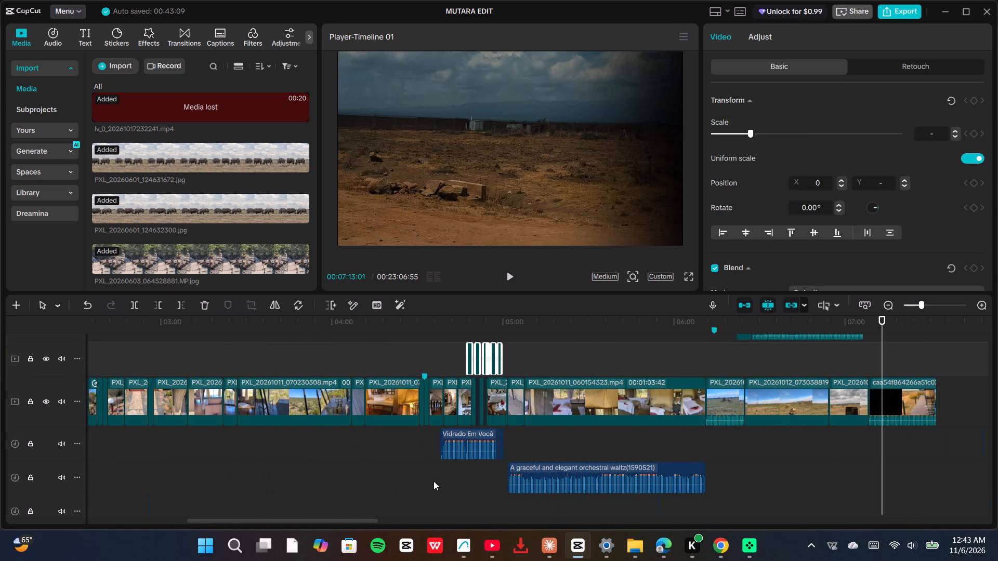
left_click(451, 482)
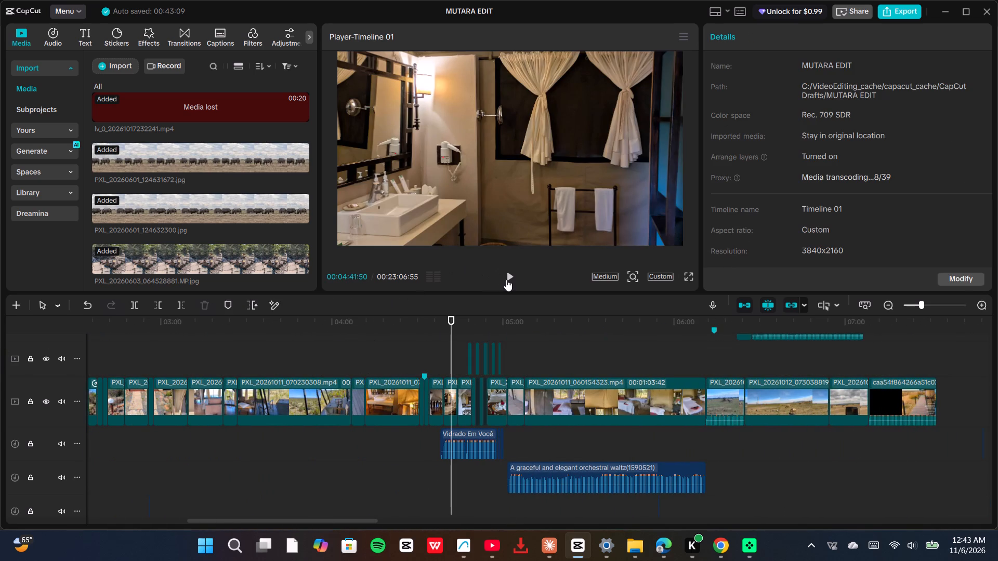
left_click(508, 279)
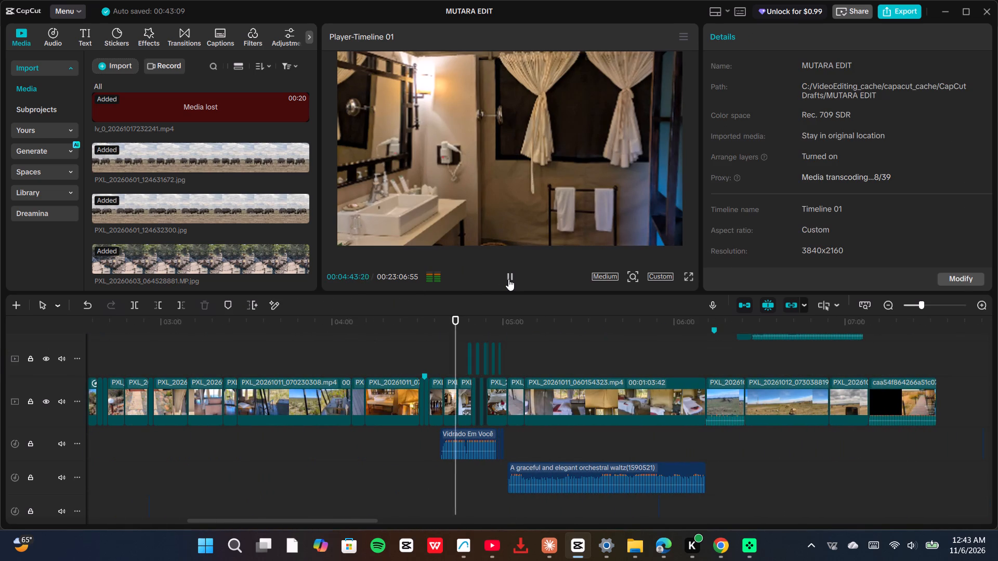
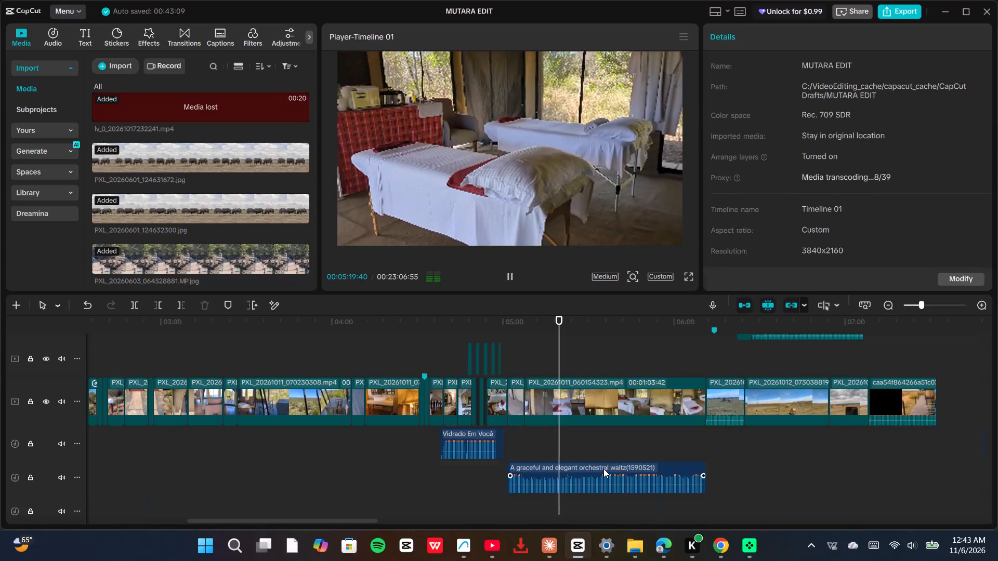
Deactivate the graceful and elegant orchestral waltz music clip under the massage tent footage.
right_click(603, 469)
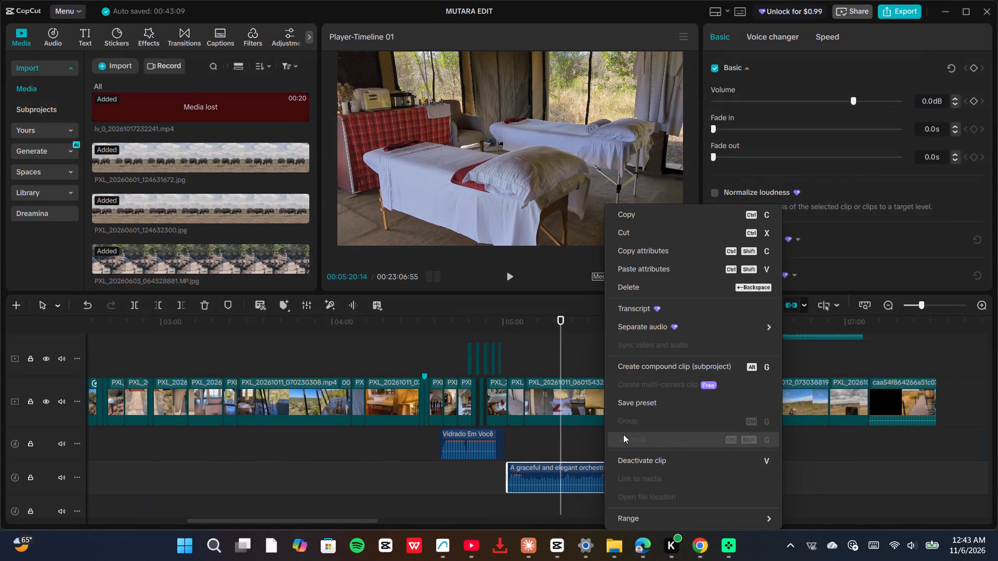
left_click(652, 462)
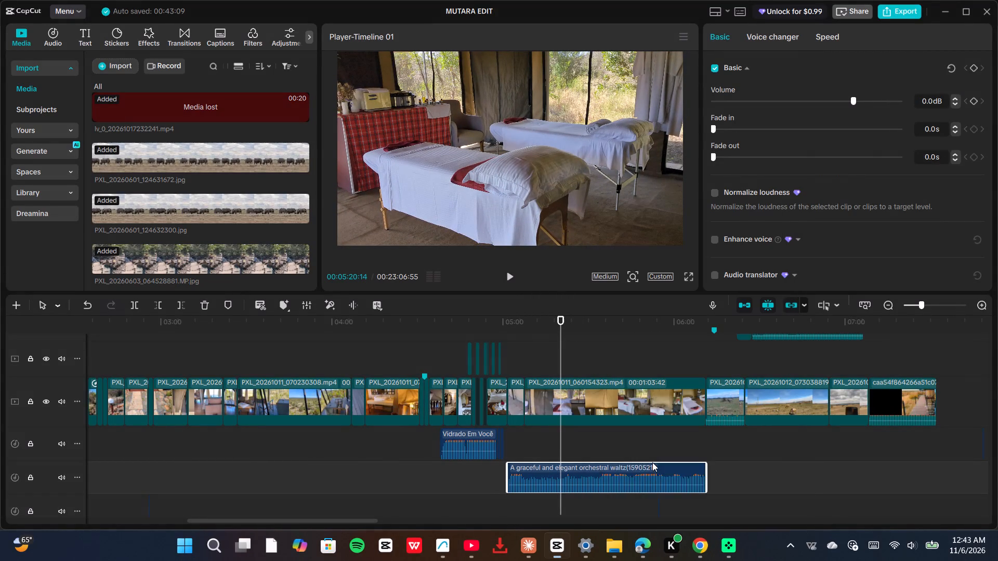
right_click(612, 468)
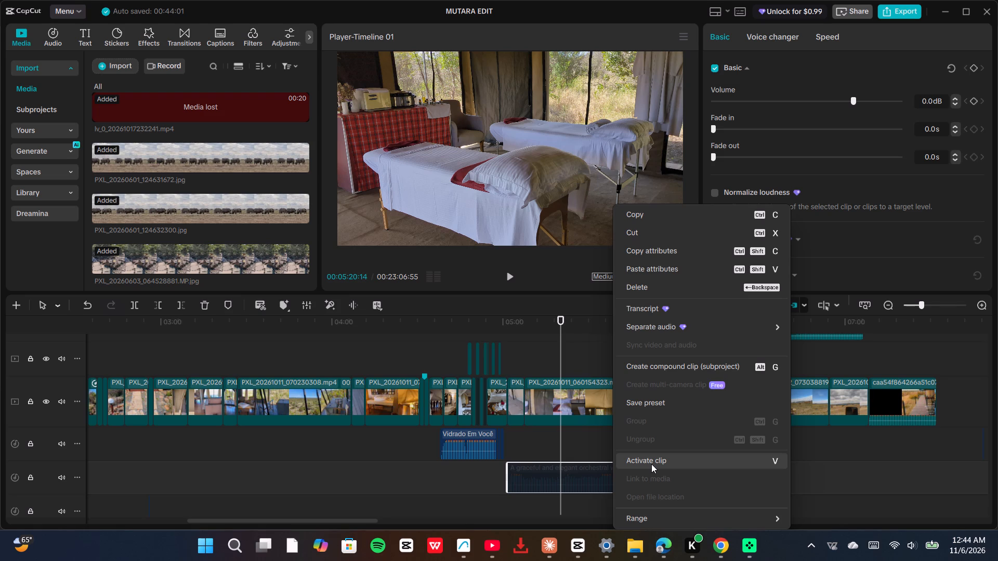
left_click(503, 304)
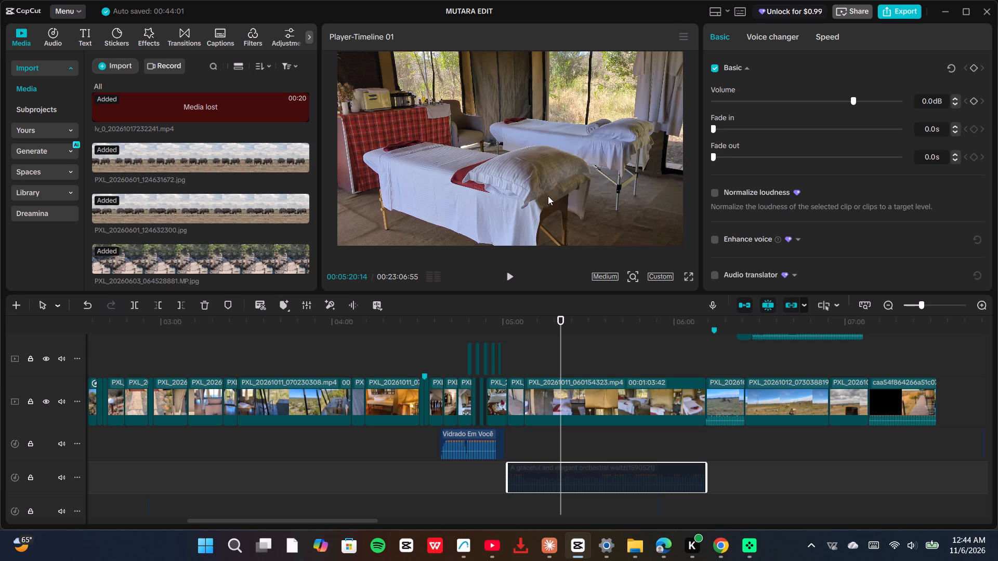
Play from about 00:05:20 to review the massage tent footage without the waltz music.
left_click(508, 276)
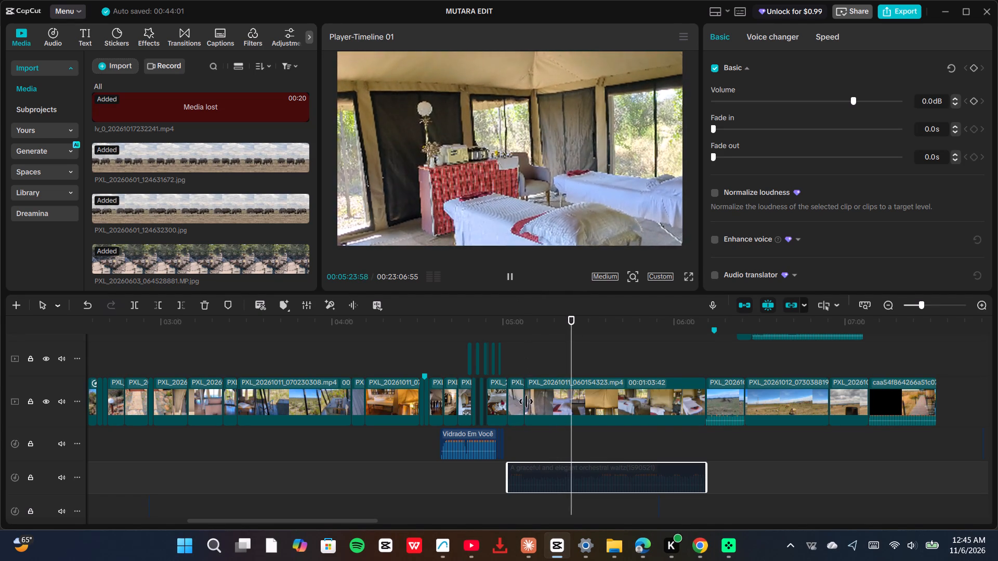
left_click(527, 358)
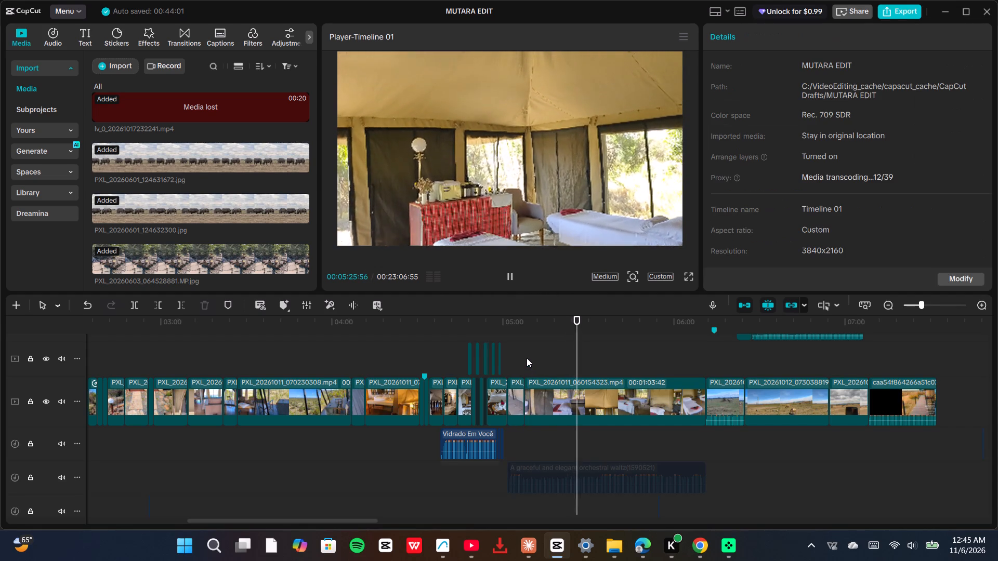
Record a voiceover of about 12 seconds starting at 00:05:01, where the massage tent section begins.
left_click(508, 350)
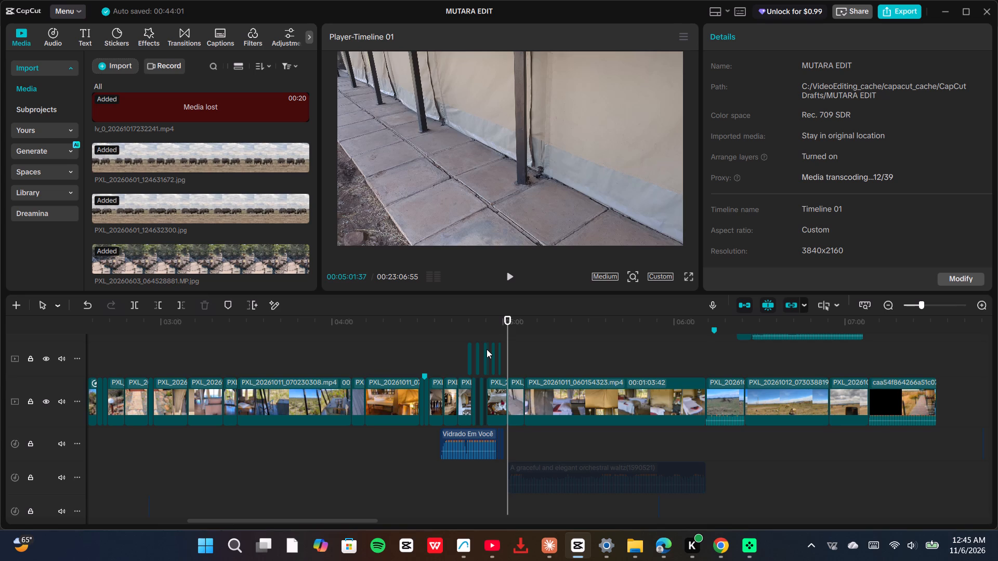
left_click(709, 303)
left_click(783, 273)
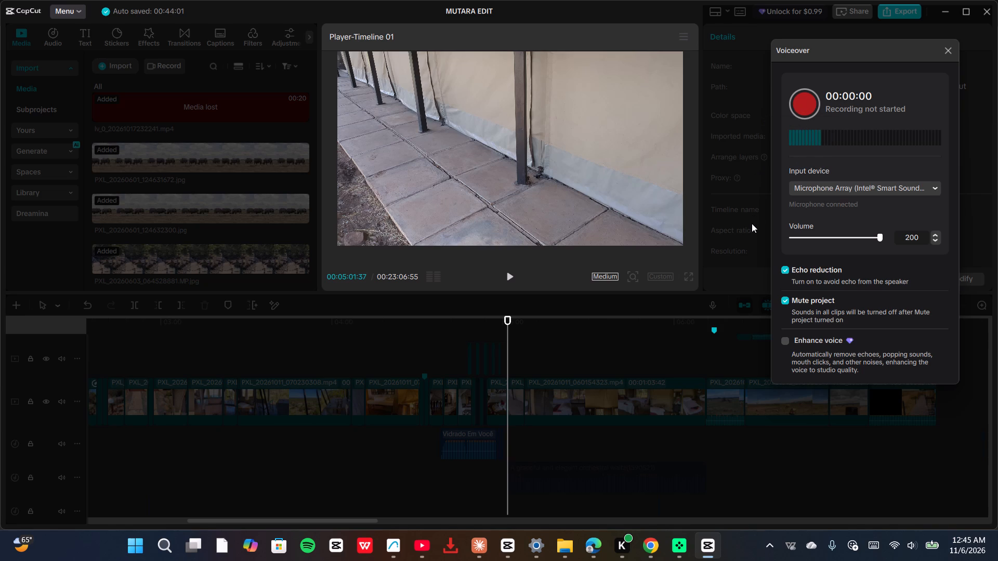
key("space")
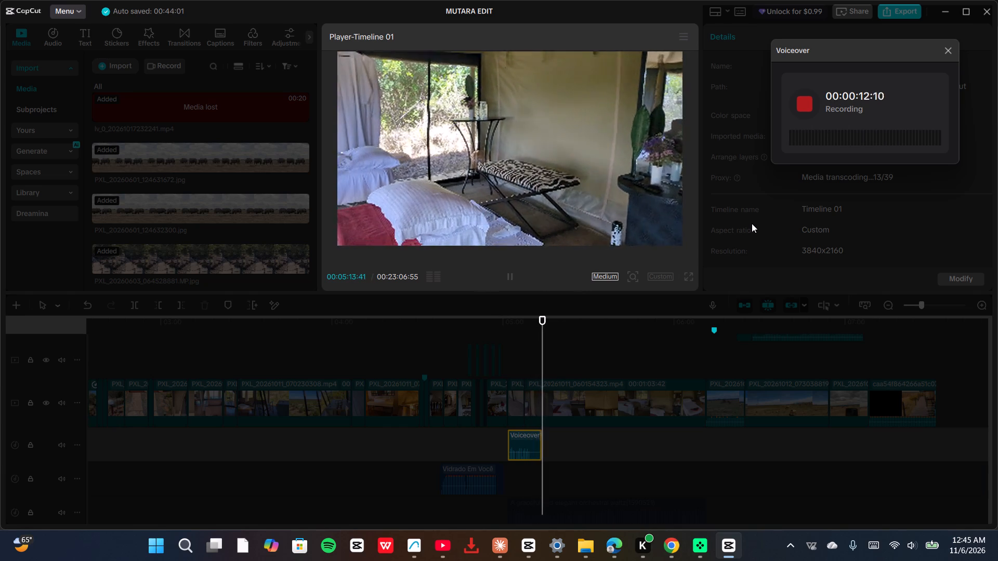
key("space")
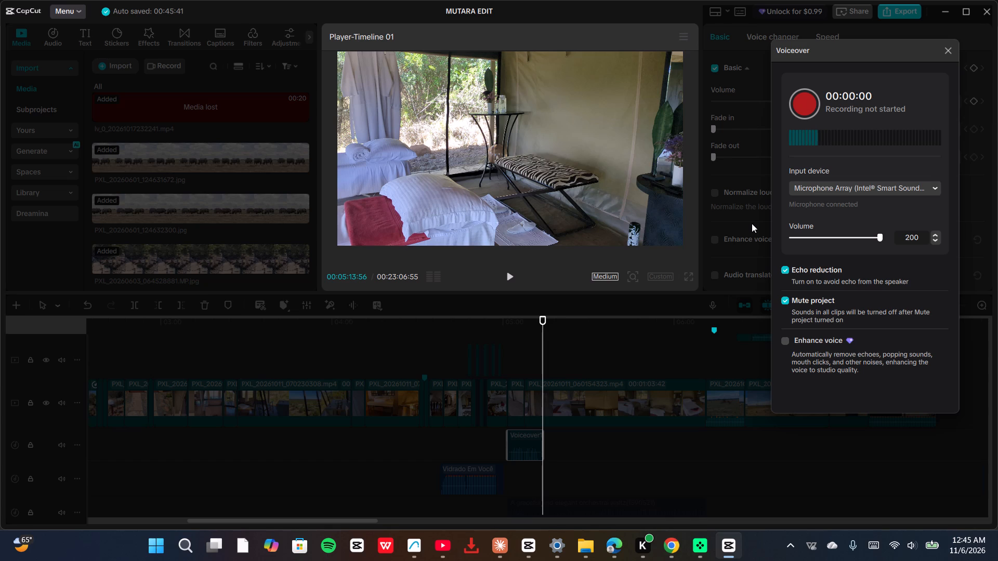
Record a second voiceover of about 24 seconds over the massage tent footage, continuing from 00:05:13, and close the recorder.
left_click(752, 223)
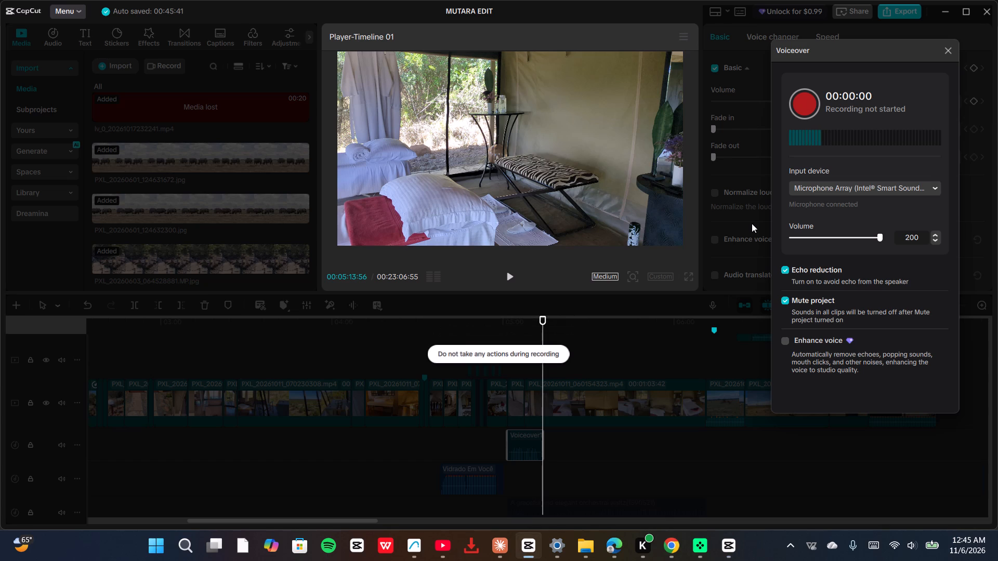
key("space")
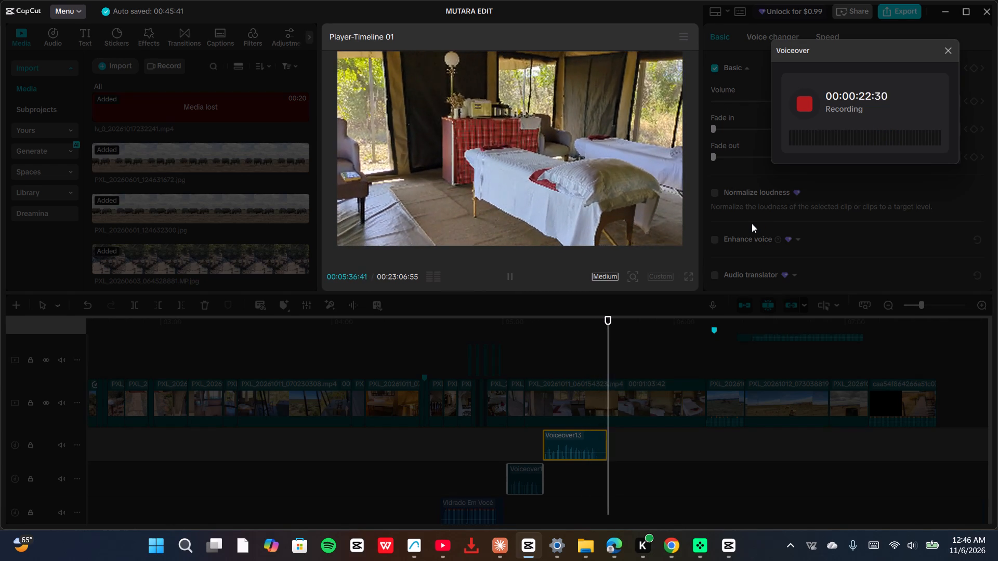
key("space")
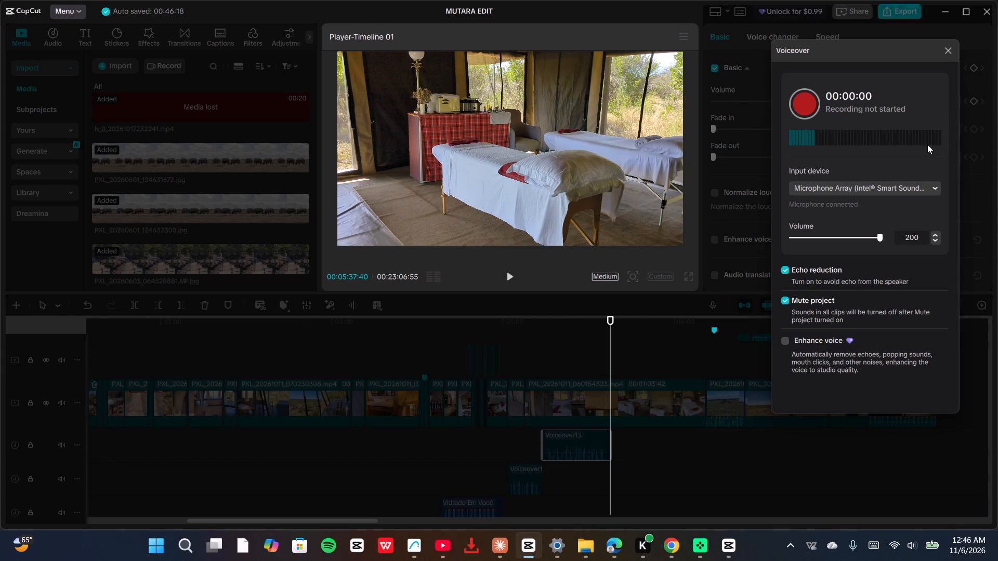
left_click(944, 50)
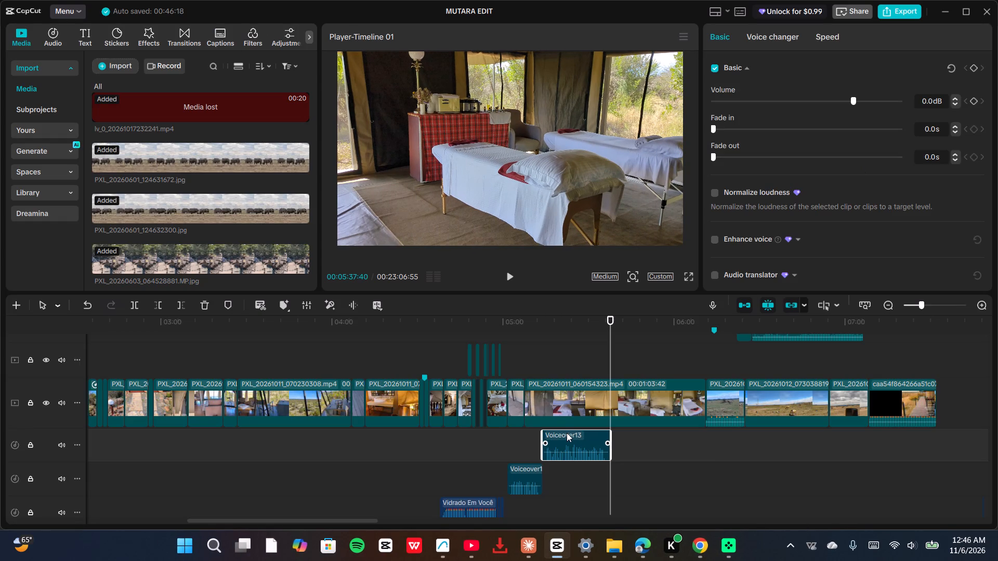
Play from about 00:05:10 to review the two new voiceover takes.
left_click(567, 434)
left_click(532, 437)
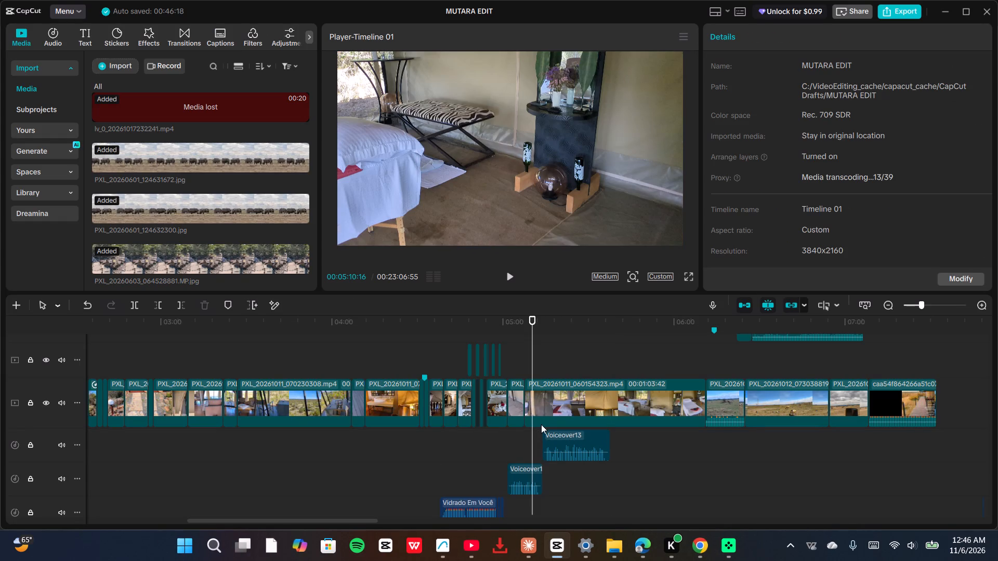
left_click(507, 270)
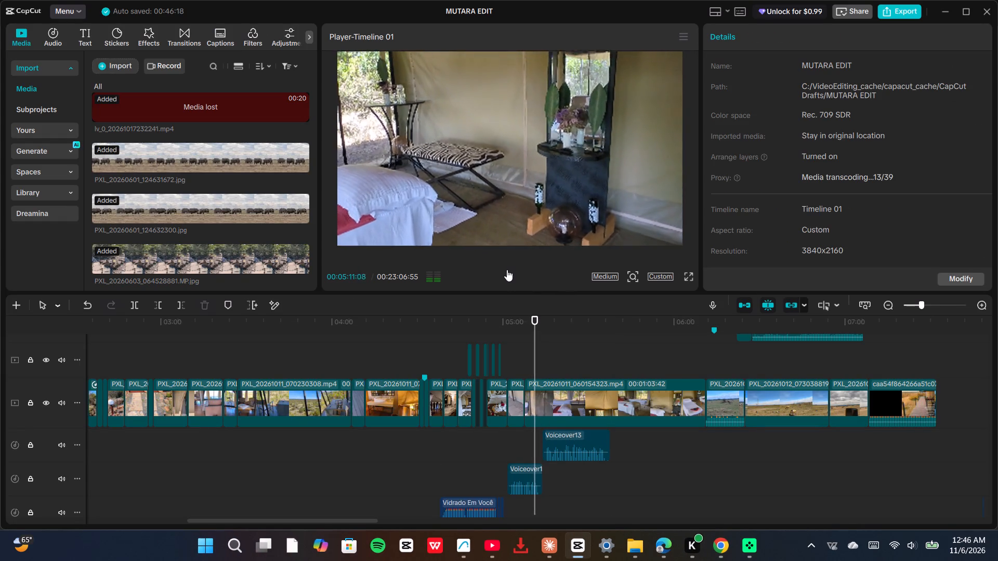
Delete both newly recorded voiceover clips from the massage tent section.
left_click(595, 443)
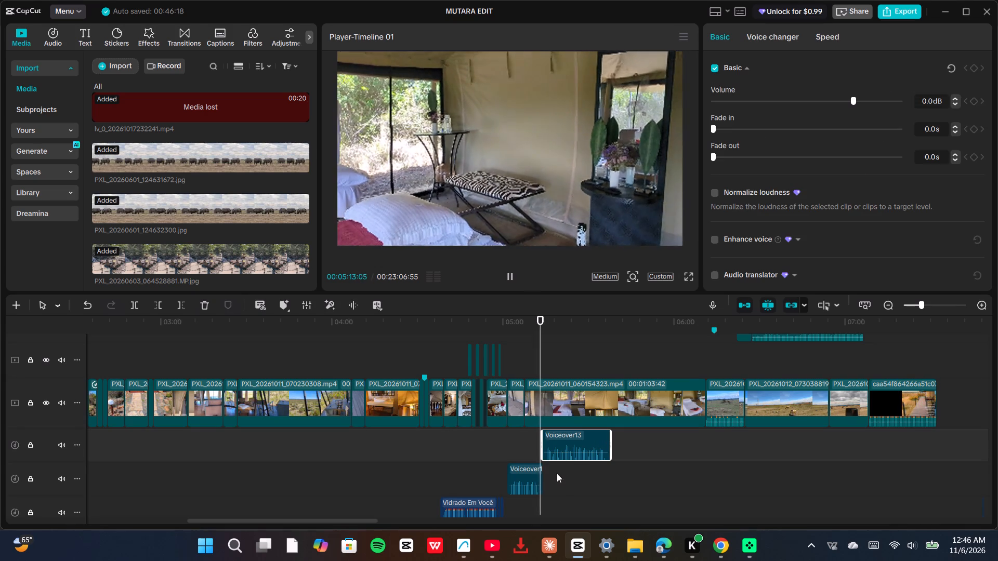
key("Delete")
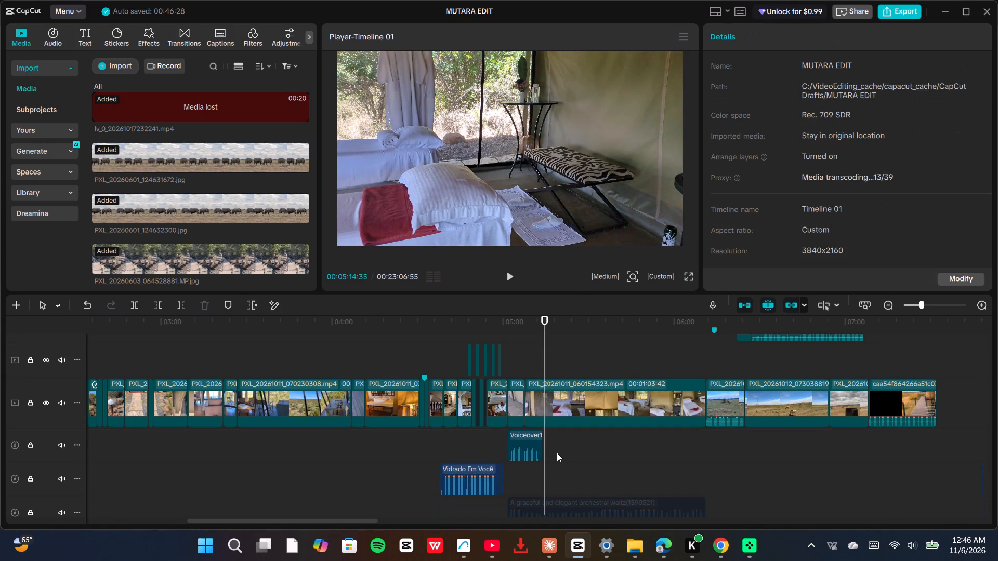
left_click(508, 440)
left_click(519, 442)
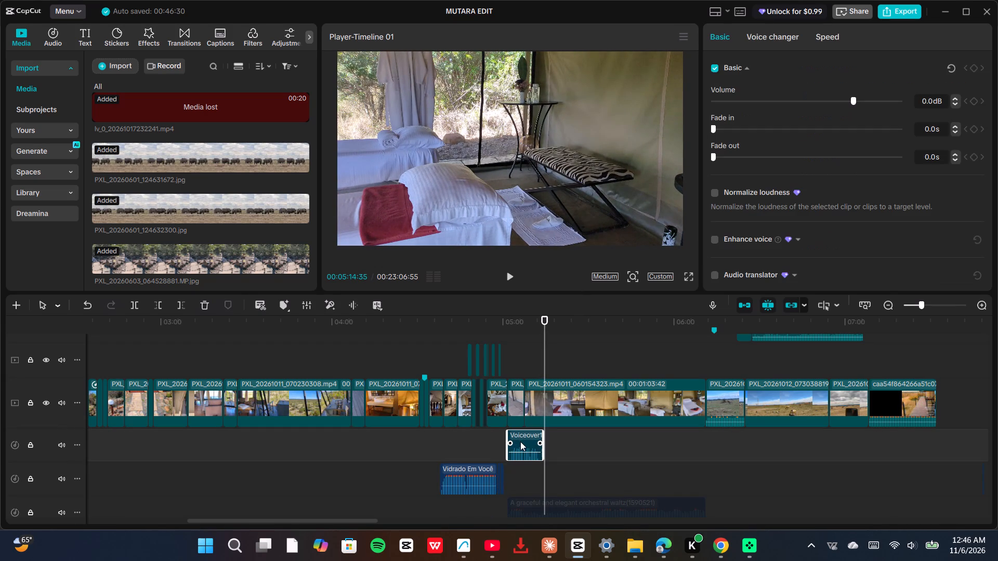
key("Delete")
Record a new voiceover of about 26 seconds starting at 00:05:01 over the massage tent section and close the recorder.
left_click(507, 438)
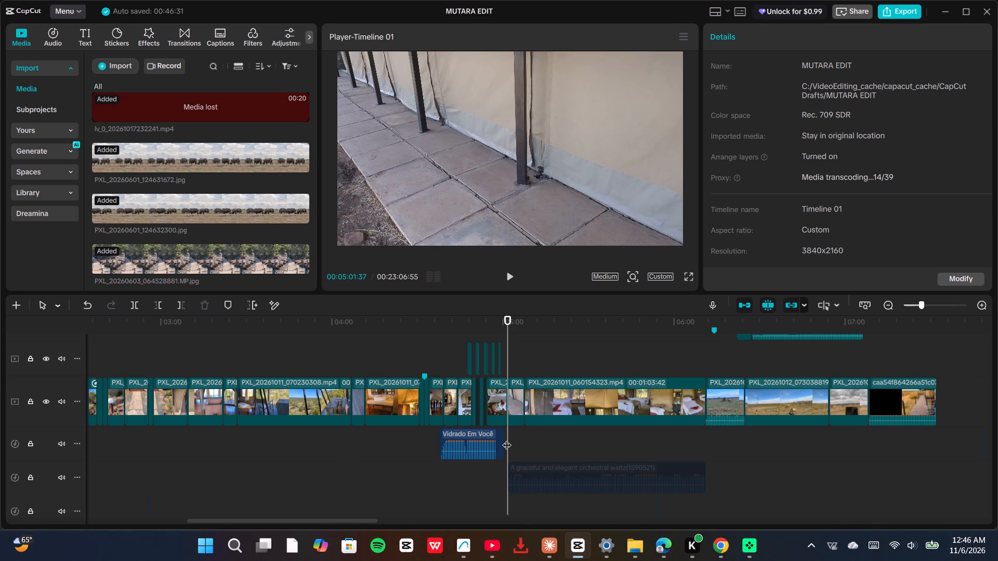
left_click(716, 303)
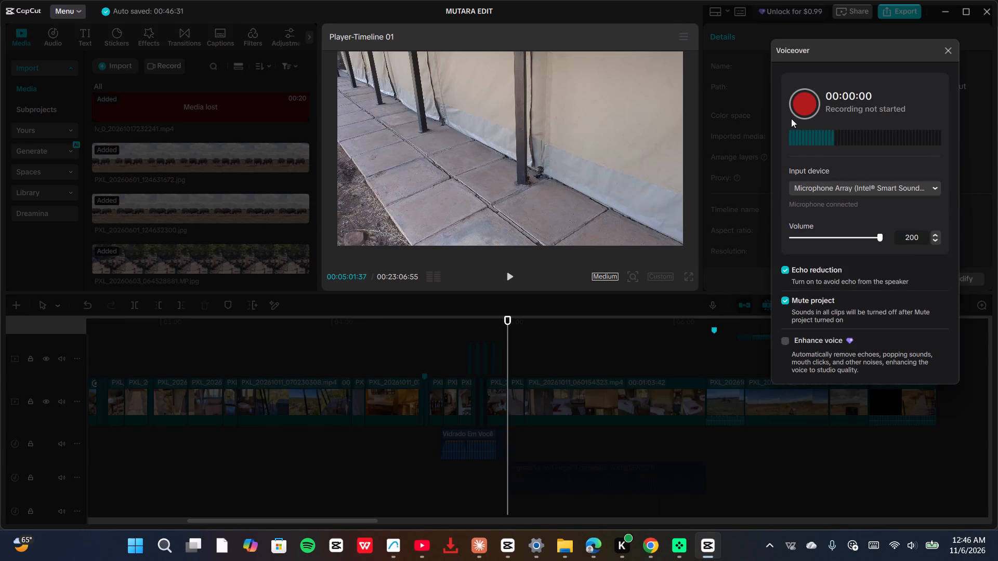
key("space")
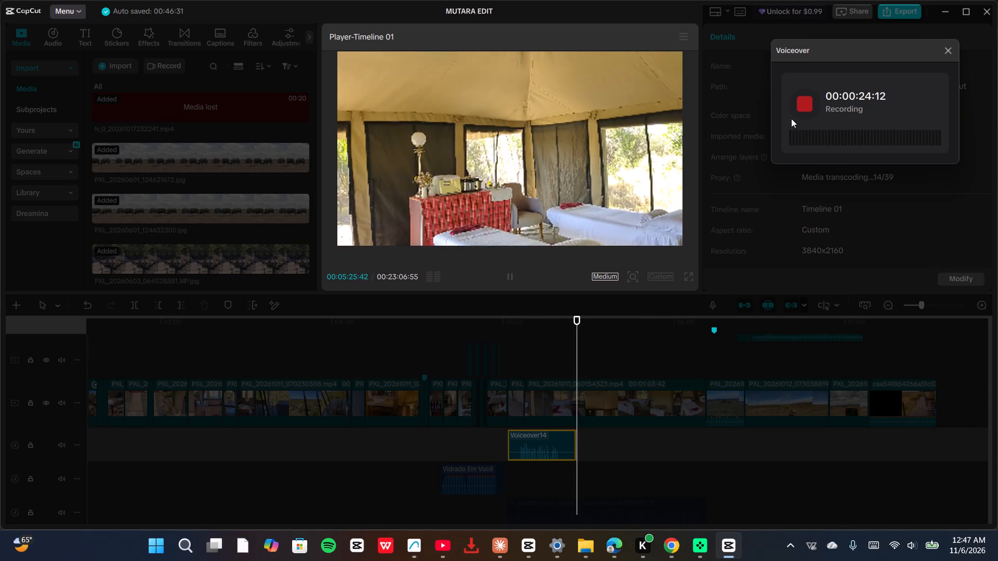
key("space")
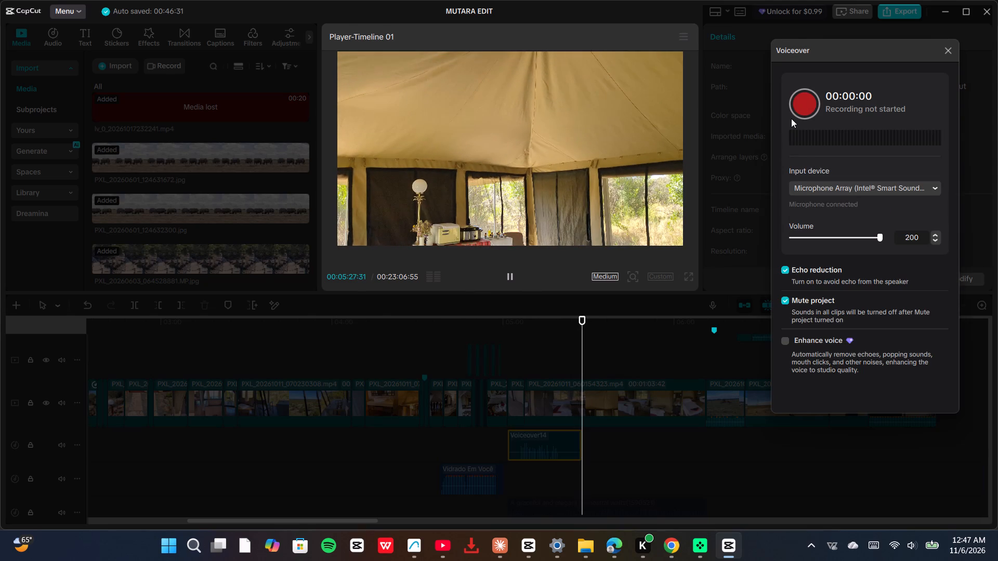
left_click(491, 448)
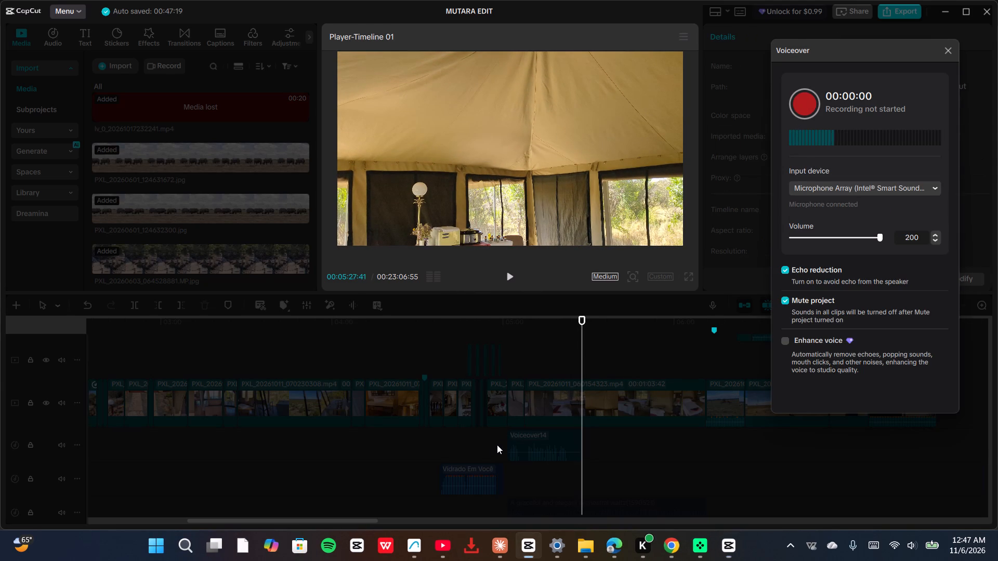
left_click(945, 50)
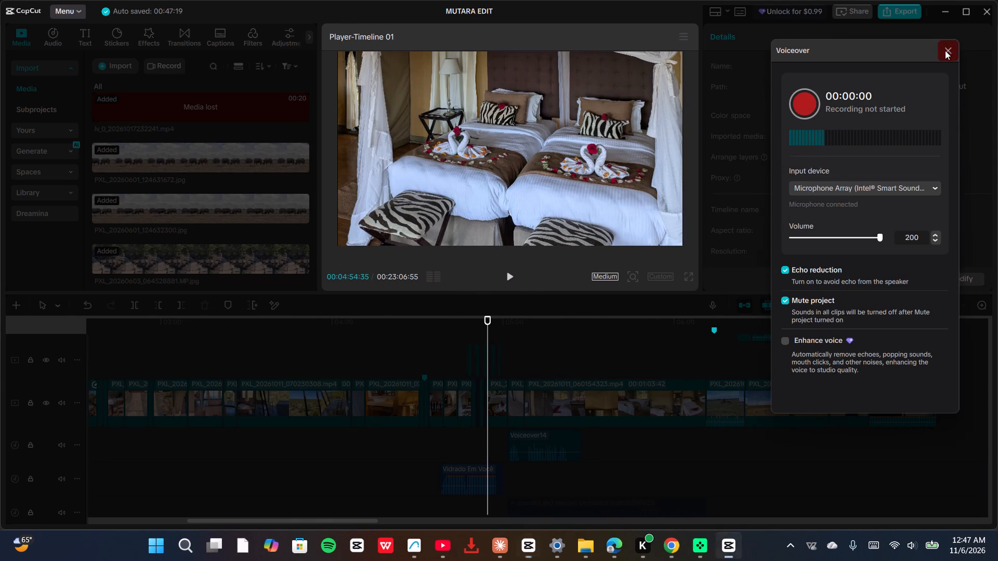
Play the new voiceover from about 00:05:01 over the massage tent footage to review it, raising the system volume.
left_click(497, 438)
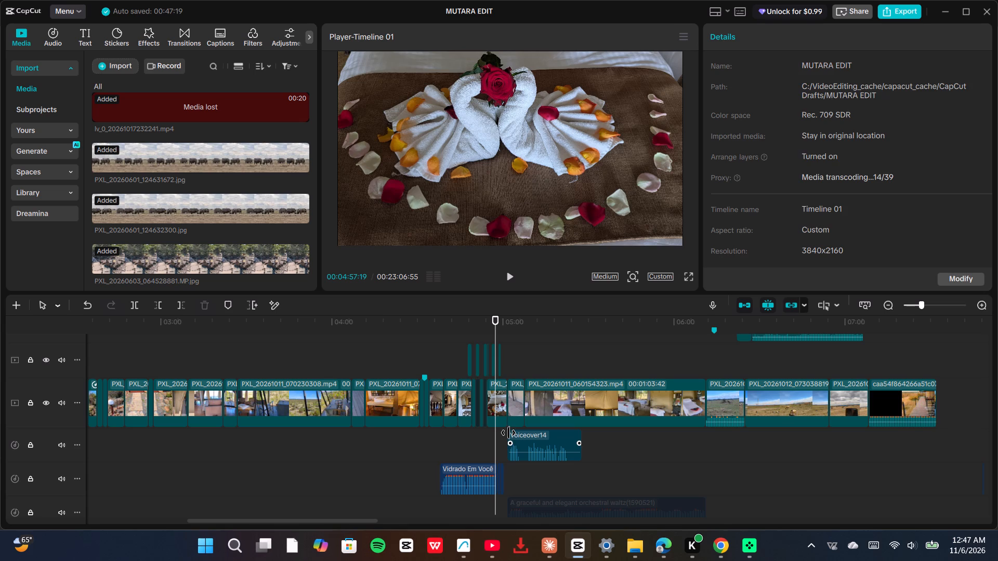
left_click(508, 433)
left_click(500, 442)
left_click_drag(504, 442, 508, 443)
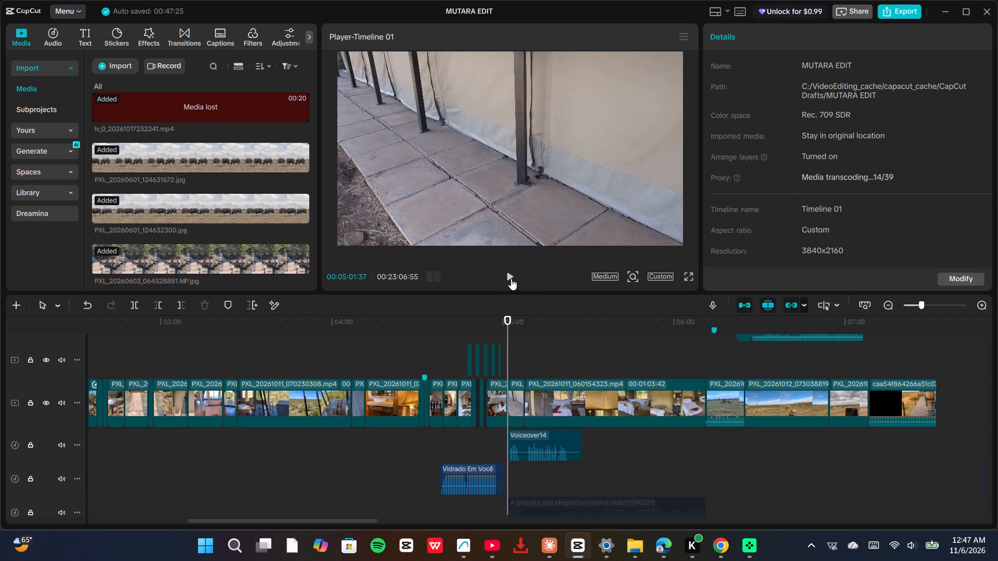
left_click(511, 278)
left_click(899, 556)
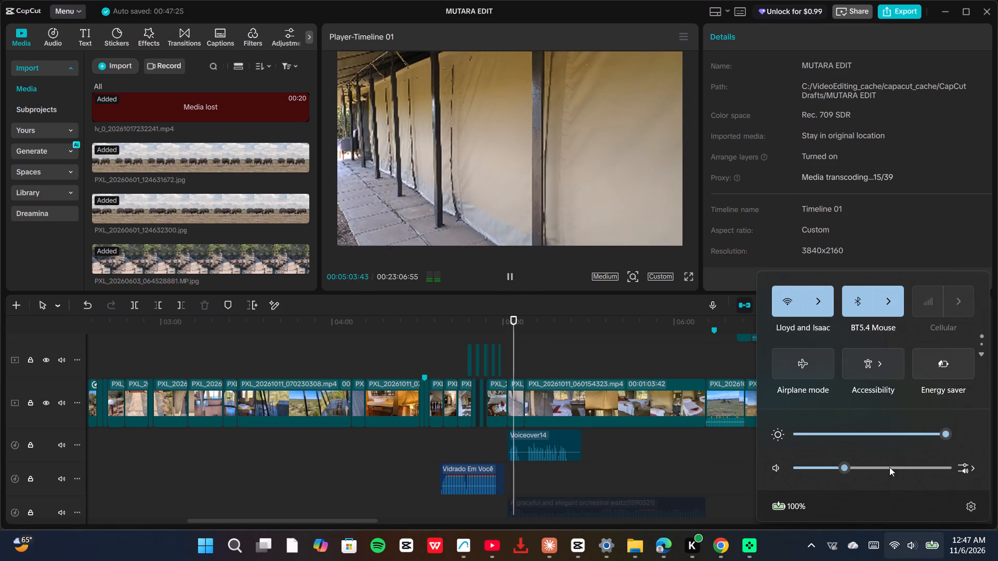
left_click(897, 466)
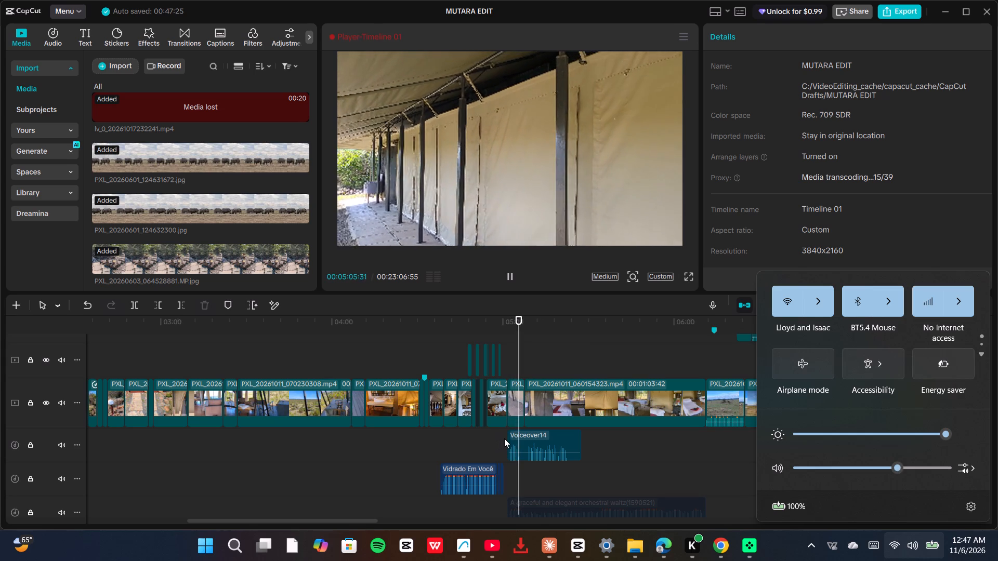
left_click(504, 438)
left_click(511, 277)
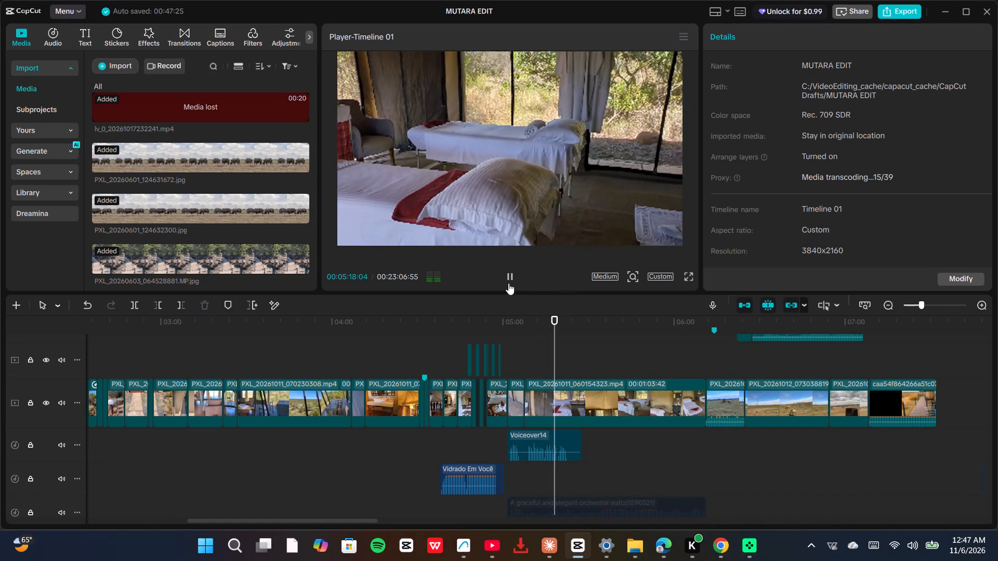
Select the newly recorded voiceover clip under the massage tent footage.
left_click(547, 437)
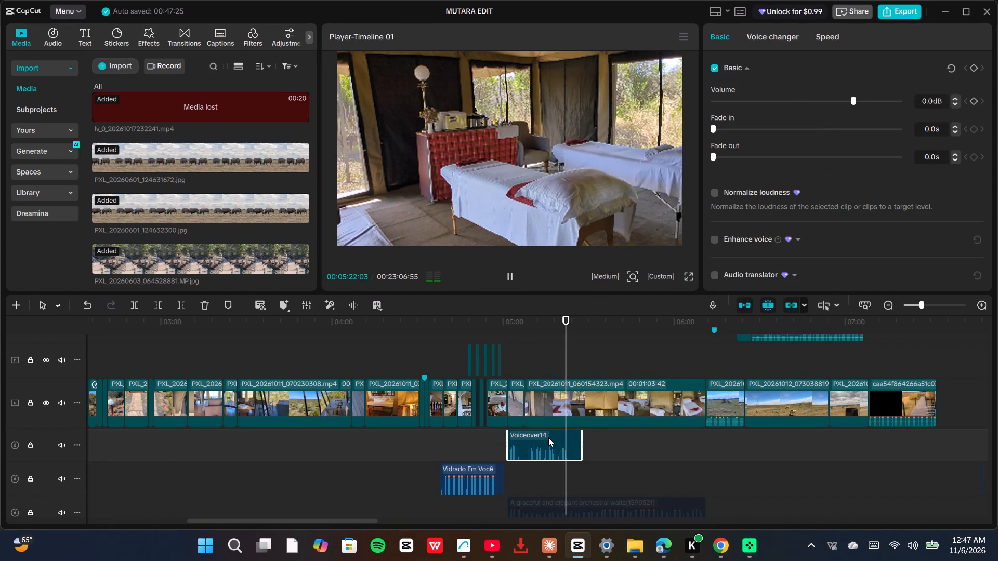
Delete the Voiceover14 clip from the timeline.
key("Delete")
Record another voiceover of about 19 seconds over the massage tent section, starting at 00:05:01.
left_click(504, 437)
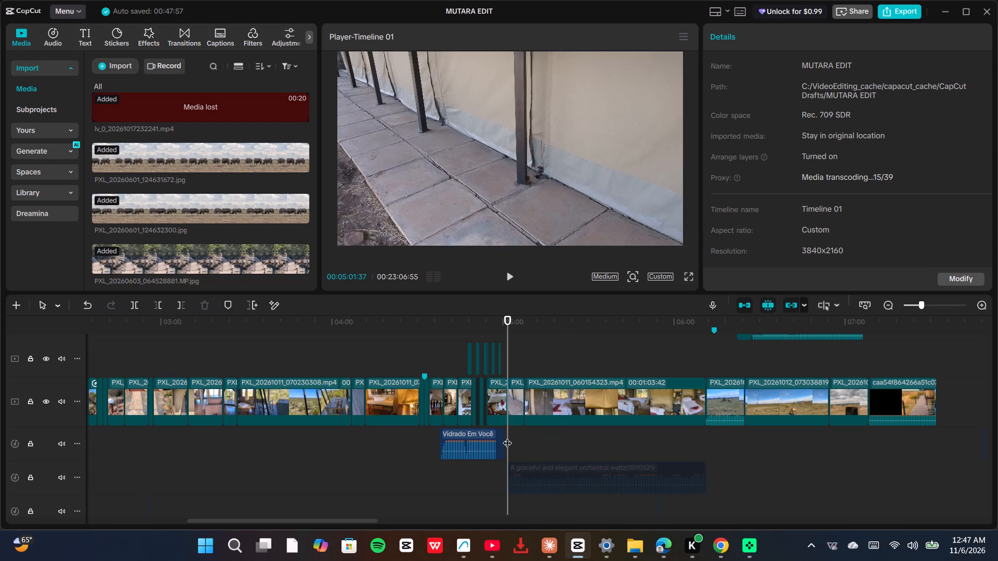
left_click(710, 303)
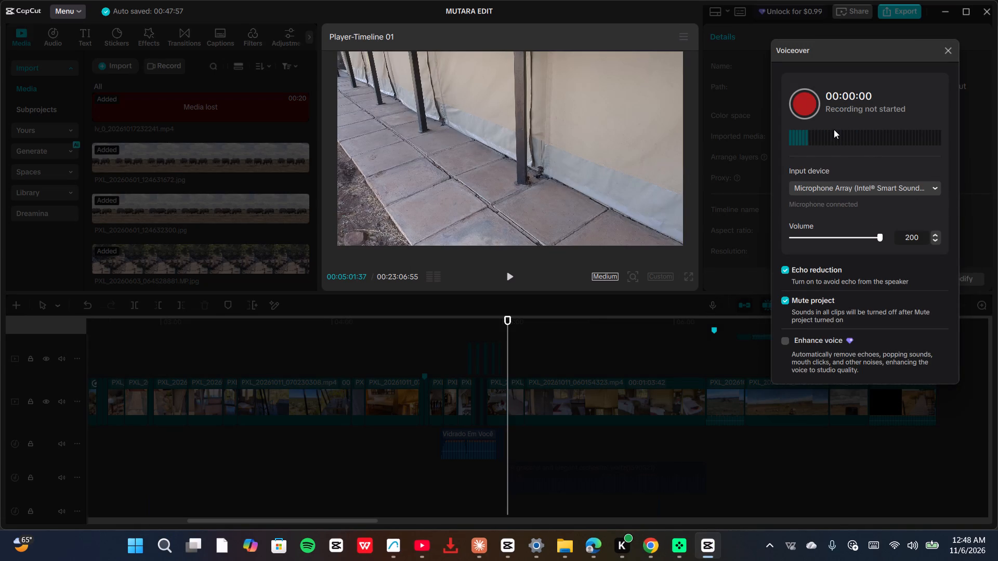
key("space")
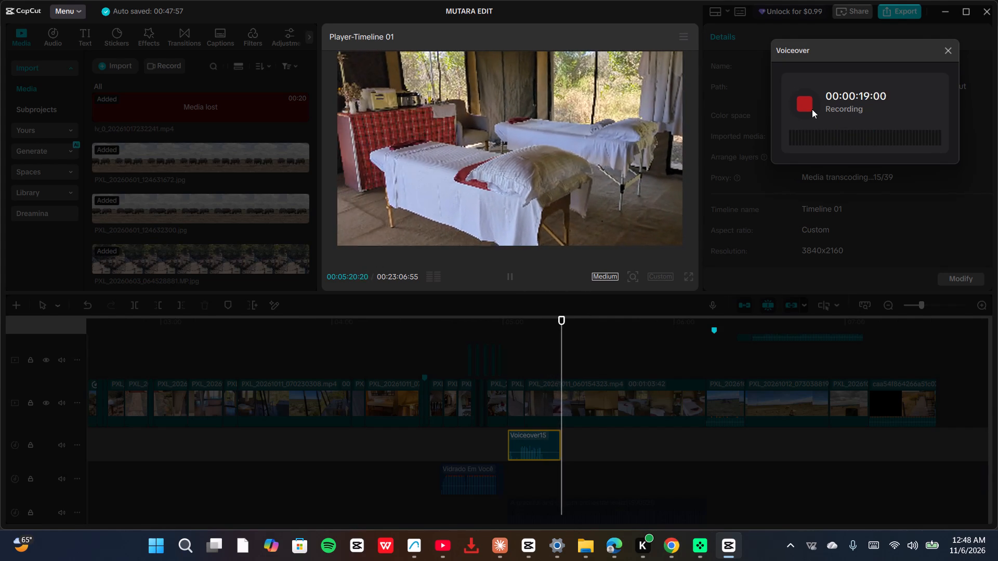
key("space")
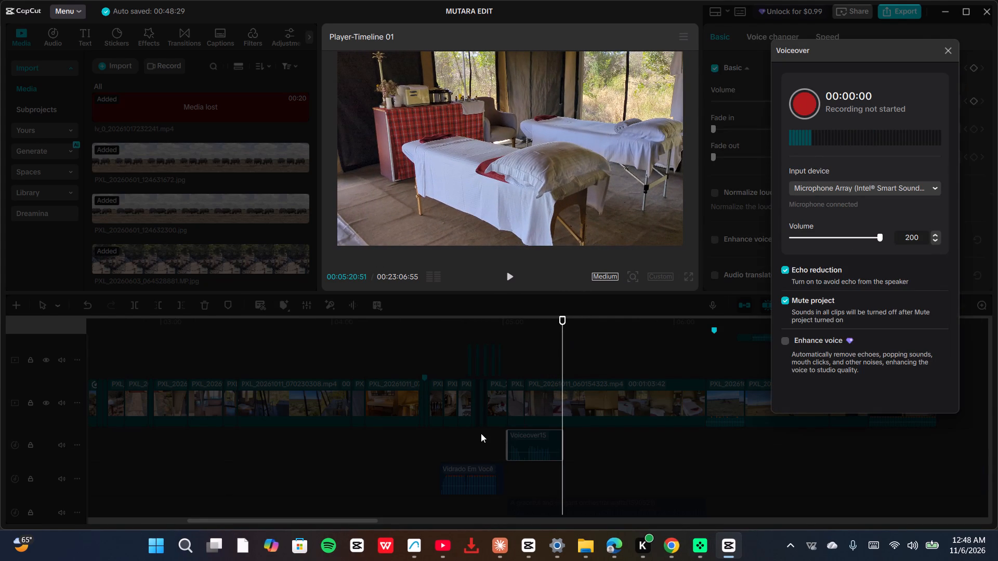
Close the recorder and play from about 00:05:01 to review the new voiceover over the massage tent footage.
left_click(496, 434)
left_click(503, 434)
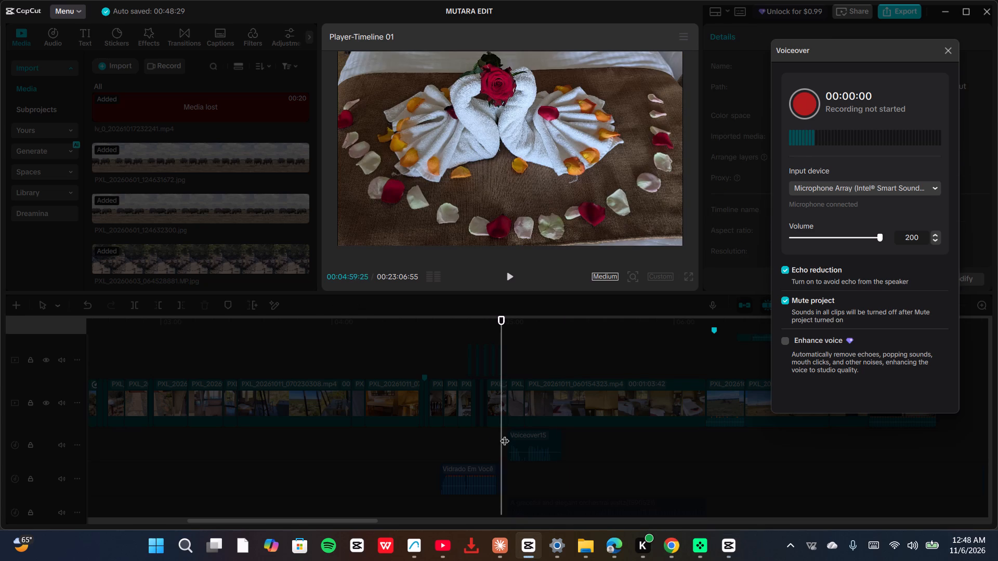
left_click(505, 434)
left_click(506, 276)
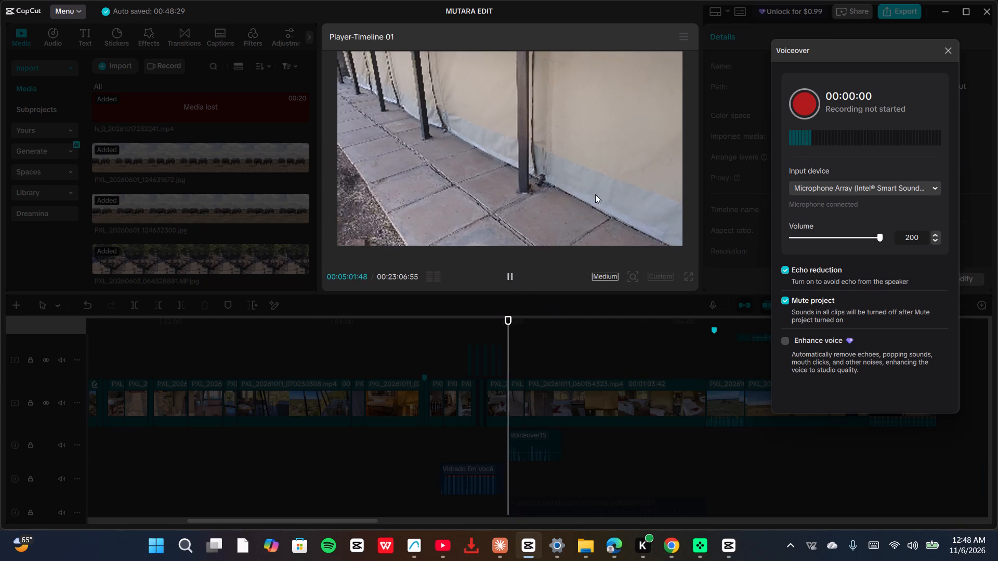
left_click(943, 51)
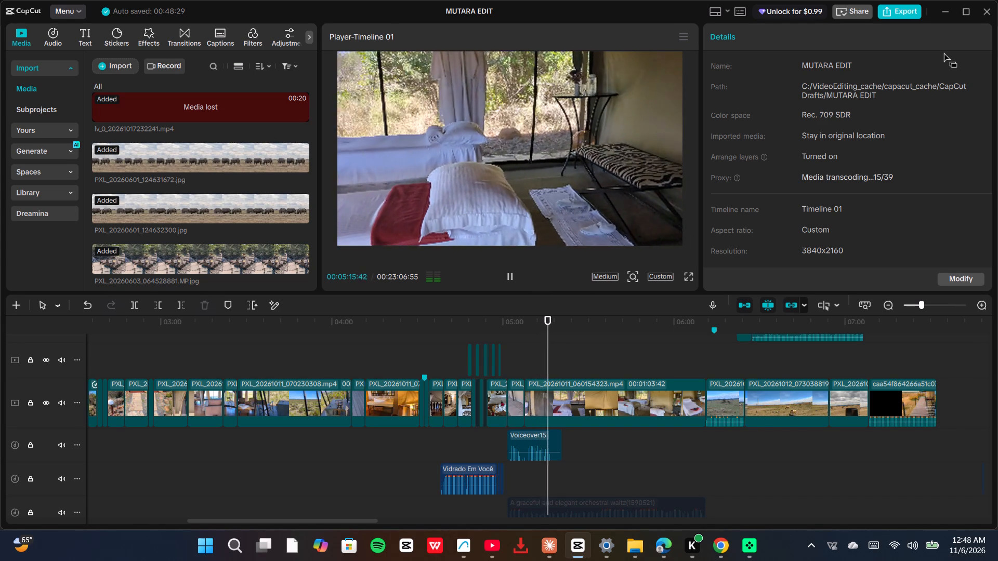
key("space")
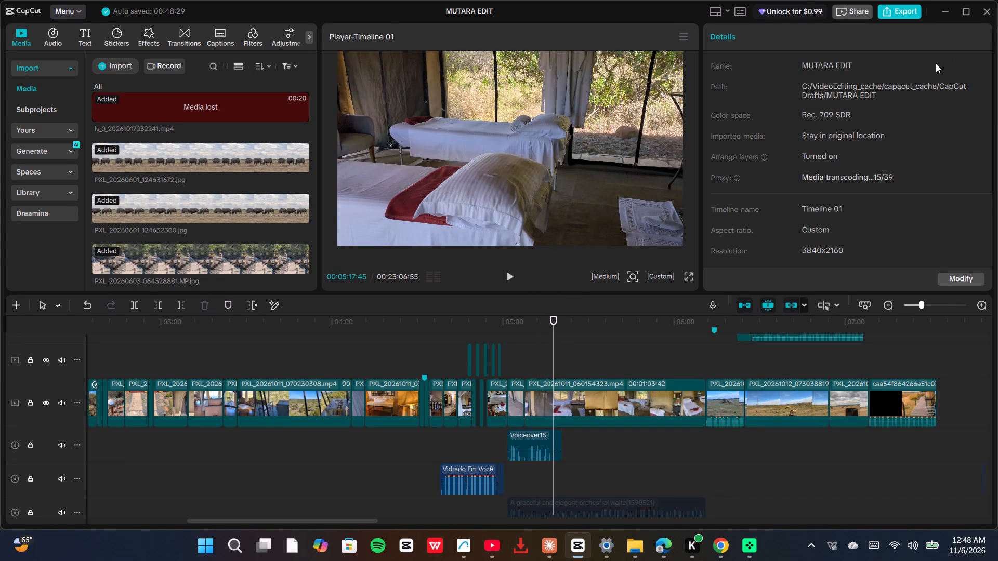
scroll(891, 109, "up", 3, "ctrl")
Examine the Voiceover15 waveform and play from about 00:05:01 to find where the speech starts.
scroll(519, 449, "up", 20, "ctrl")
scroll(519, 449, "up", 4, "ctrl")
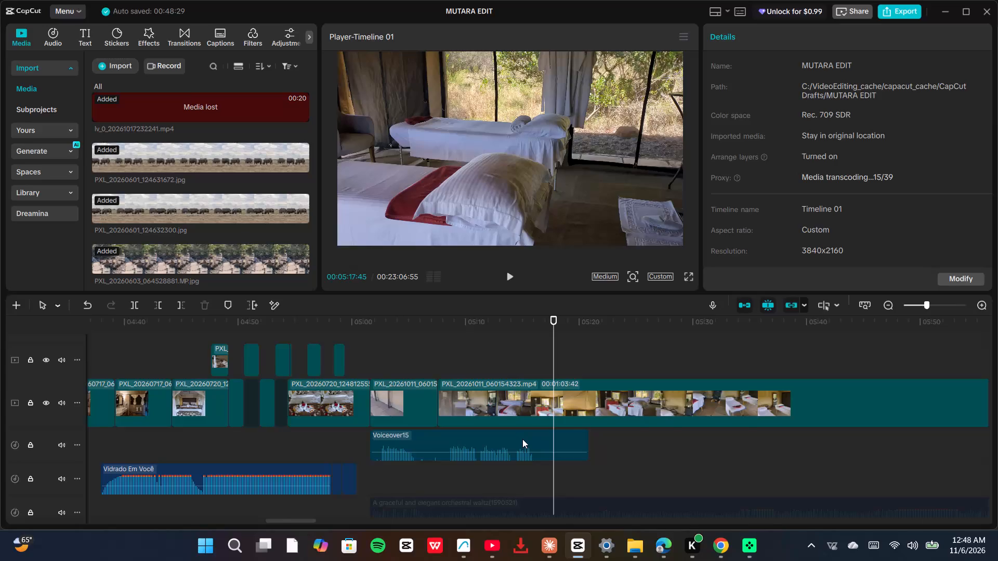
scroll(522, 439, "up", 1, "ctrl")
scroll(267, 437, "down", 2)
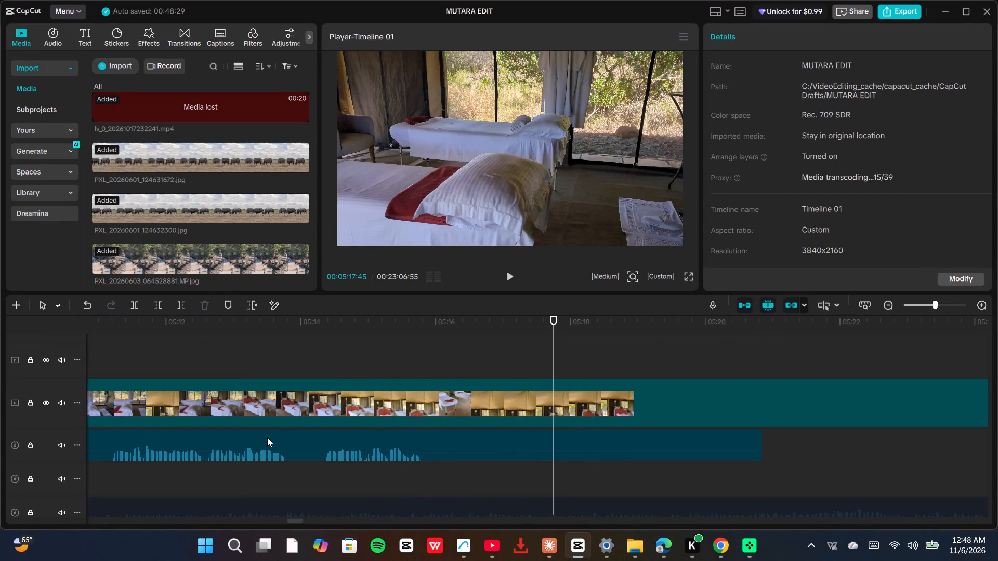
scroll(267, 437, "down", 7, "ctrl")
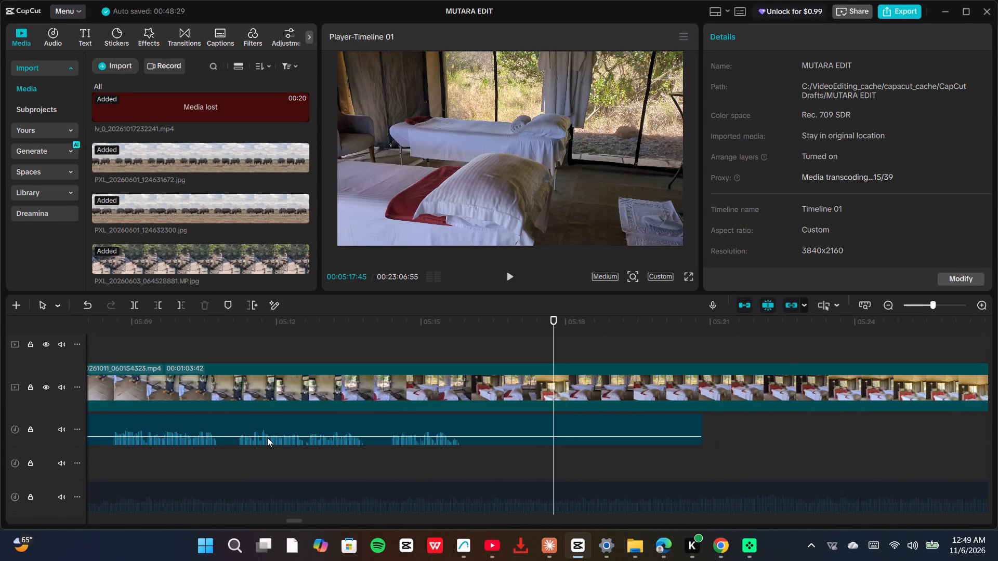
scroll(267, 437, "down", 8, "ctrl")
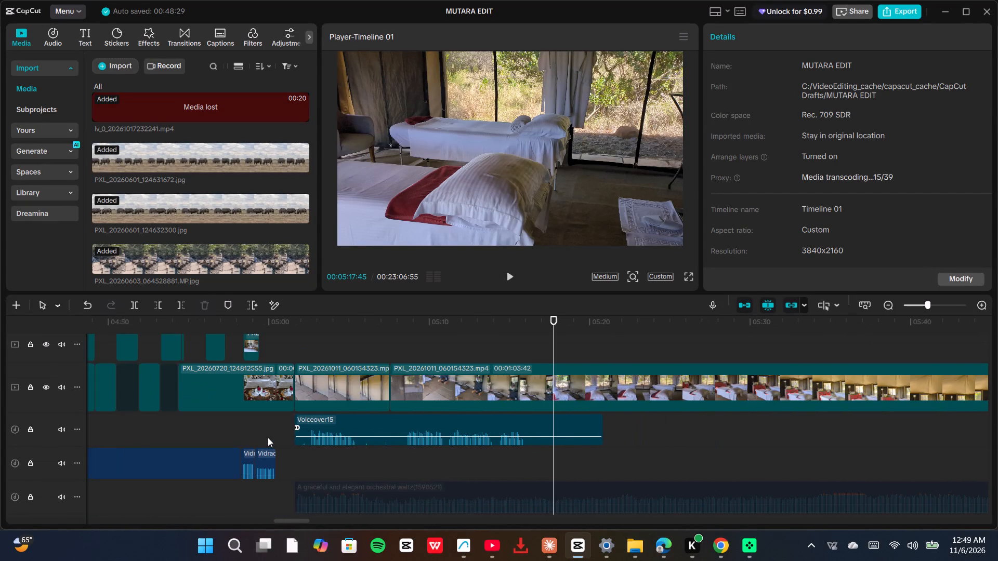
scroll(362, 433, "up", 6, "ctrl")
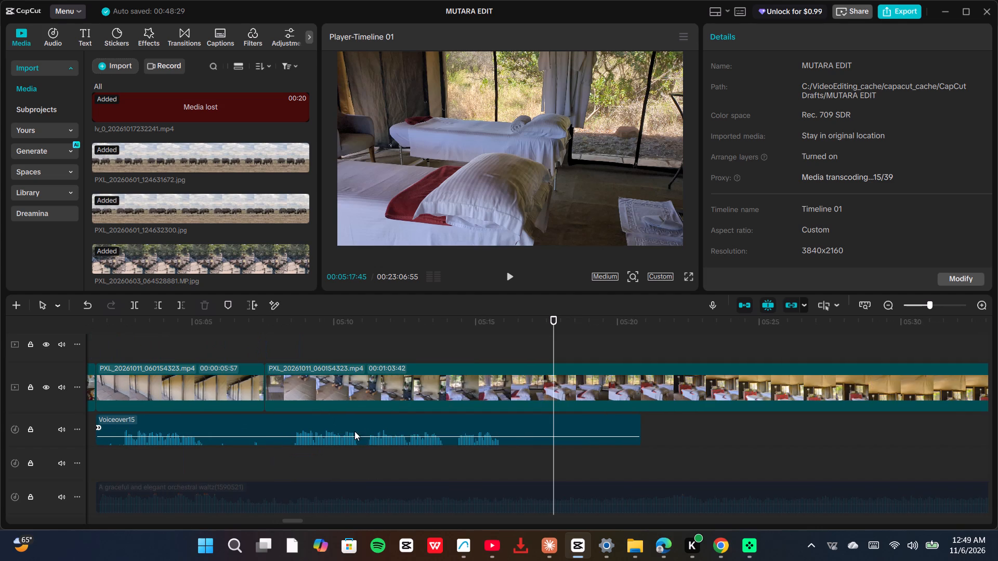
middle_click_drag(348, 427, 440, 426)
left_click_drag(501, 467, 361, 484)
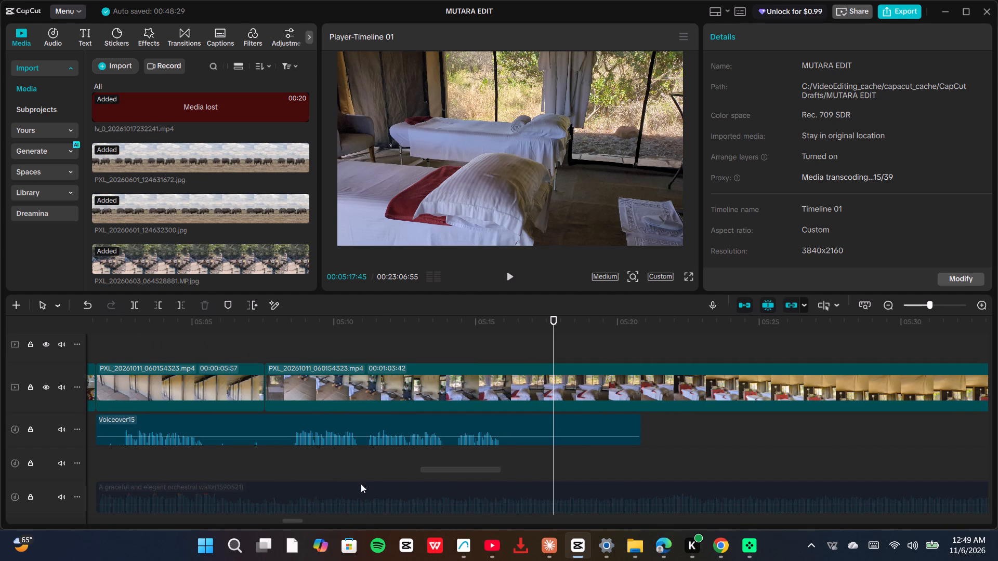
left_click_drag(361, 484, 176, 460)
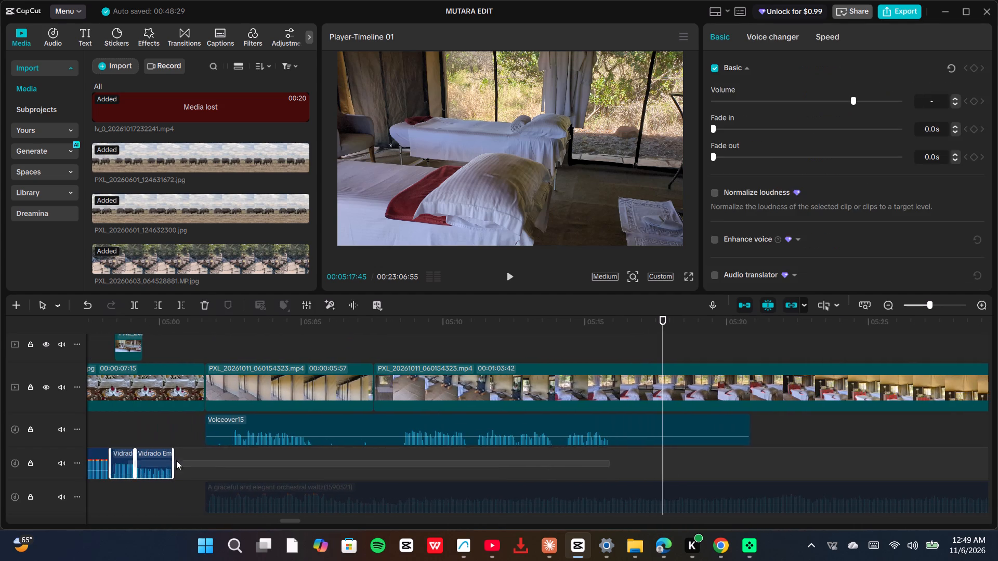
left_click_drag(176, 460, 182, 462)
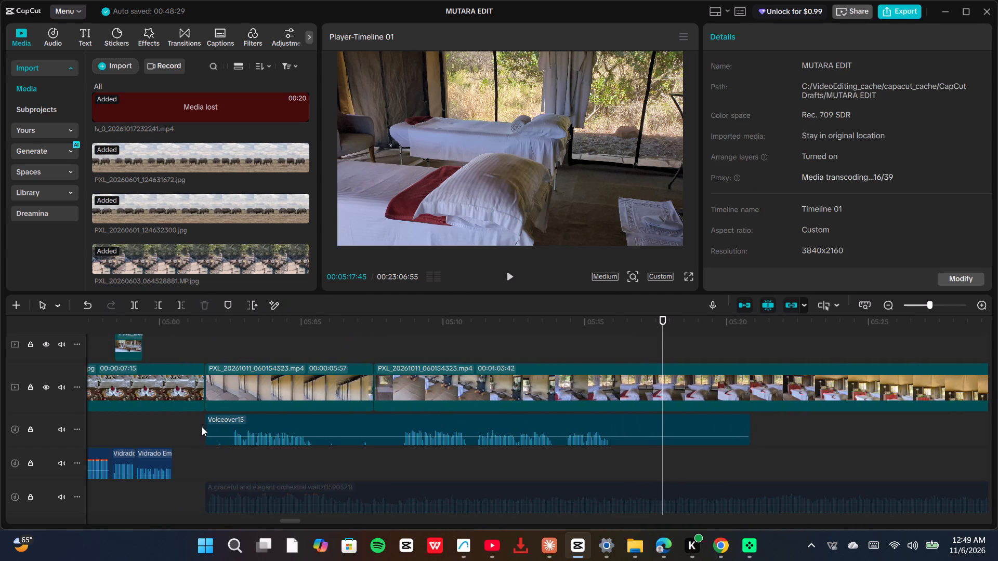
left_click(195, 428)
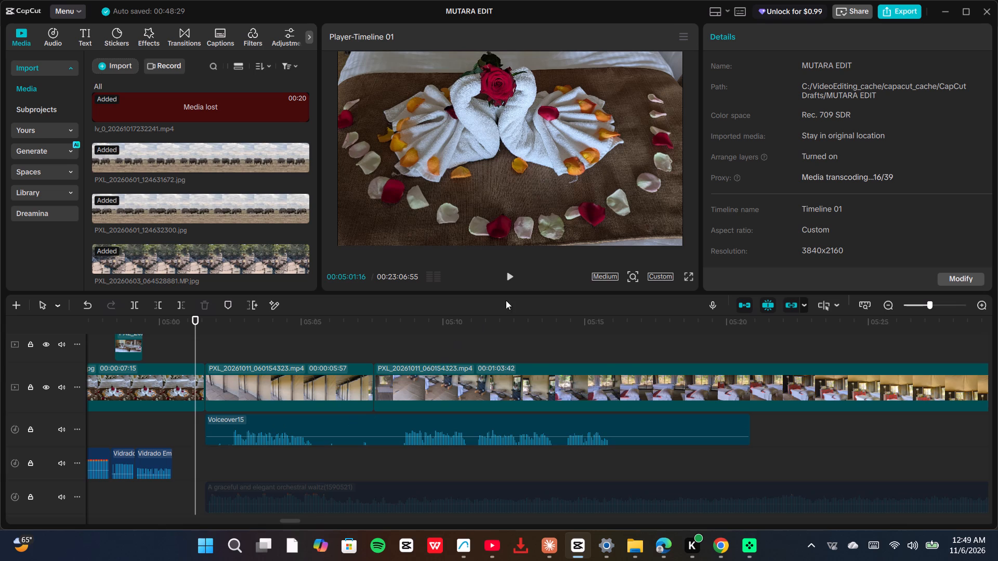
left_click(511, 271)
left_click(511, 271)
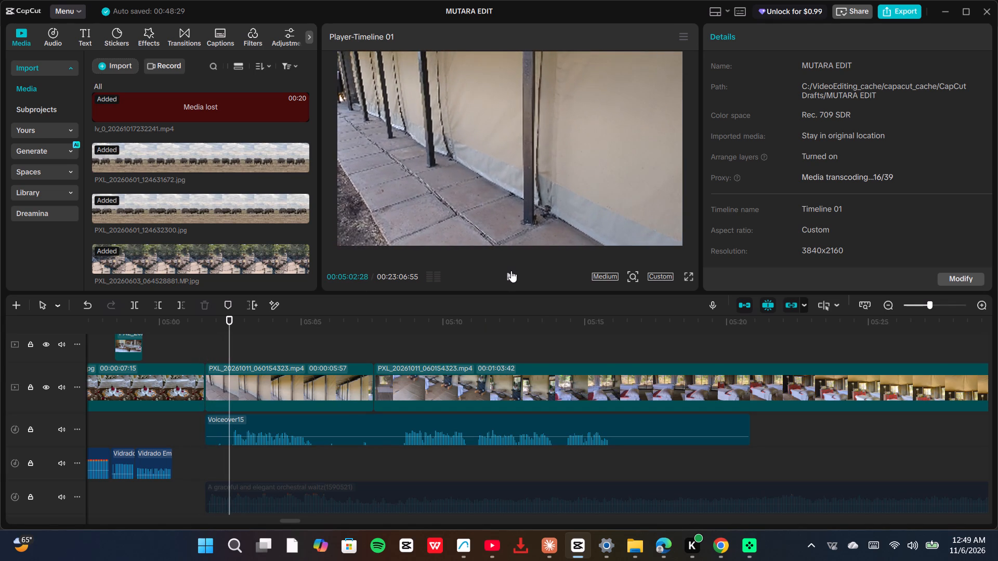
Split Voiceover15 at 00:05:02:30 and delete the short piece before the cut.
left_click(283, 422)
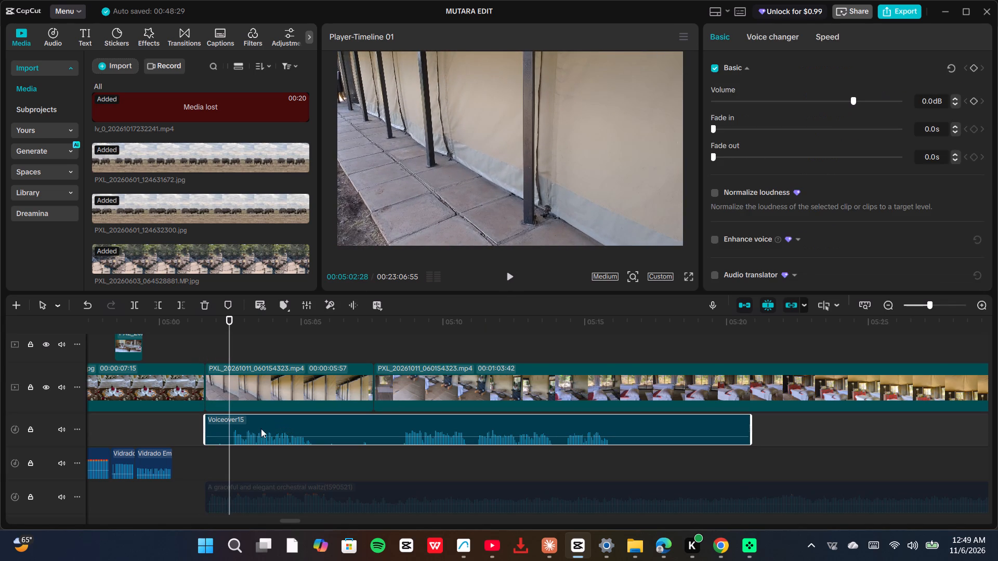
key("space")
key("space")
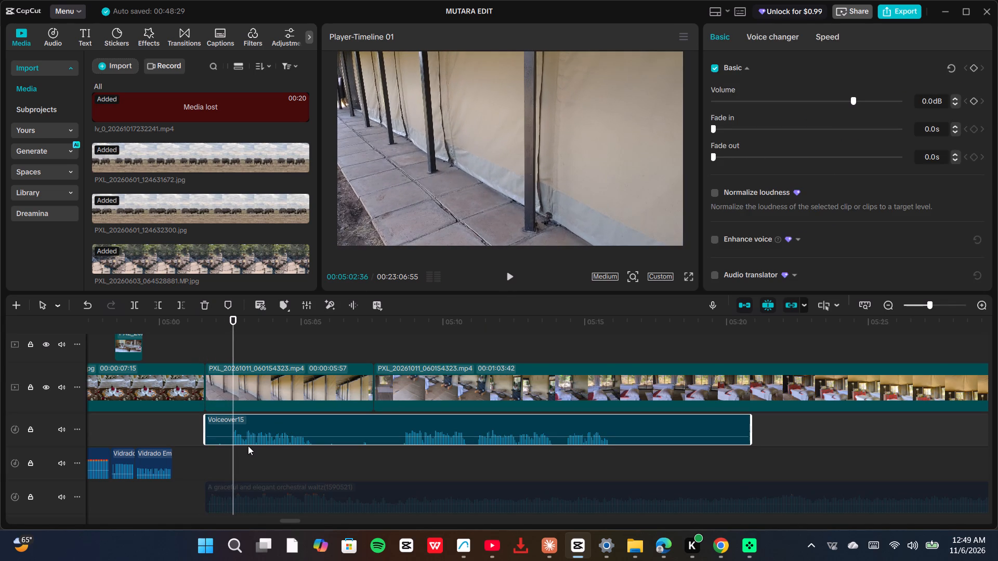
key("Left")
key("Left")
key("Left")
key("Left")
key("Left")
key("Left")
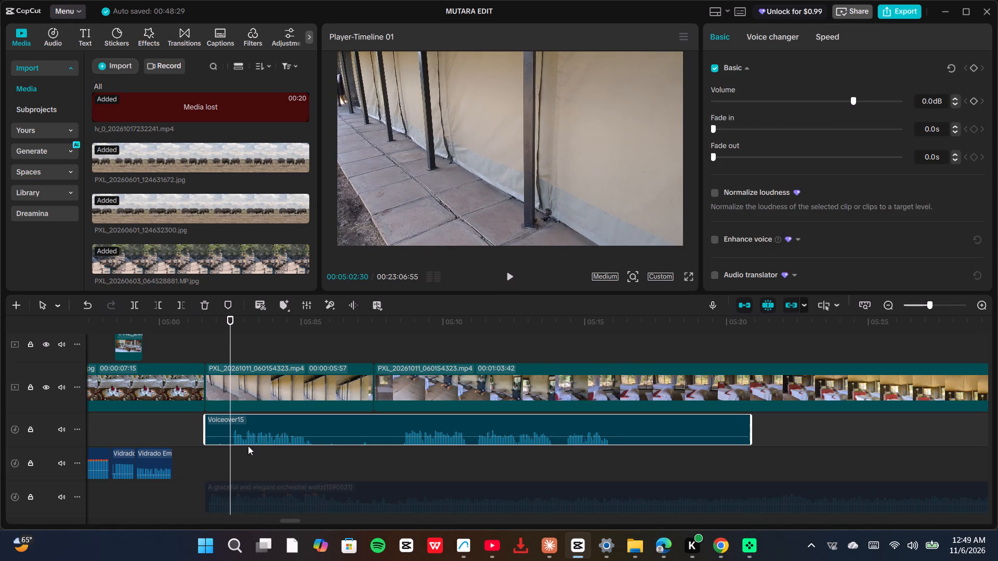
key("ctrl+b")
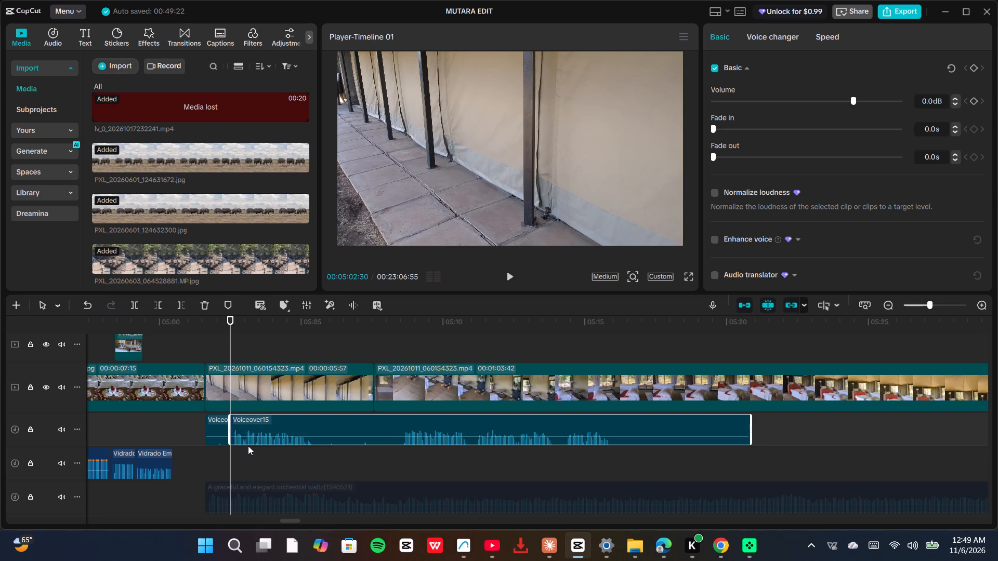
left_click(216, 430)
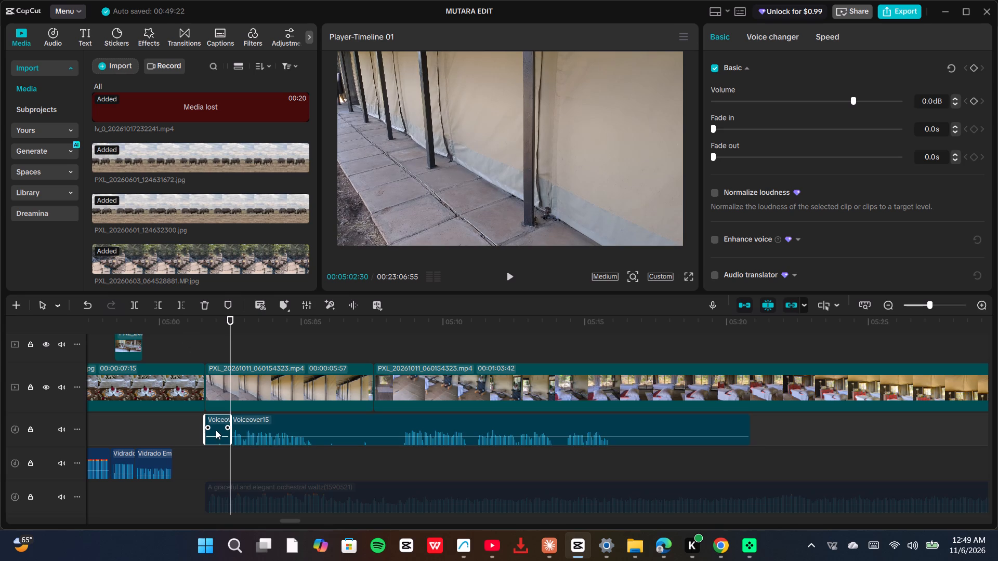
key("Delete")
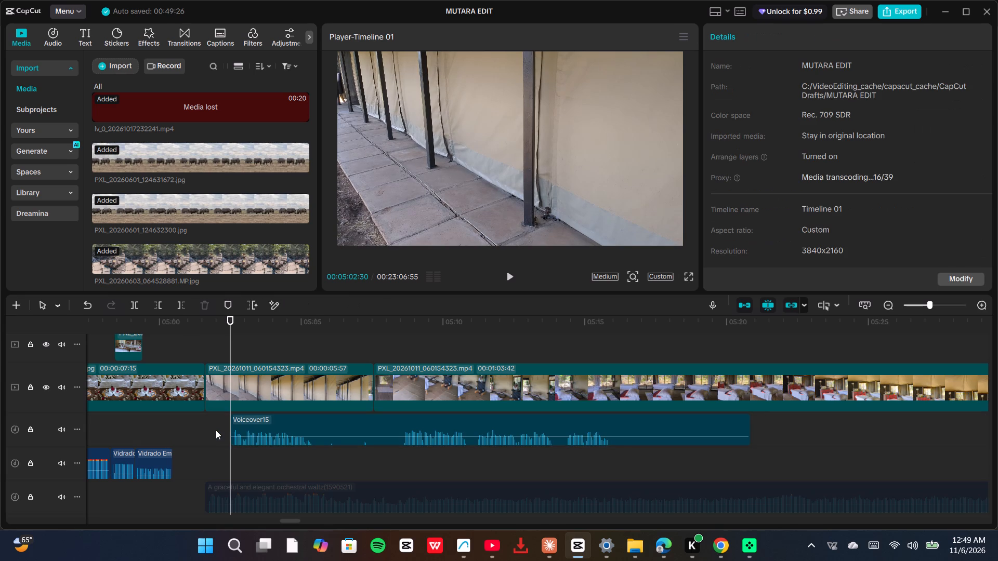
Play the narration up to its second phrase and split Voiceover15 at 00:05:08:29, just before that phrase.
key("space")
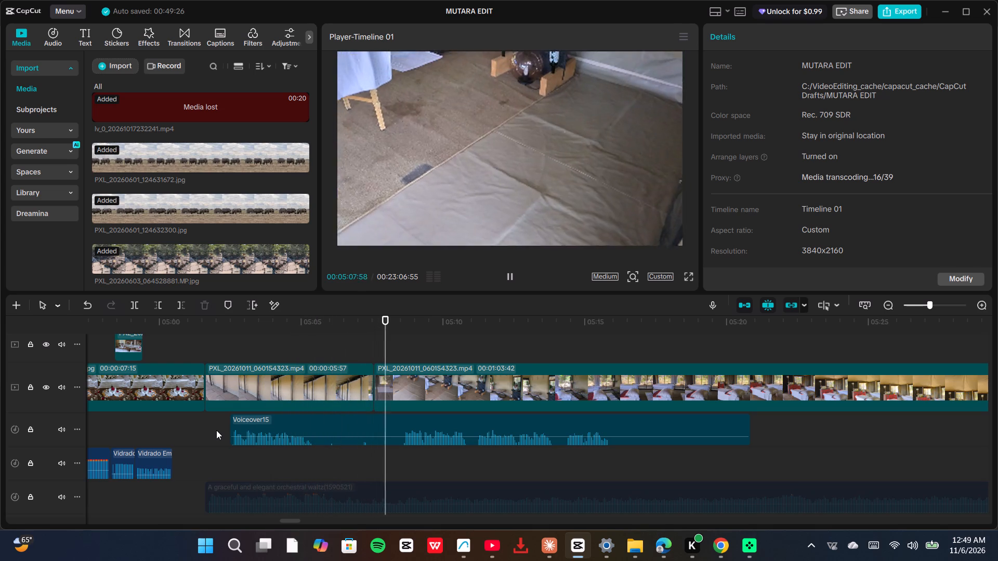
key("space")
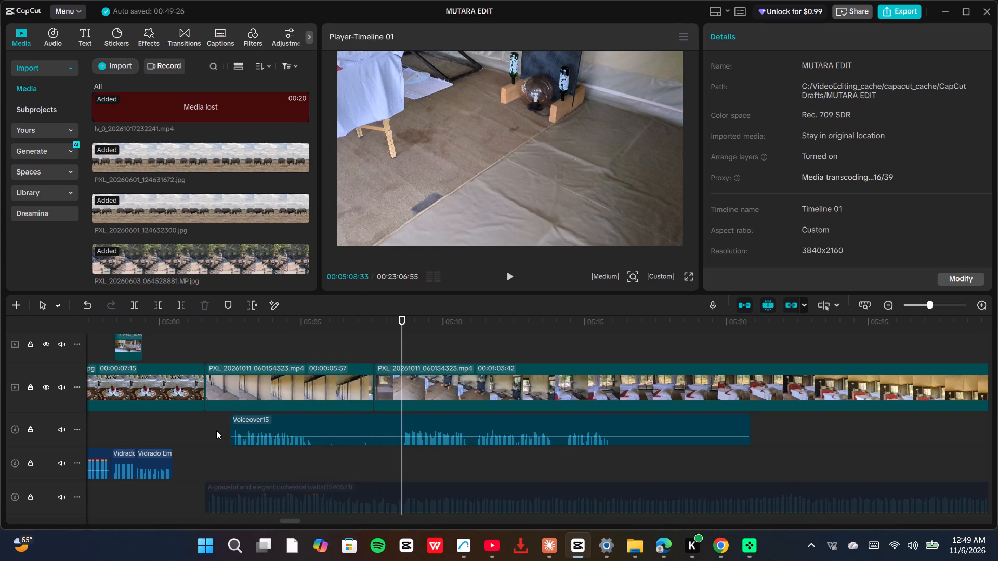
key("Left")
key("Left")
key("Left")
key("Left")
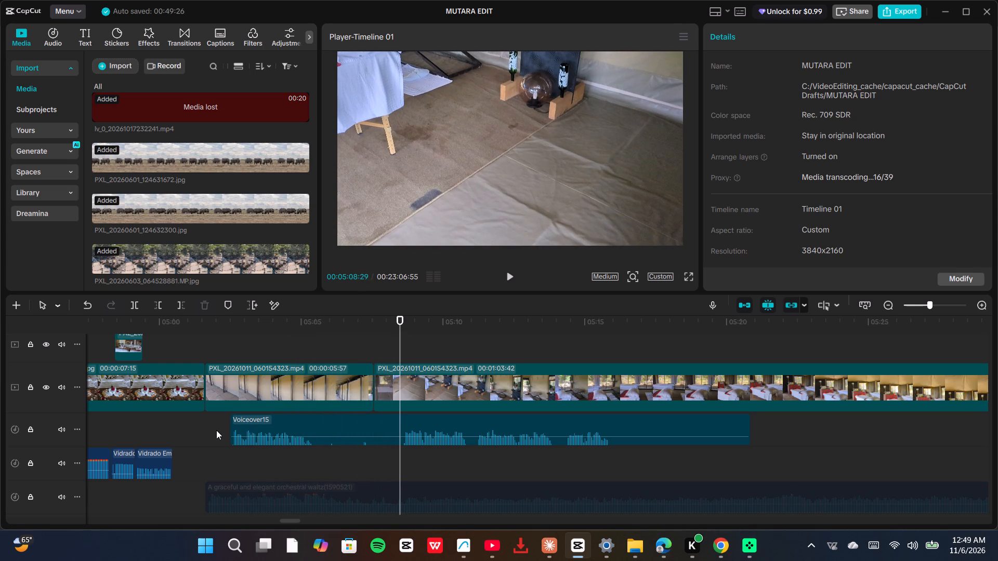
left_click(398, 422)
key("ctrl+b")
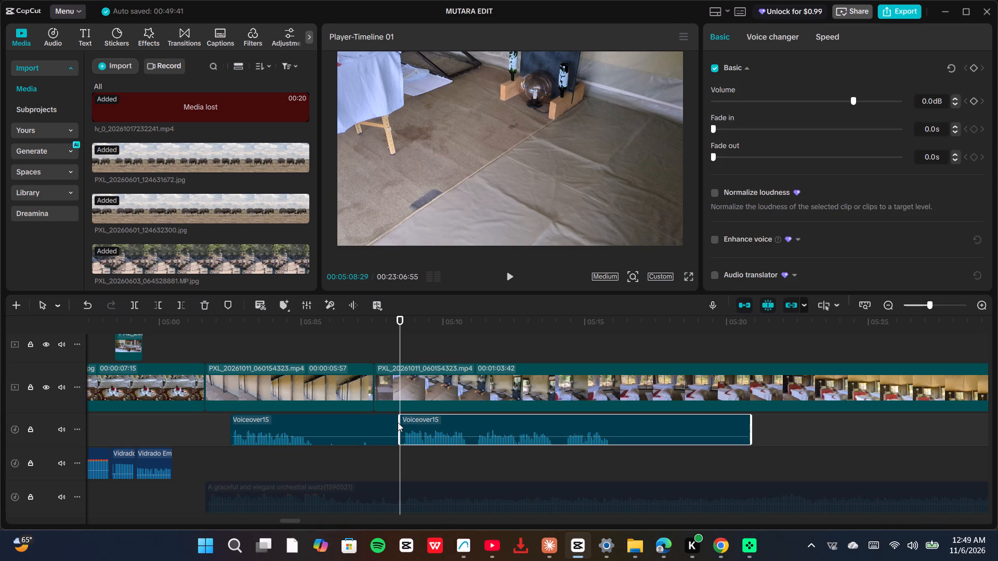
Review the second phrase and split Voiceover15 in the pause after it, just before 00:05:11.
key("space")
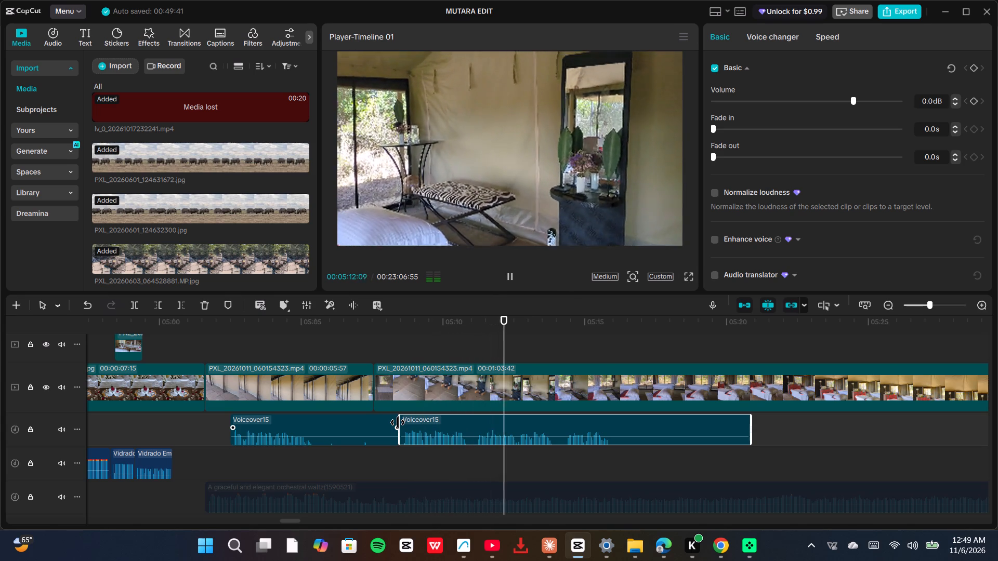
key("Left")
key("Left")
key("Left")
key("Left")
key("Left")
key("Left")
key("Left")
key("Left")
key("Left")
key("Left")
key("Left")
key("Left")
key("Left")
key("Left")
key("Left")
key("Left")
key("Left")
key("Left")
key("Left")
key("Left")
key("Left")
key("Left")
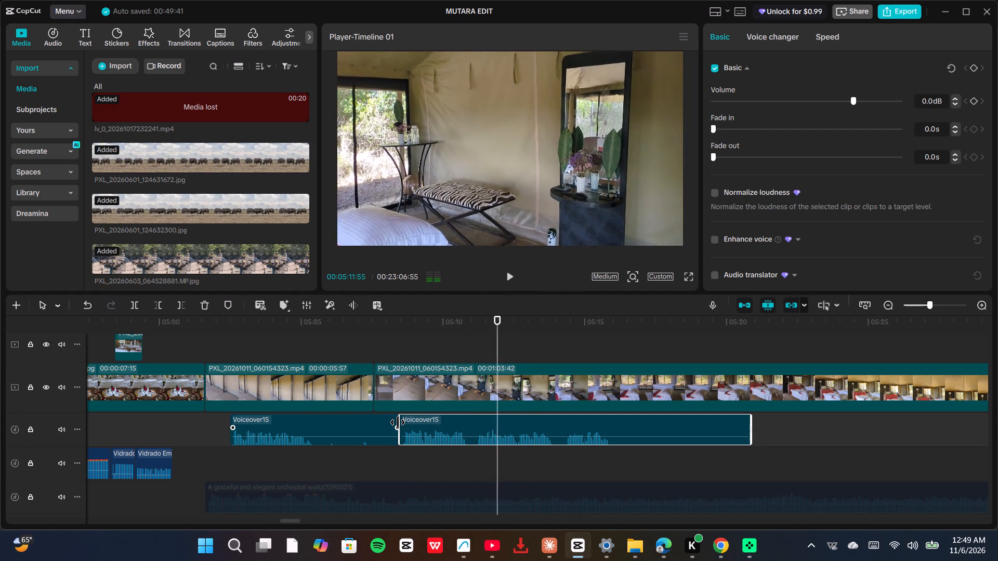
key("Left")
key("Left")
key("Left")
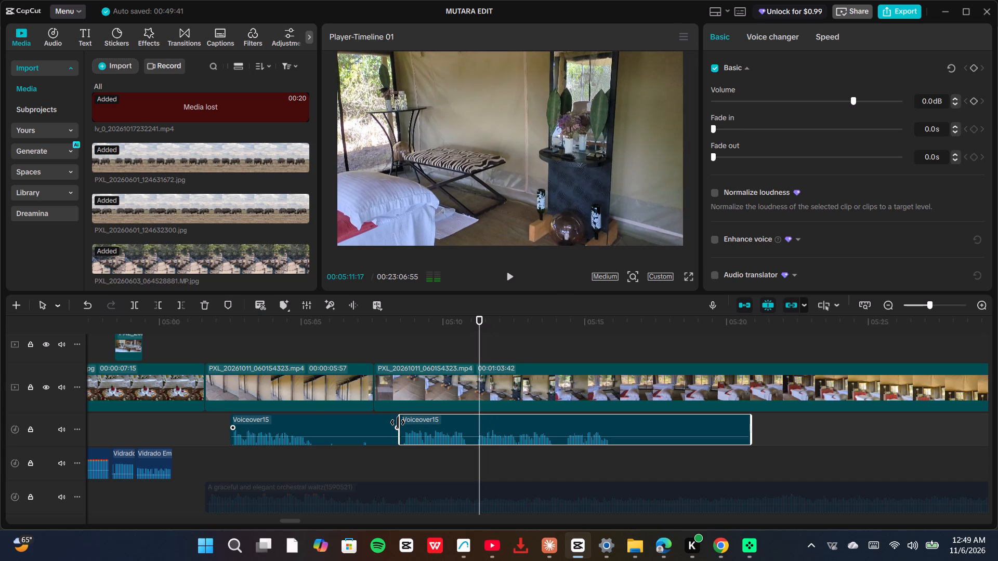
key("Left")
key("Left")
key("Left")
key("Left")
key("Left")
key("Left")
key("Left")
key("Left")
key("Left")
key("Left")
key("Left")
key("Left")
key("Left")
key("Left")
key("Left")
key("Left")
key("Left")
key("Left")
key("Left")
key("Left")
key("Left")
key("Left")
key("Left")
key("Left")
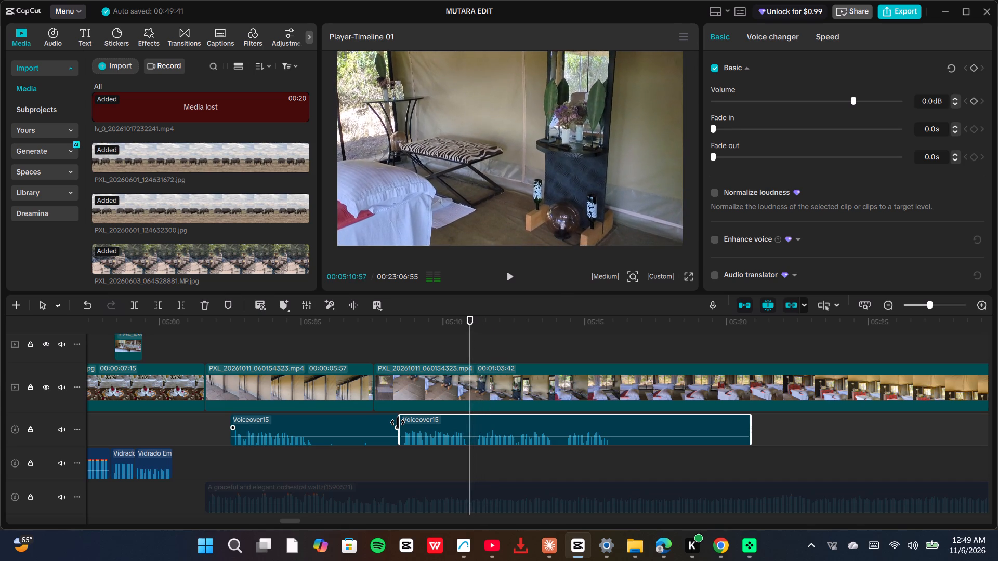
key("space")
key("space")
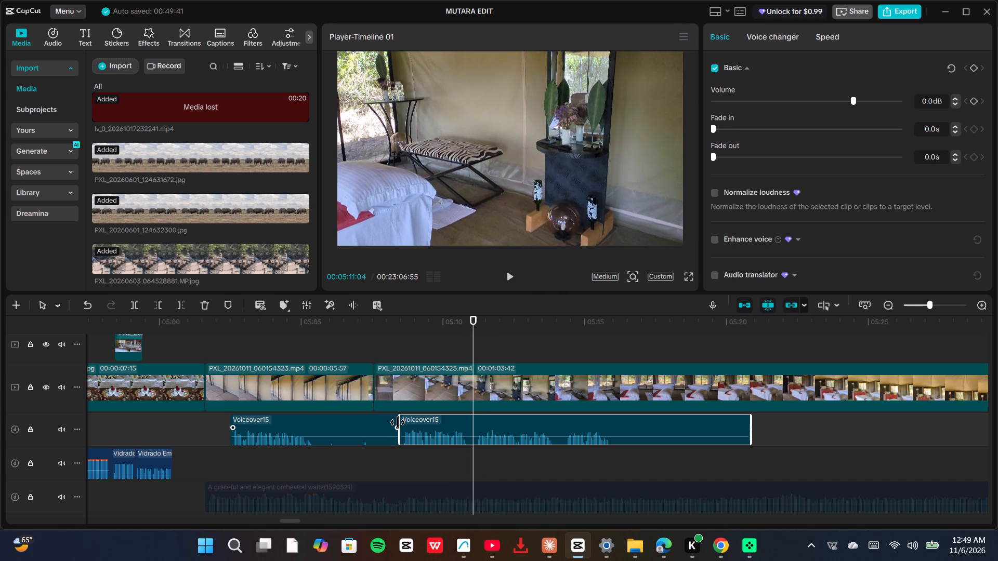
key("Left")
key("Left")
key("Left")
key("Left")
key("Left")
key("Left")
key("Left")
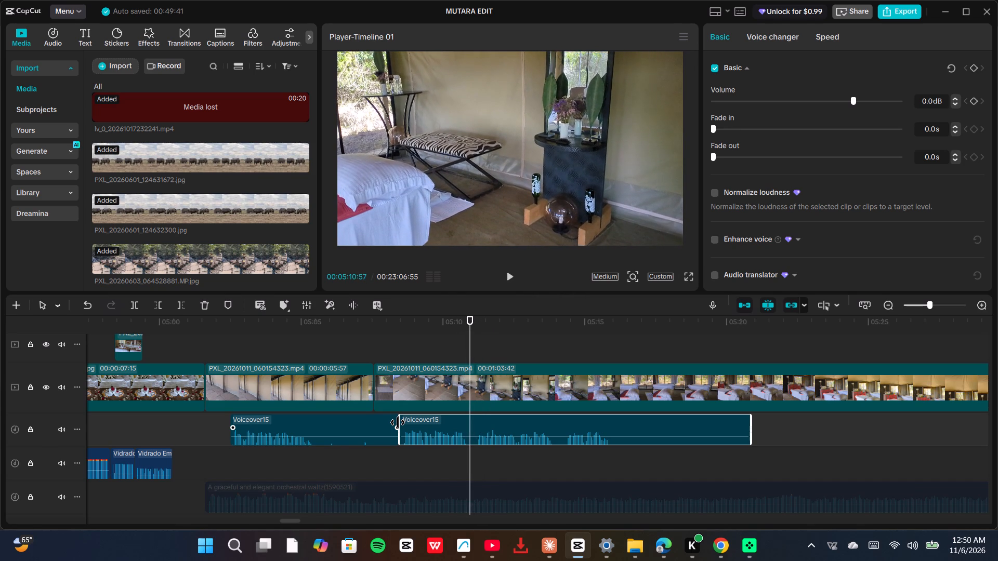
key("Left")
key("ctrl+b")
Split Voiceover15 again at 00:05:11:08, where the third phrase begins.
key("space")
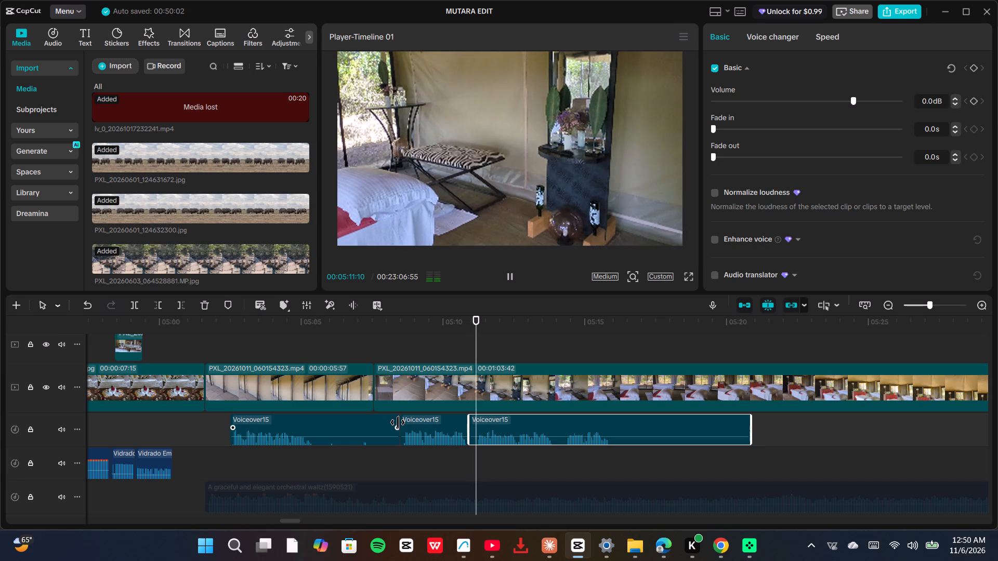
key("space")
key("Left")
key("Left")
key("Left")
key("Left")
key("Left")
key("Left")
key("Left")
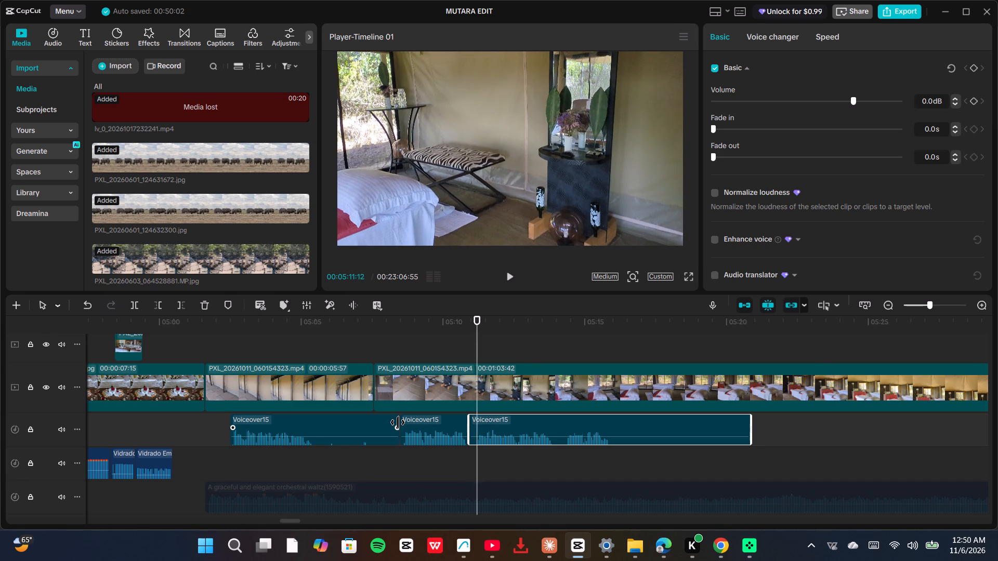
key("Left")
key("Right")
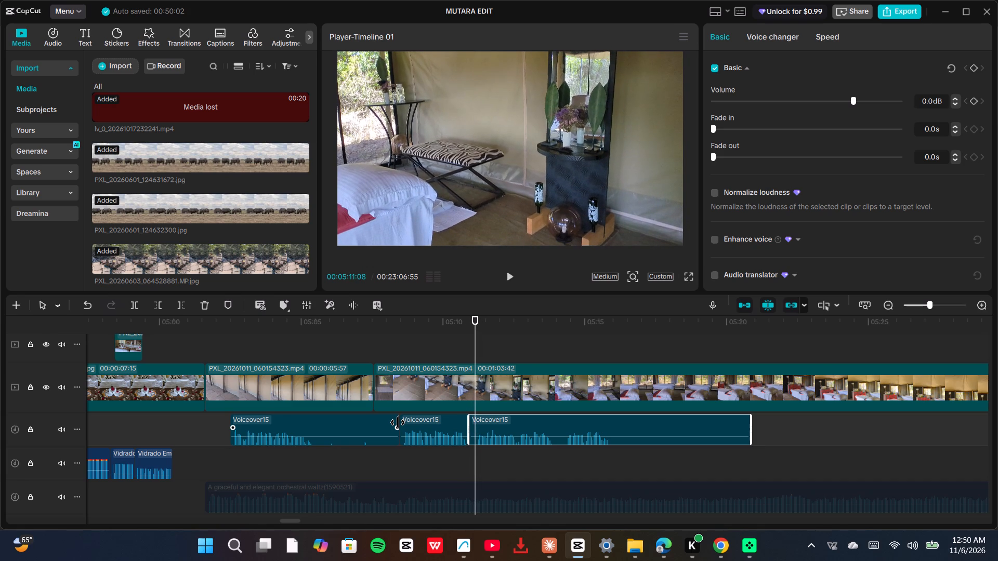
key("ctrl+b")
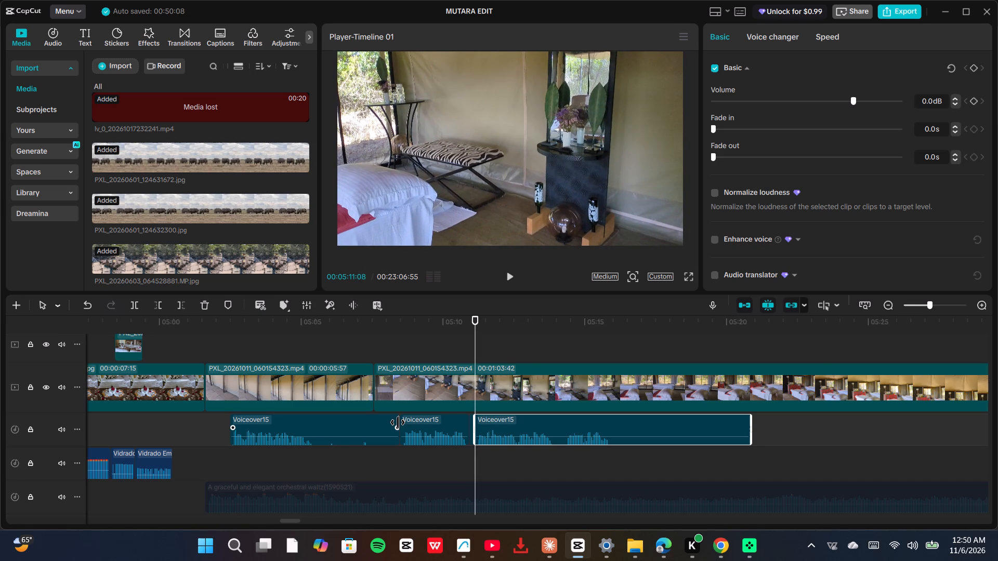
Play the start of the third phrase, and delete the short Voiceover15 pause piece just before 00:05:11:08.
key("space")
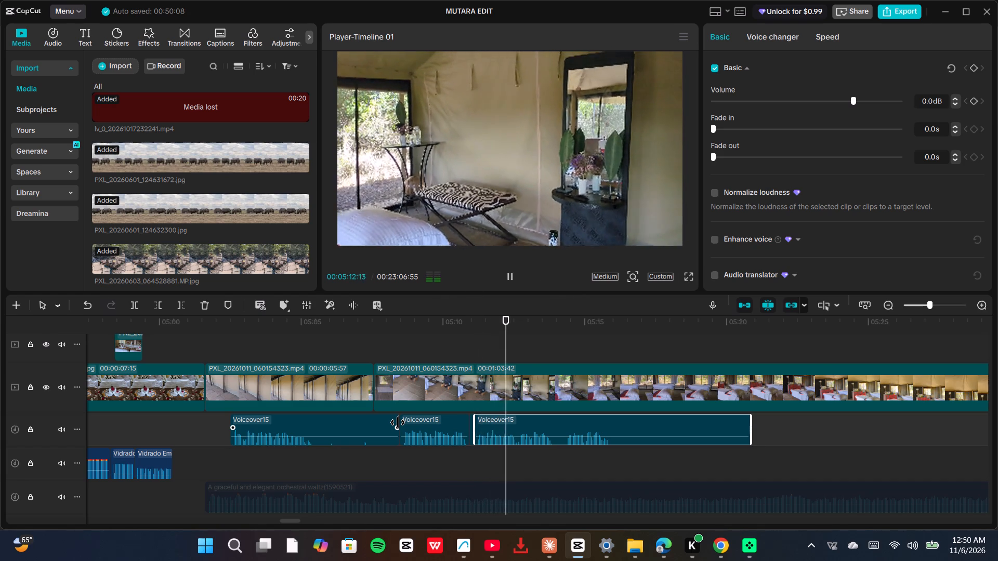
key("Left")
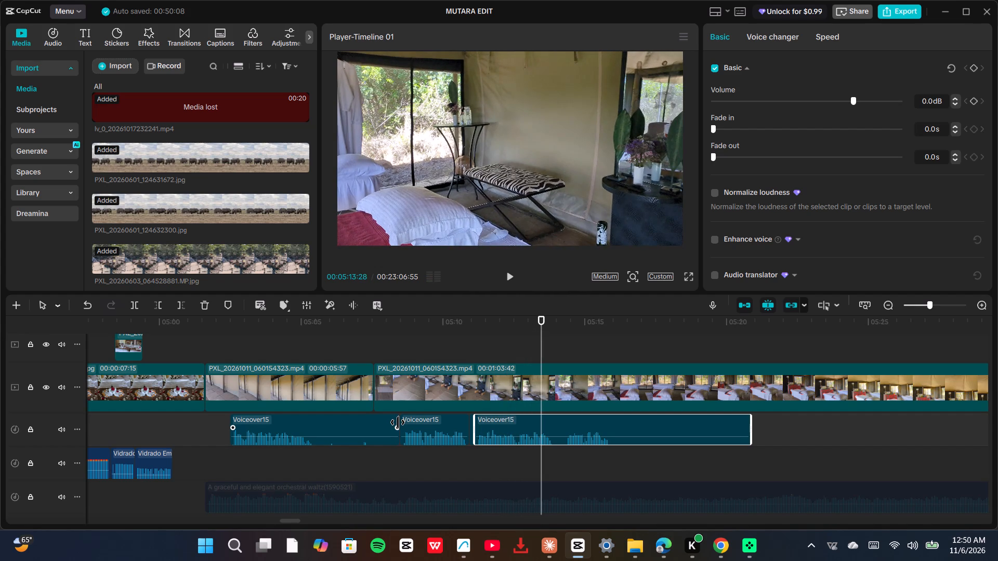
scroll(378, 403, "up", 1)
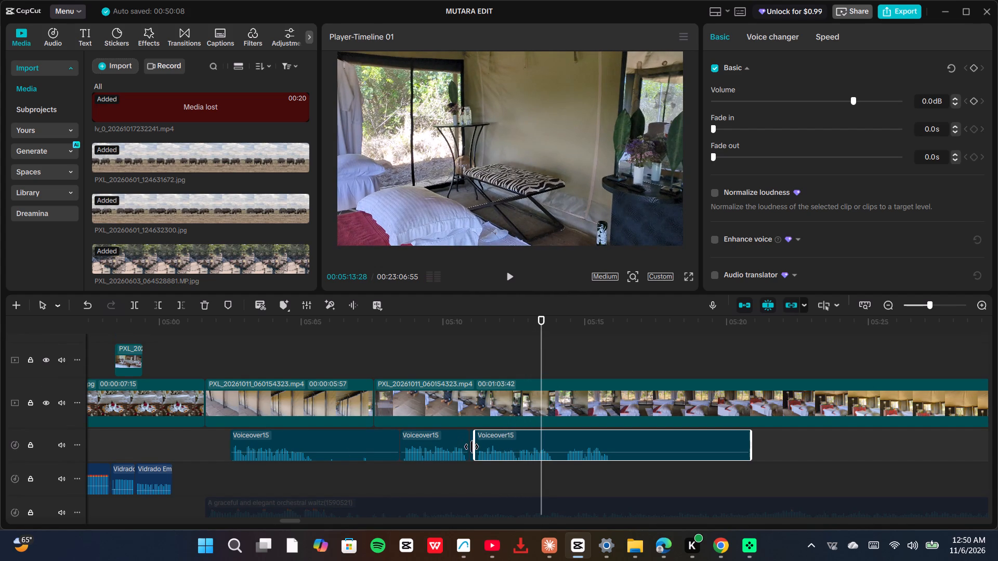
left_click(471, 447)
scroll(469, 448, "up", 5, "ctrl")
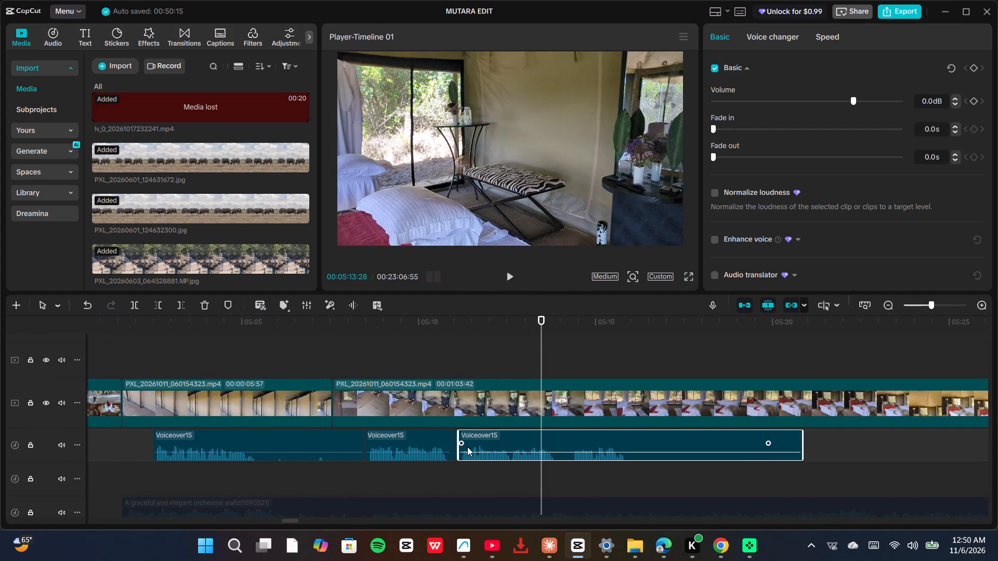
scroll(467, 447, "up", 2, "ctrl")
left_click(412, 448)
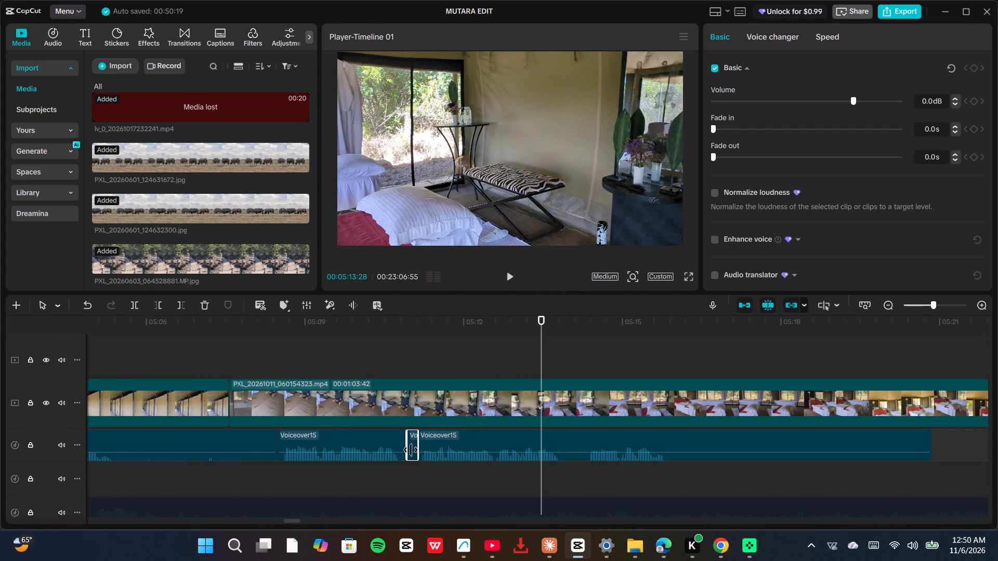
key("Delete")
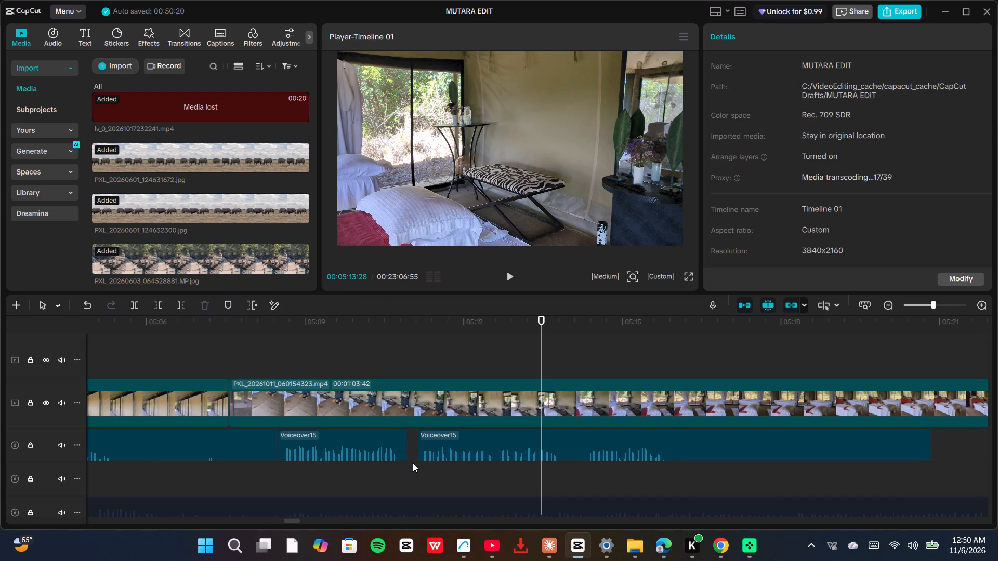
Play the narration from the second phrase onward and split only Voiceover15 at 00:05:14:33, leaving the video clip uncut.
left_click(379, 481)
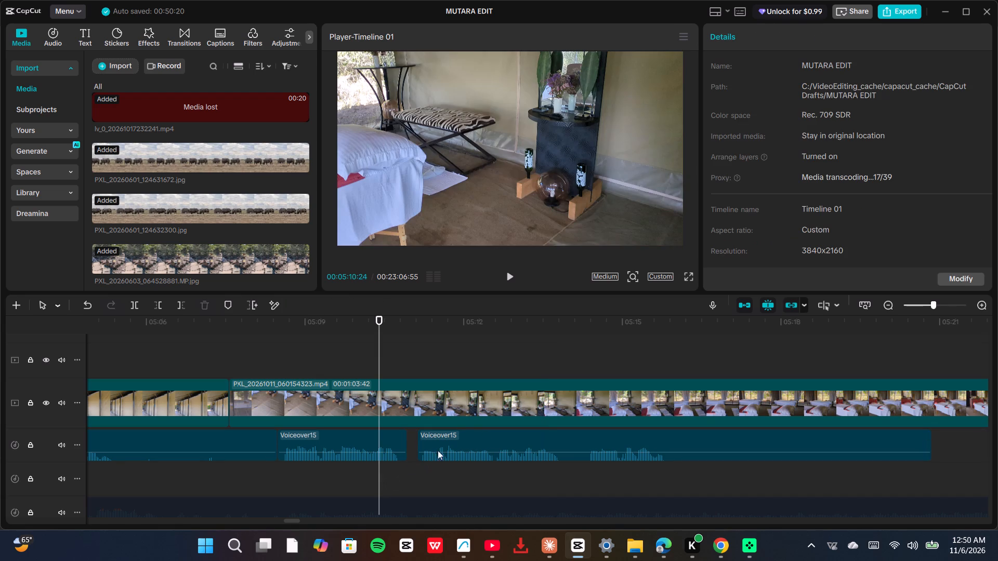
left_click(507, 276)
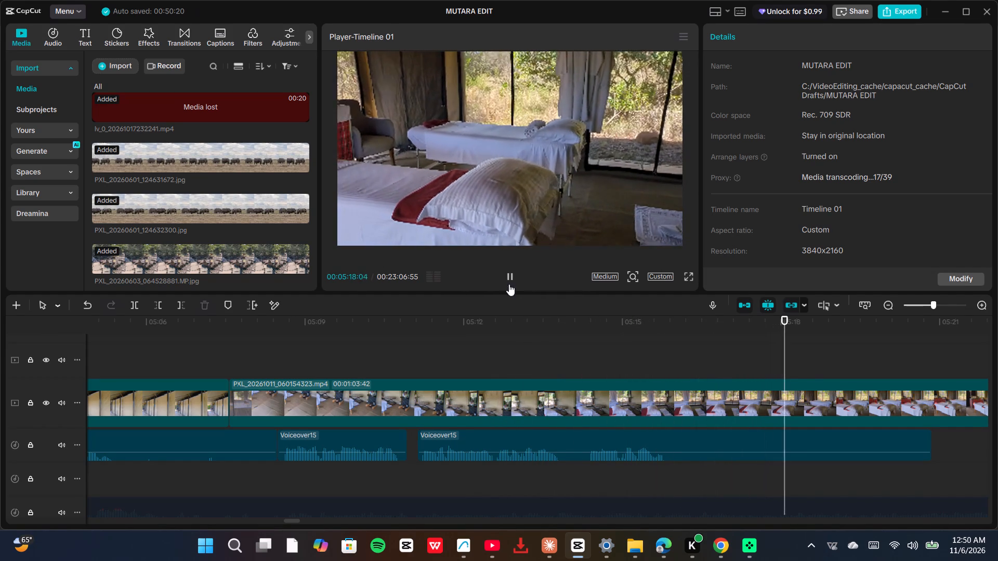
left_click(544, 478)
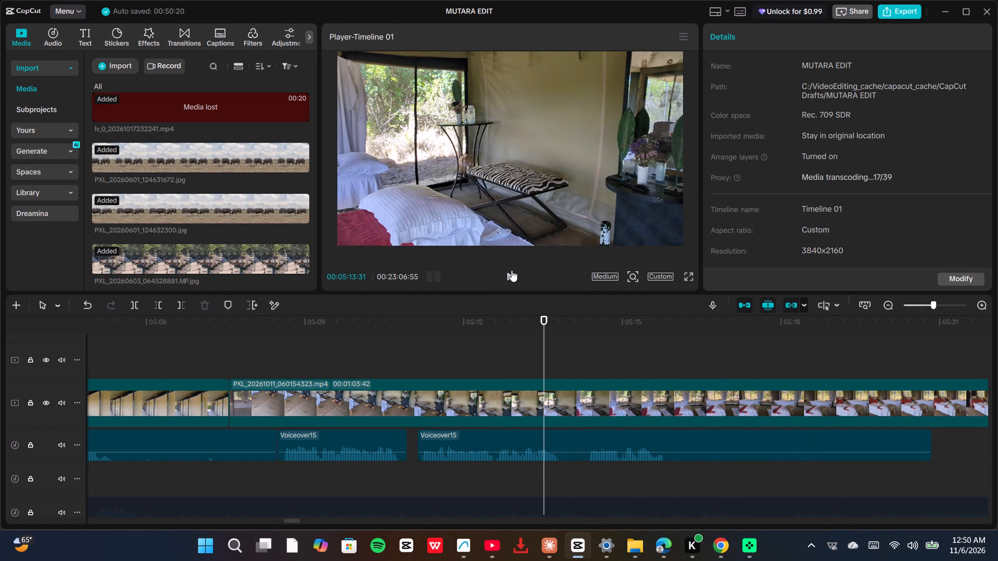
left_click(511, 271)
left_click(511, 271)
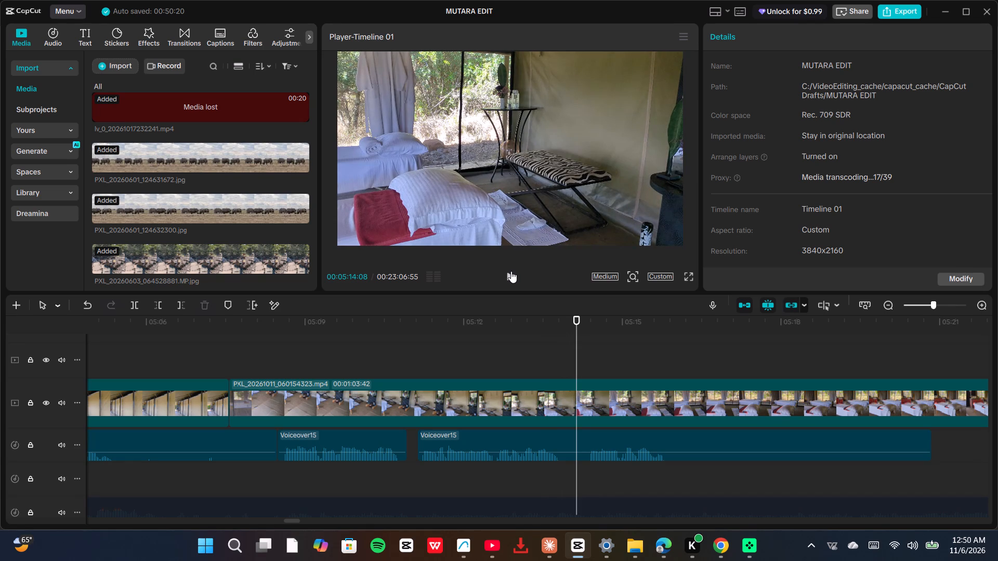
key("Left")
key("Left")
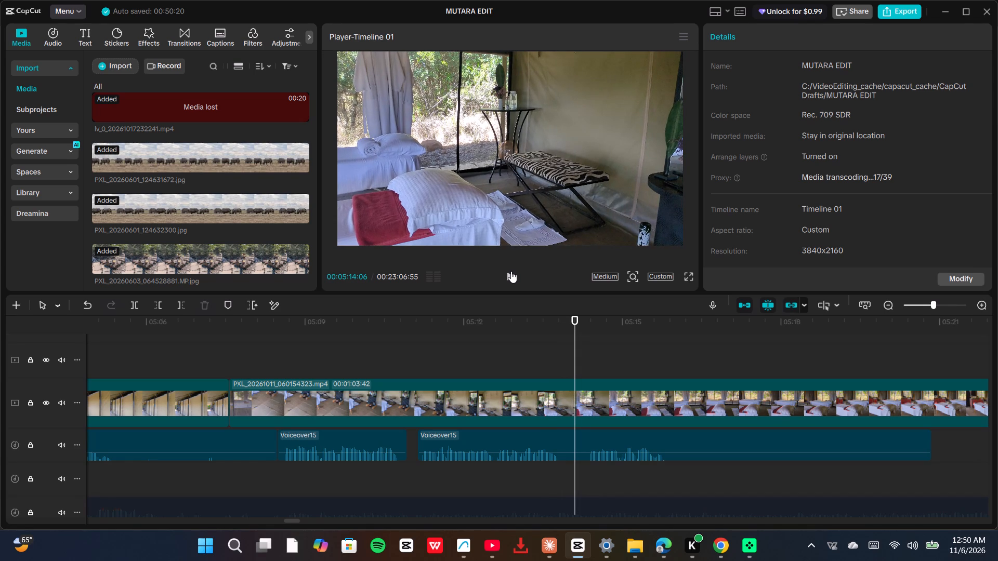
key("space")
key("space")
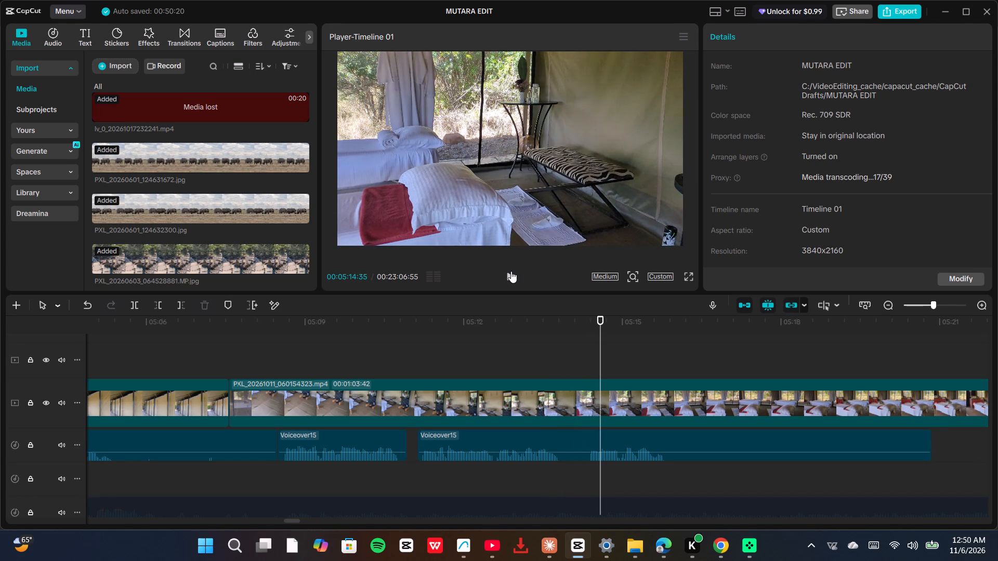
key("Left")
key("Left")
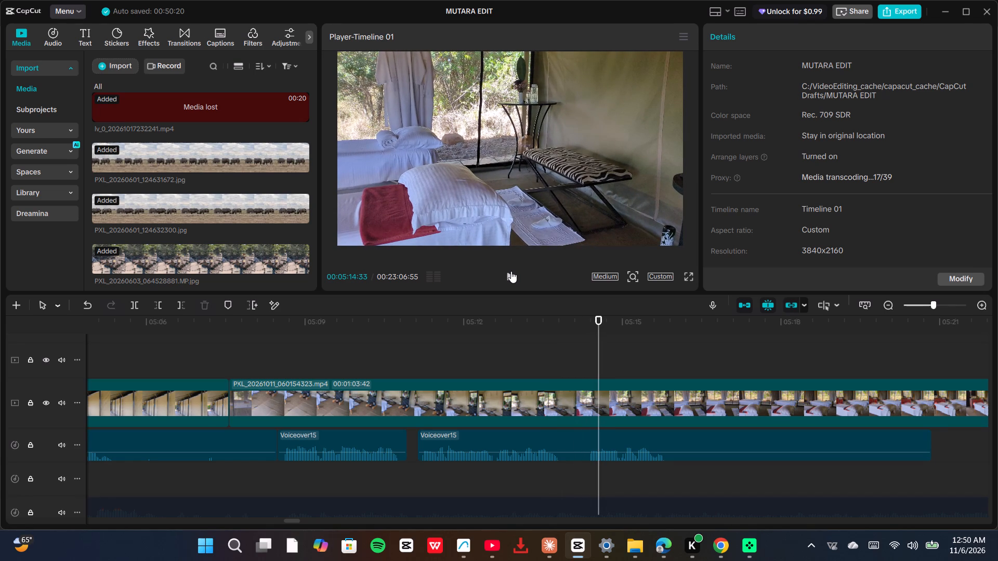
key("ctrl+b")
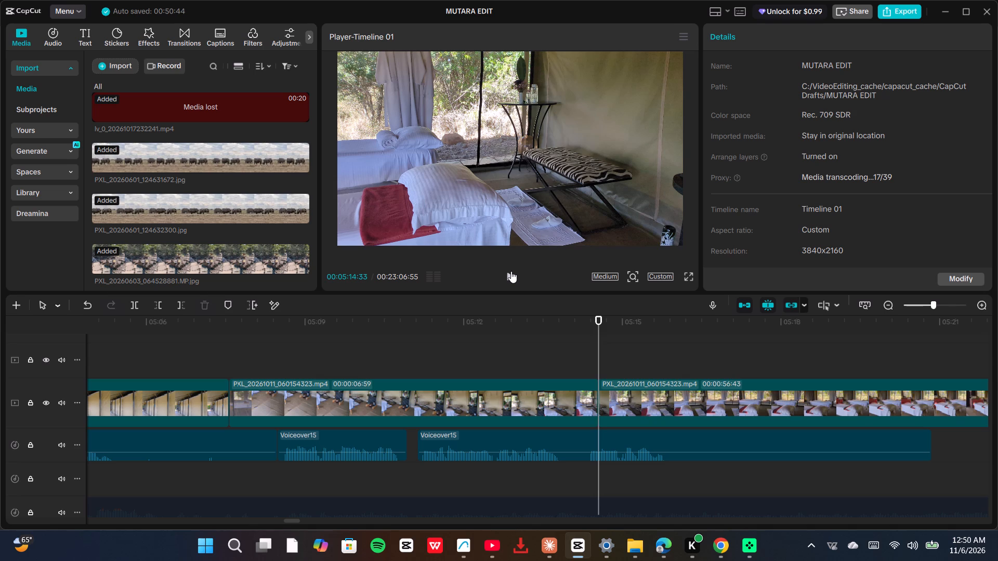
key("ctrl+z")
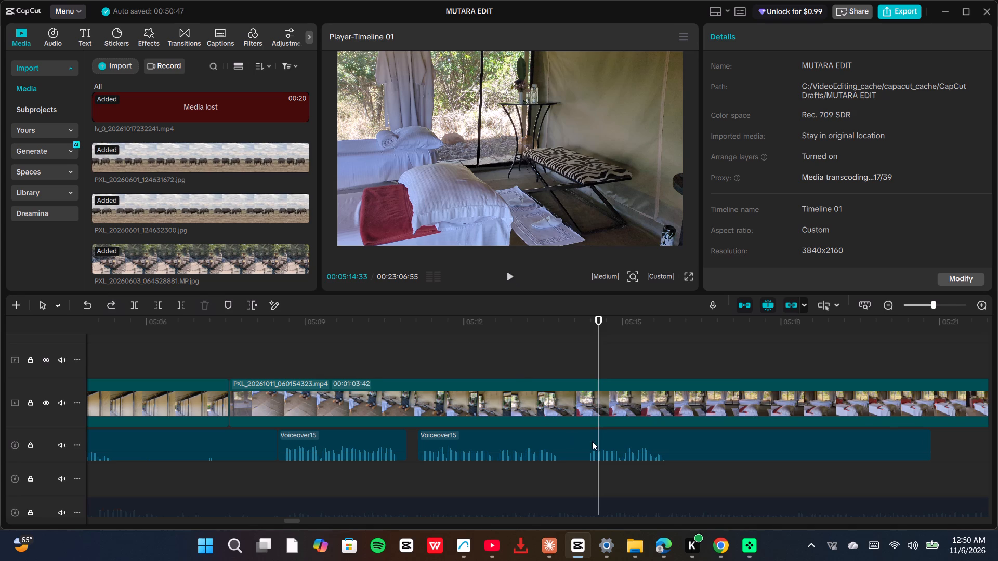
left_click(599, 439)
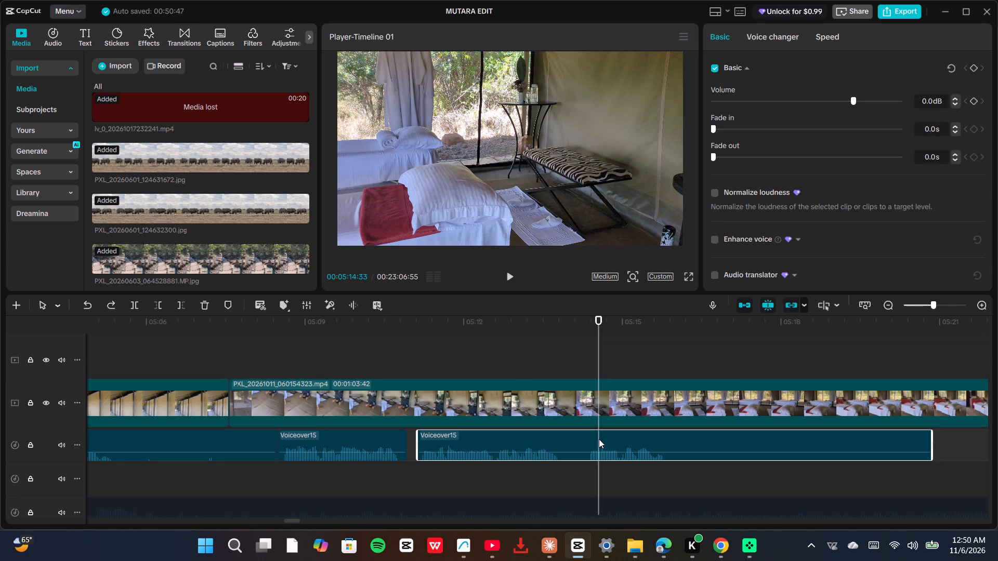
key("ctrl+b")
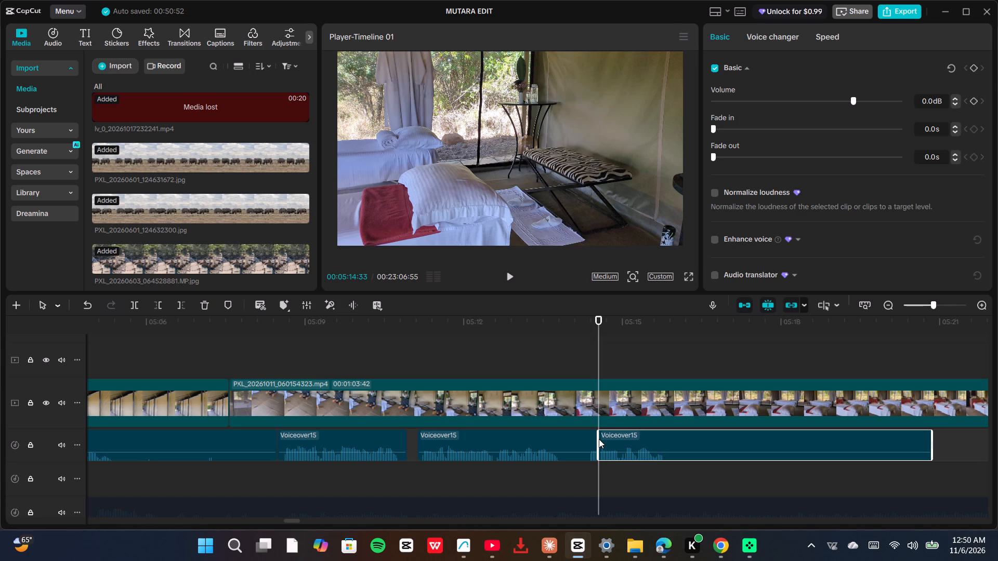
Split Voiceover15 again at 00:05:14:41 and delete the tiny piece between the two cuts.
key("space")
key("space")
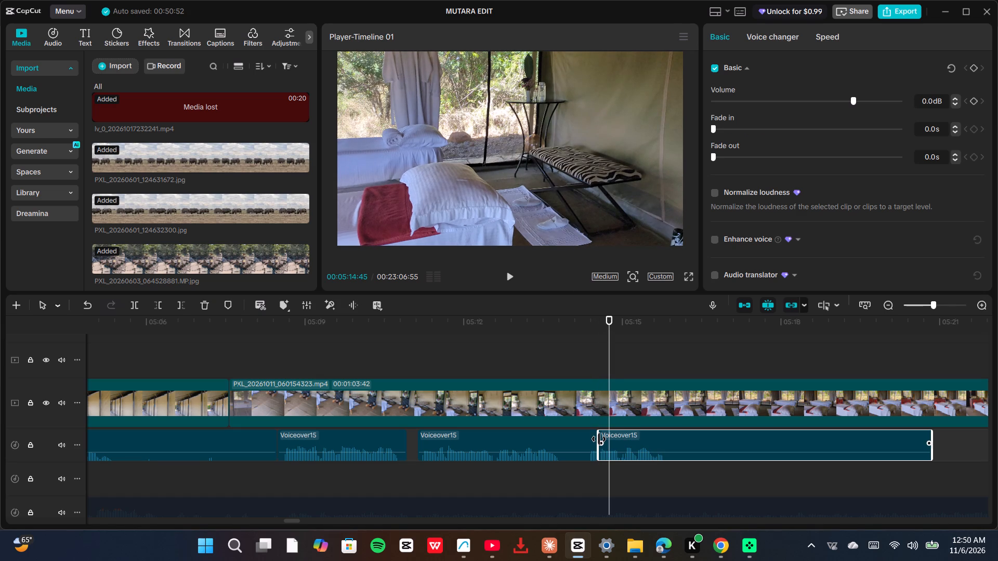
key("Left")
key("Left")
key("Left")
key("Left")
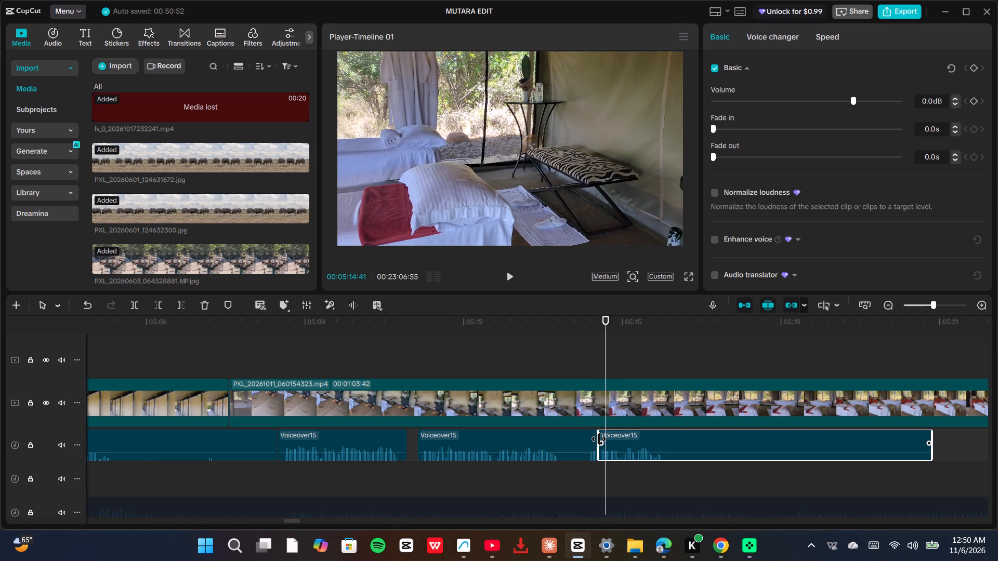
key("ctrl+b")
scroll(626, 440, "up", 5, "ctrl")
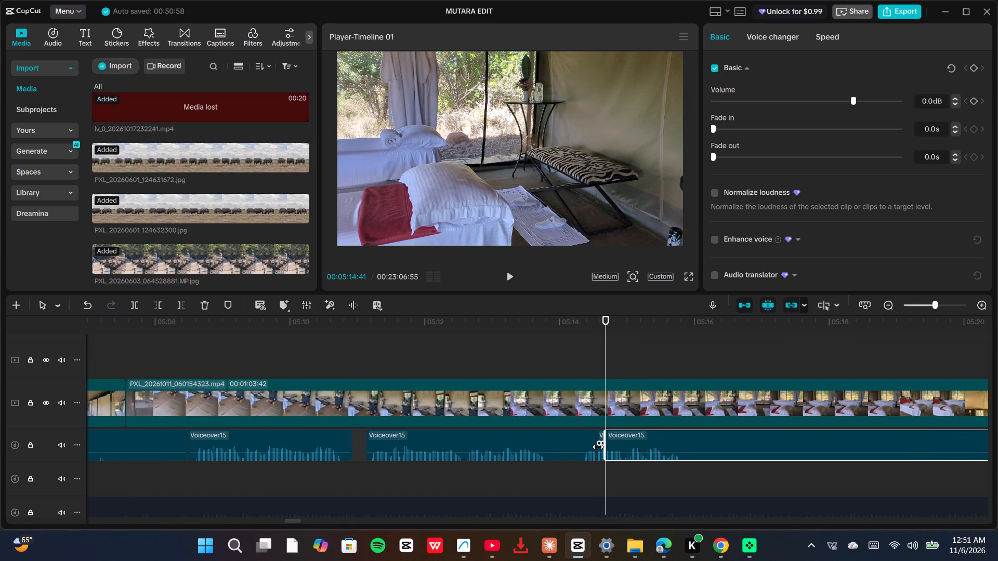
left_click(599, 447)
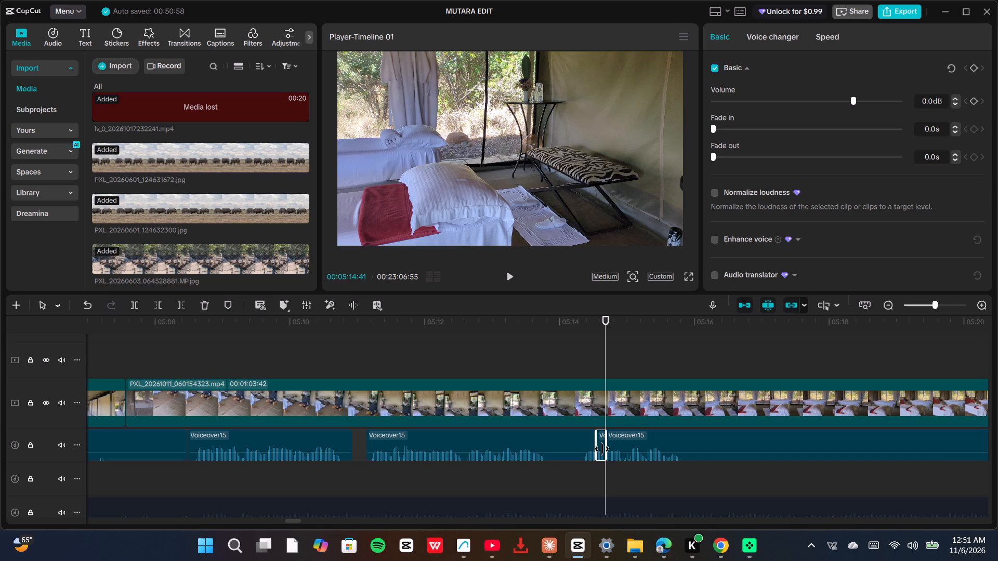
key("Delete")
Replay the narration across the new gap near 00:05:14:41 to check how the cut sounds.
left_click(560, 442)
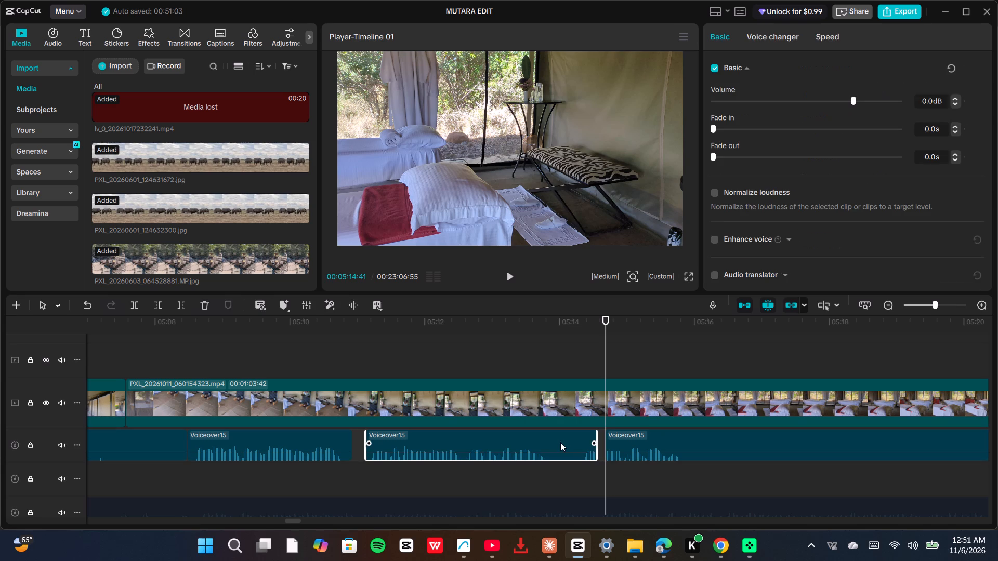
left_click(513, 277)
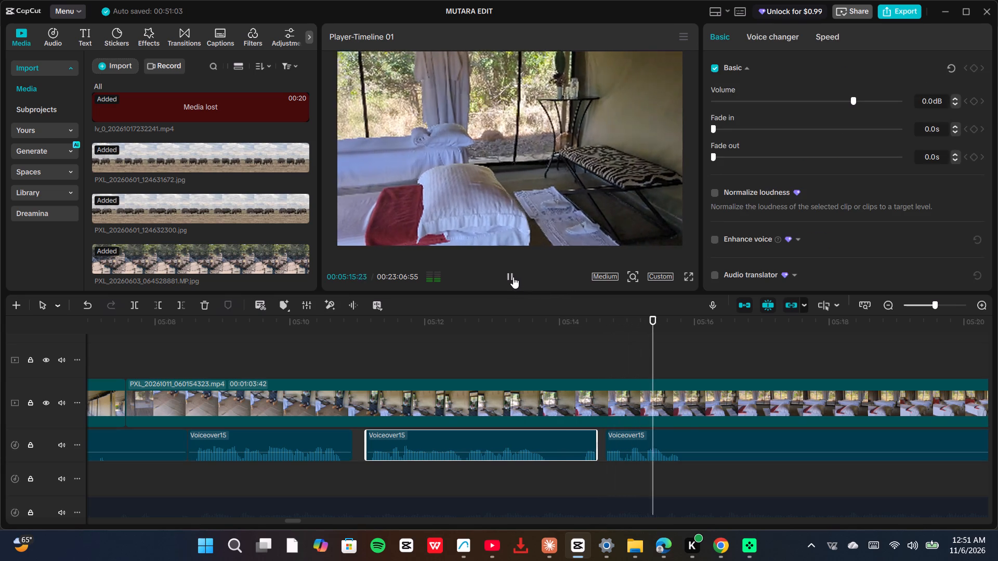
left_click(539, 483)
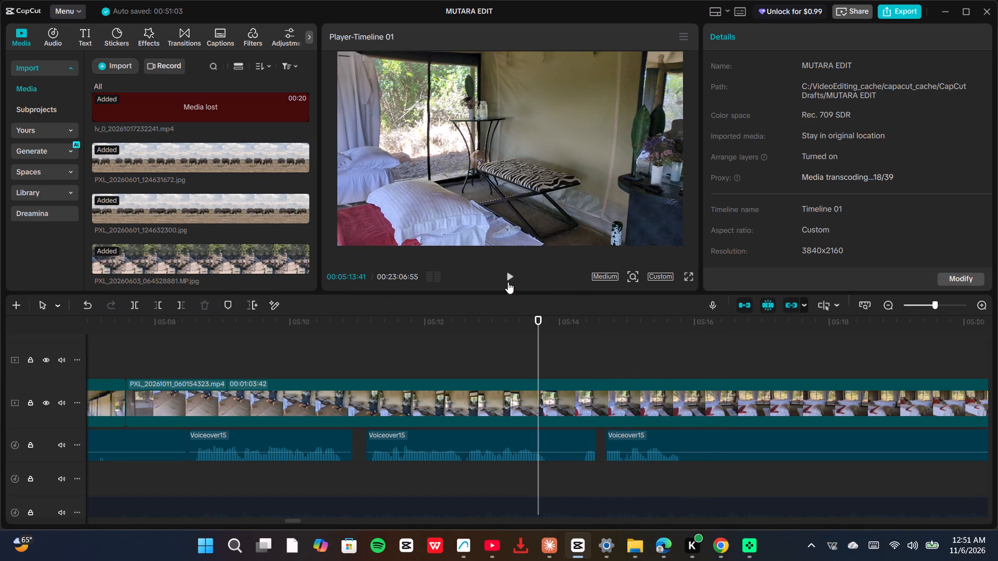
left_click(508, 280)
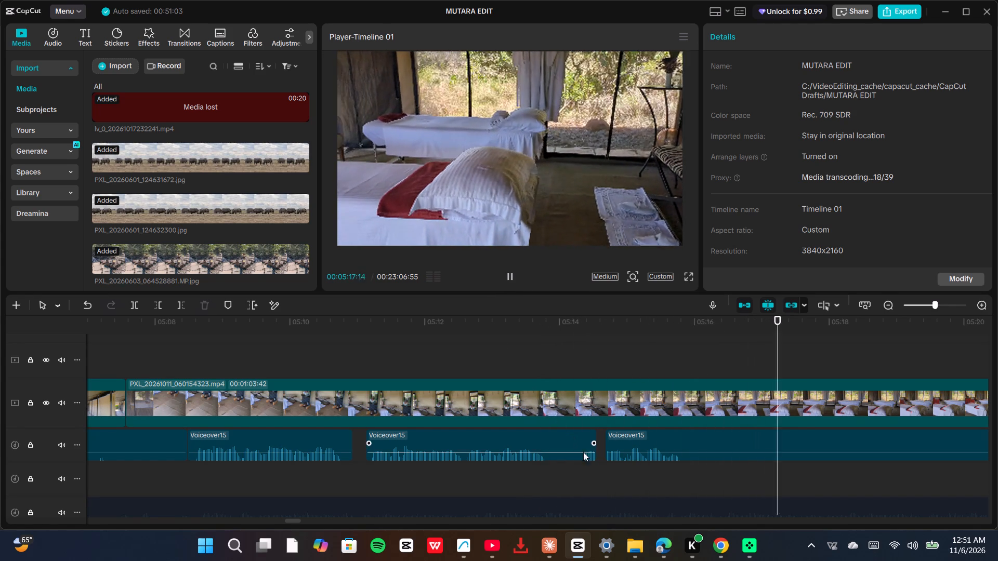
left_click(556, 483)
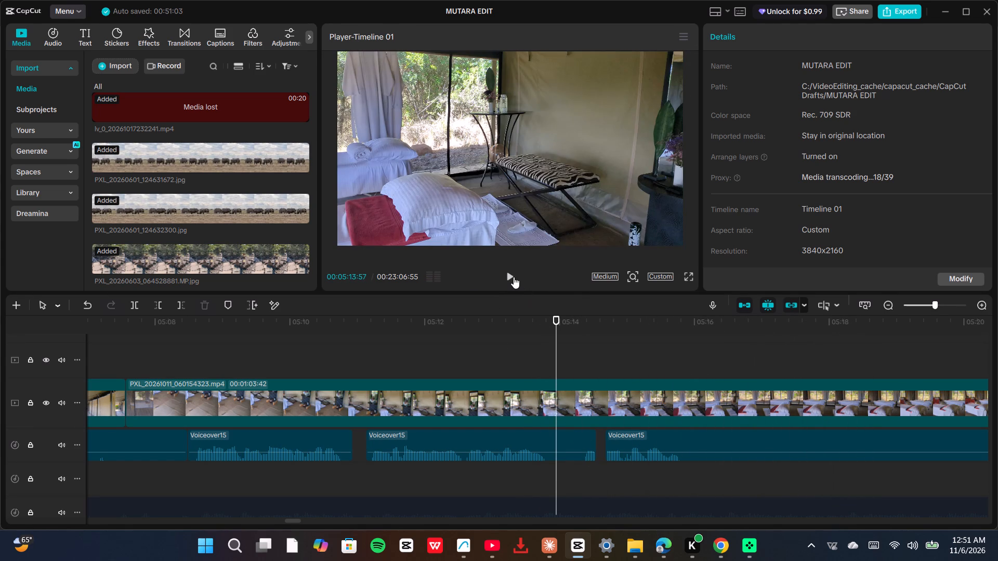
left_click(513, 277)
left_click(513, 277)
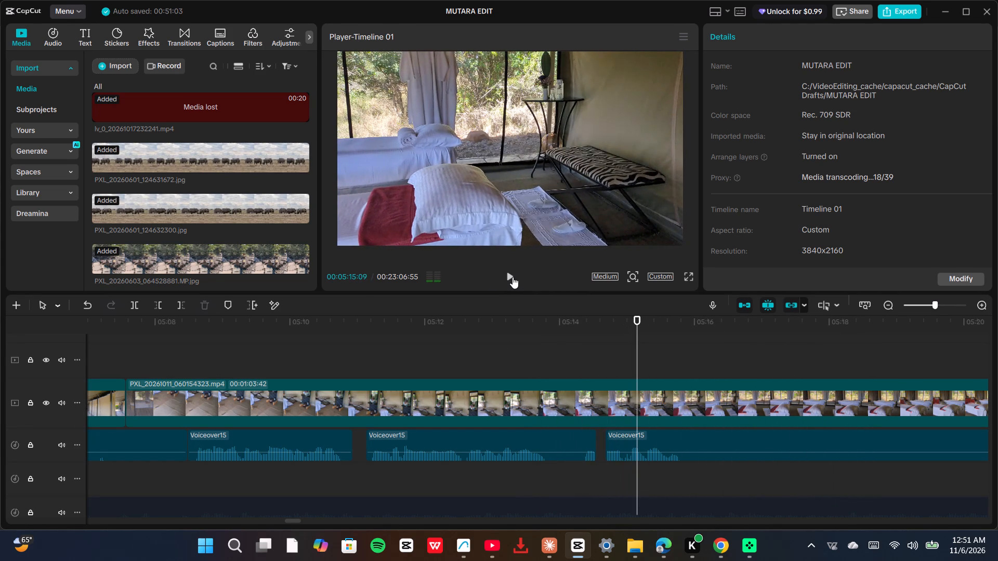
Split the last Voiceover15 piece at 00:05:14:55 and delete the short fragment before the cut.
left_click(623, 443)
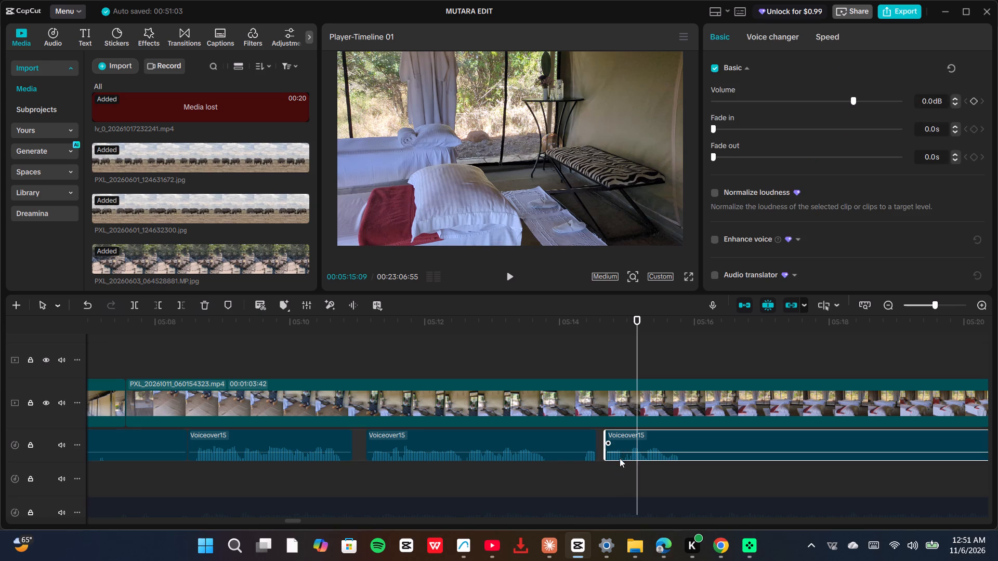
left_click(621, 448)
left_click_drag(629, 474, 623, 475)
left_click(623, 438)
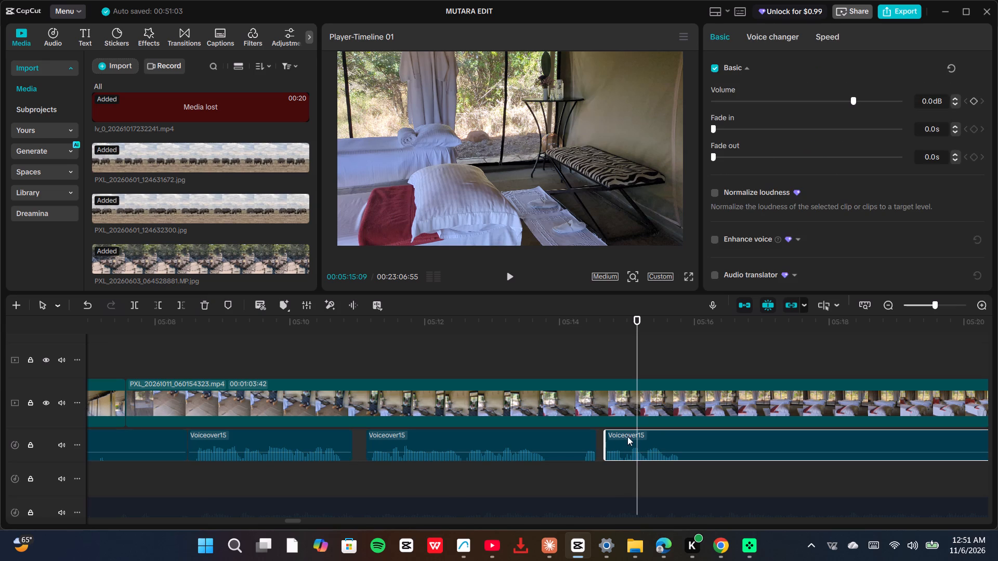
left_click_drag(637, 481, 622, 479)
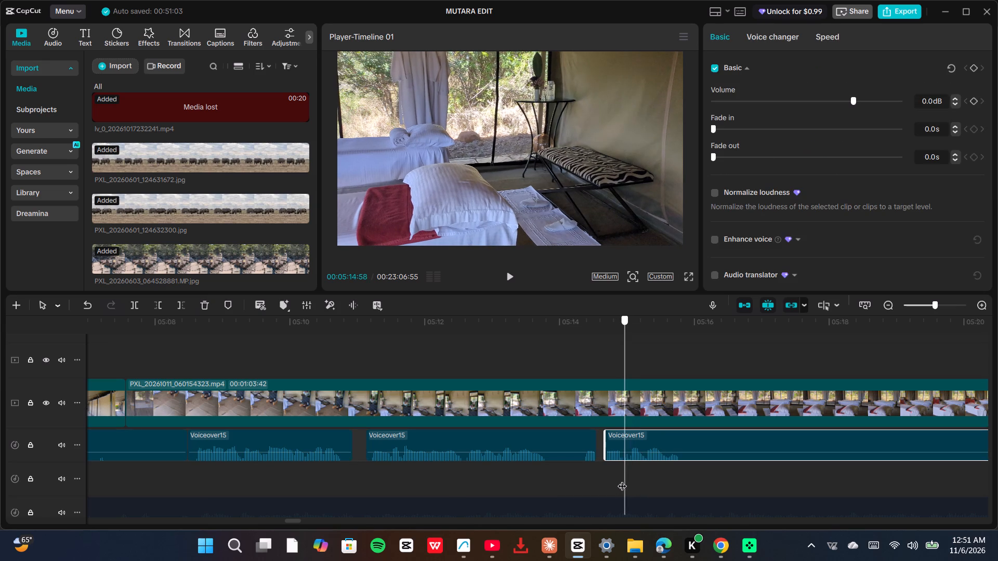
left_click_drag(622, 479, 621, 480)
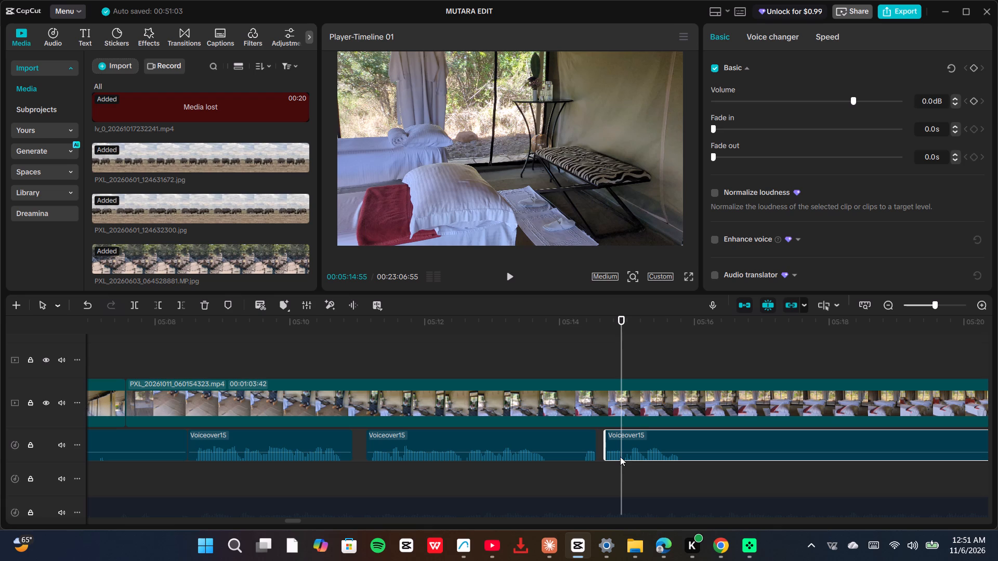
key("ctrl+b")
left_click(612, 448)
key("Delete")
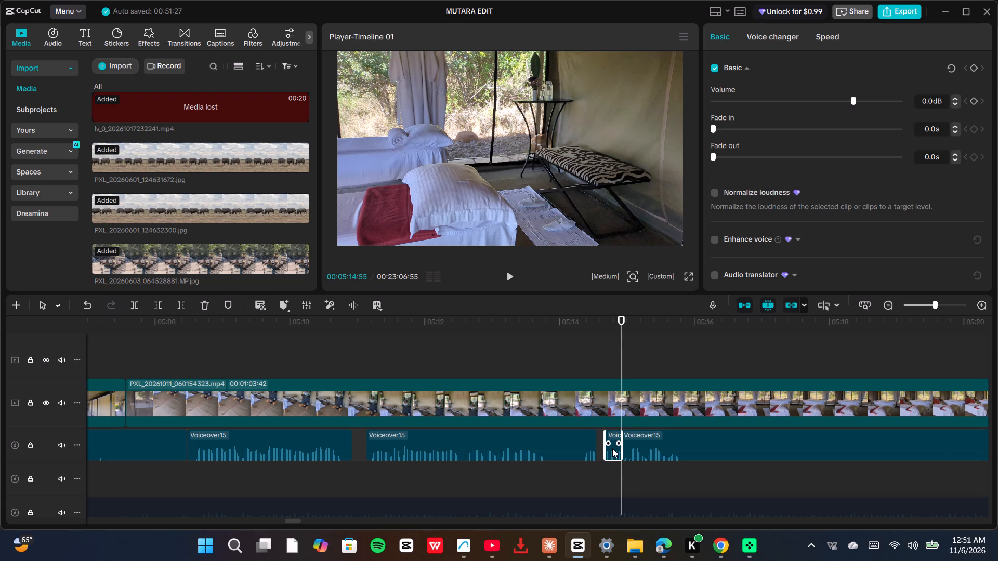
Replay the narration from 00:05:14:14 through the end of the last Voiceover15 piece to check the newest cut.
left_click(574, 479)
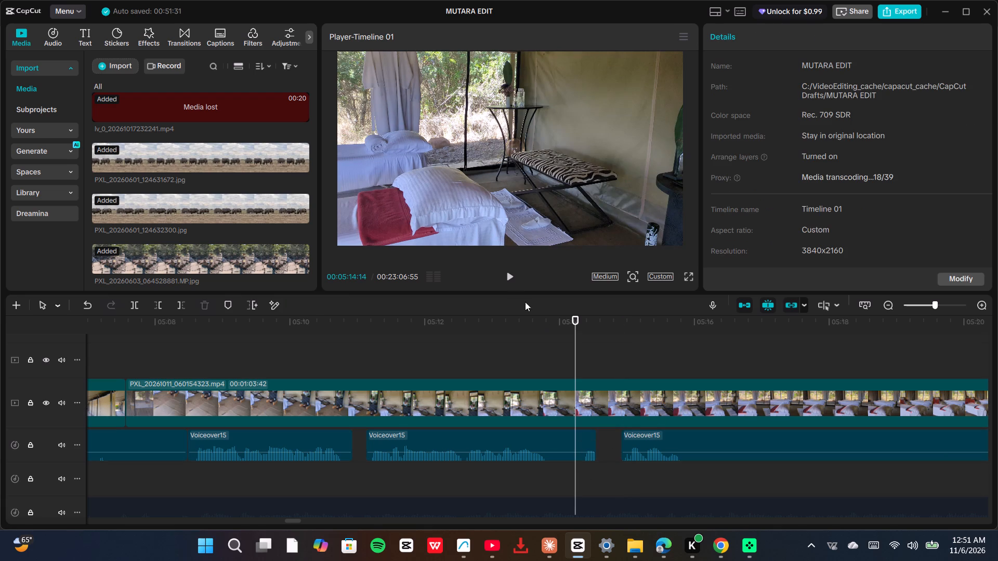
left_click(505, 276)
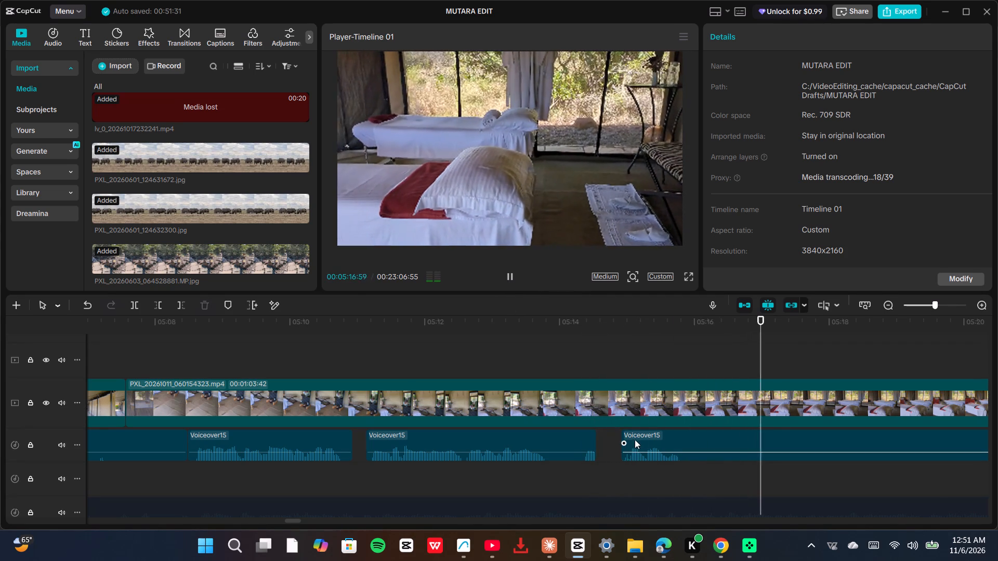
left_click(638, 438)
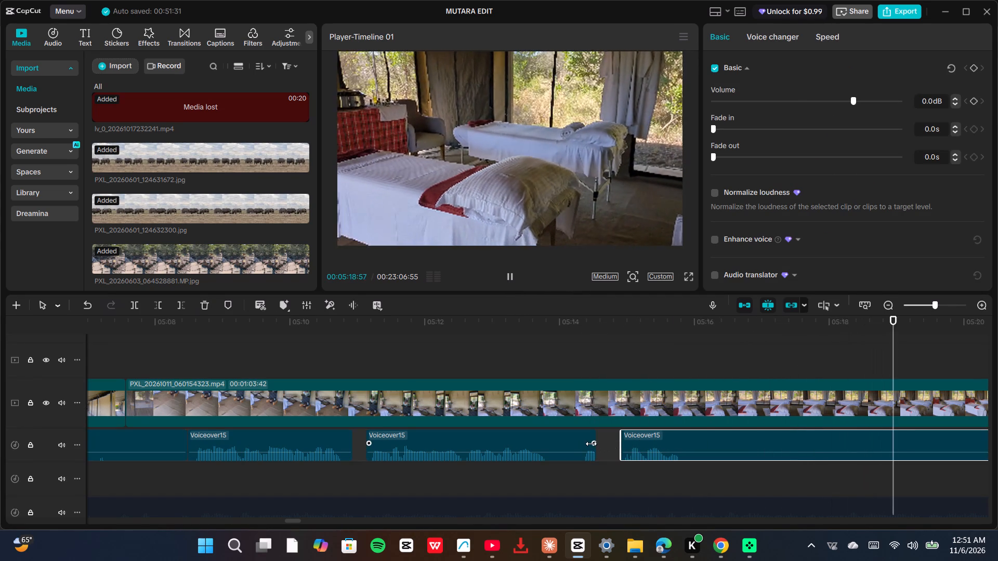
left_click(690, 436)
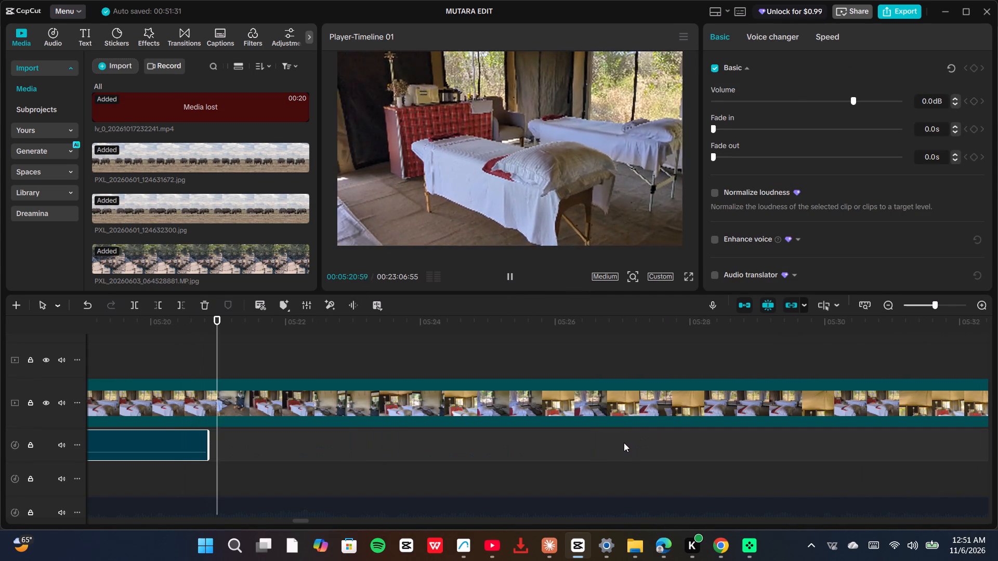
key("space")
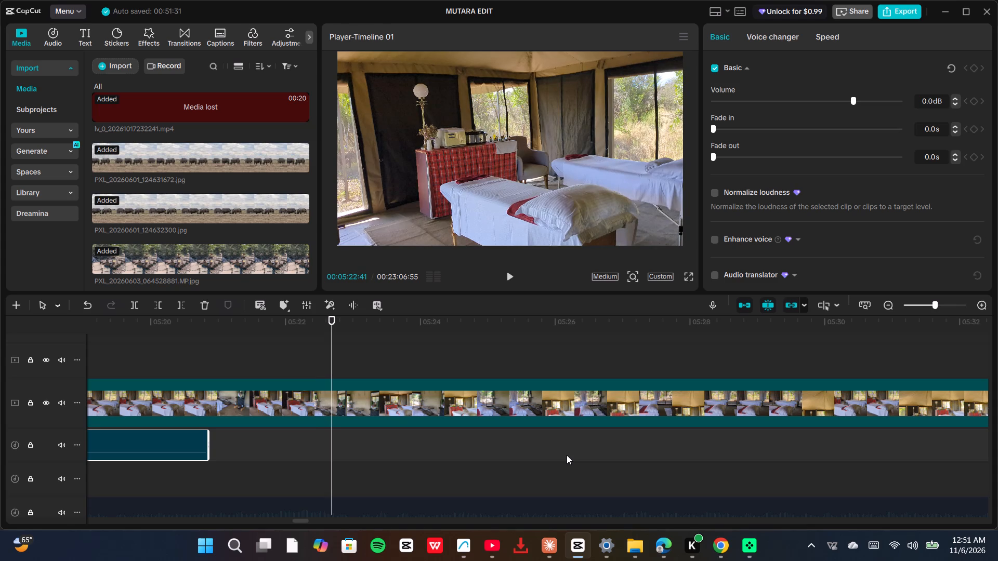
Go back to the opening montage and play from 00:00:33:58 into the pool clip to find where its narration should begin.
left_click_drag(281, 440, 207, 433)
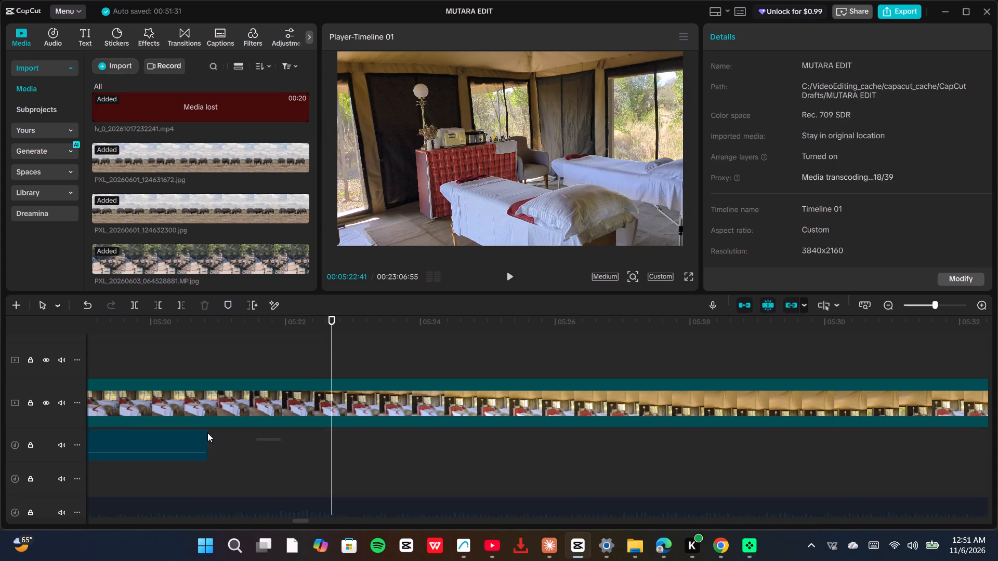
left_click_drag(207, 433, 0, 443)
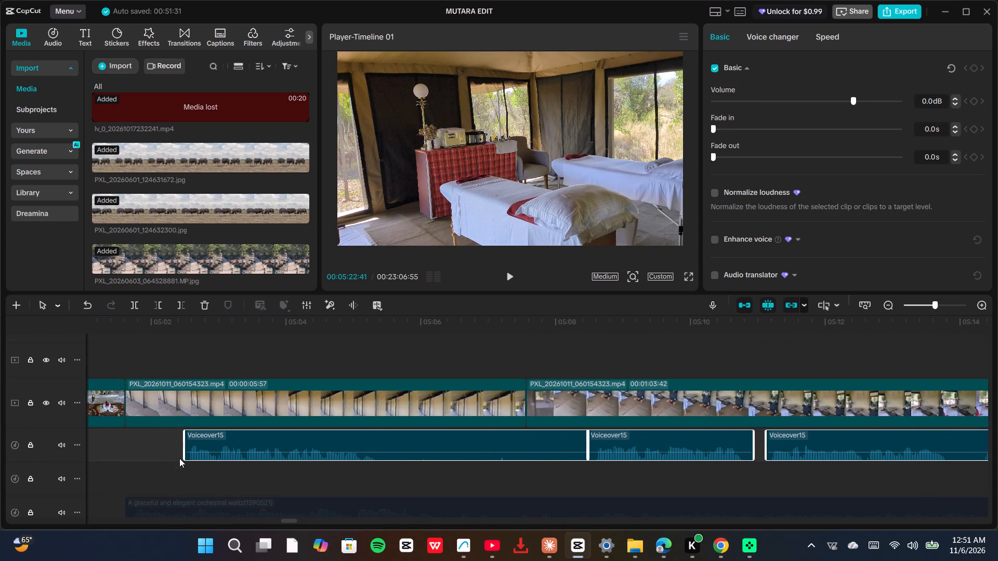
scroll(182, 449, "down", 2)
left_click_drag(157, 416, 92, 415)
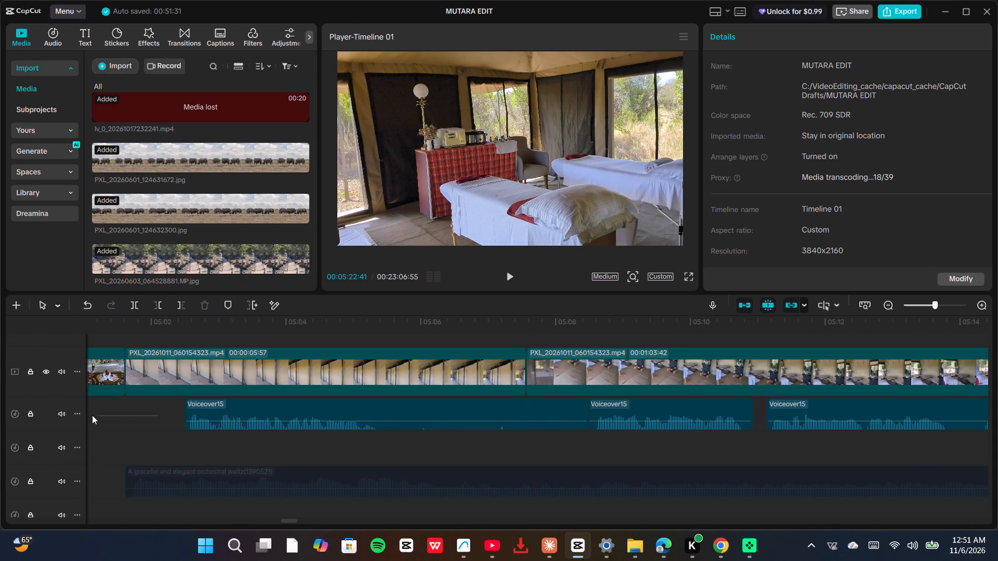
left_click_drag(92, 415, 91, 415)
left_click_drag(130, 415, 36, 416)
left_click_drag(310, 421, 259, 417)
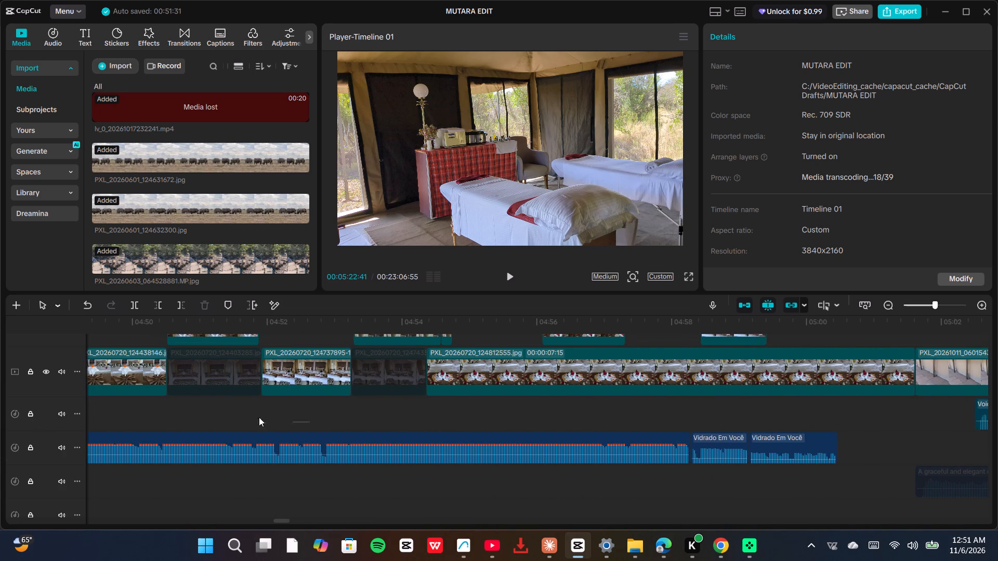
left_click_drag(259, 417, 37, 408)
left_click_drag(246, 414, 81, 402)
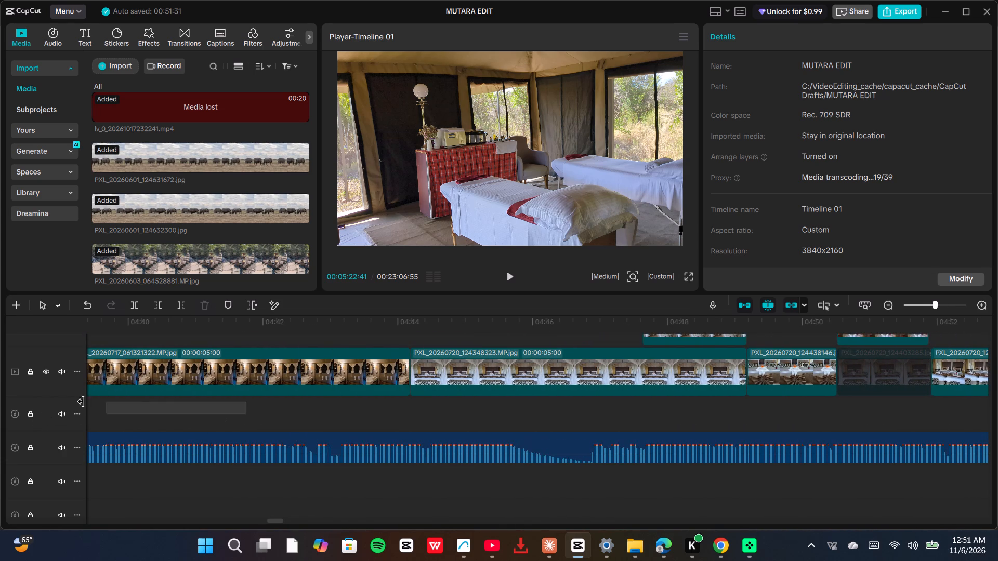
left_click_drag(81, 402, 15, 413)
scroll(163, 410, "down", 3, "ctrl")
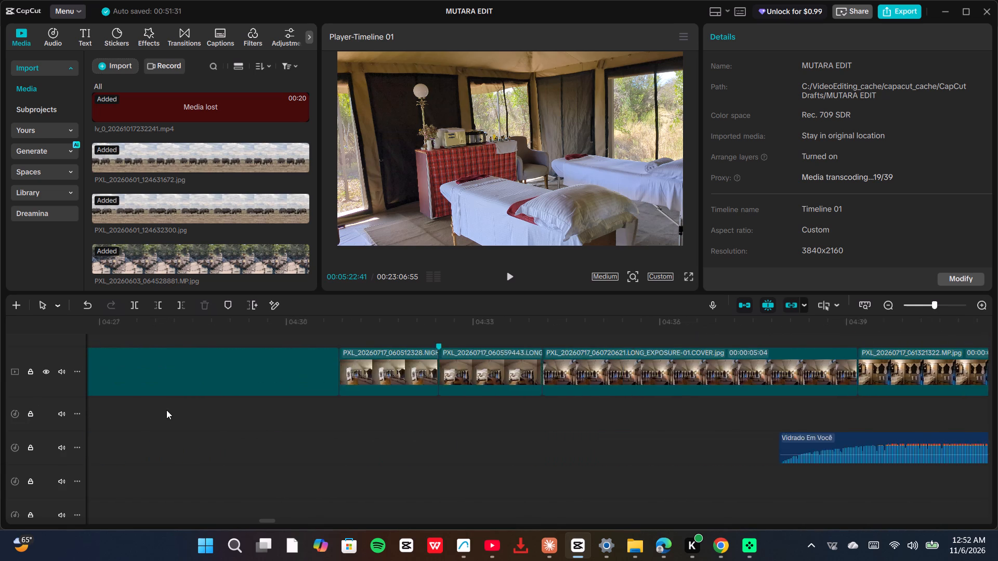
scroll(166, 410, "down", 8, "ctrl")
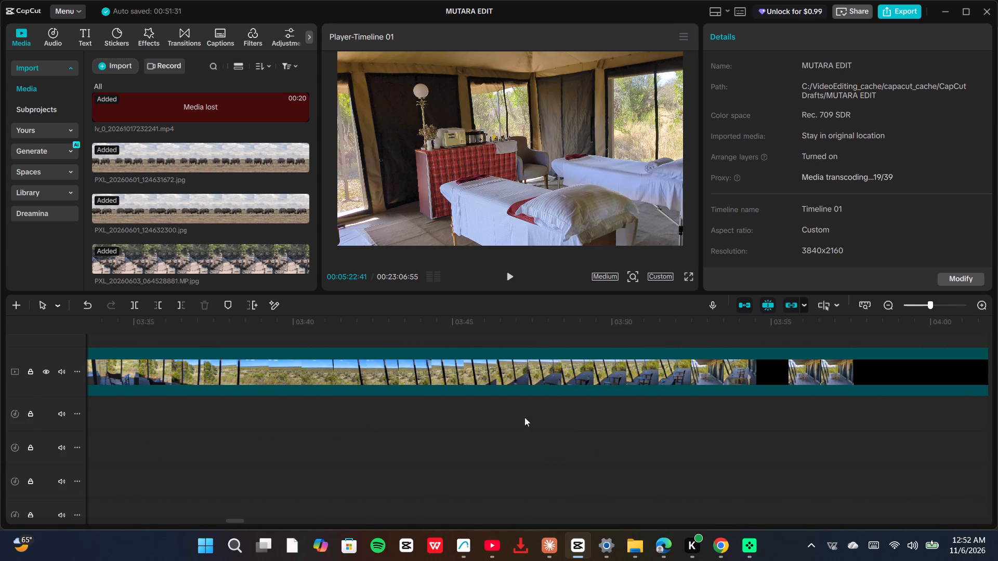
left_click_drag(227, 423, 27, 412)
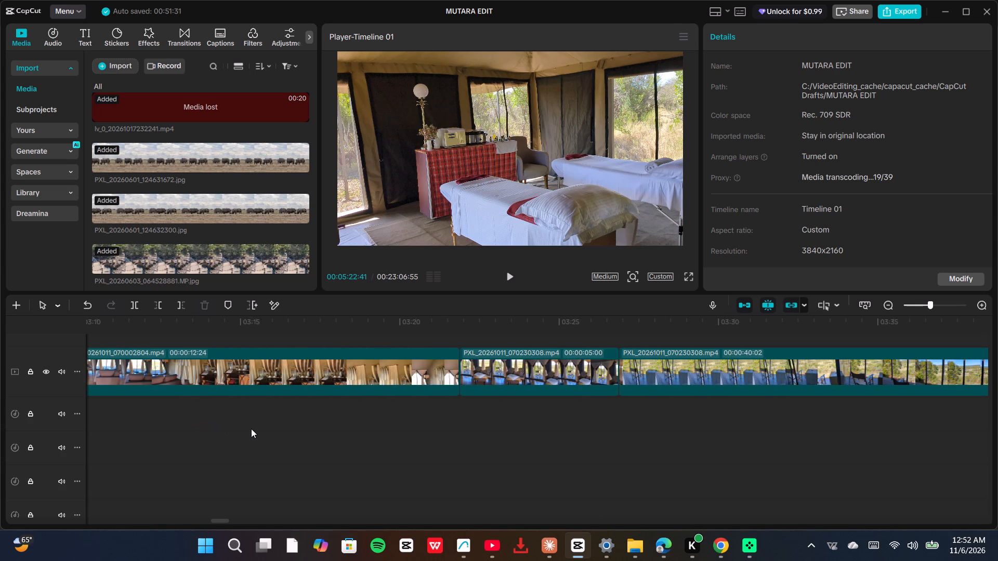
scroll(252, 429, "down", 1)
scroll(253, 429, "up", 2)
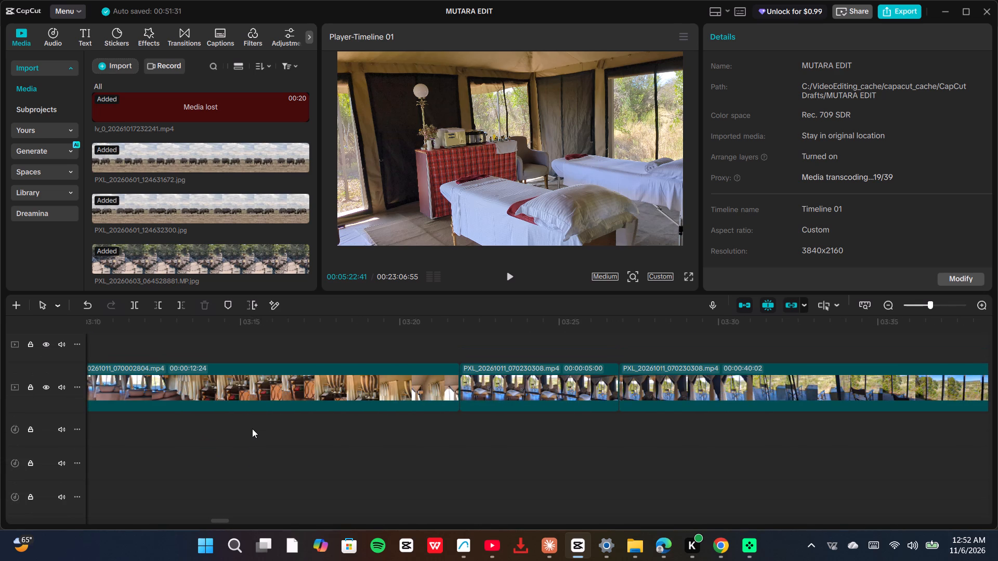
scroll(252, 429, "down", 11, "ctrl")
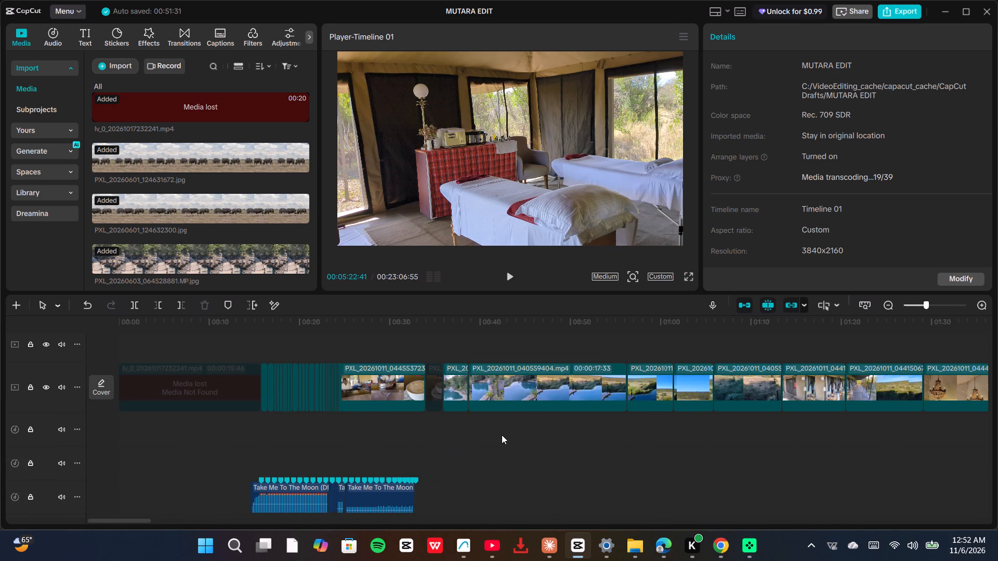
left_click(425, 433)
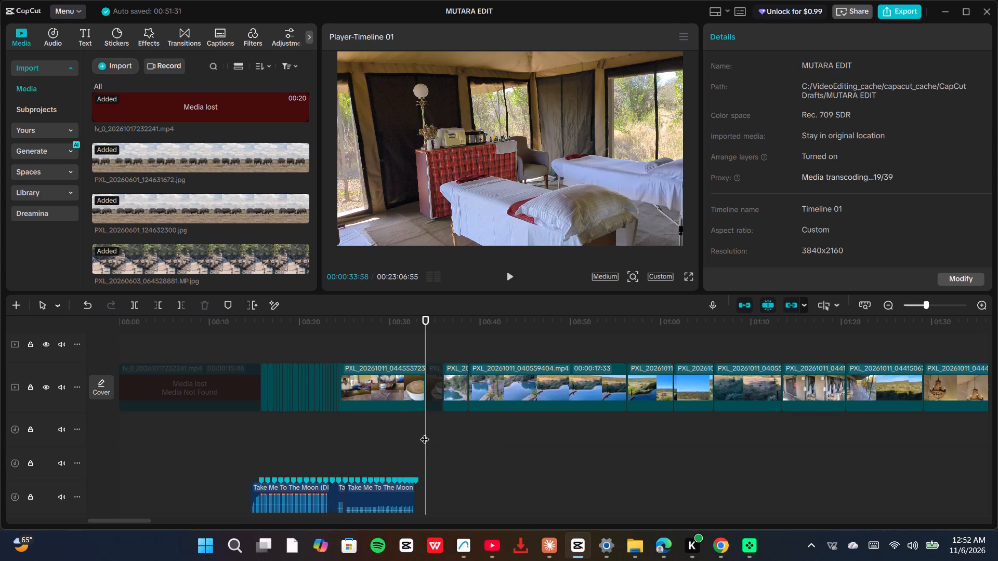
left_click(513, 278)
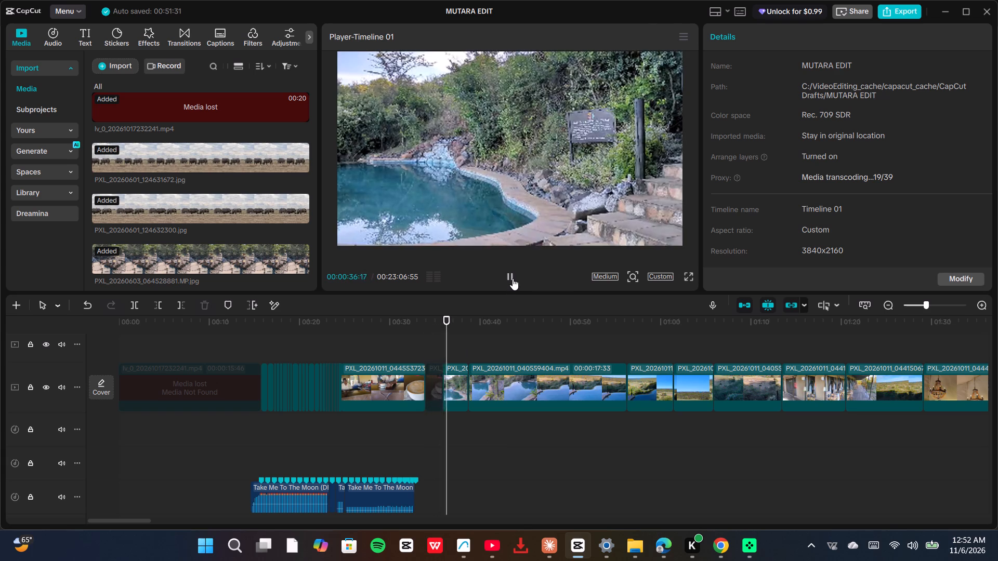
left_click(513, 278)
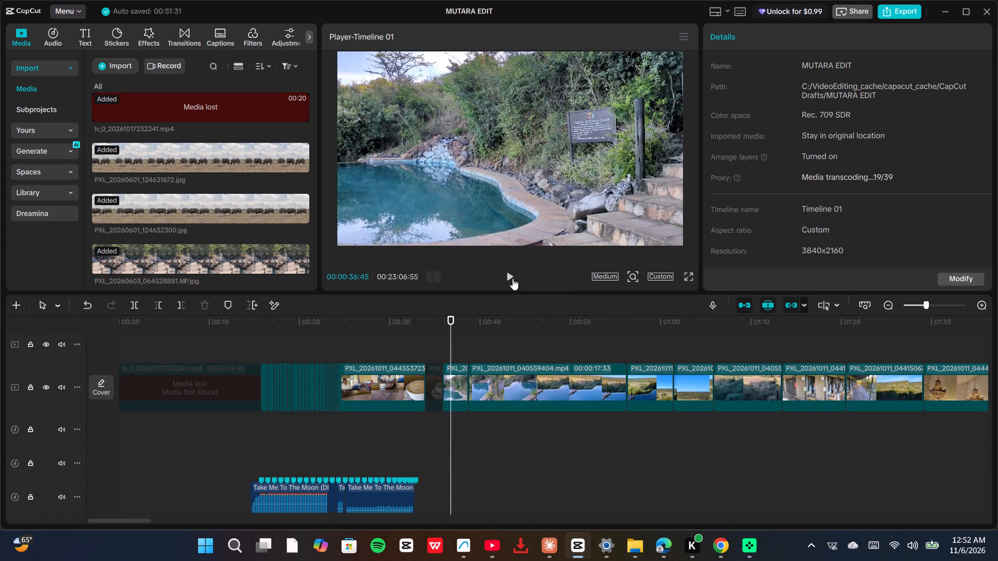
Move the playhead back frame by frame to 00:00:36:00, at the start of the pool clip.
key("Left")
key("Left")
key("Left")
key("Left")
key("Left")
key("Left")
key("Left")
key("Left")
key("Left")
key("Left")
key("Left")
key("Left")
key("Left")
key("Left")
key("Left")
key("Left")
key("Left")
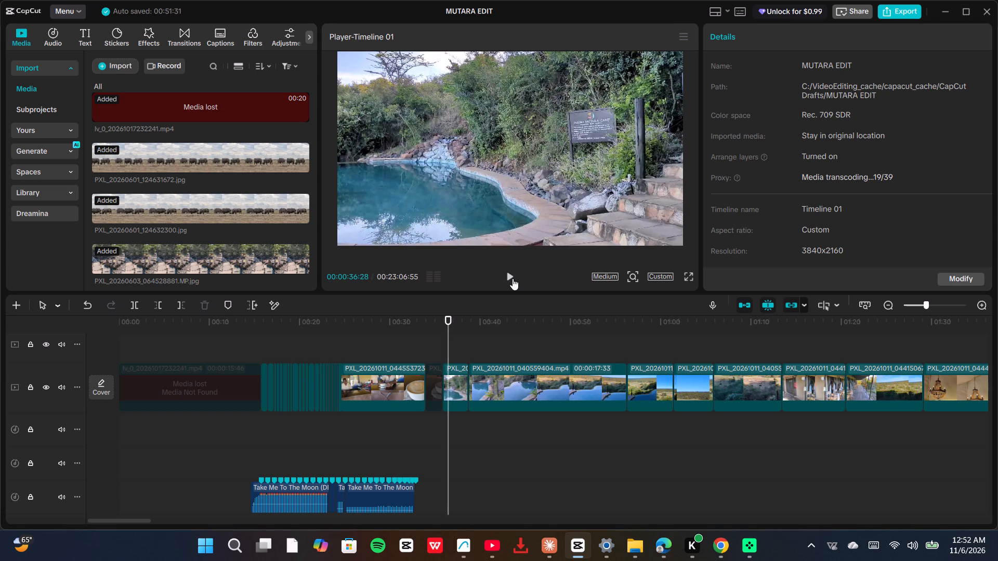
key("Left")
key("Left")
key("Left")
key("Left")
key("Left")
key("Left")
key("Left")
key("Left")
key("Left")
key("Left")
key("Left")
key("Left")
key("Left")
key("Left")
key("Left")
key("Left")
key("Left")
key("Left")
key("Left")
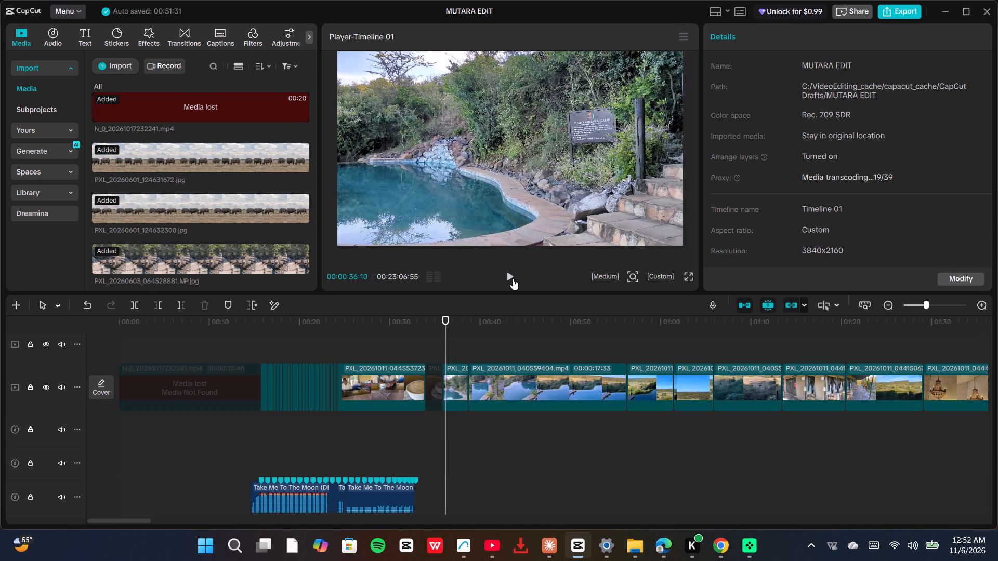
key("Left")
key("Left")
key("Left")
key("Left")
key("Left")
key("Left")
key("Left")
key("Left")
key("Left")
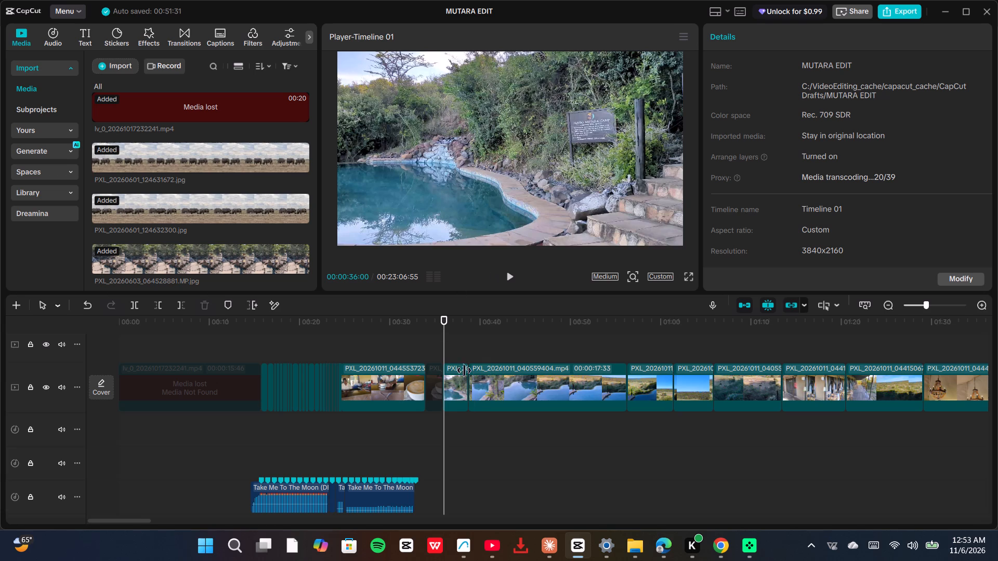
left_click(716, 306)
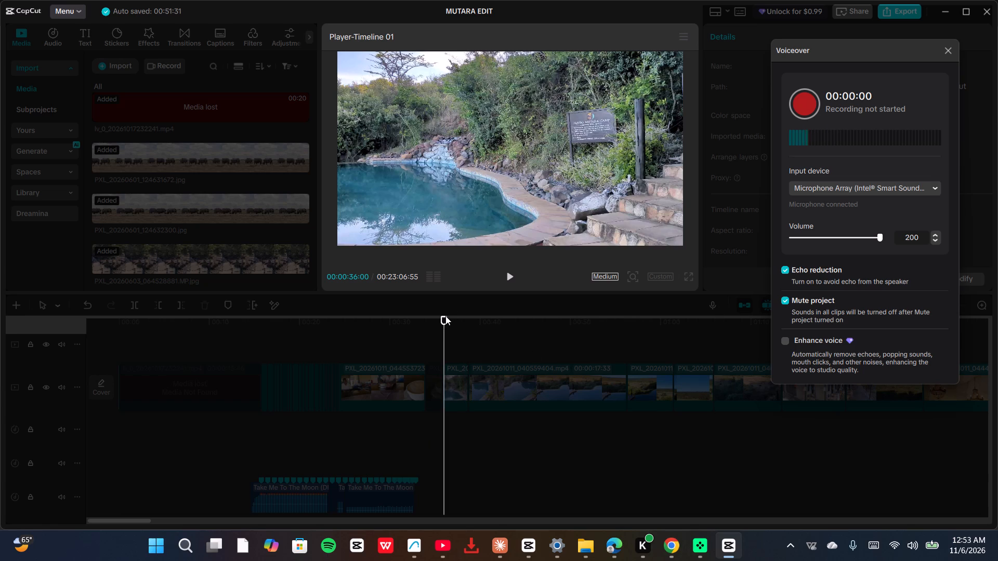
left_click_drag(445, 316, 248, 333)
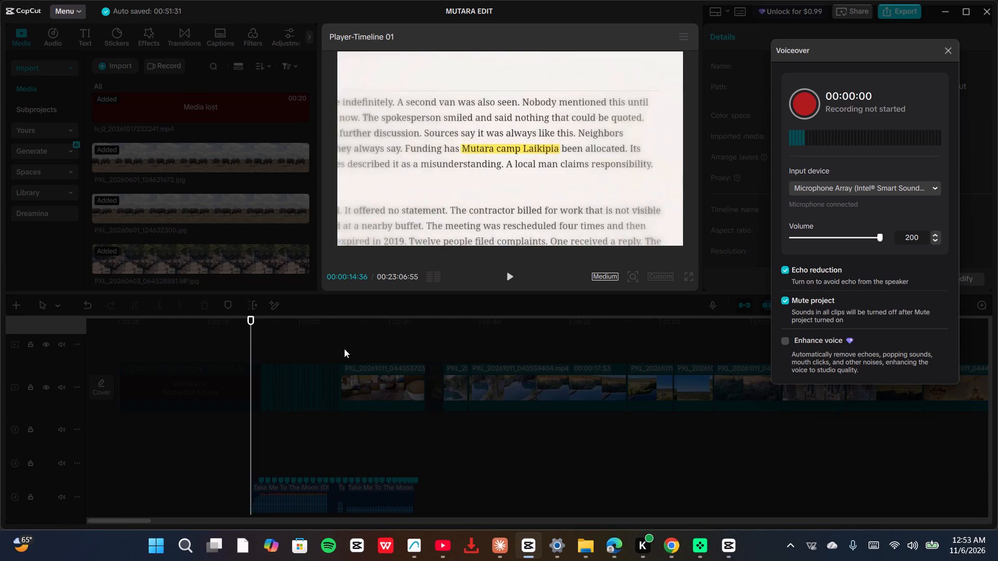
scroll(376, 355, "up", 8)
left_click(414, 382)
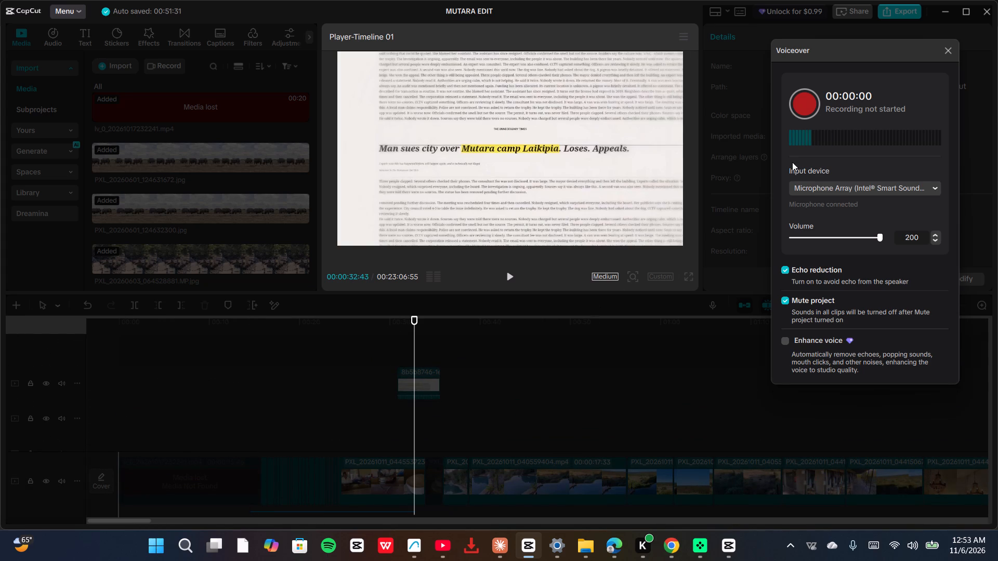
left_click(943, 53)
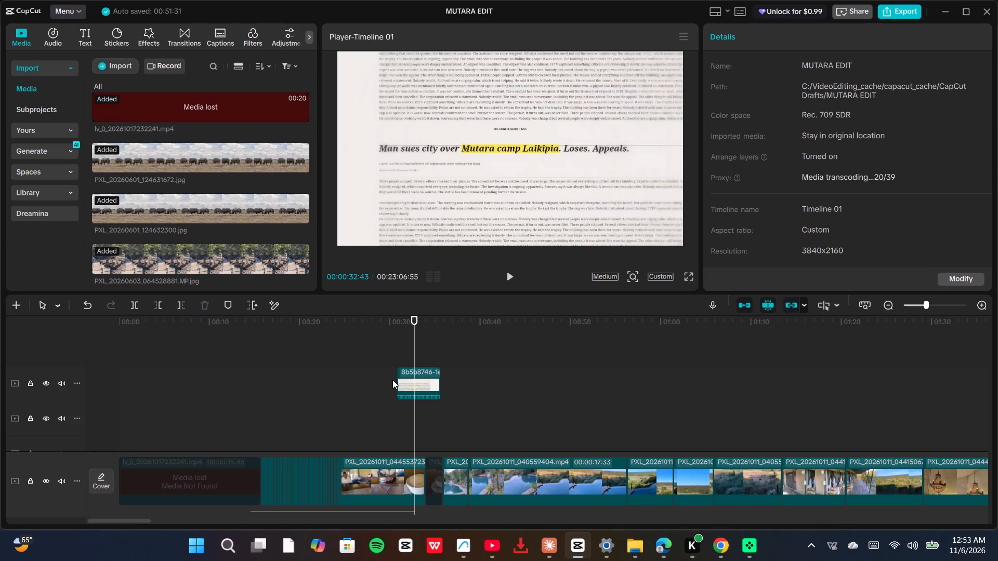
Move the newspaper-text overlay clip from 00:00:32 back over the lost-media clip, ending where the fast photo montage begins.
left_click_drag(410, 379, 198, 416)
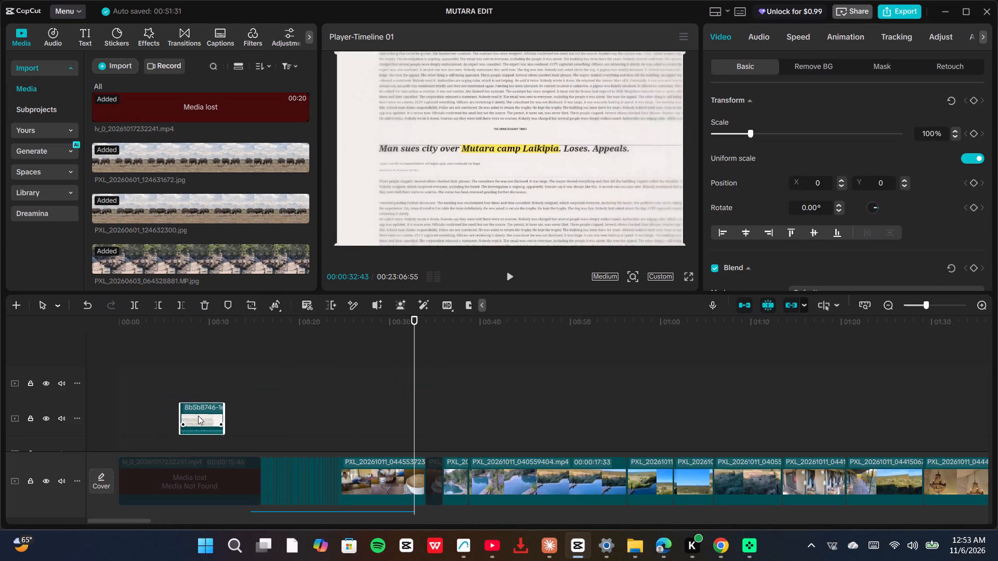
left_click_drag(198, 416, 183, 413)
left_click_drag(212, 415, 222, 415)
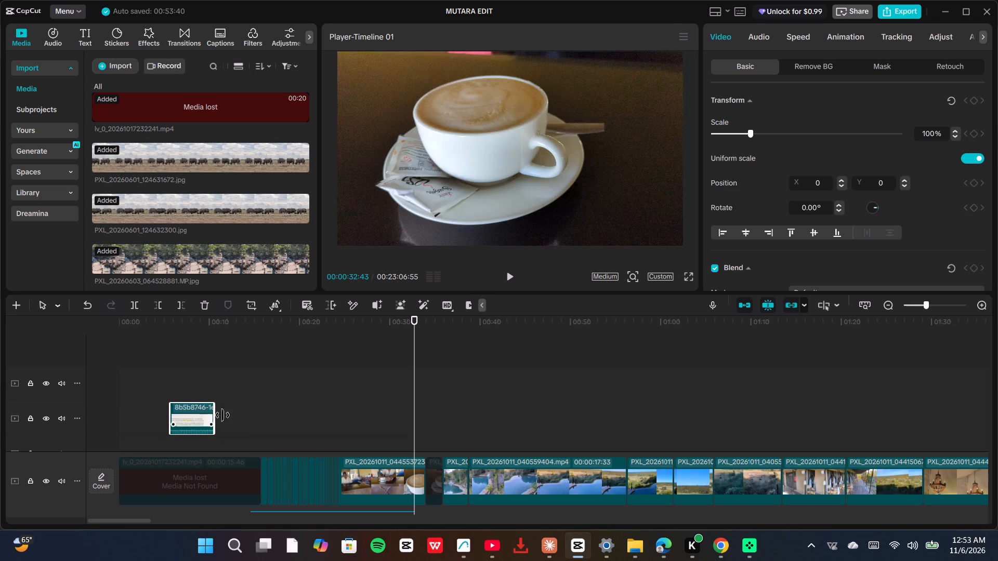
left_click_drag(222, 415, 266, 415)
left_click_drag(198, 415, 237, 421)
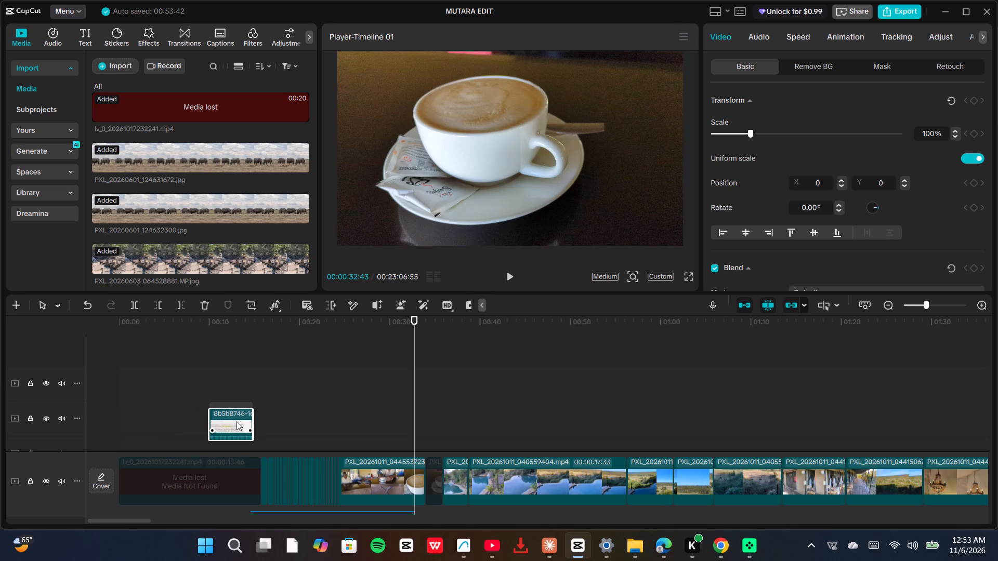
left_click_drag(237, 421, 247, 421)
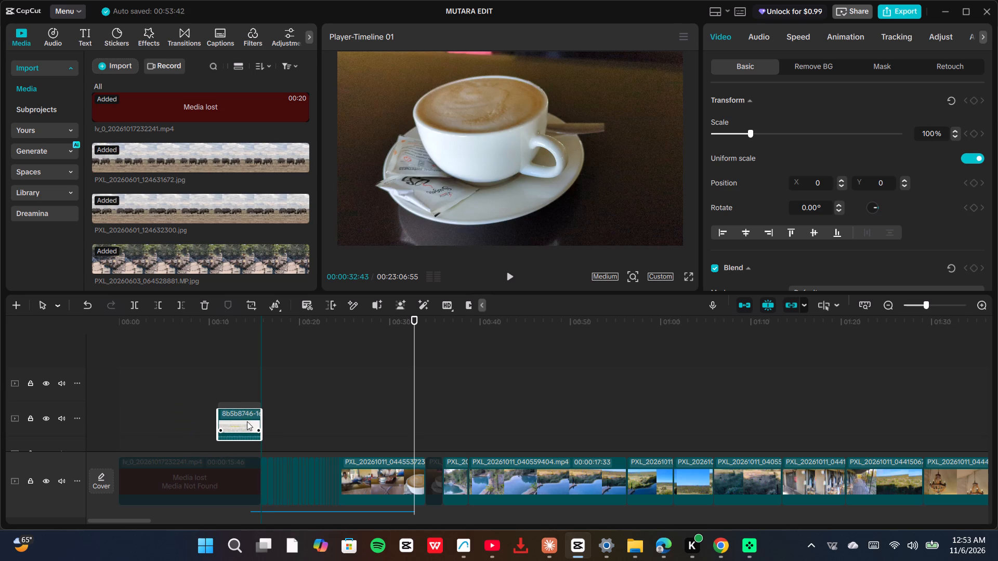
Play the opening from 00:00:10:59 to check the newspaper overlay leading into the photo montage.
left_click(215, 384)
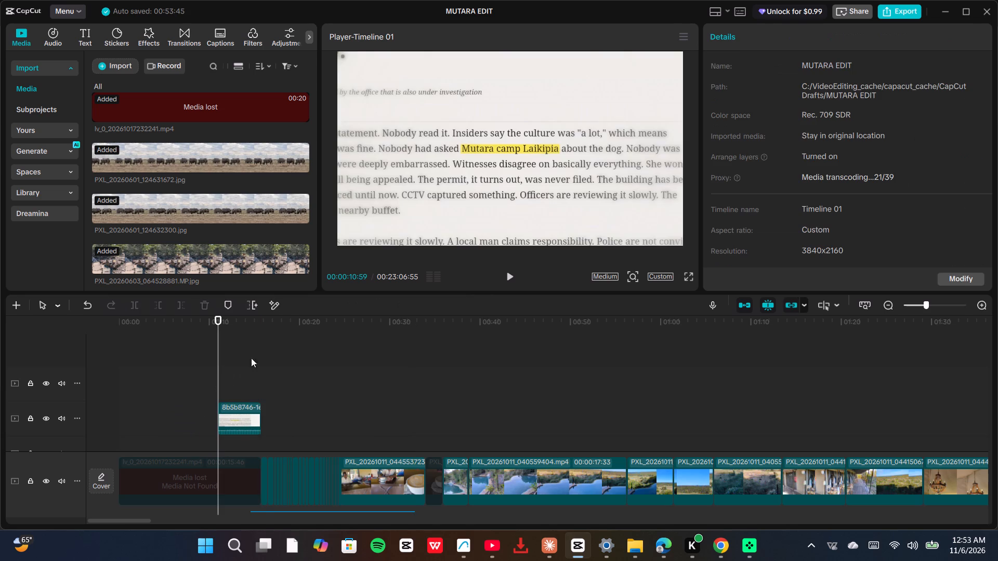
left_click(511, 277)
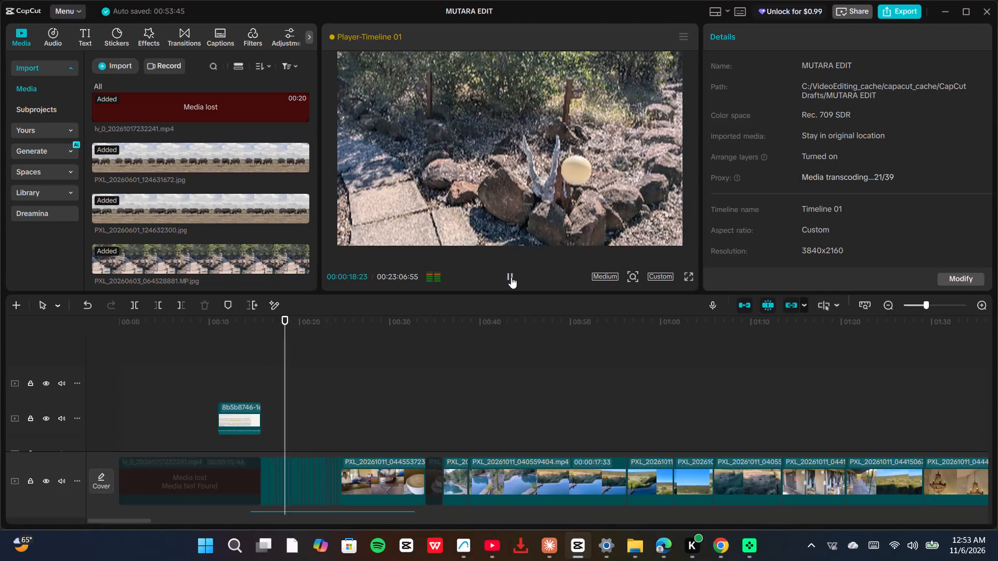
Set the player's preview quality to Low.
left_click(611, 275)
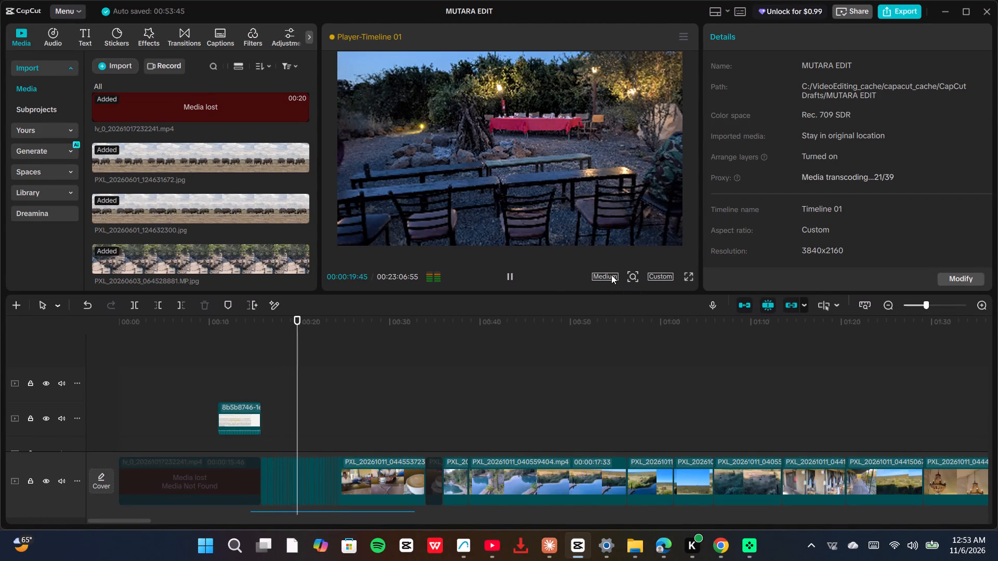
left_click(662, 389)
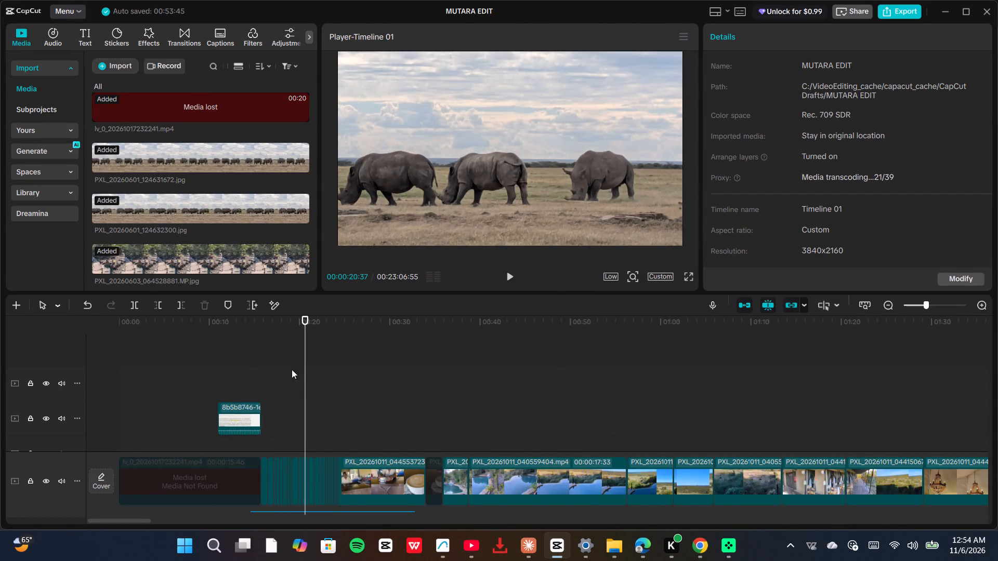
Replay the opening from the newspaper overlay through the coffee clip and stop at 00:00:35:49, just before the pool clip.
left_click(218, 368)
left_click(509, 275)
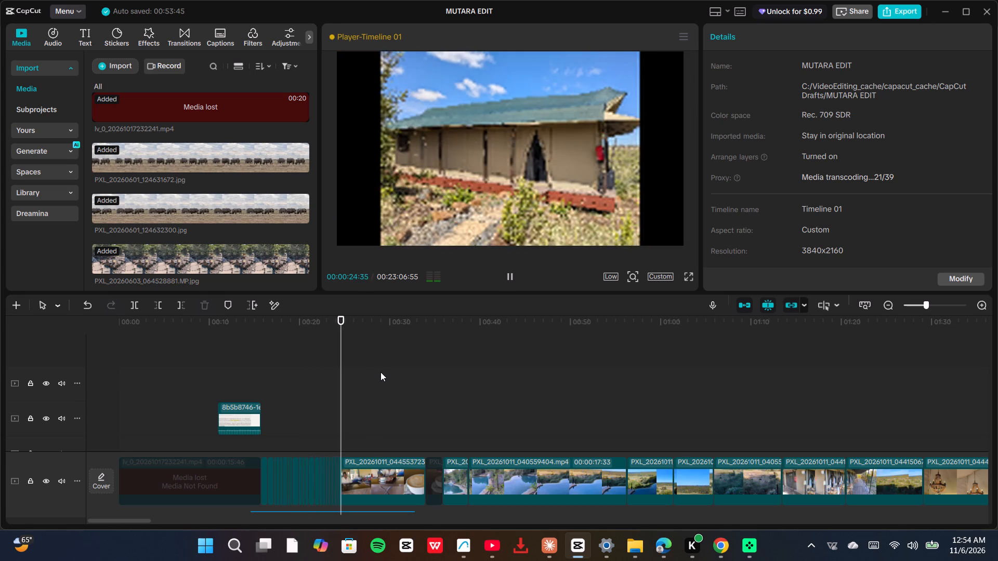
scroll(417, 391, "down", 3)
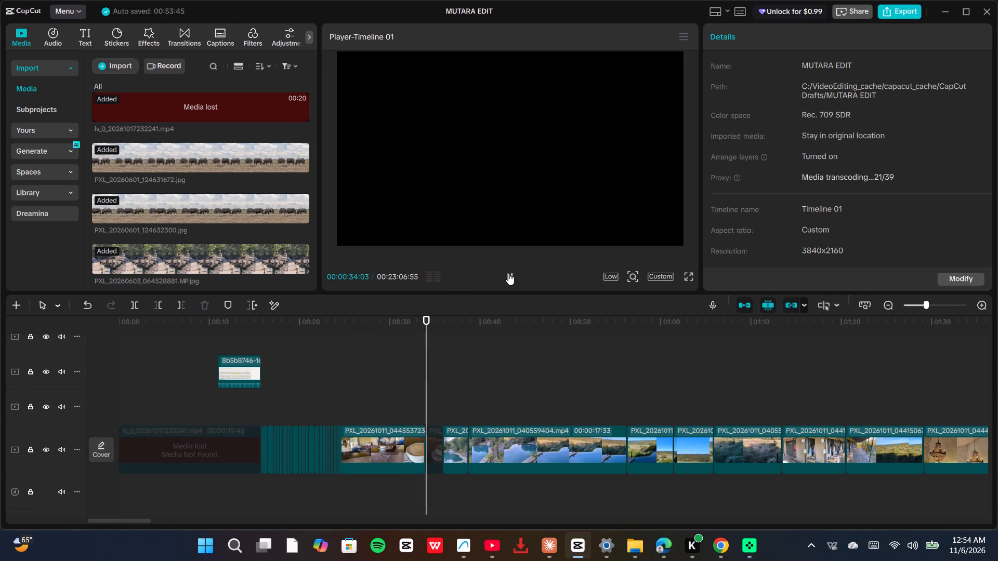
left_click(508, 273)
left_click(508, 273)
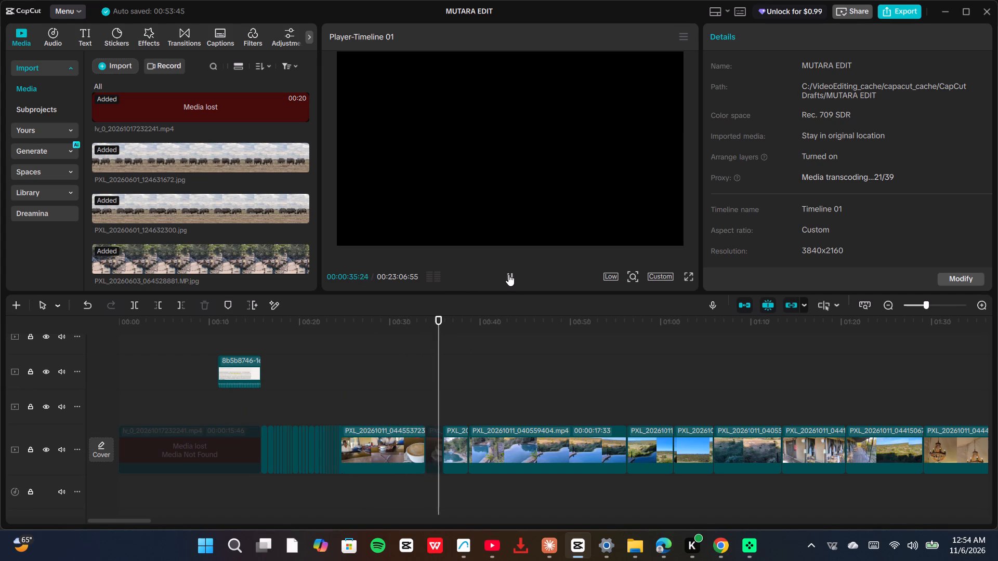
left_click(508, 274)
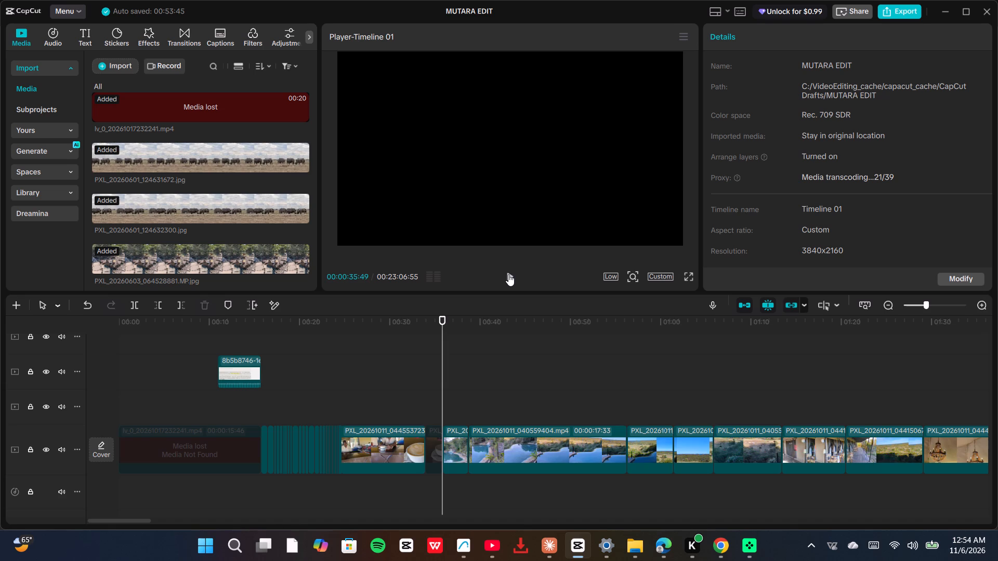
Start recording a voiceover at 00:00:35:49 from the microphone array, with echo reduction and project mute on.
left_click(712, 306)
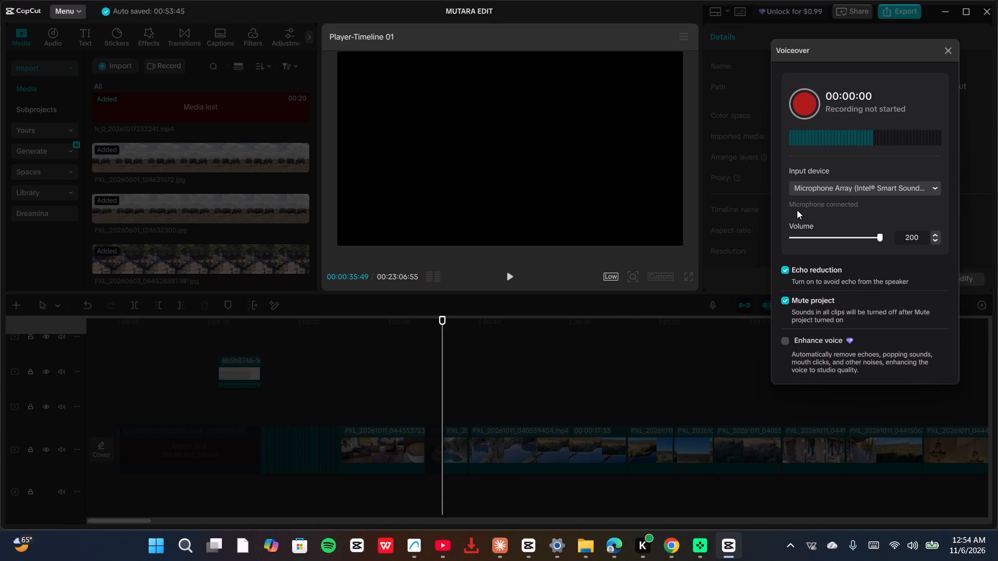
key("space")
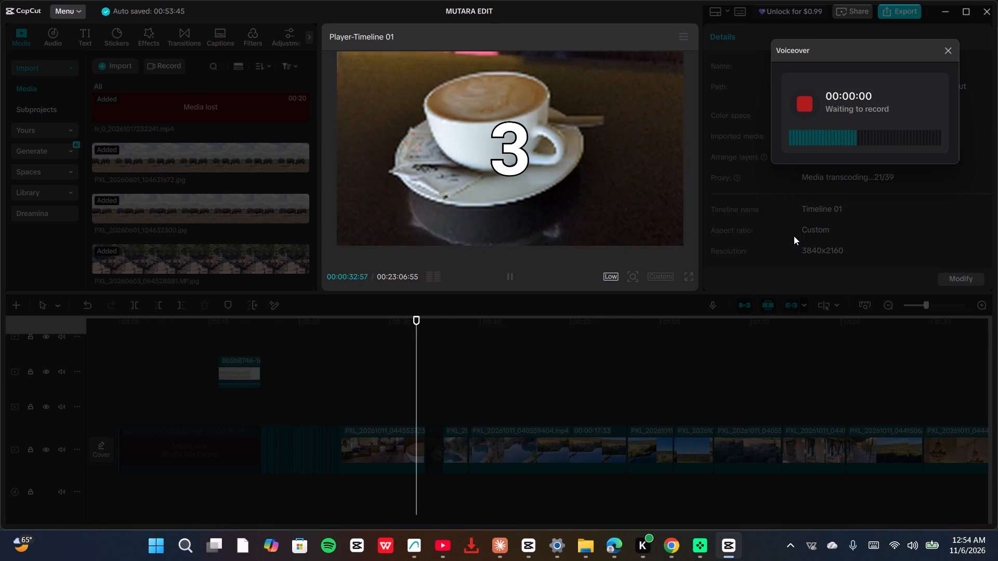
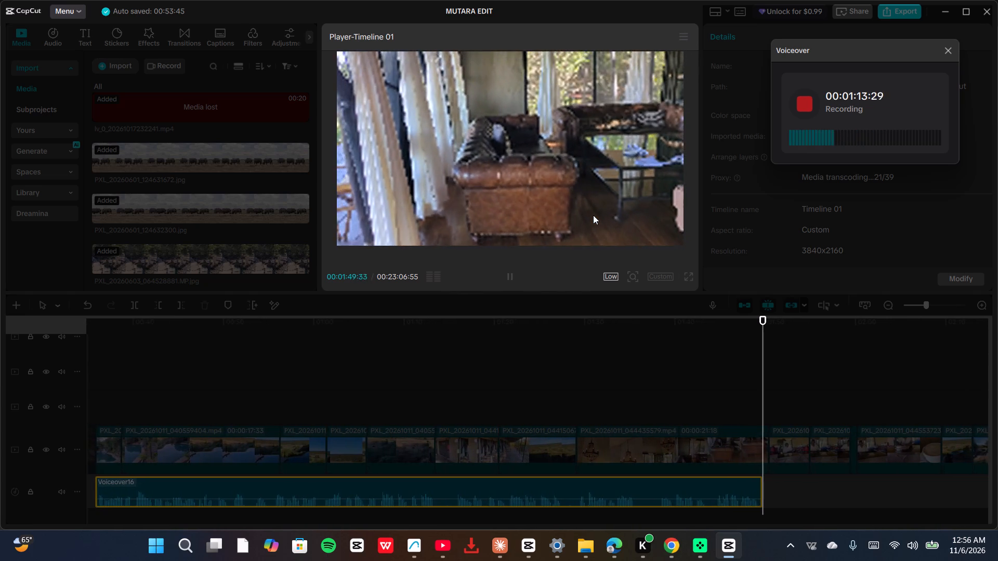
Stop the voiceover recording at 00:01:51:30, once it runs past the lounge into the bar clip, and close the recorder.
key("space")
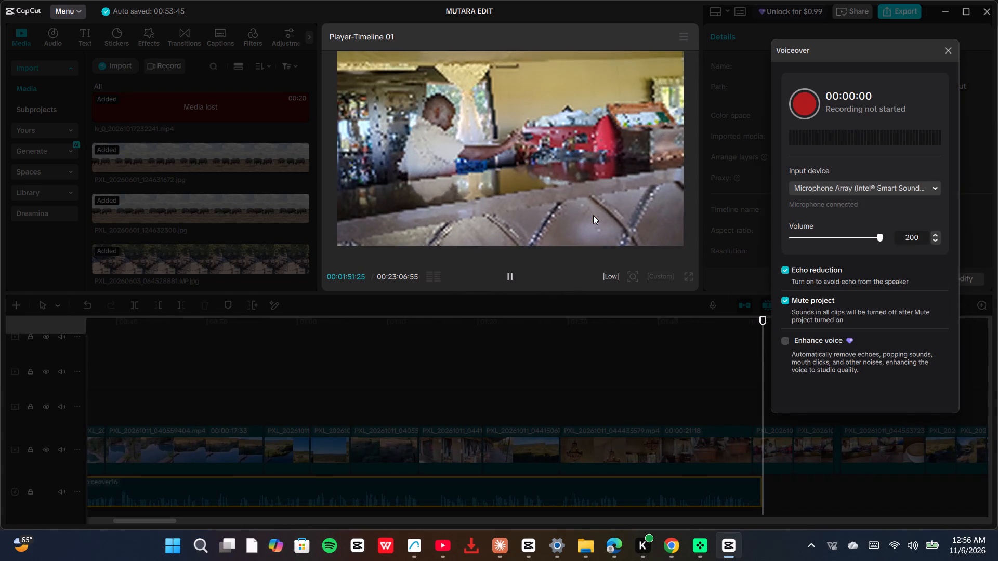
left_click(946, 57)
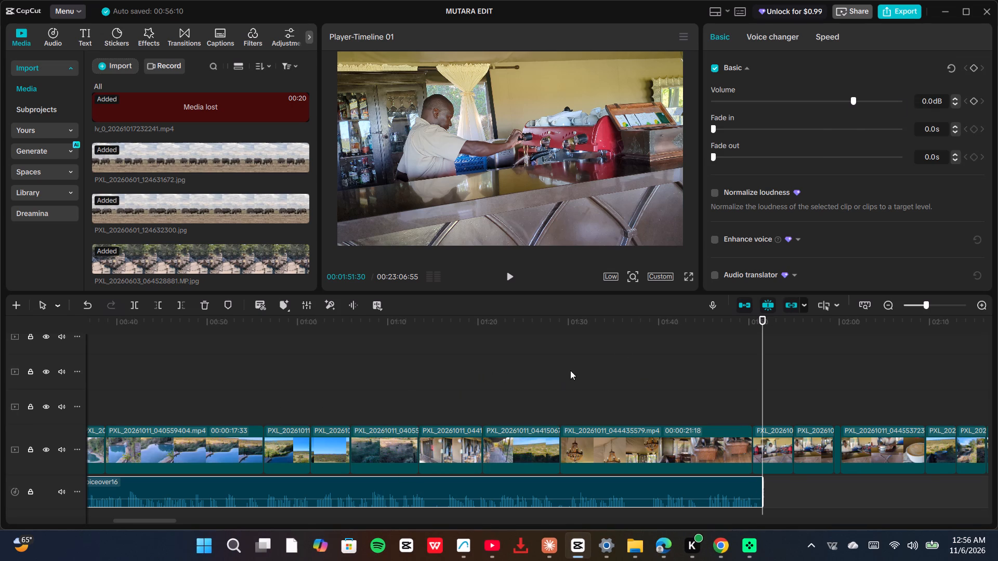
Play back the new voiceover from 00:00:35:09, just before the pool clip.
left_click_drag(562, 370, 230, 375)
left_click(243, 374)
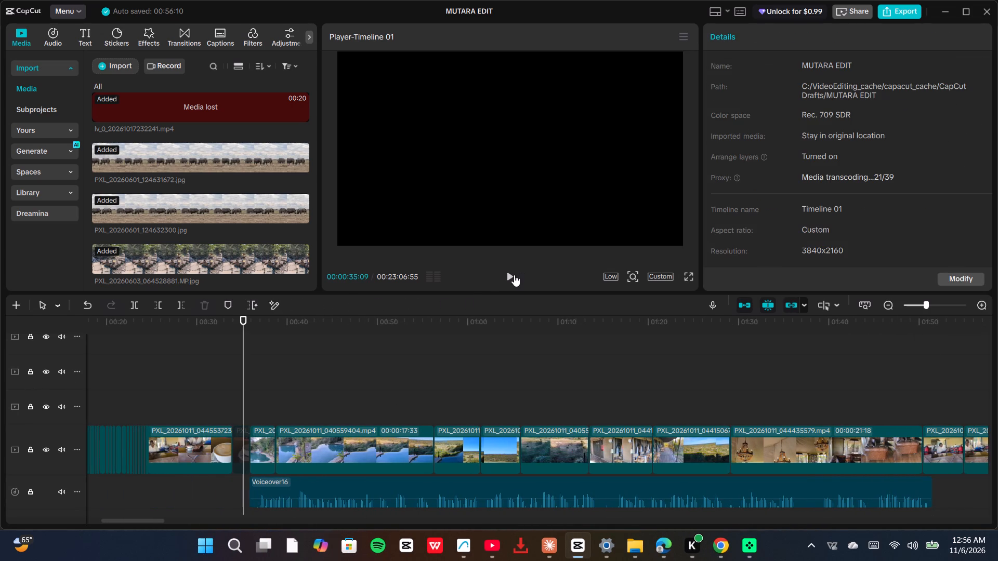
left_click(514, 275)
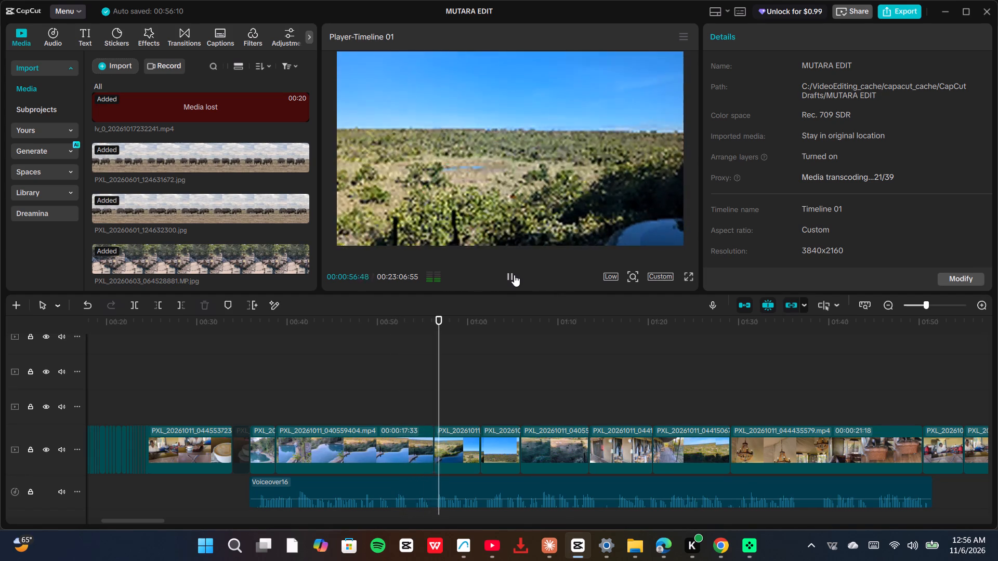
Delete the newly recorded voiceover clip from the audio track.
left_click(640, 486)
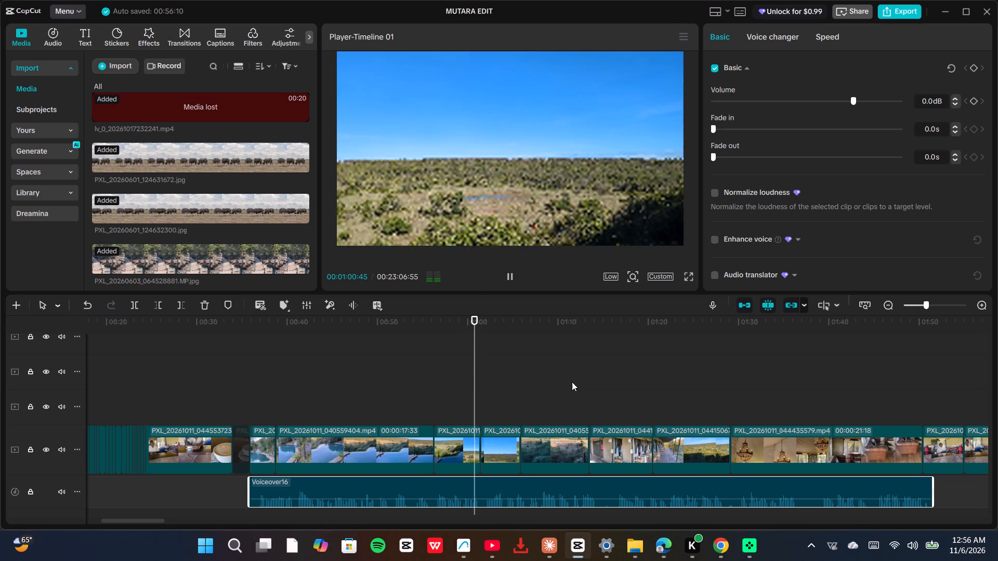
key("Delete")
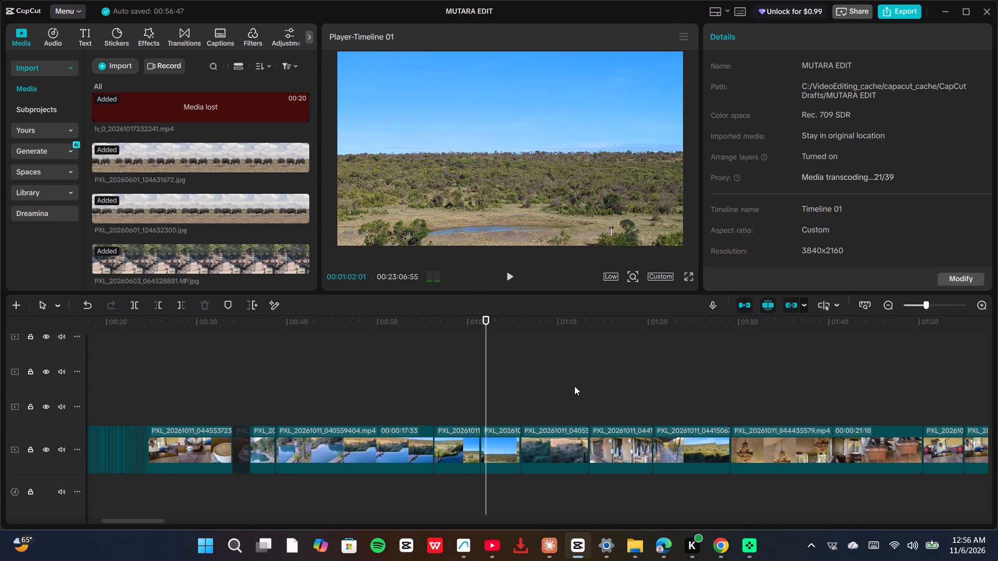
Play the video from the massage tent photo at 00:00:21:42 through into the pool clip.
left_click(245, 361)
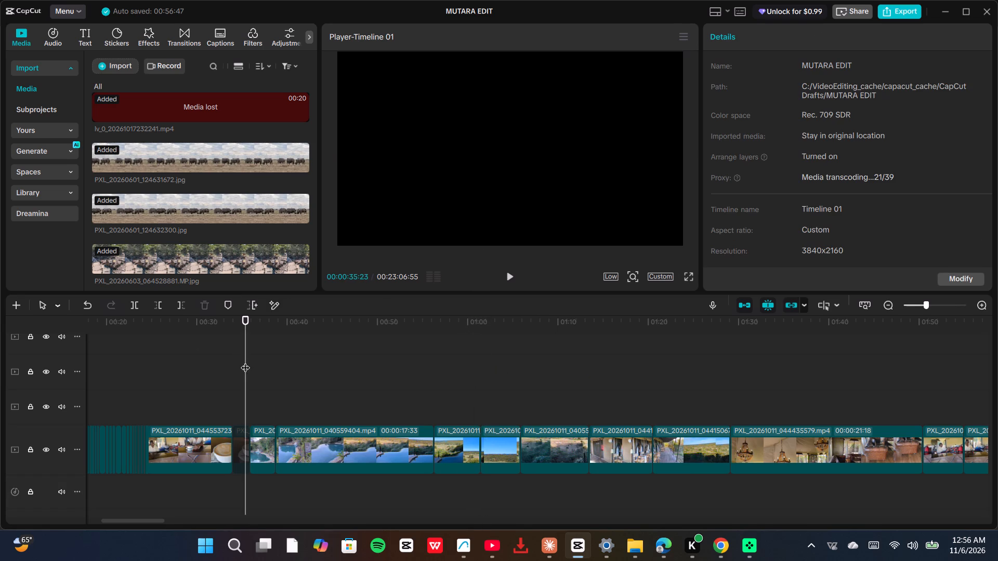
left_click(121, 365)
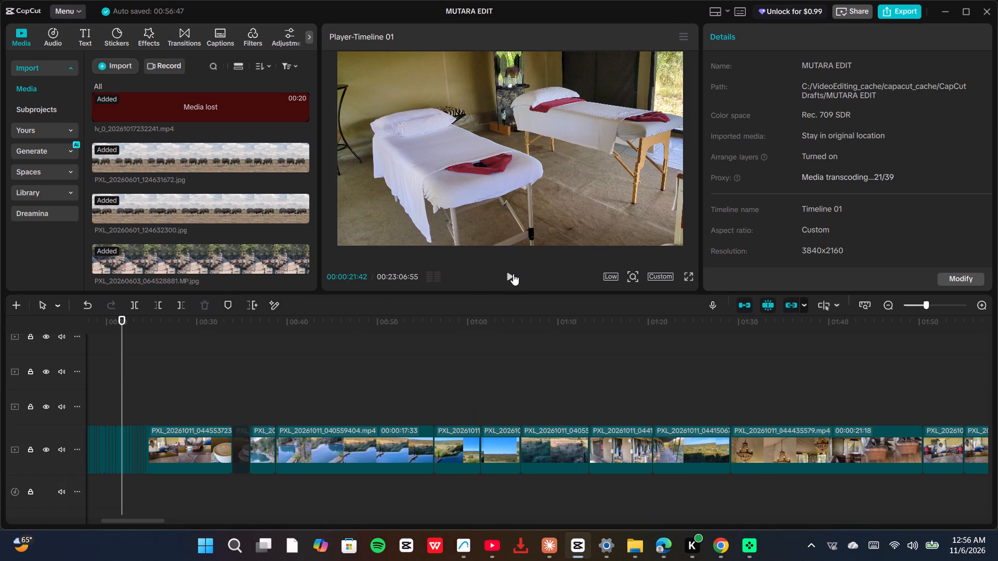
left_click(510, 277)
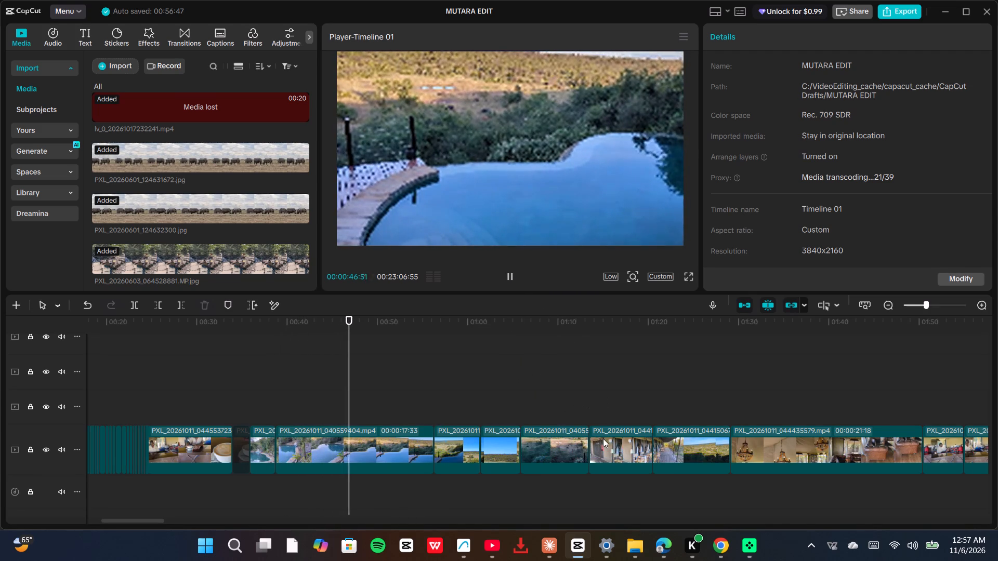
Add a default text overlay at 00:01:13:27, at the start of the tent veranda clip.
left_click(596, 408)
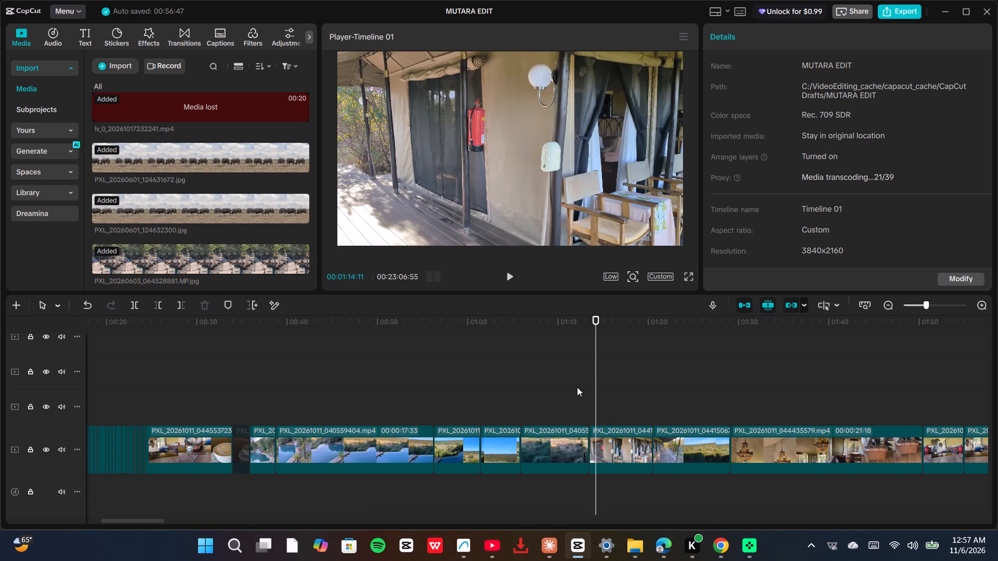
left_click(581, 385)
left_click(589, 379)
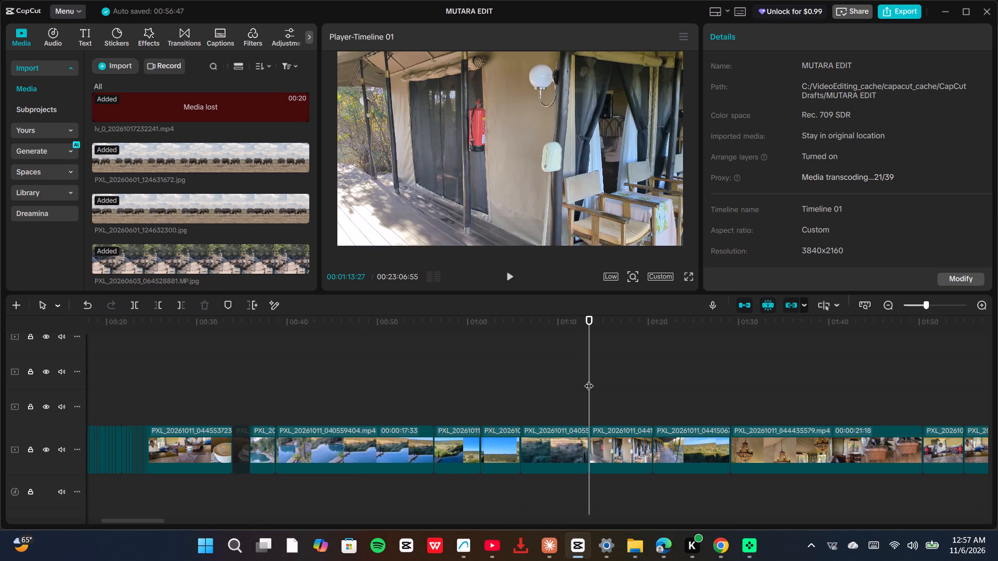
left_click(85, 39)
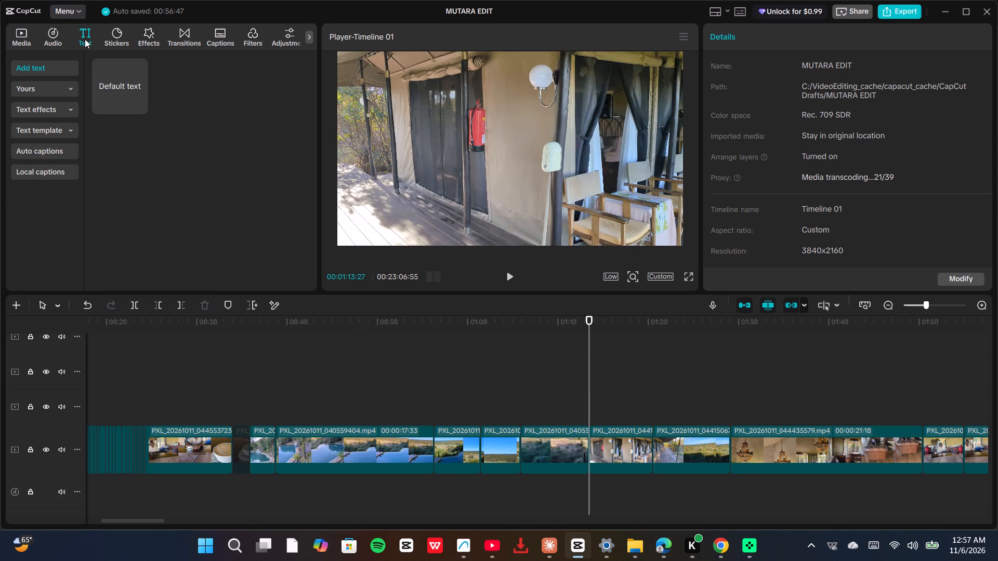
left_click(139, 105)
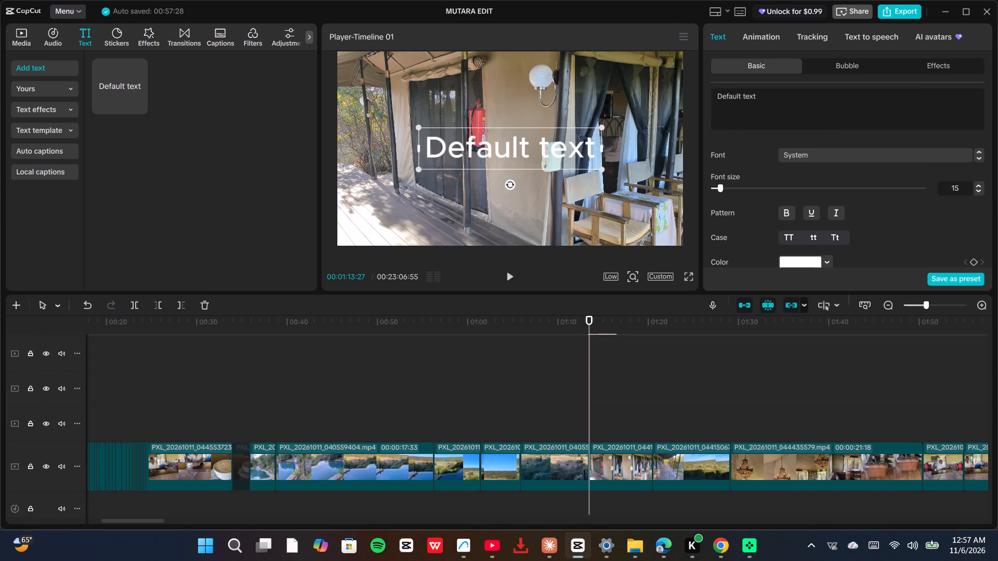
Replace the overlay's default wording with "Bar area".
left_click(732, 99)
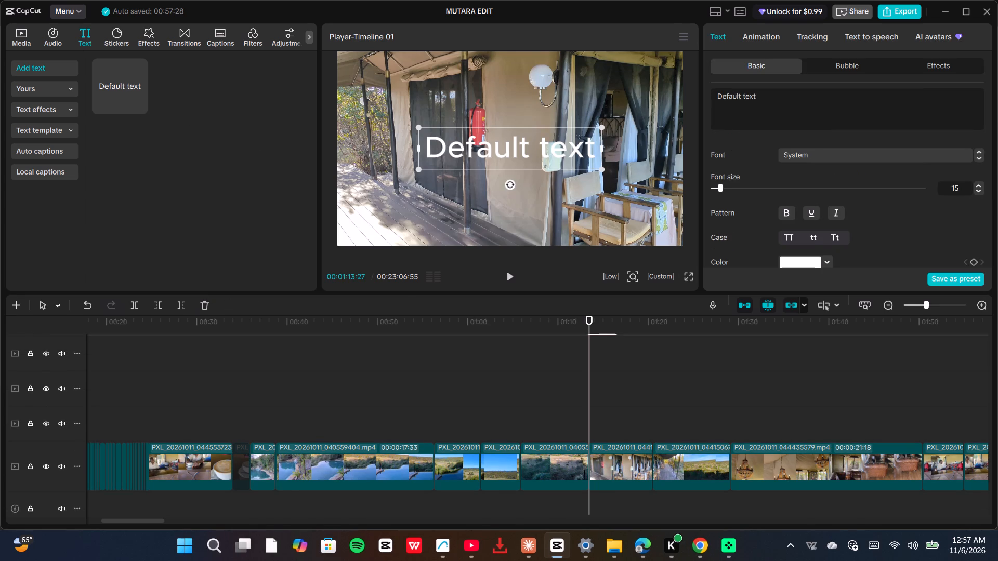
left_click_drag(760, 99, 704, 96)
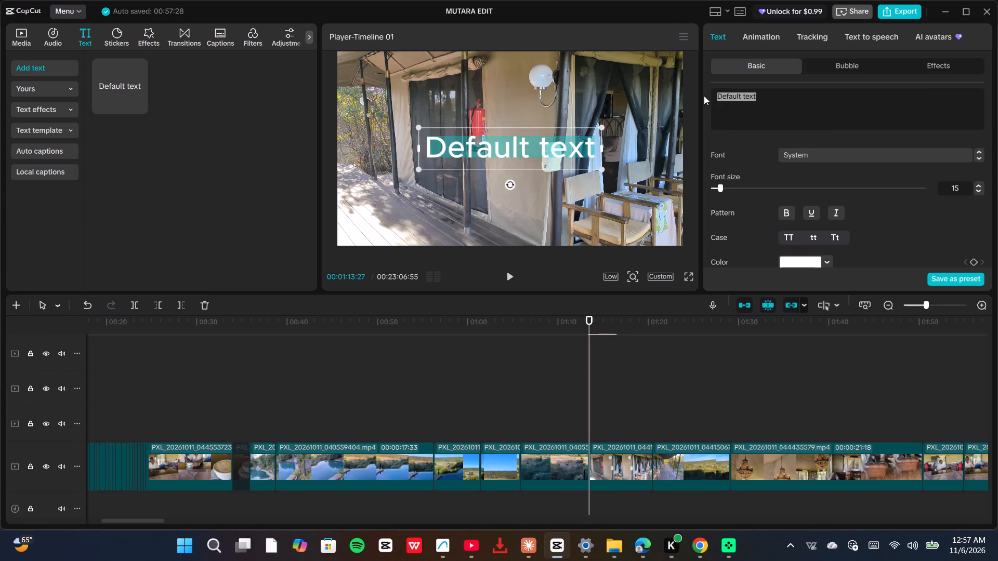
type("bar")
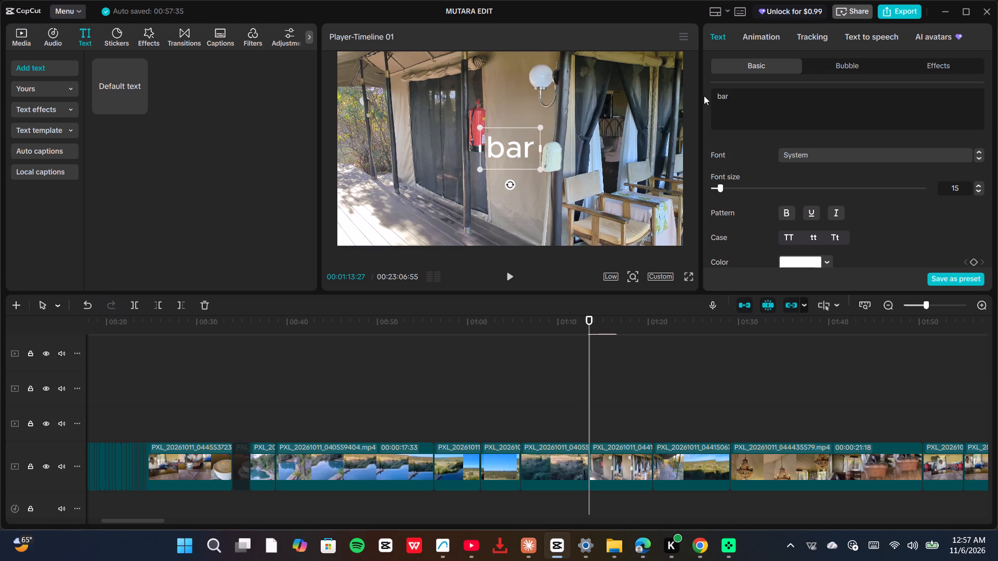
key("BackSpace")
key("BackSpace")
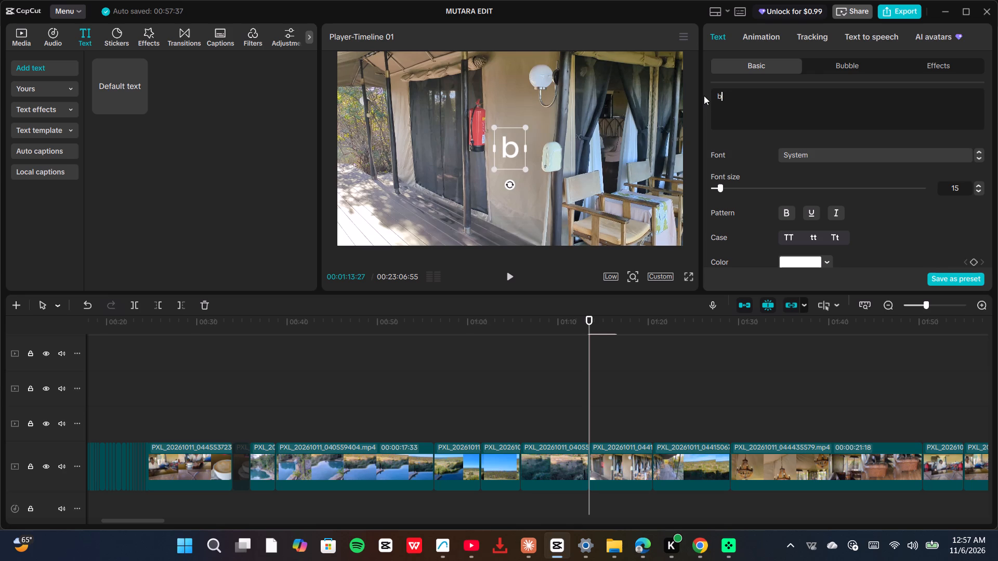
key("BackSpace")
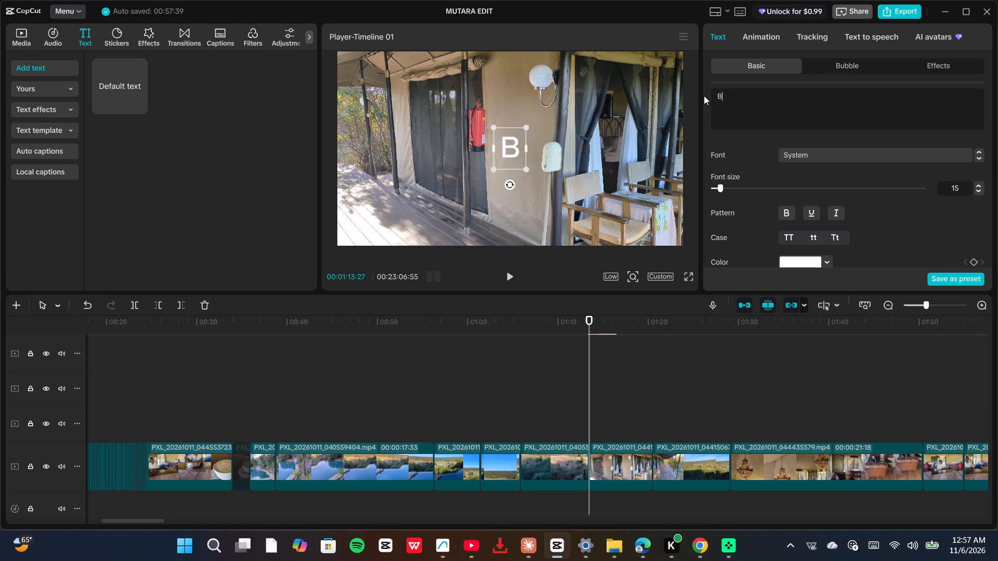
type("ar")
key("space")
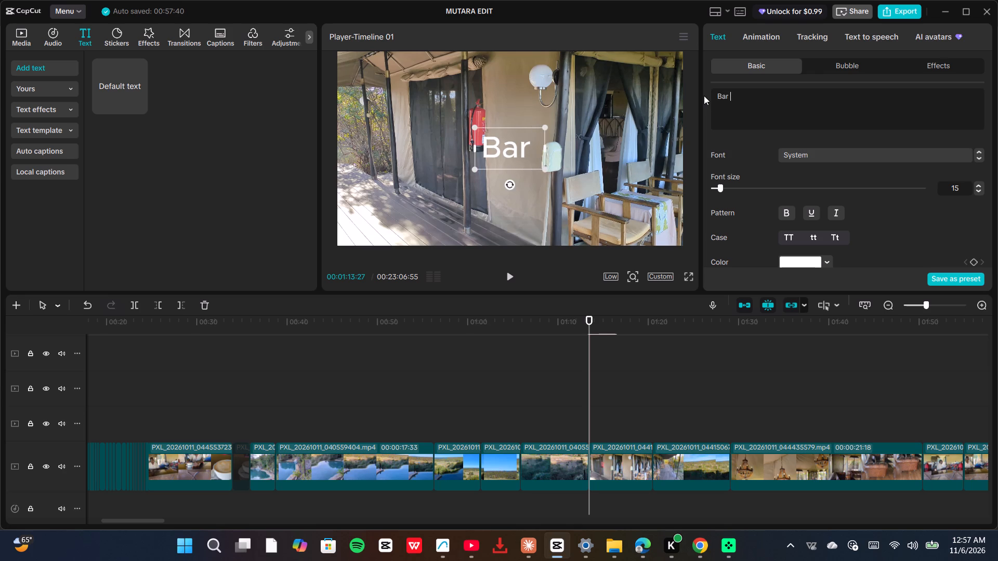
type("are")
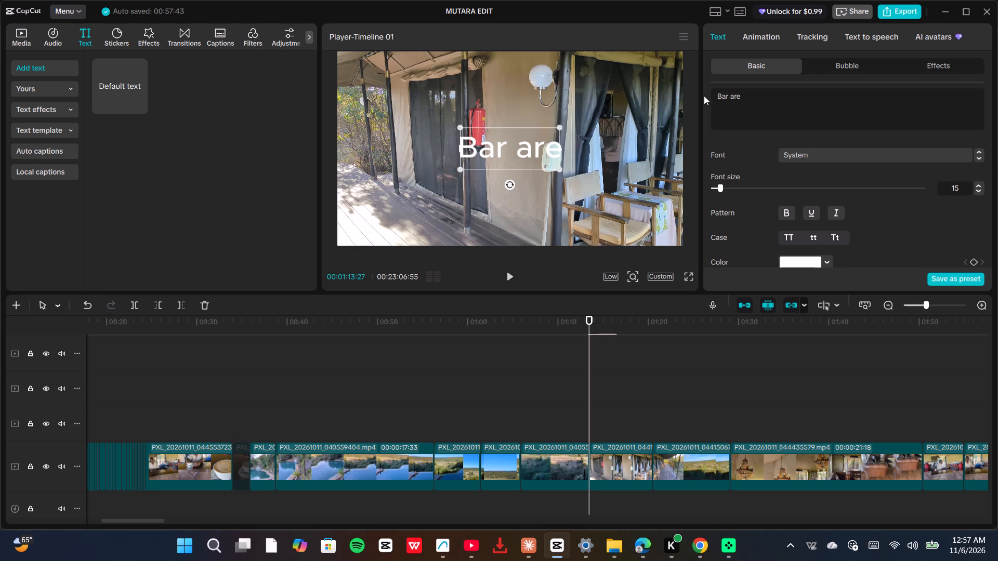
key("a")
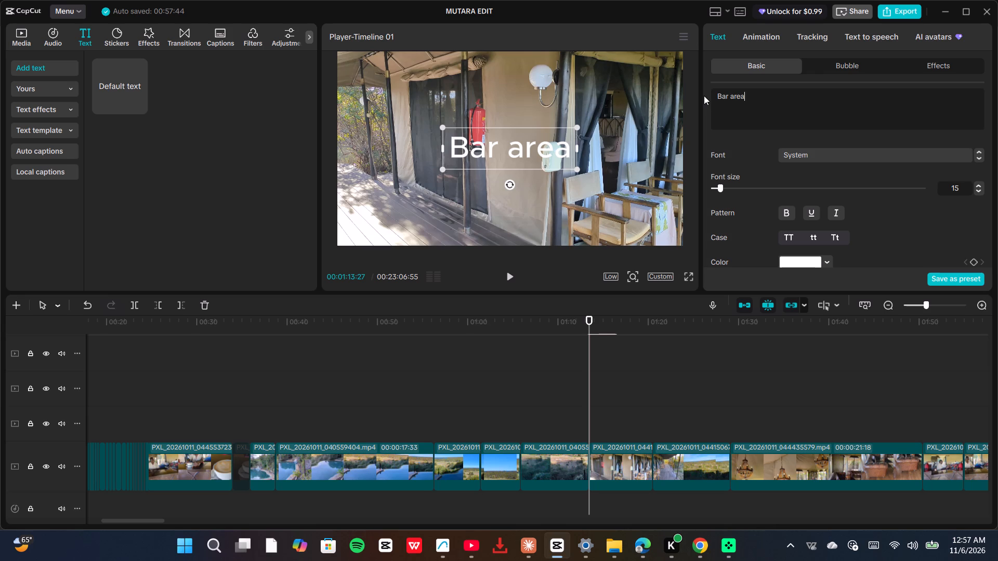
Reword the title overlay as "Bar and lounge area".
key("BackSpace")
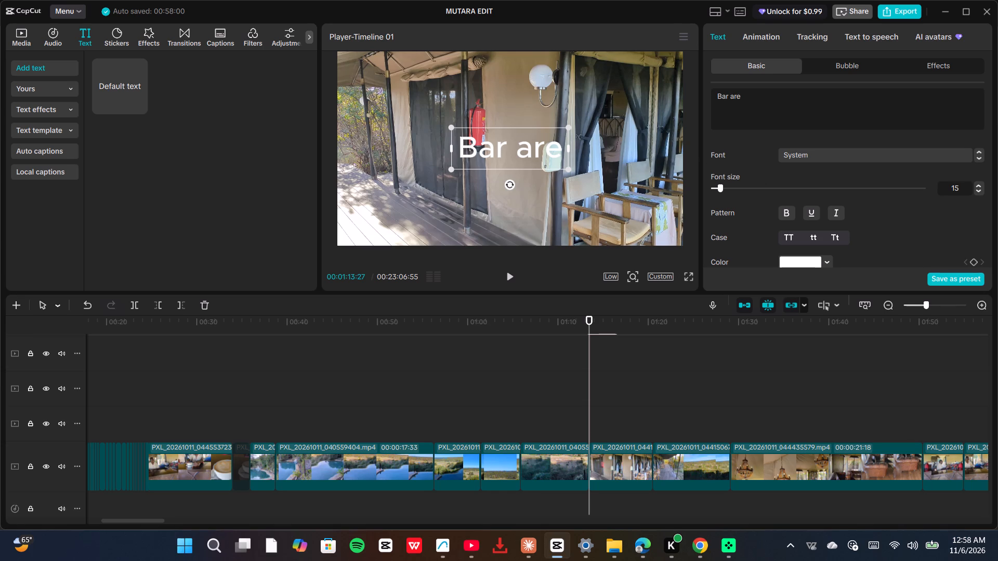
key("BackSpace")
key("BackSpace")
key("BackSpace")
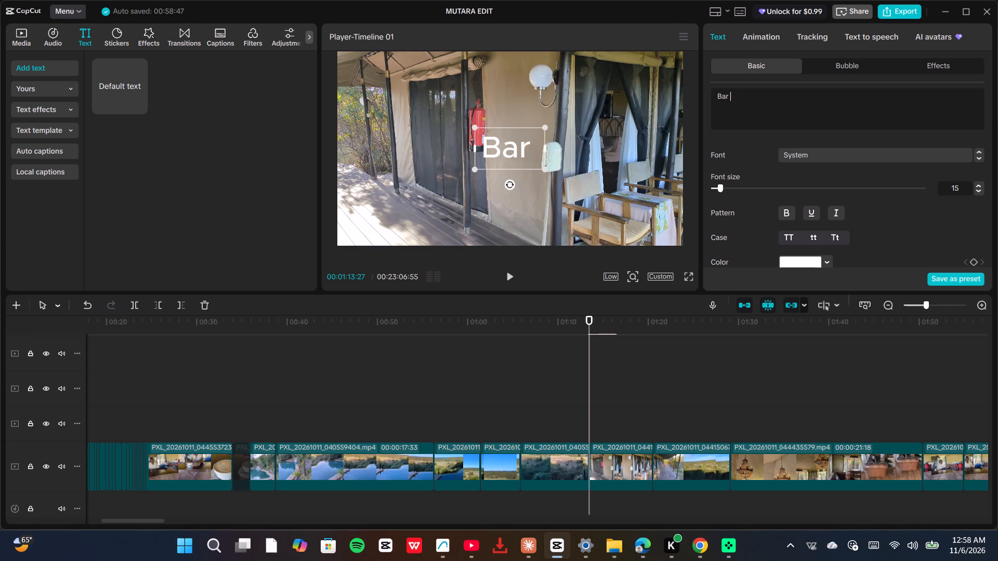
type("and lounge")
key("space")
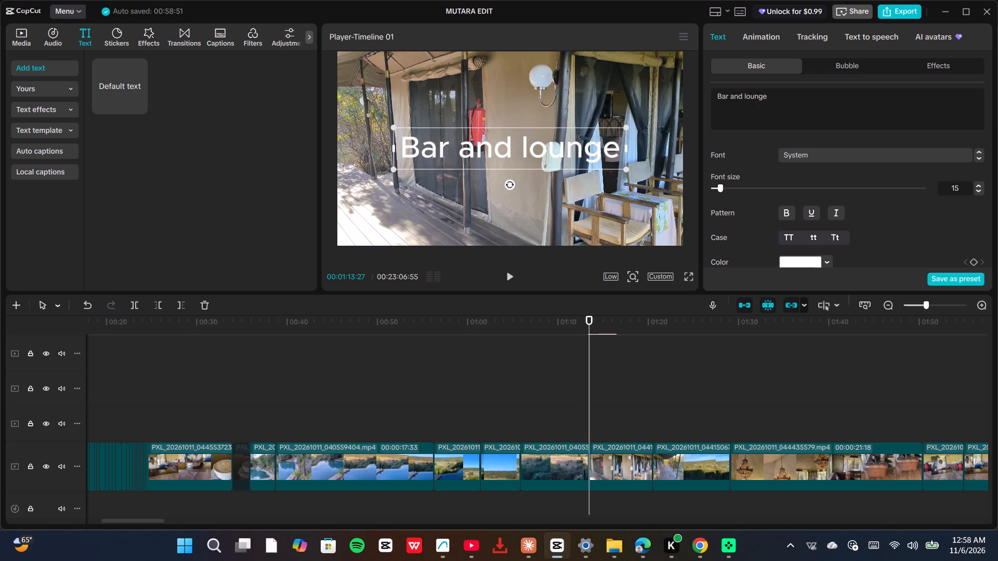
type("area")
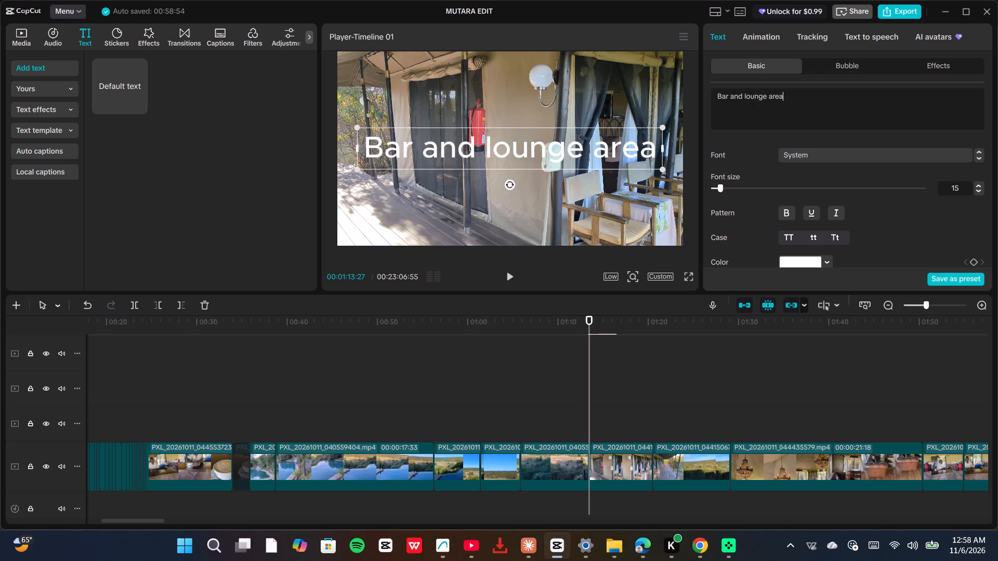
Browse the entrance animations for the title and mark Dust Gale as a favourite.
left_click(752, 37)
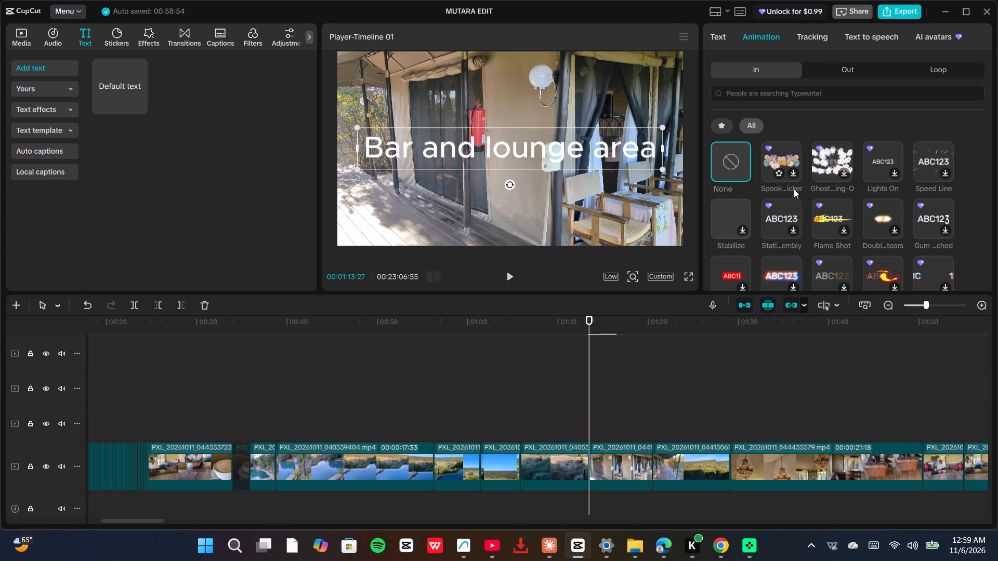
scroll(794, 190, "down", 2)
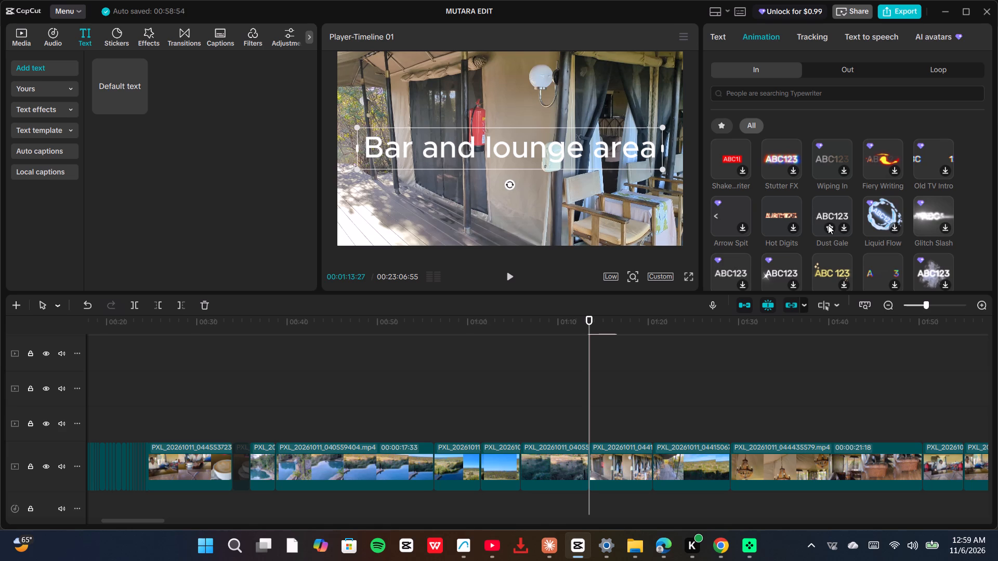
left_click(829, 228)
scroll(872, 223, "down", 1)
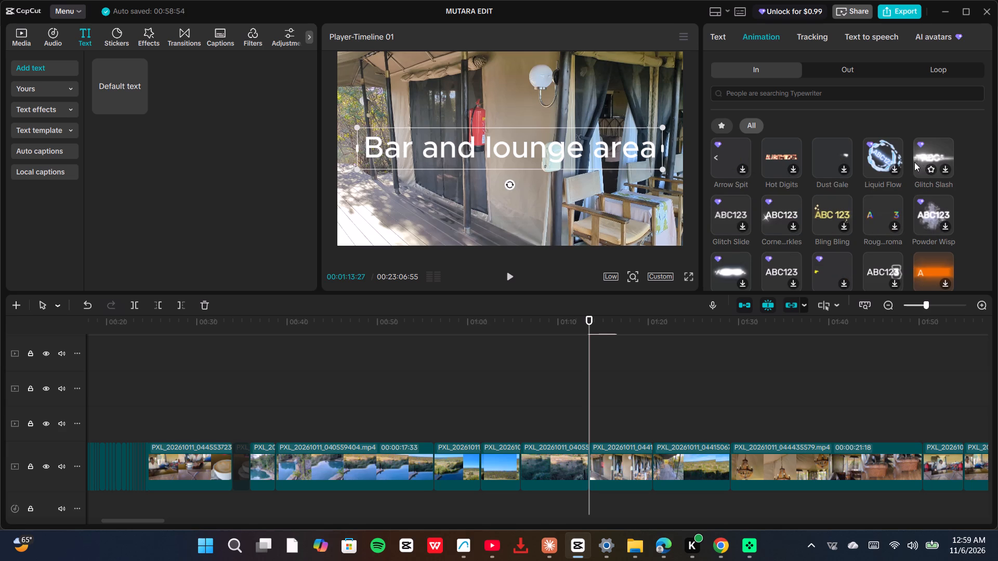
scroll(756, 244, "down", 2)
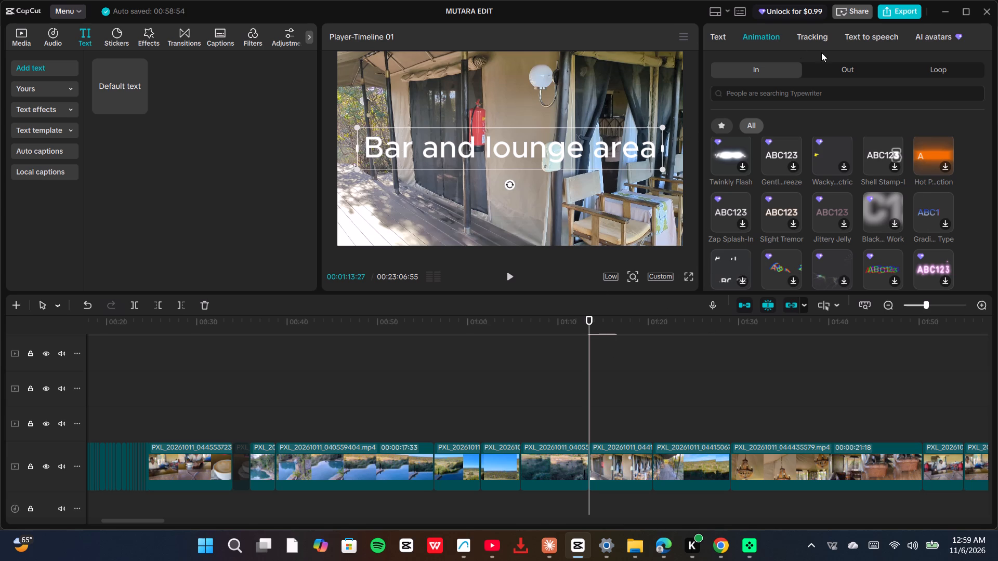
Mark the "Size ...n-Out" exit animation as a favourite and apply it to the "Bar and lounge area" title.
left_click(845, 68)
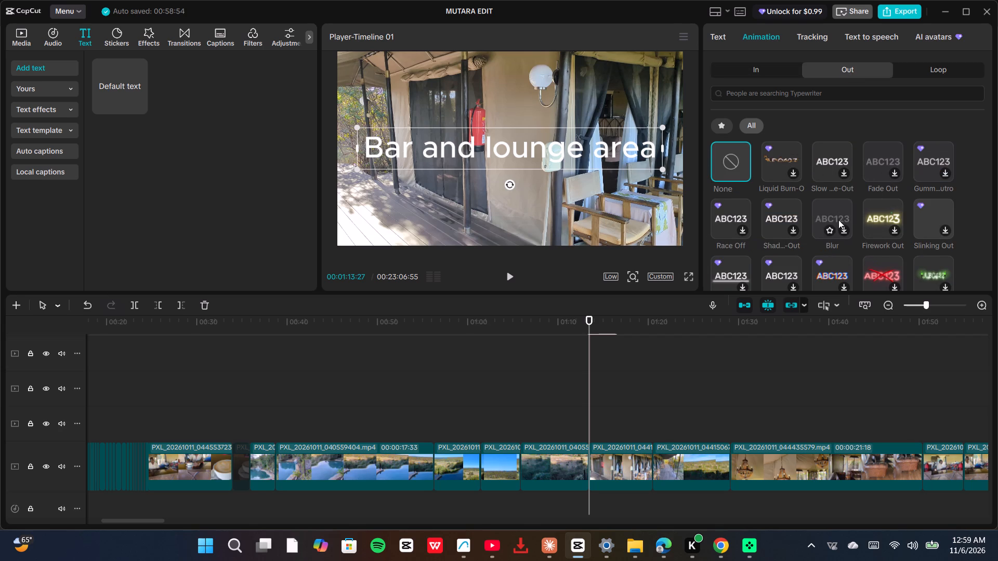
scroll(838, 220, "down", 3)
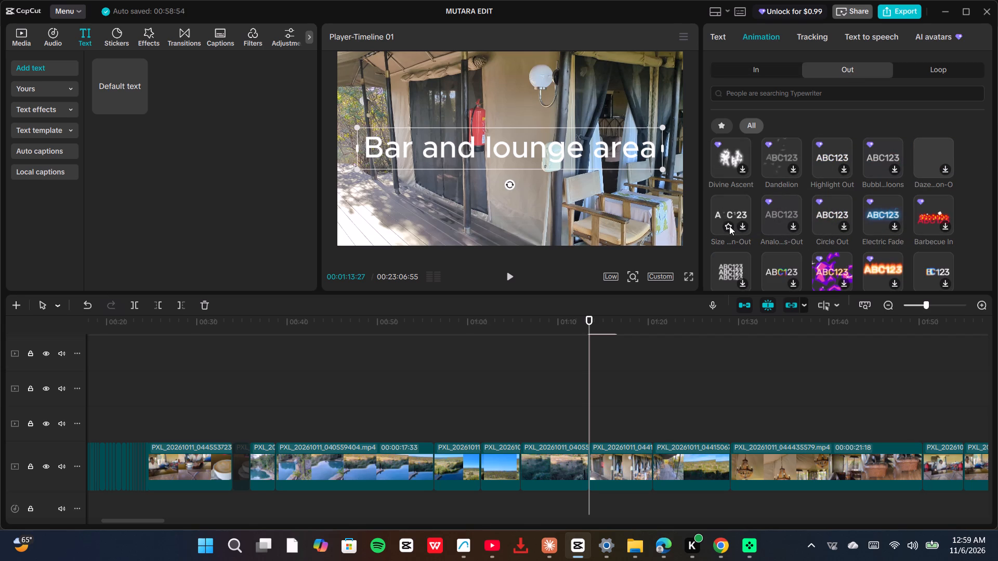
left_click(729, 226)
left_click(737, 205)
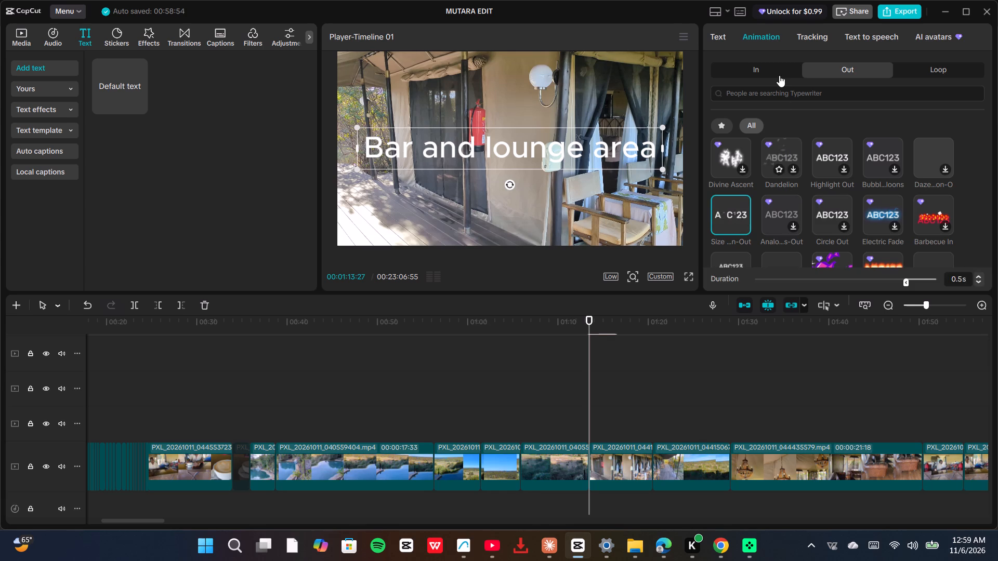
Browse the entrance animations, mark "Moonl...Magic" as a favourite and apply it to the "Bar and lounge area" title.
left_click(766, 64)
scroll(768, 218, "down", 3)
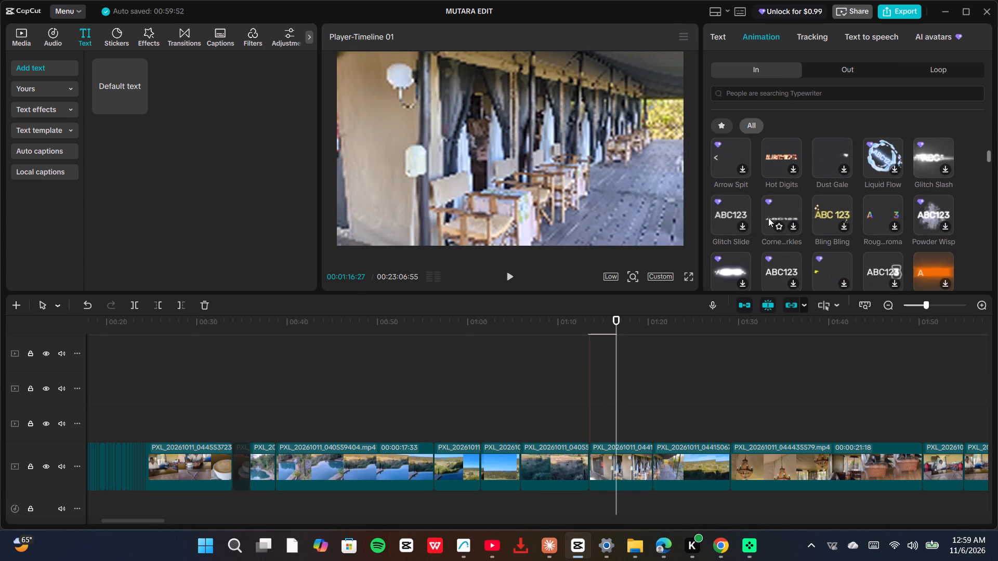
scroll(777, 225, "down", 4)
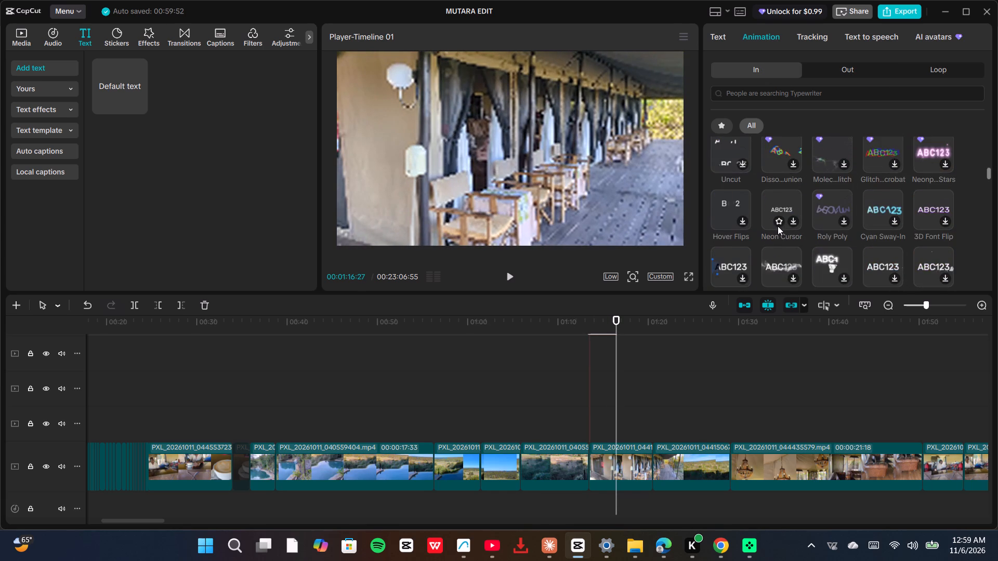
scroll(778, 226, "down", 2)
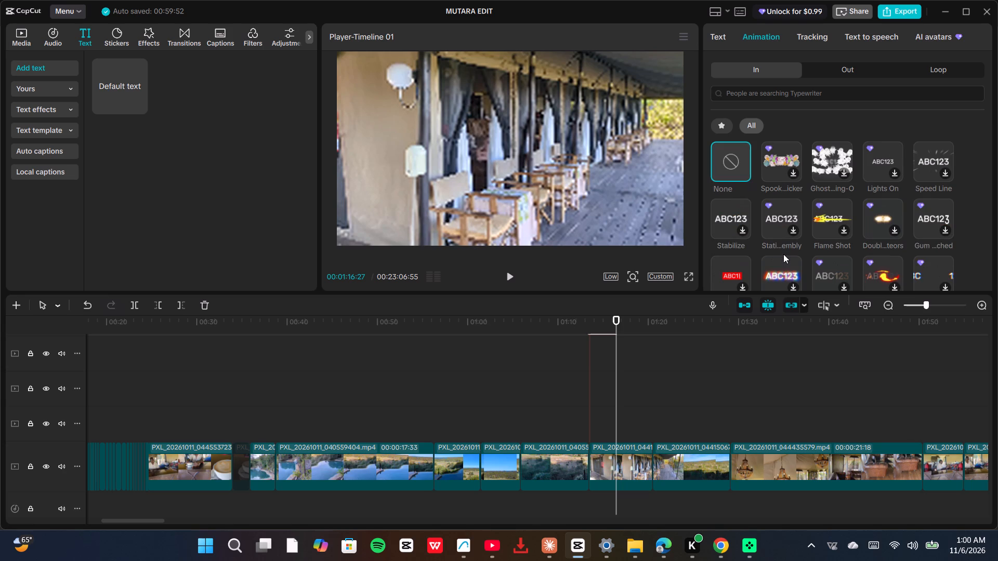
scroll(769, 200, "down", 3)
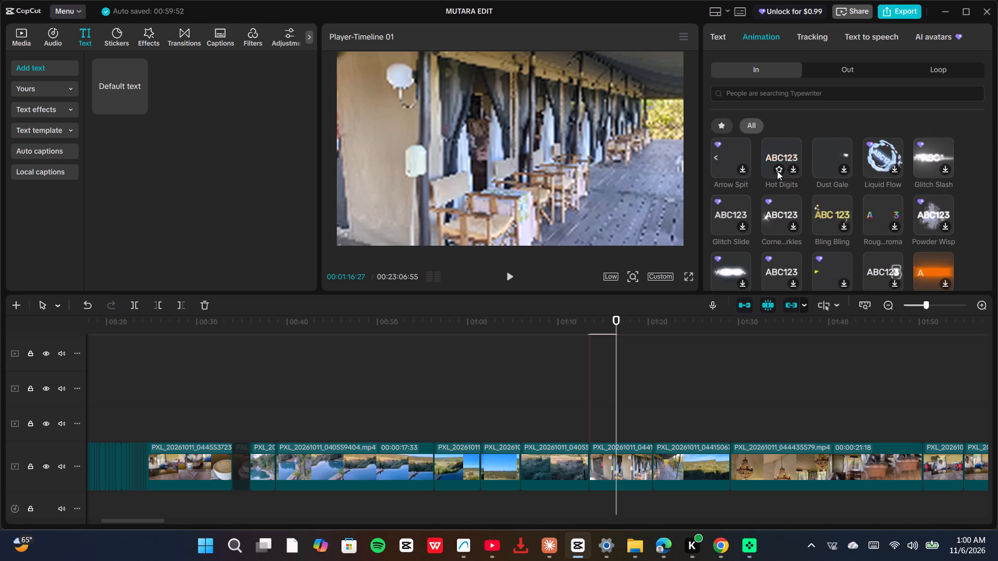
scroll(777, 171, "down", 3)
scroll(766, 243, "down", 1)
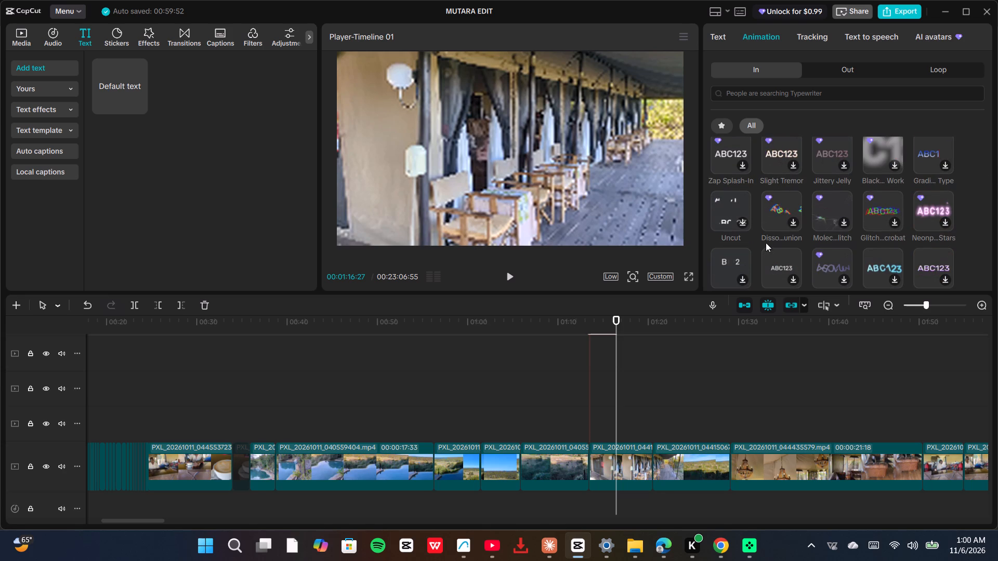
scroll(766, 243, "down", 1)
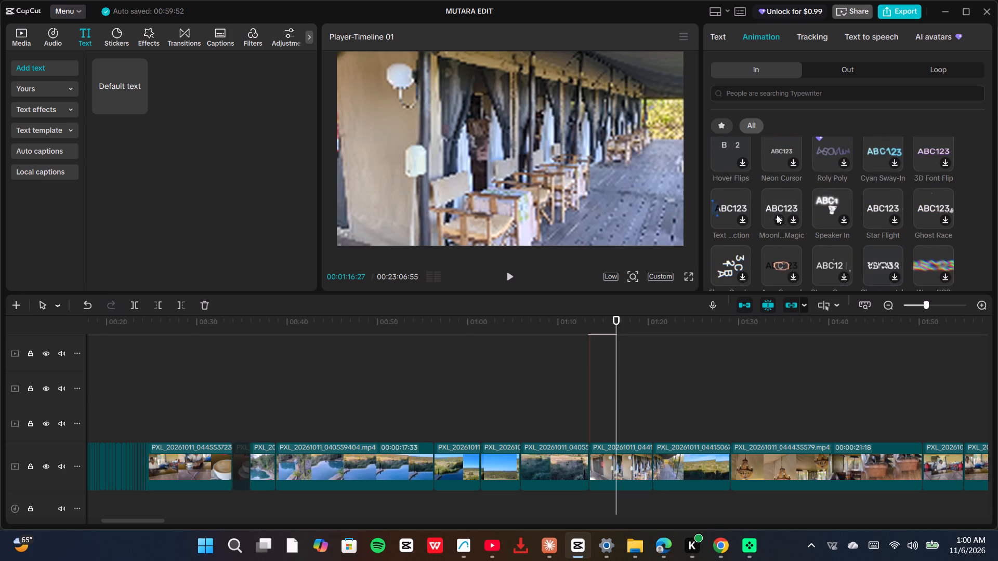
left_click(780, 218)
left_click(783, 204)
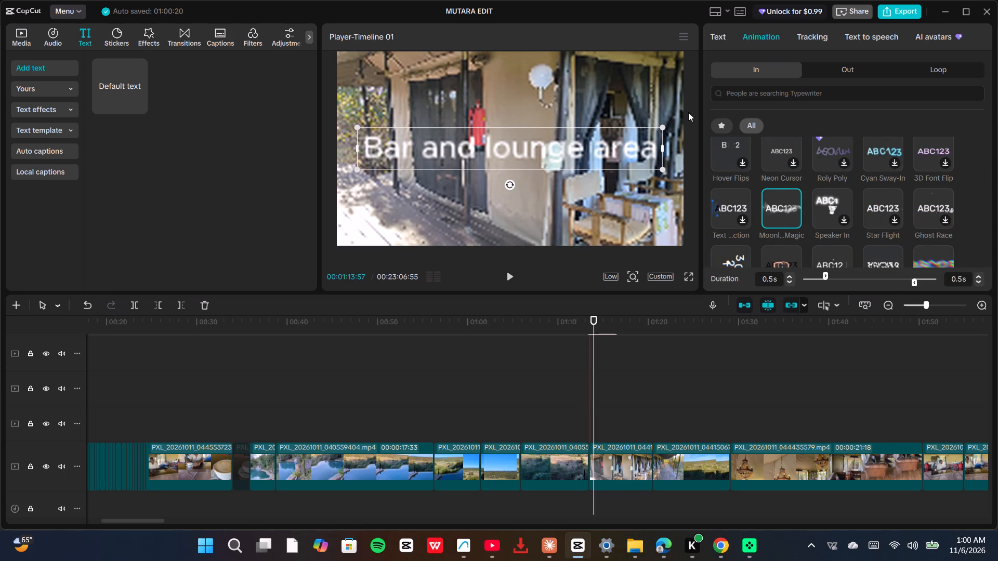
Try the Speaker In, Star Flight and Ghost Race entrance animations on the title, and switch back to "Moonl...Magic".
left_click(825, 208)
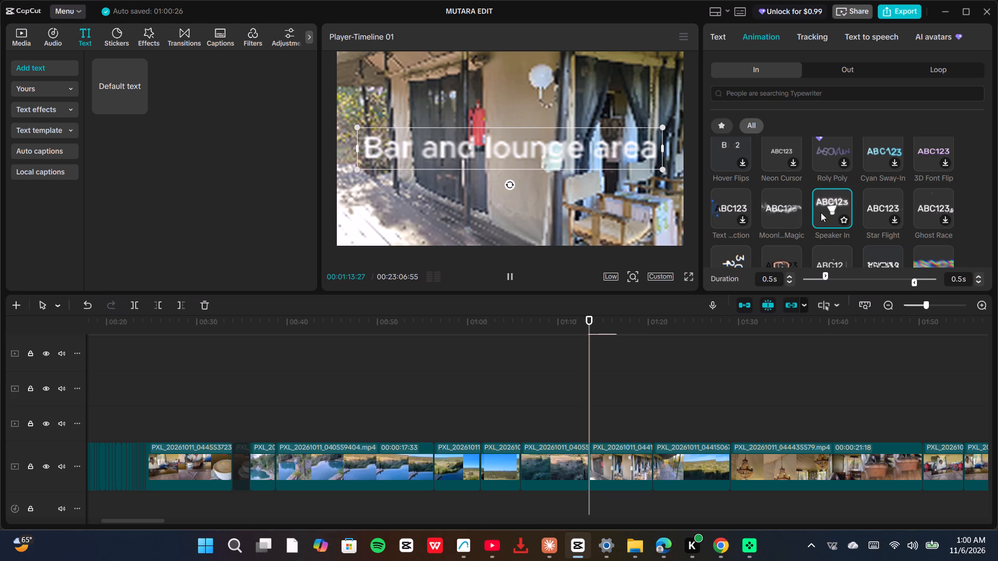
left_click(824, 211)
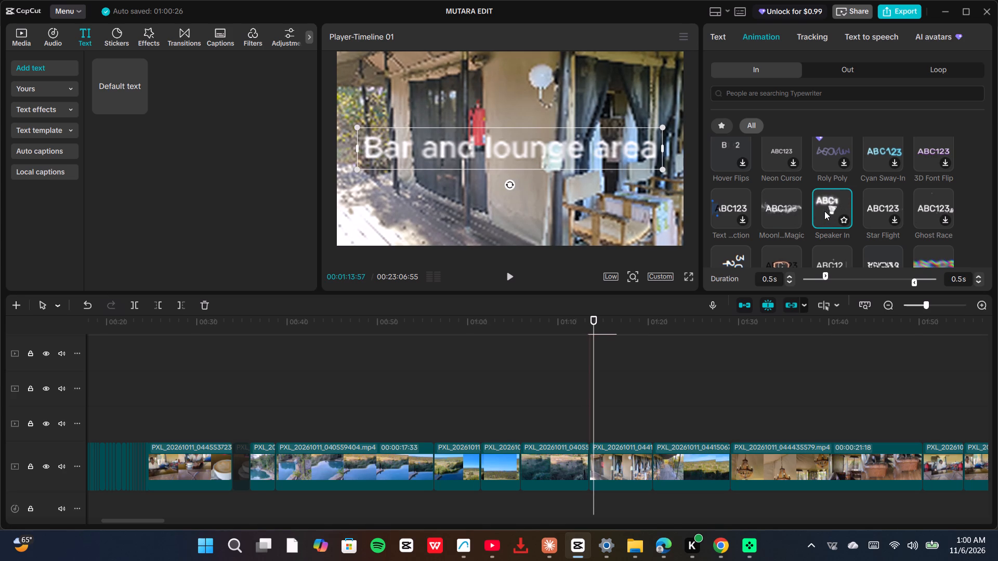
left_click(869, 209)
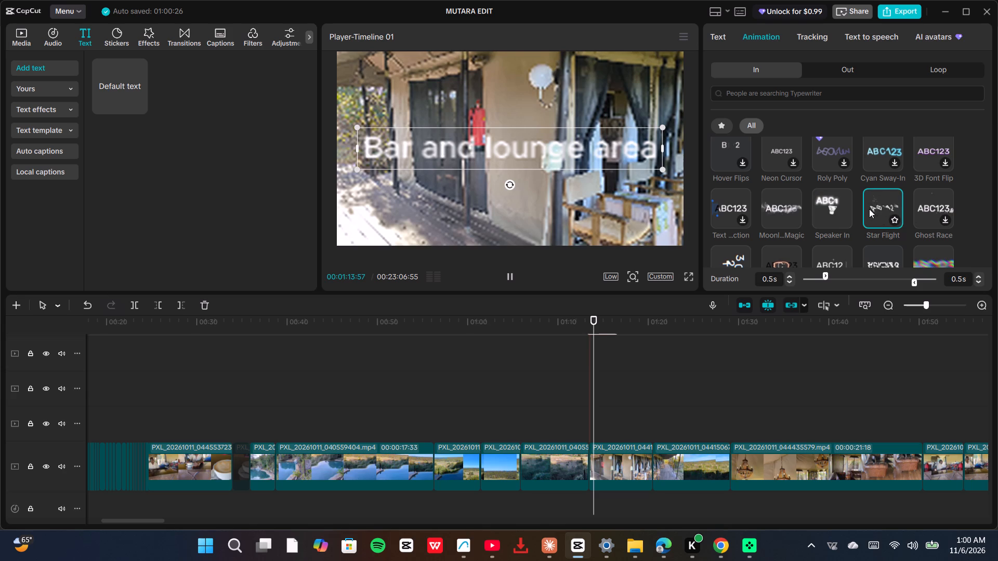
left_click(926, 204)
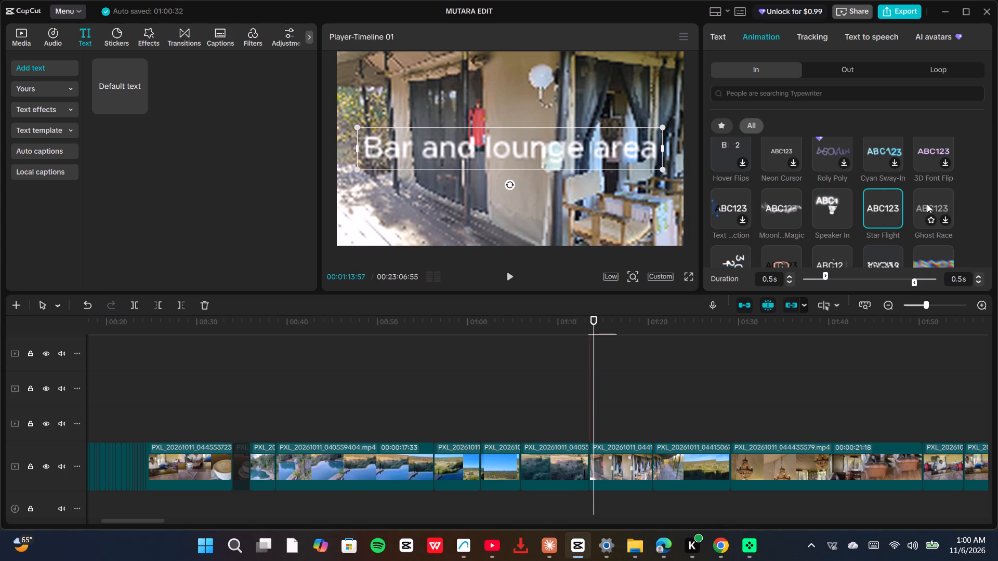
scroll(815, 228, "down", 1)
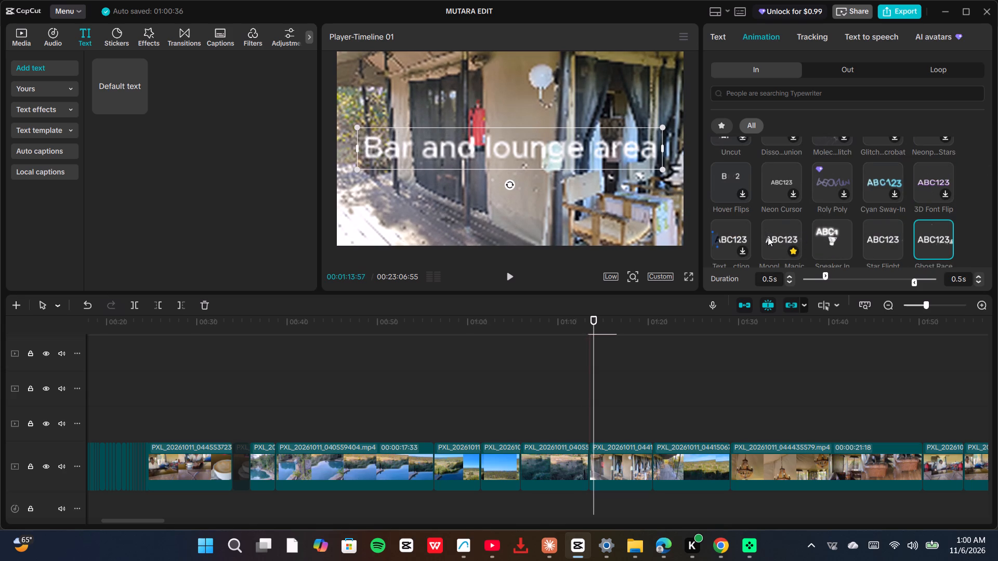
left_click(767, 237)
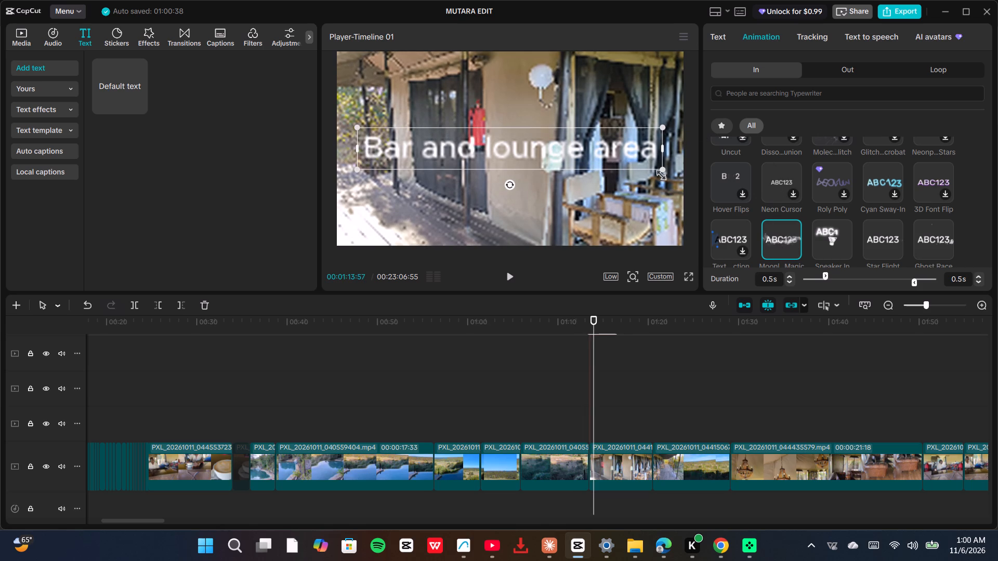
Shrink the title to roughly a third of the frame's width and place it near the picture's left edge, just below mid-height.
left_click_drag(662, 169, 518, 164)
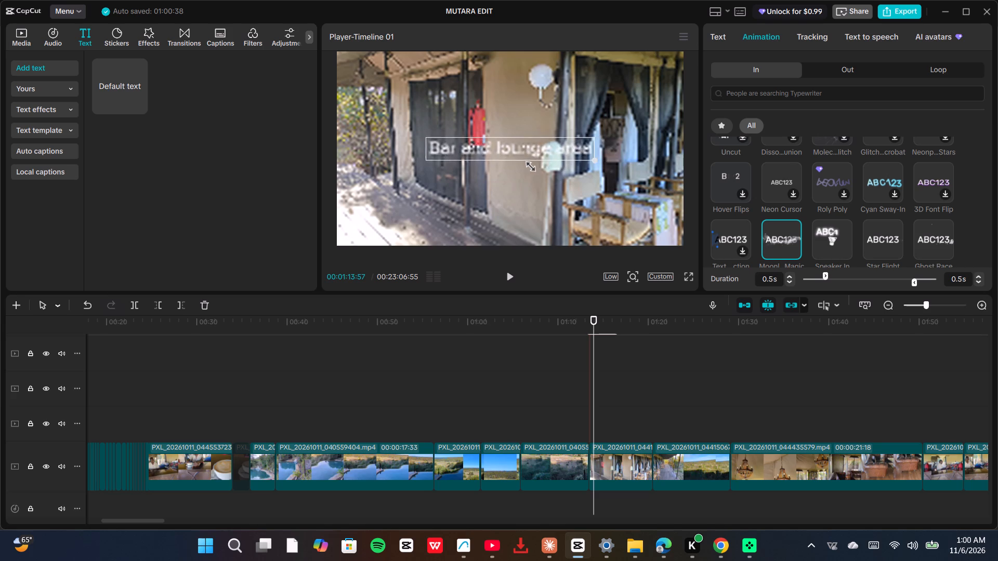
left_click_drag(518, 164, 508, 164)
left_click_drag(509, 150, 456, 168)
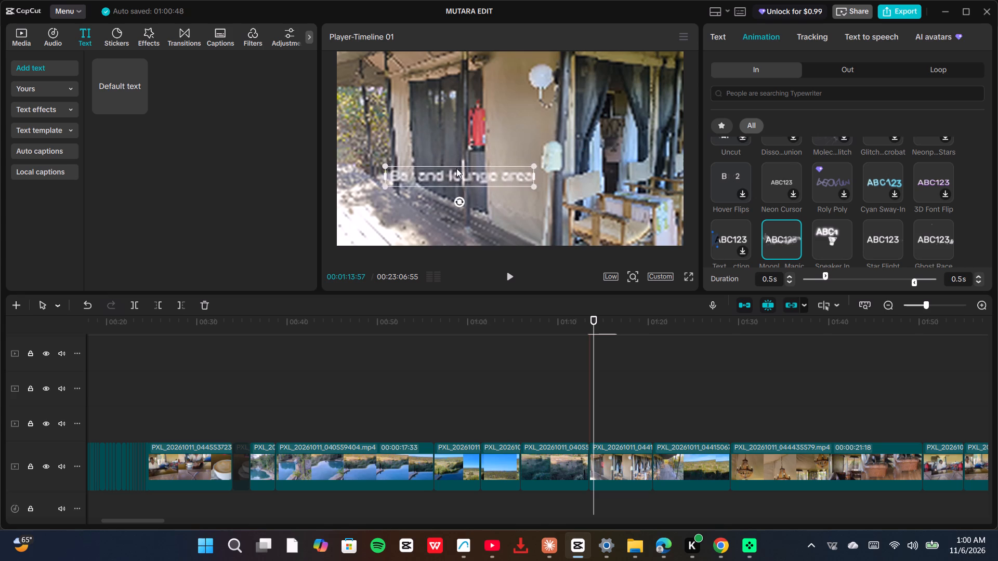
left_click_drag(456, 168, 439, 156)
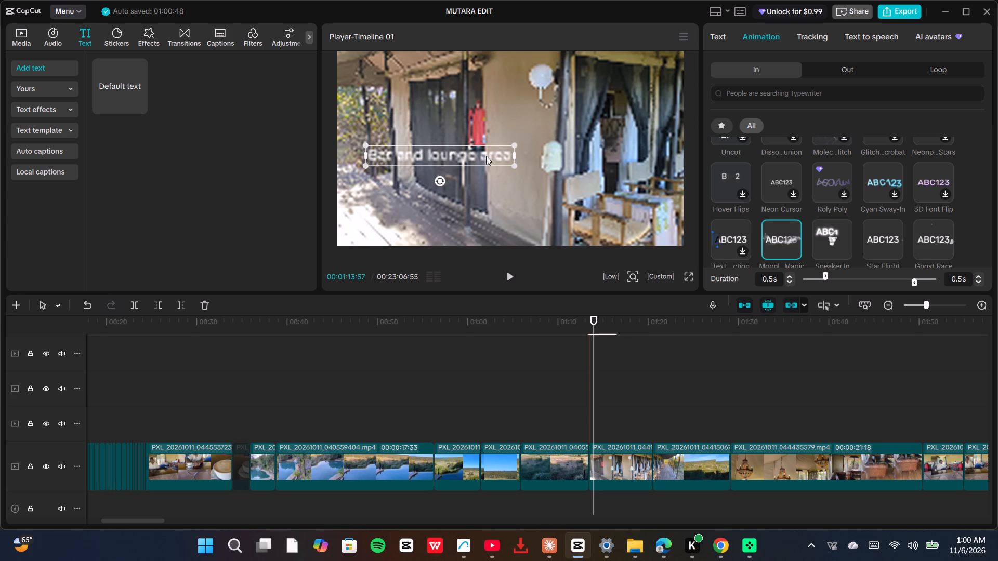
left_click_drag(510, 164, 484, 165)
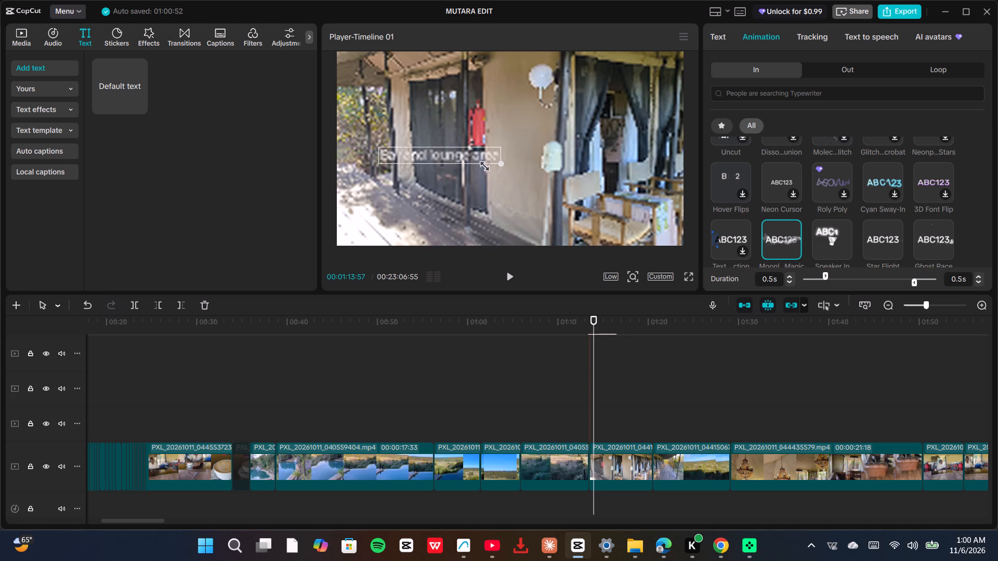
left_click_drag(484, 165, 470, 168)
left_click_drag(447, 154, 471, 141)
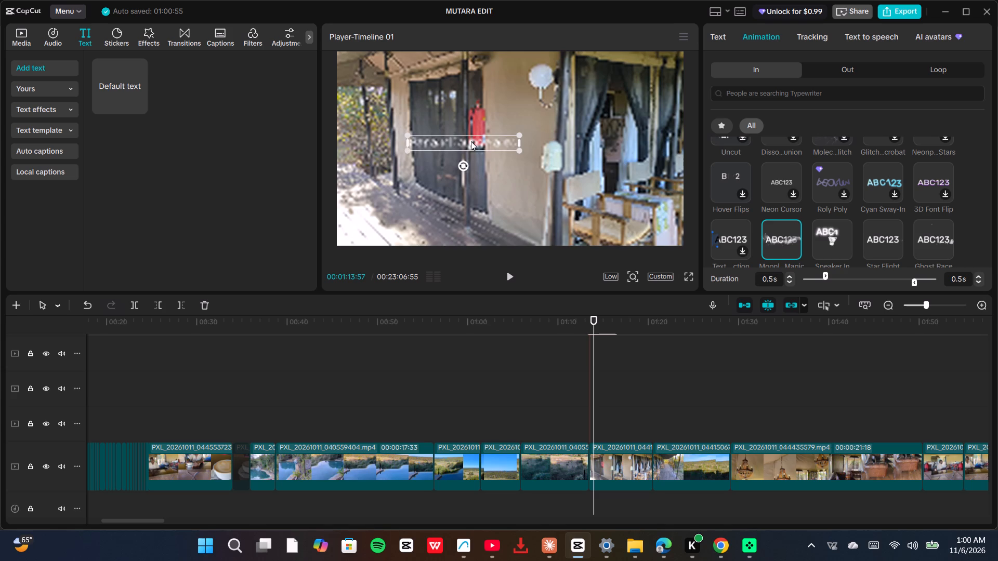
left_click_drag(471, 141, 443, 172)
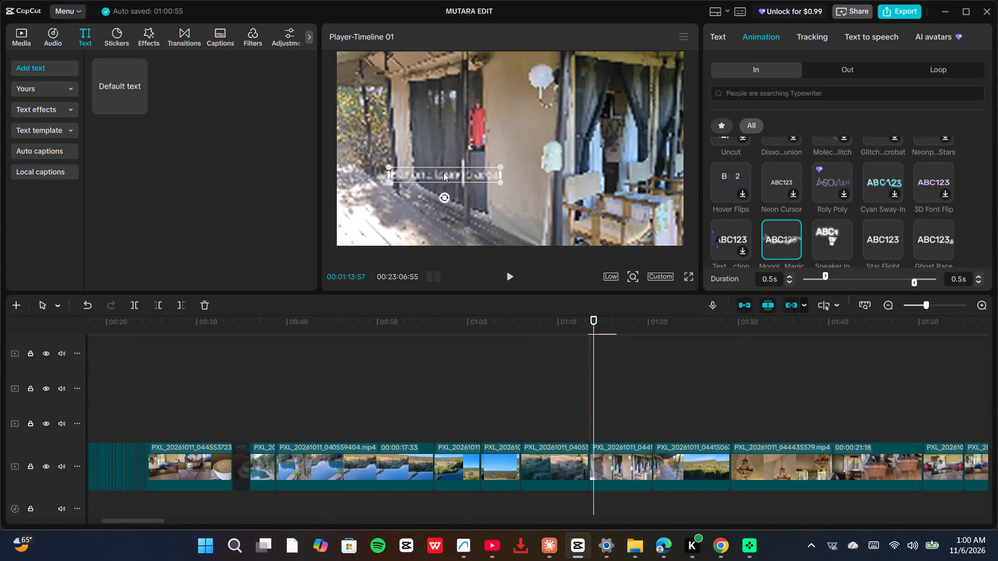
left_click_drag(443, 172, 414, 157)
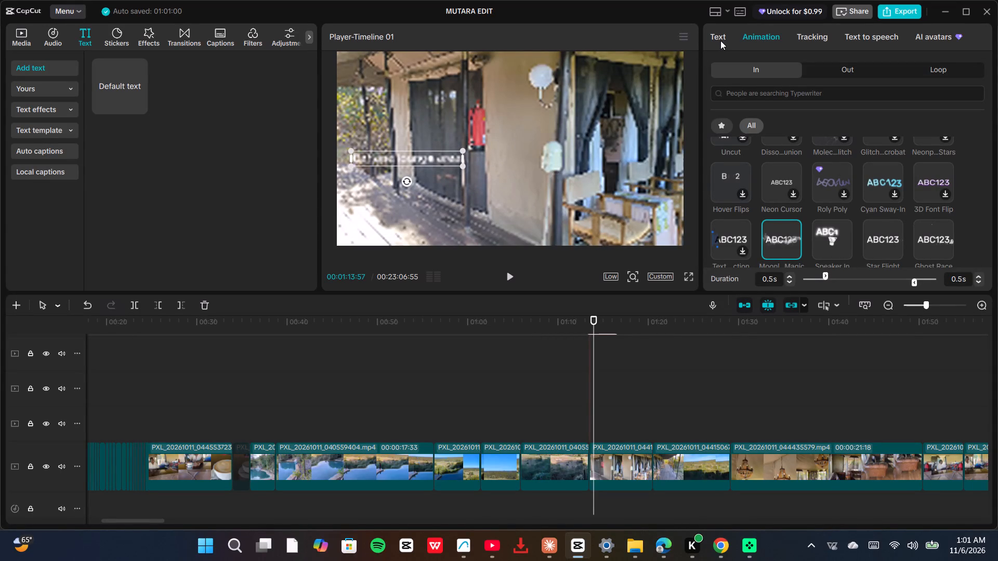
Try pink, green and dark grey text colours for the title and settle on black (000000).
left_click(722, 38)
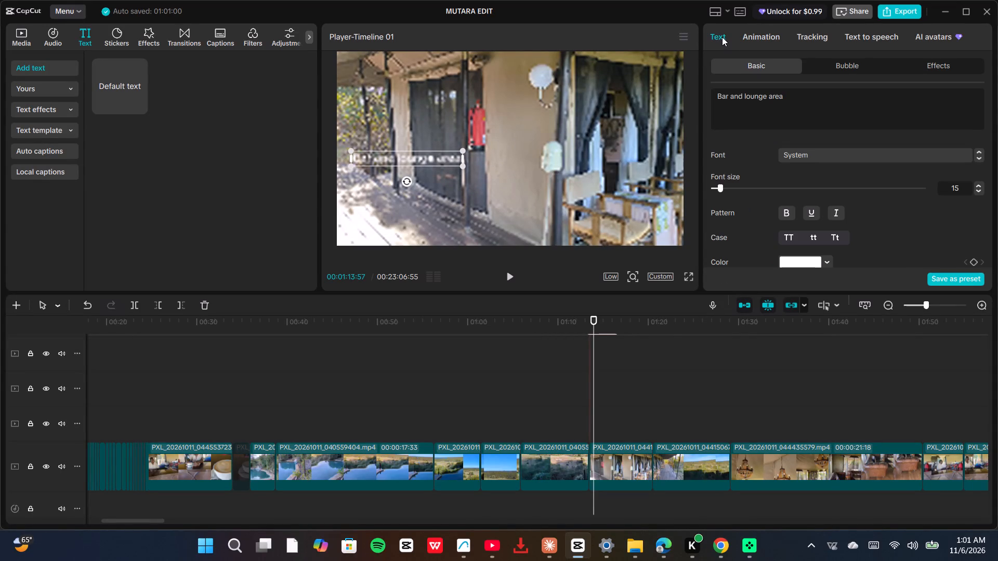
scroll(756, 175, "down", 2)
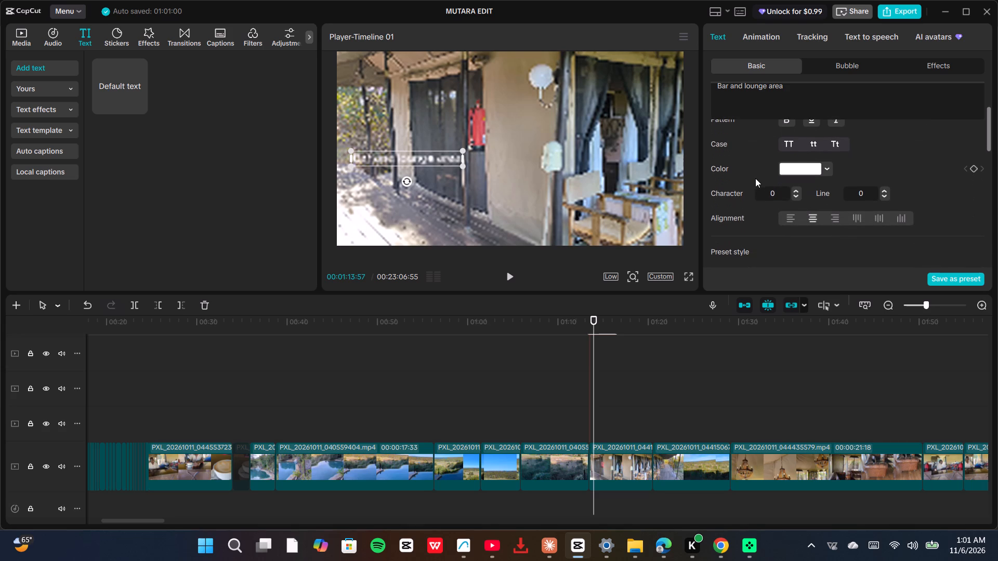
left_click(826, 168)
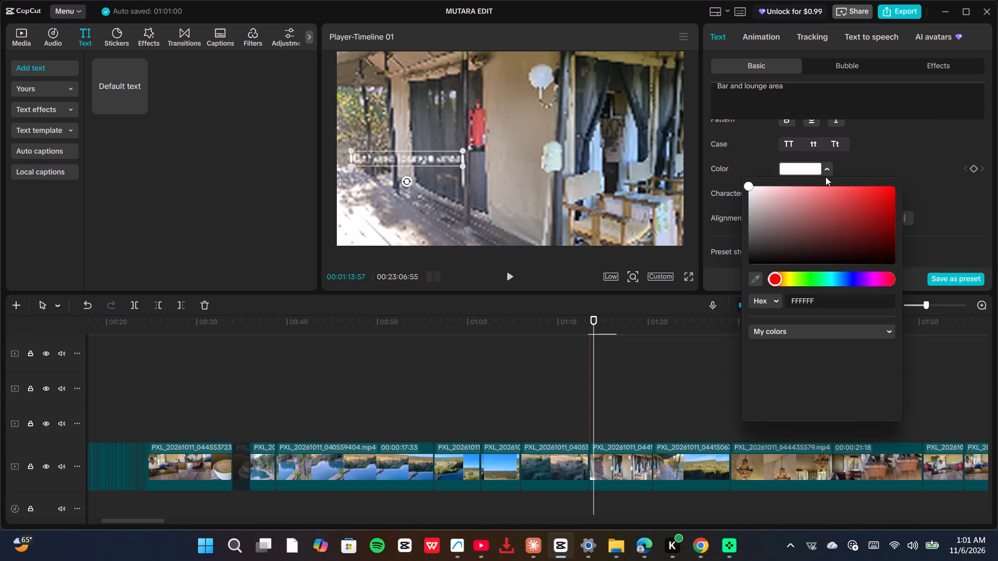
left_click(825, 353)
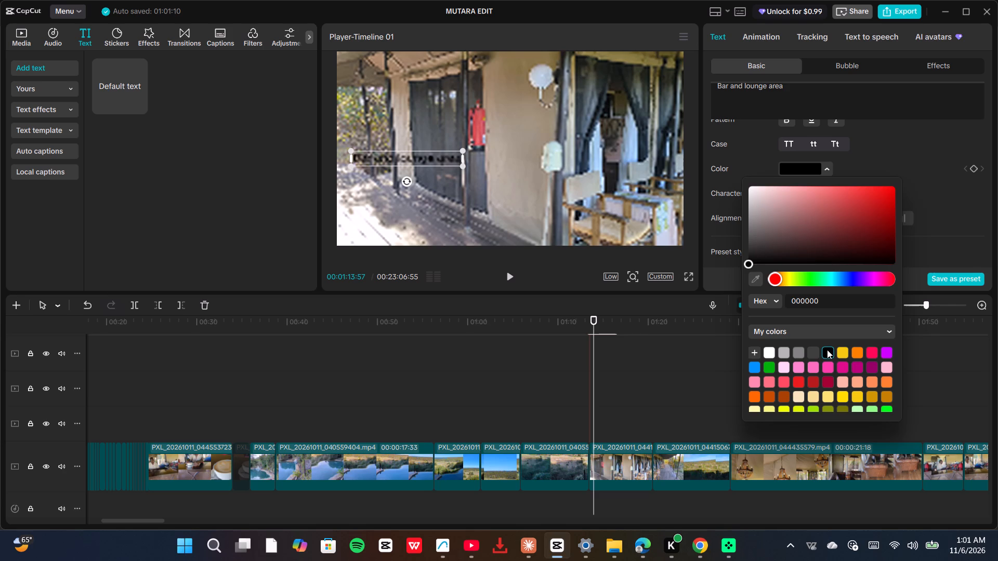
left_click(887, 368)
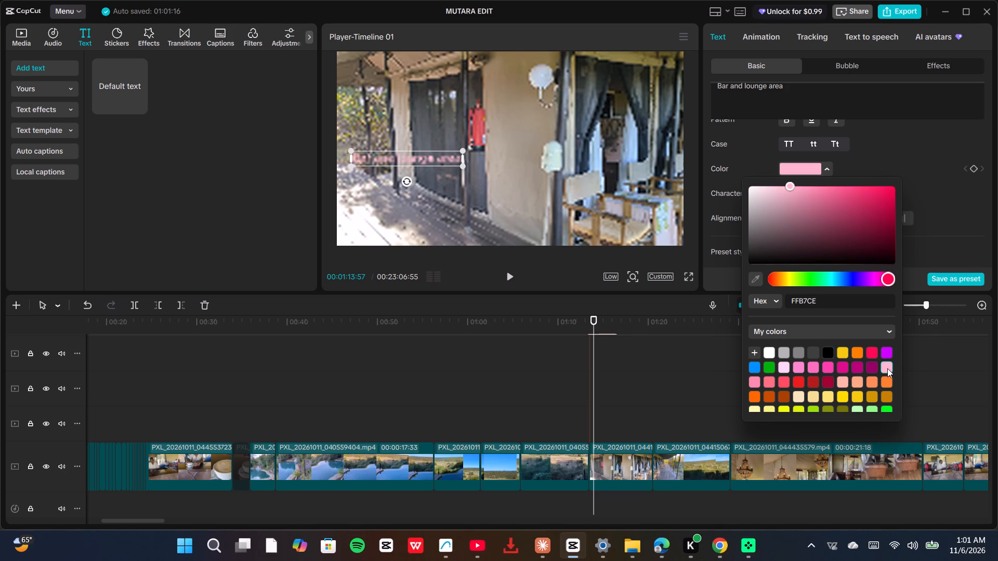
left_click(768, 367)
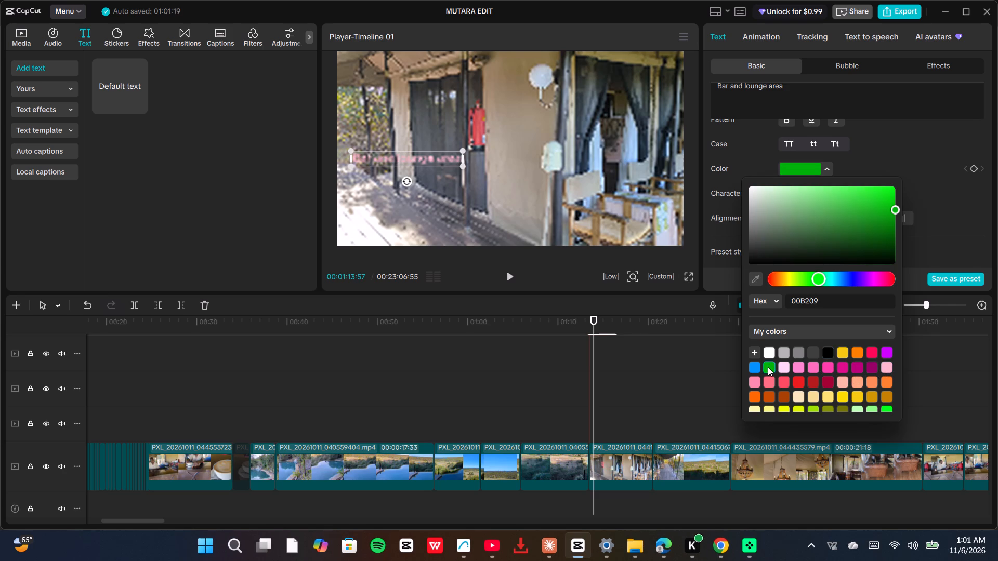
left_click(817, 353)
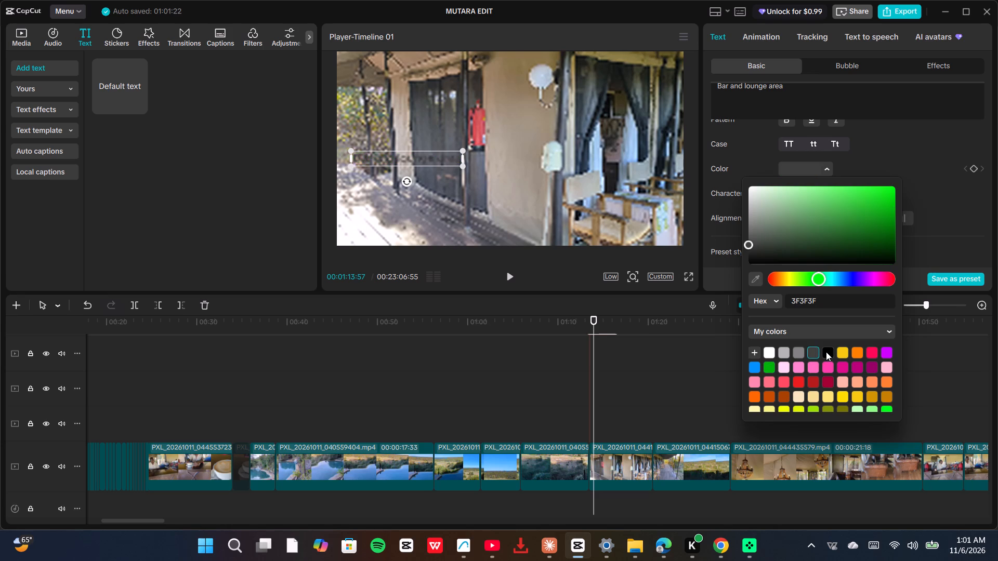
left_click(826, 352)
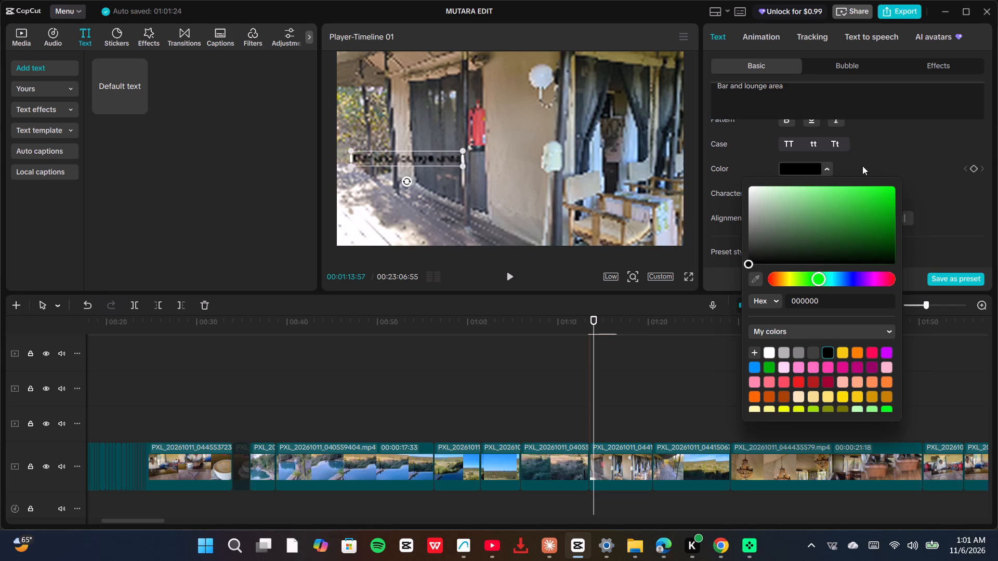
left_click(879, 145)
Make the "Bar and lounge area" title bold.
scroll(879, 144, "up", 2)
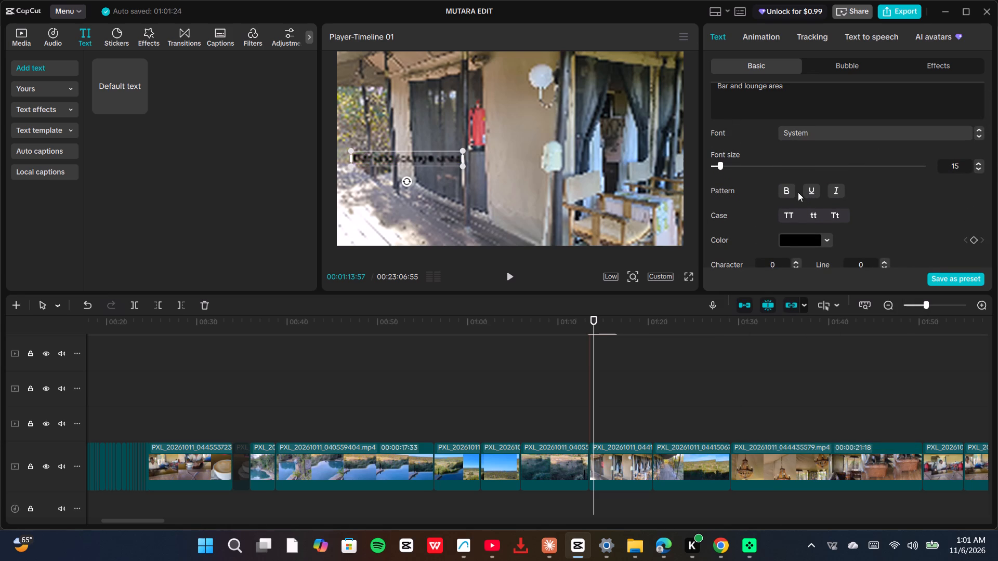
left_click(786, 191)
Set the player's preview quality to High.
left_click(605, 278)
left_click(646, 315)
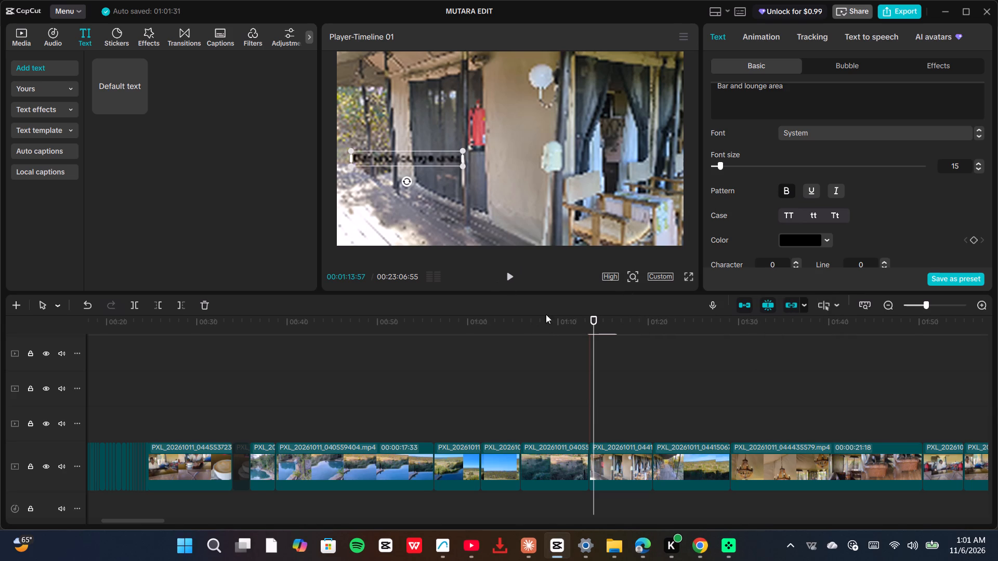
Play the timeline from about 01:11 to 01:23 to review the animated title over the tent footage.
left_click(572, 358)
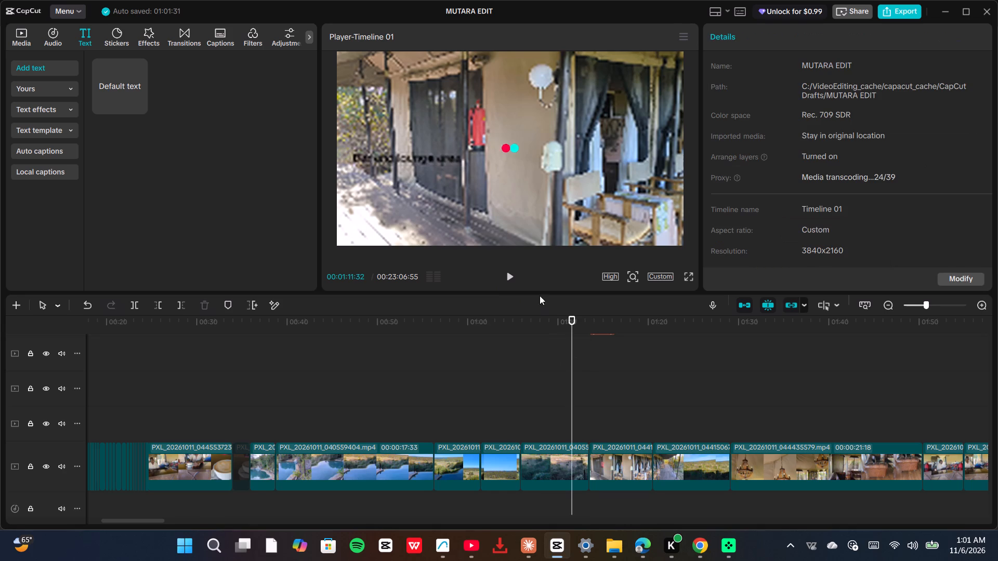
left_click(508, 273)
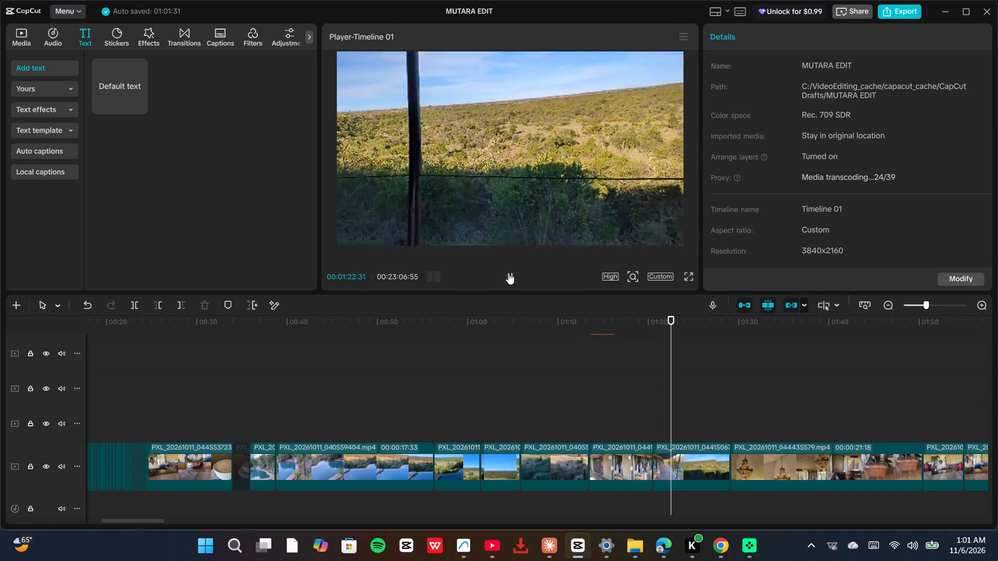
left_click(508, 273)
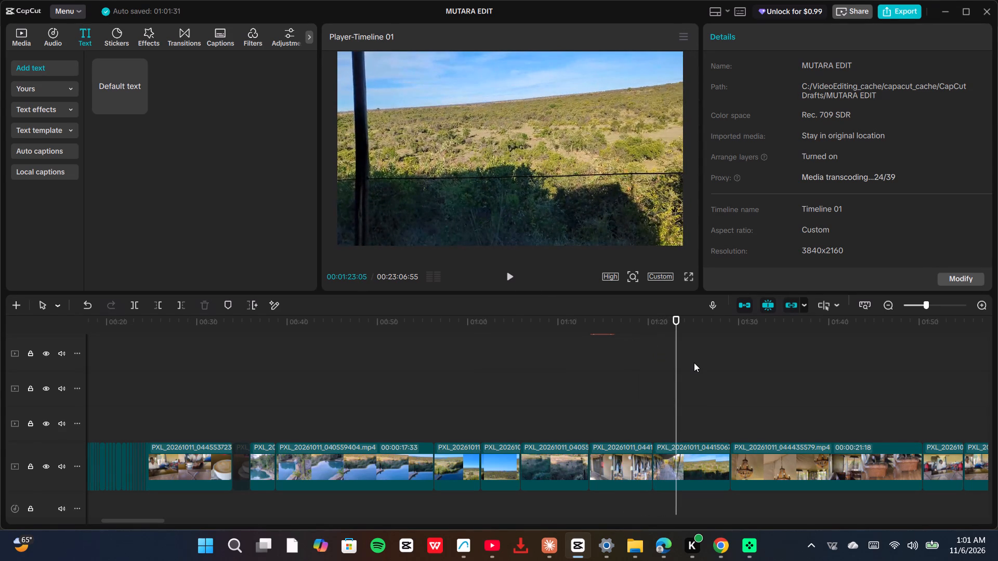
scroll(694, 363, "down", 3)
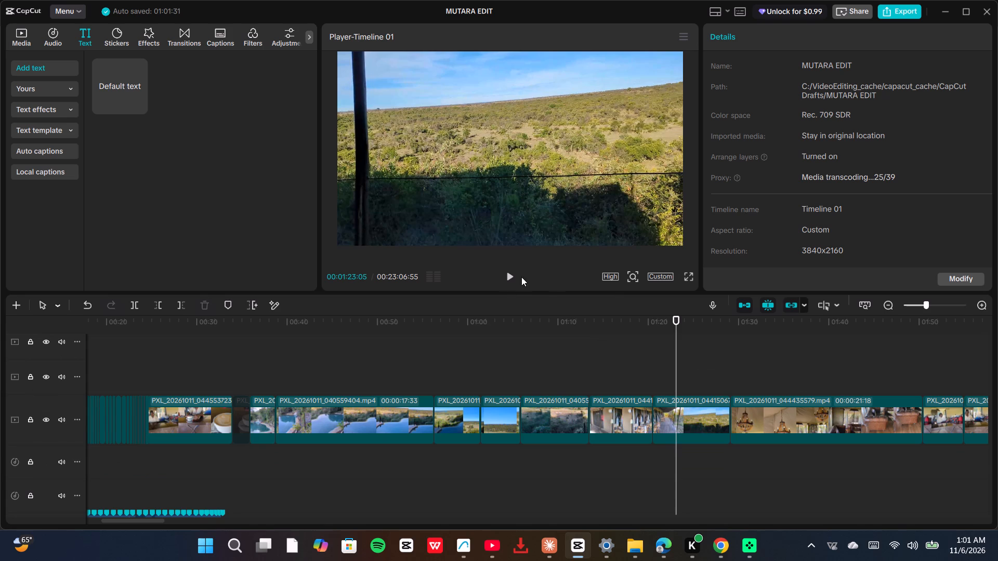
Play the timeline from about 01:23 to 01:52 to review the lounge and bar footage.
left_click(508, 276)
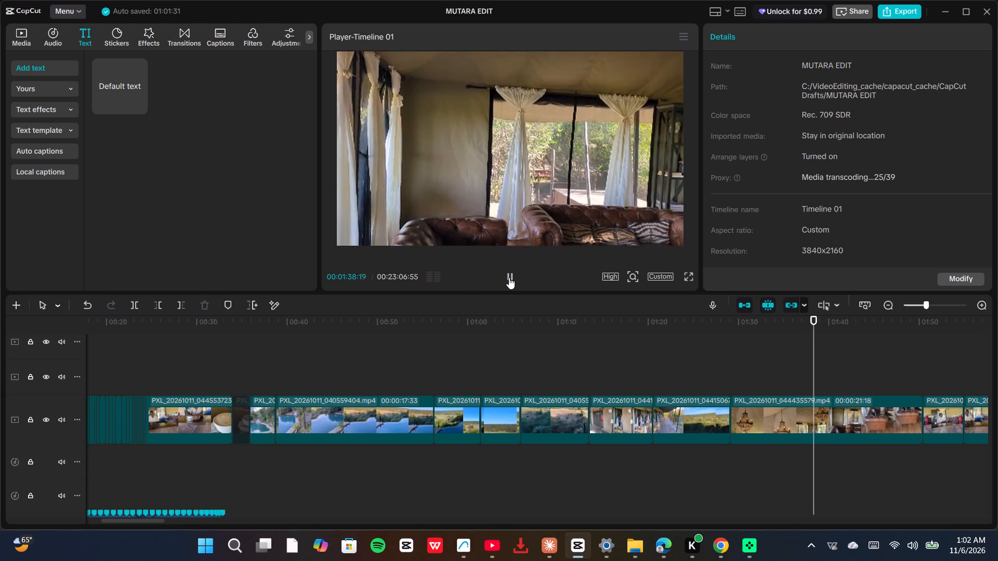
left_click(509, 277)
left_click(509, 277)
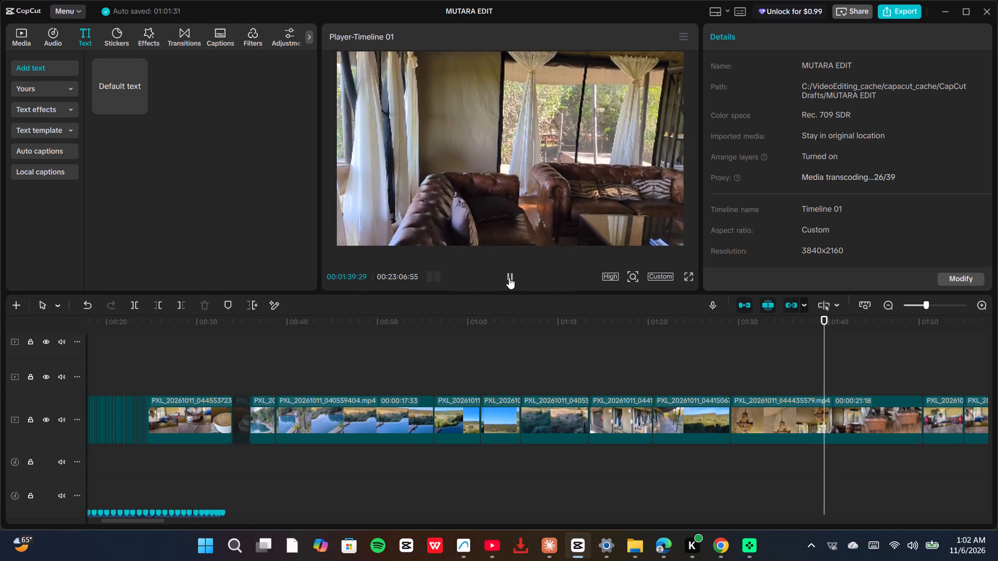
left_click(509, 277)
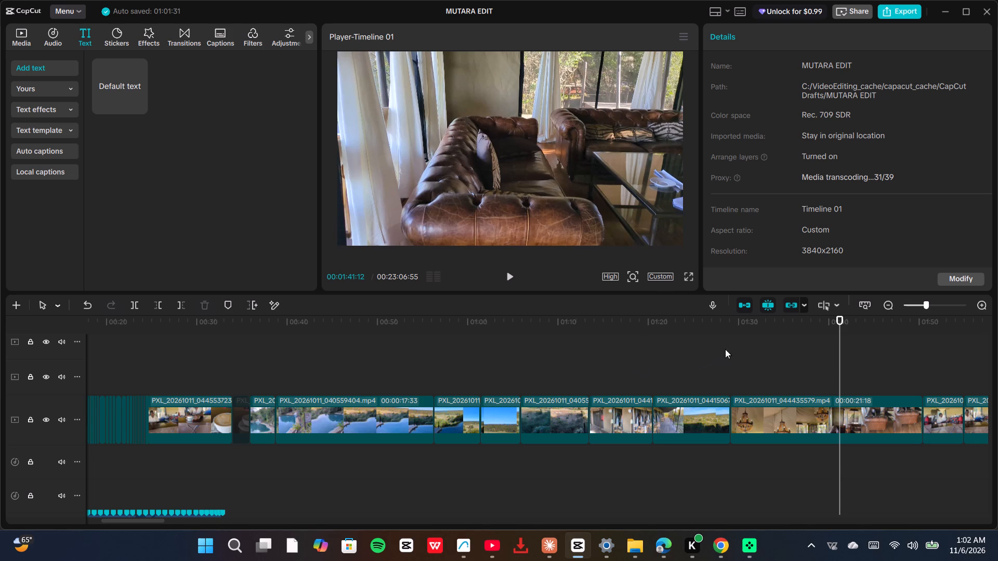
left_click(515, 277)
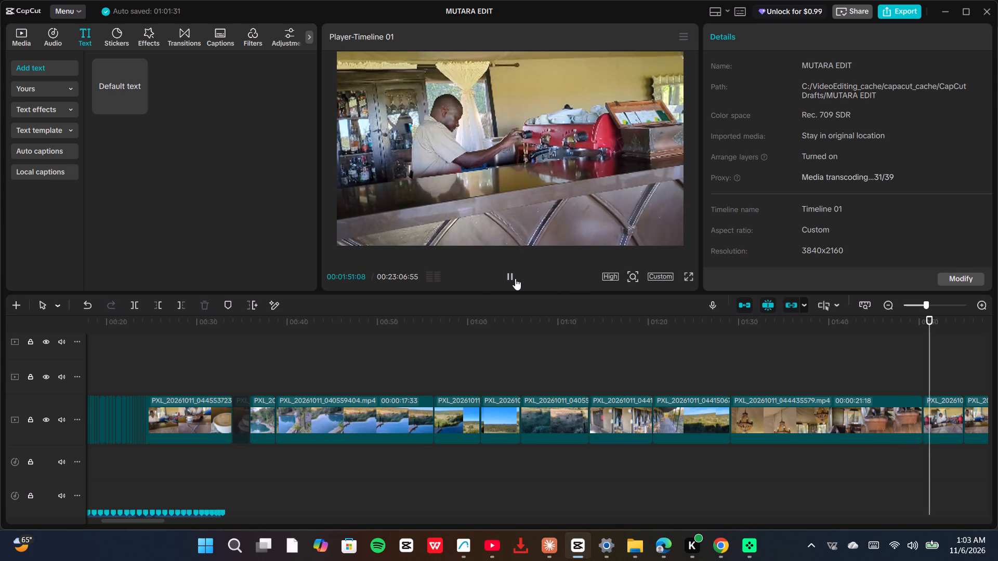
left_click(507, 275)
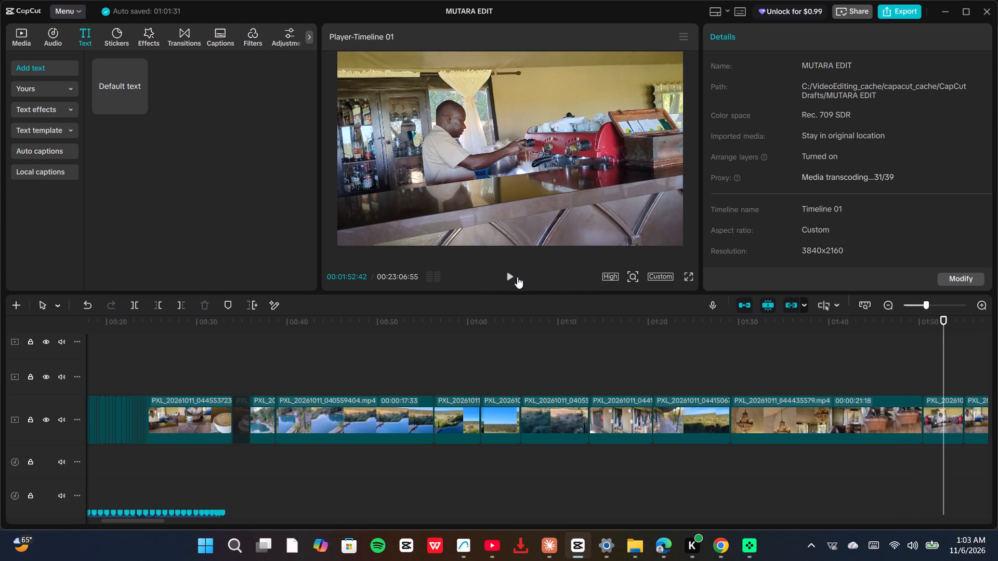
Check lounge frames at about 01:44, 01:35 and 01:29, and replay the timeline from about 01:13 at the "Bar and lounge area" title.
left_click(866, 381)
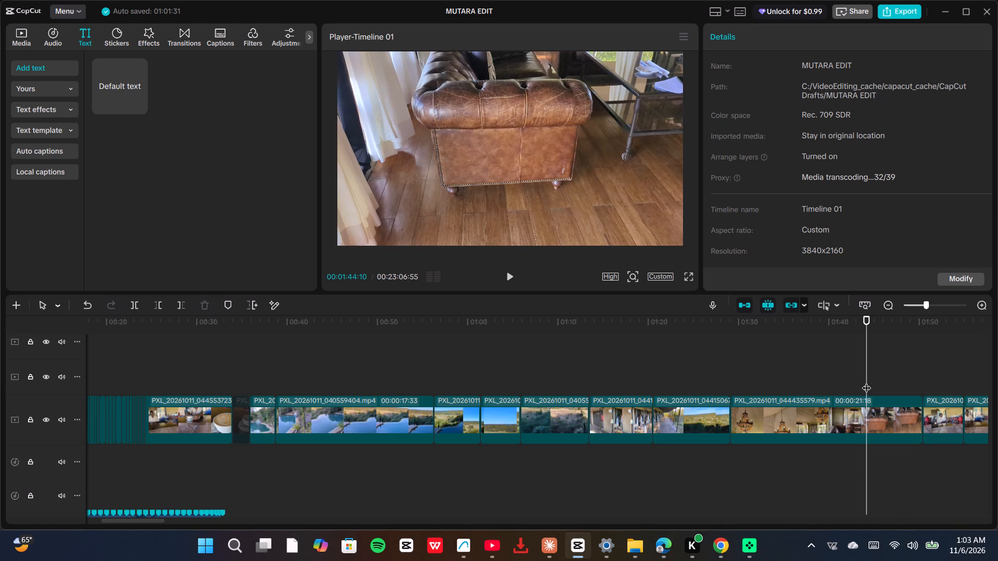
left_click(790, 343)
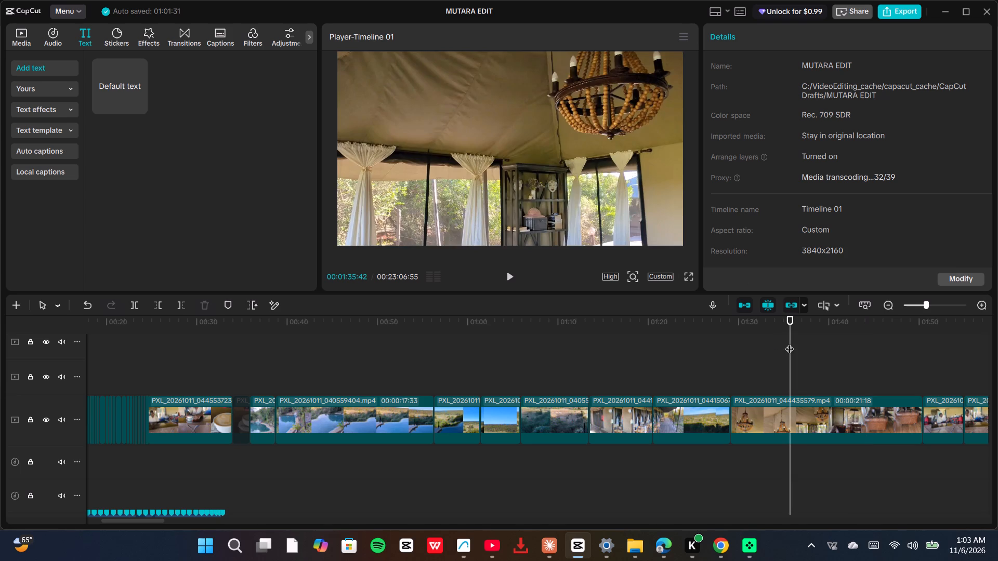
left_click(731, 368)
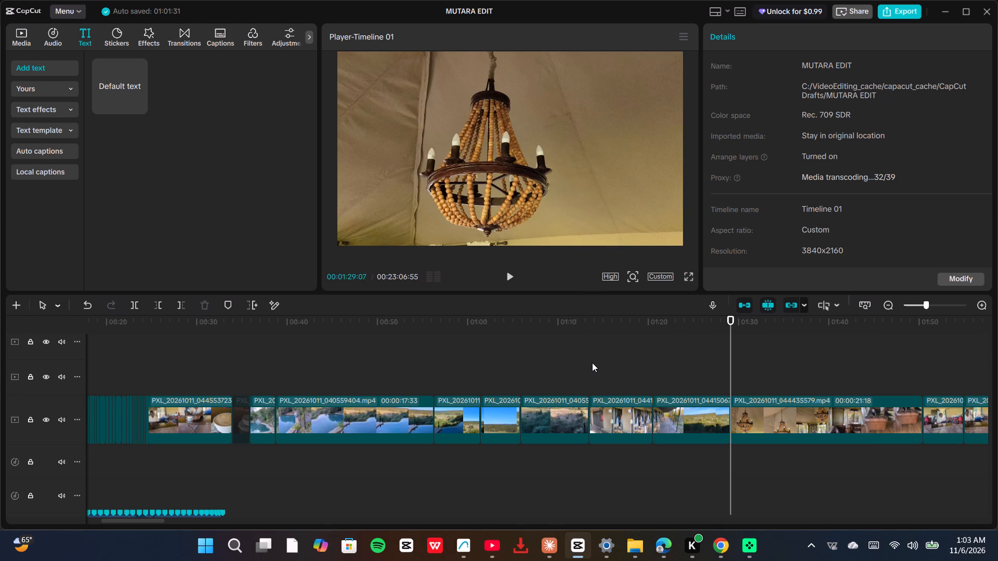
left_click(592, 363)
left_click(508, 275)
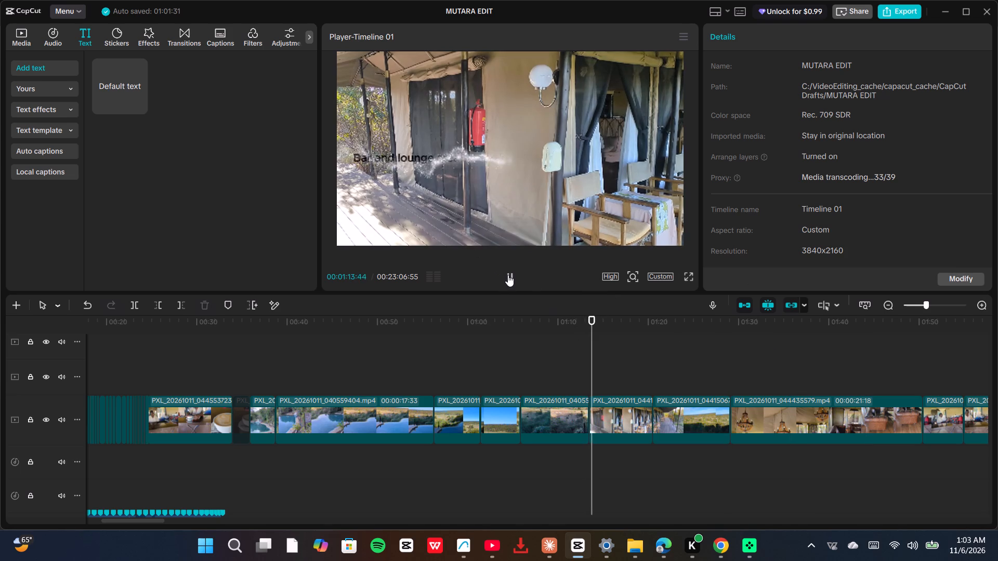
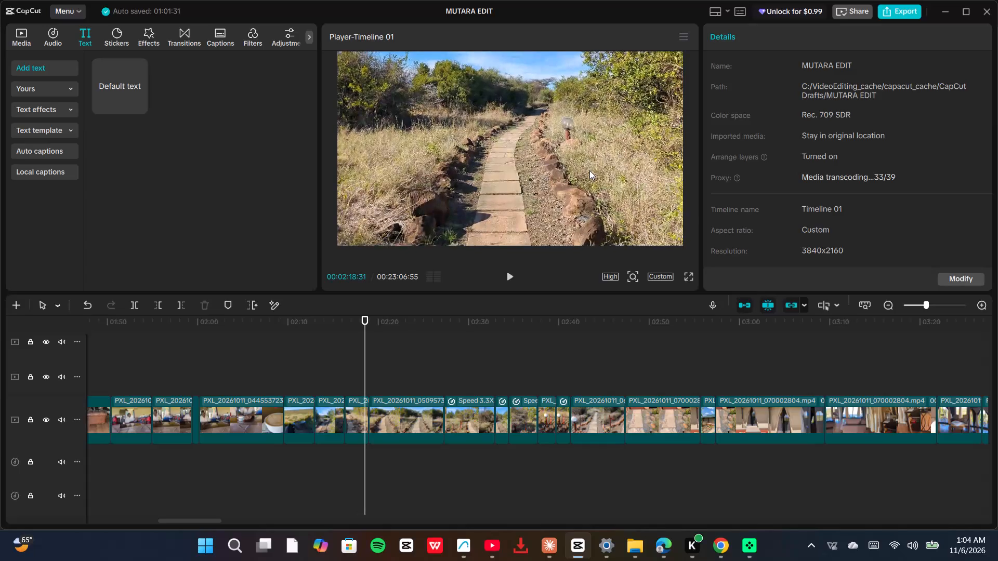
Step back through the stone-path footage to 00:02:14:14 and play it from there to review the walking clips.
key("Left")
key("Left")
key("Left")
key("Left")
key("Left")
key("Left")
key("Left")
key("Left")
key("Left")
key("Left")
key("Left")
key("Left")
key("Left")
key("Left")
key("Left")
key("Left")
key("Left")
key("Left")
key("Left")
key("Left")
key("Left")
key("Left")
key("Left")
key("Left")
key("Left")
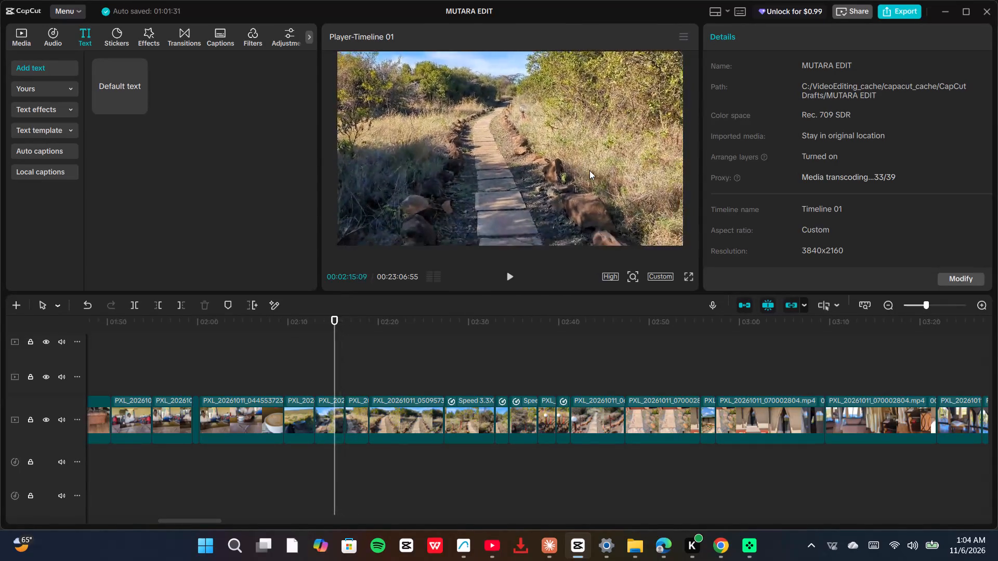
key("Left")
key("Left")
key("Left")
key("Left")
key("Left")
key("Left")
key("Left")
key("Left")
key("Left")
key("Left")
key("Left")
key("Left")
key("Left")
key("Left")
key("Left")
key("Left")
key("Left")
key("Left")
key("Left")
key("Left")
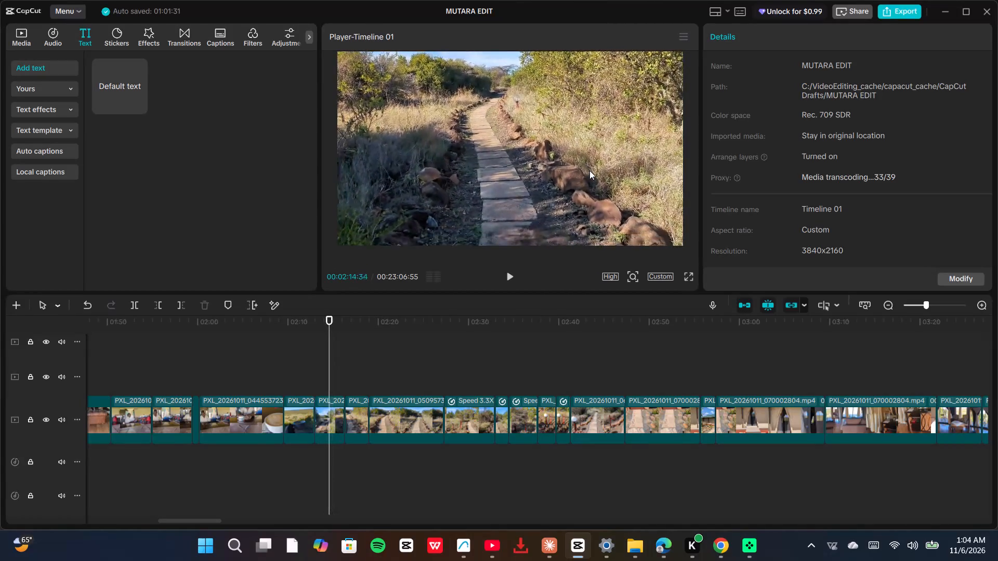
key("Left")
key("Left")
key("Left")
key("Left")
key("Left")
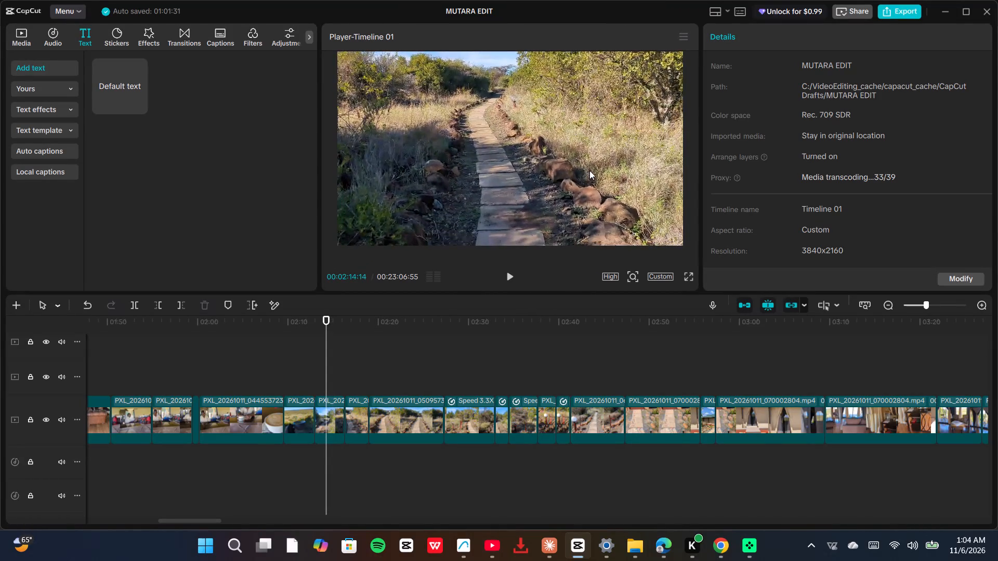
left_click(511, 270)
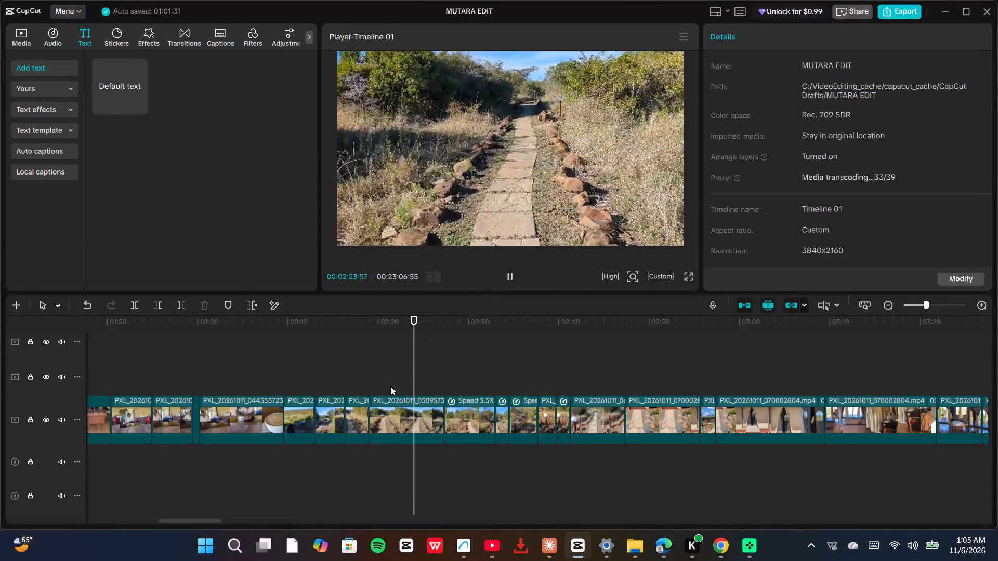
Delete the three consecutive normal-speed stone-path clips between about 02:12 and 02:27, directly before the 3.3X speed clip.
left_click(390, 400)
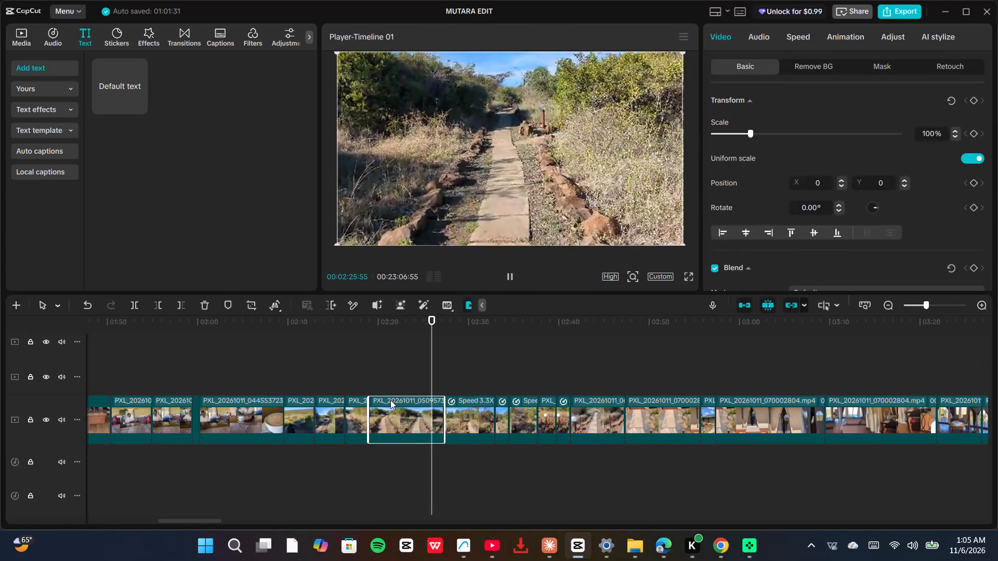
key("Delete")
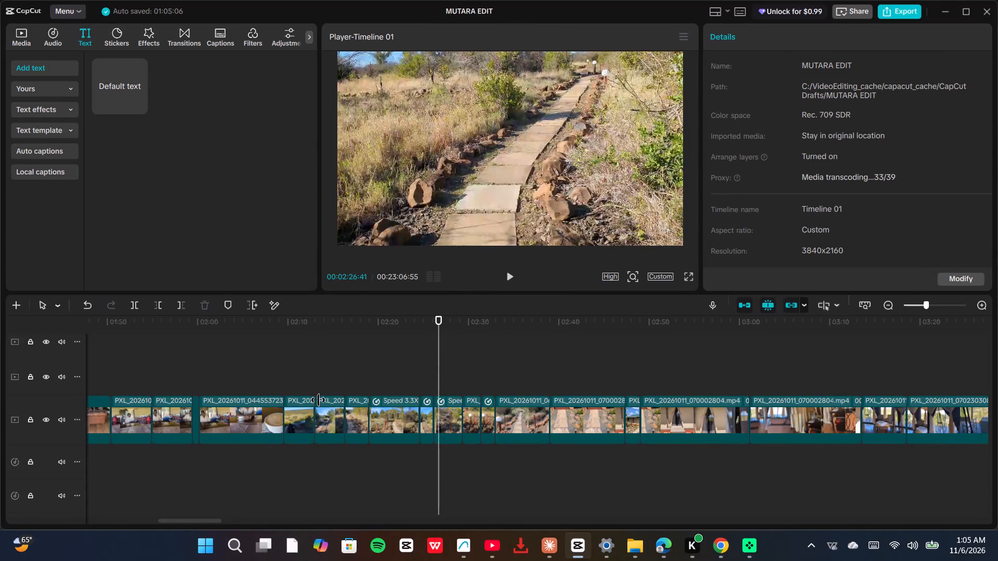
left_click(329, 413)
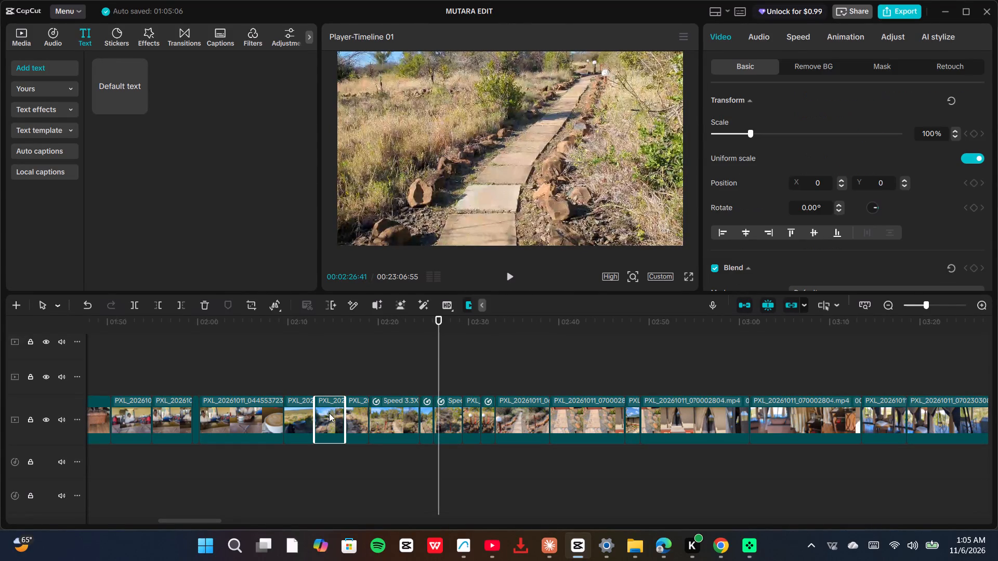
key("Delete")
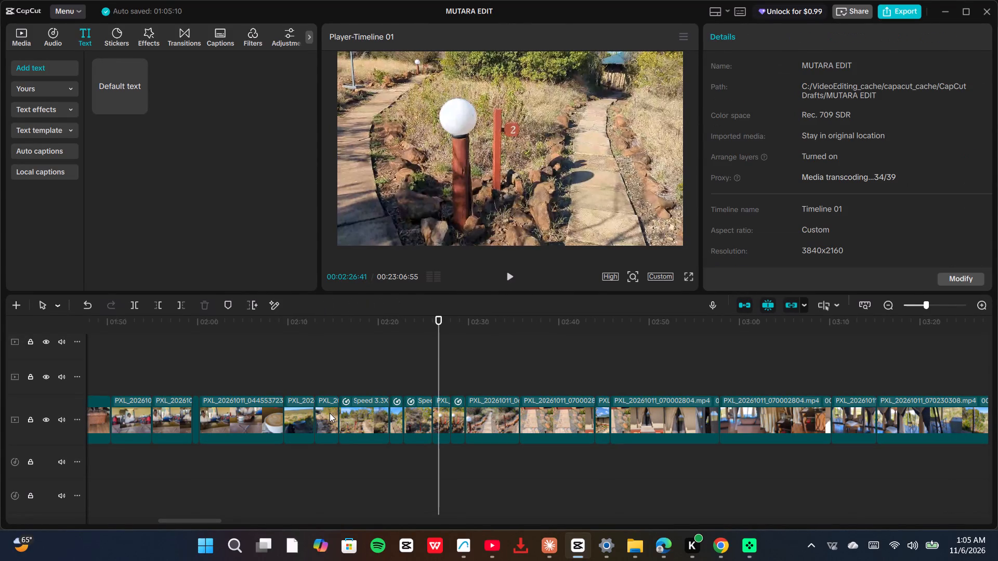
left_click(329, 413)
key("Delete")
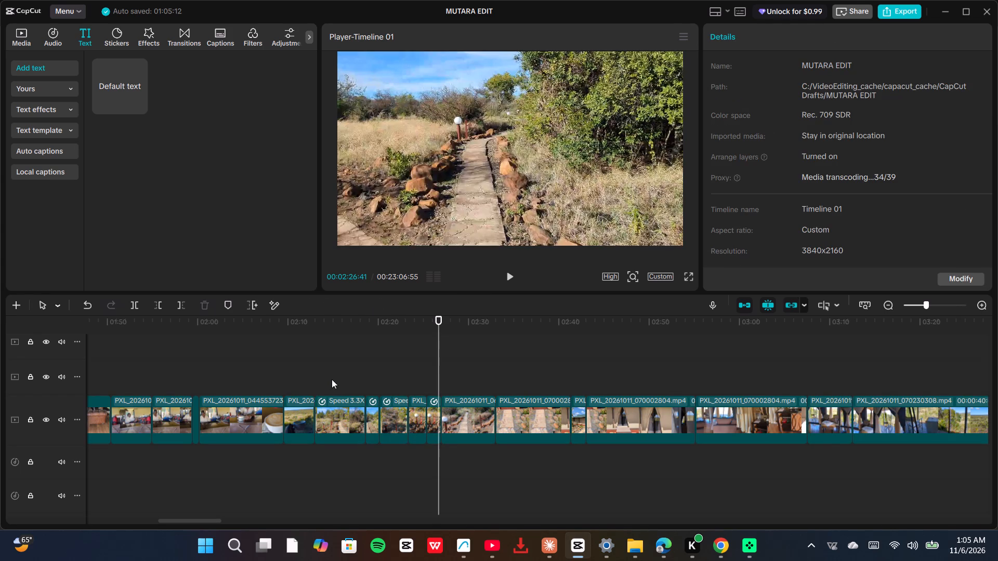
Play the shortened path section from about 02:11 and delete the short speed-adjusted clip right after the 3.3X clip.
left_click(305, 369)
left_click(509, 282)
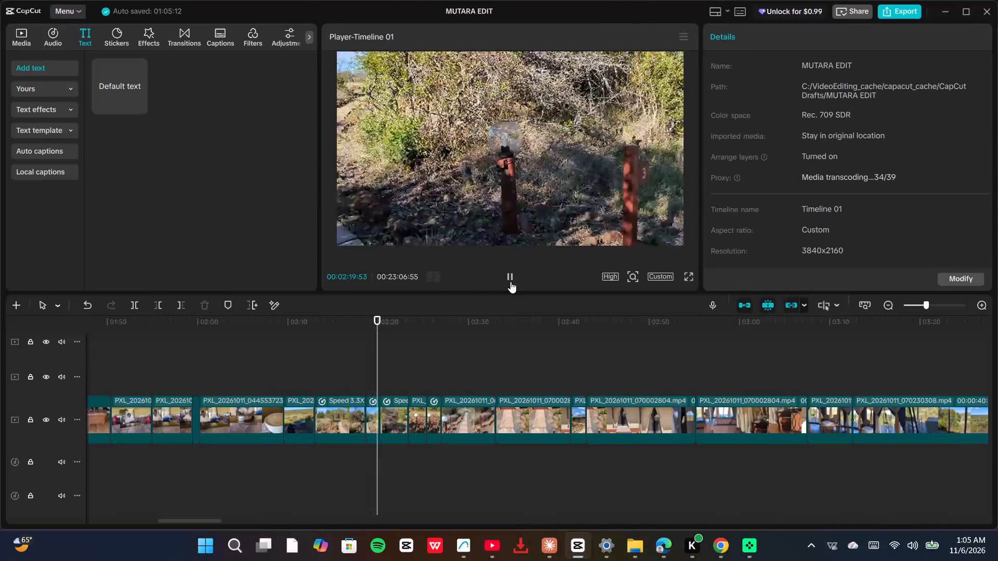
left_click(377, 416)
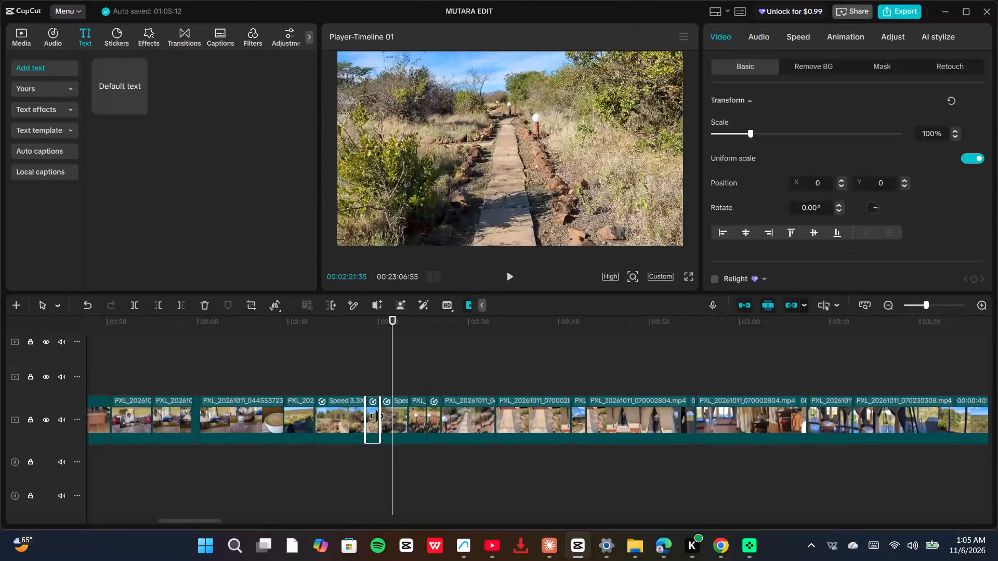
key("Delete")
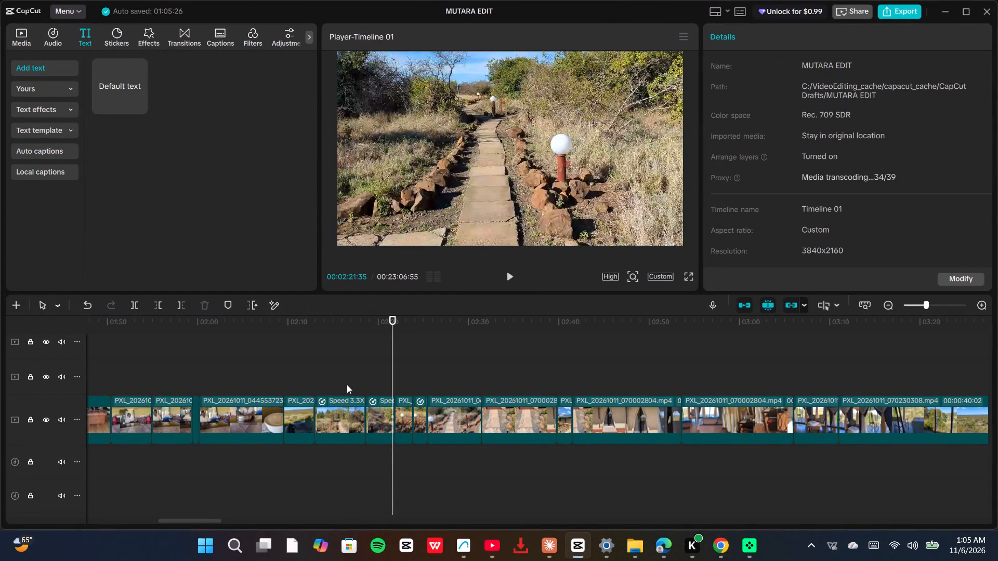
Play the path section from within the 3.3X clip, at about 02:15, to review the new cut.
left_click(347, 384)
left_click(514, 275)
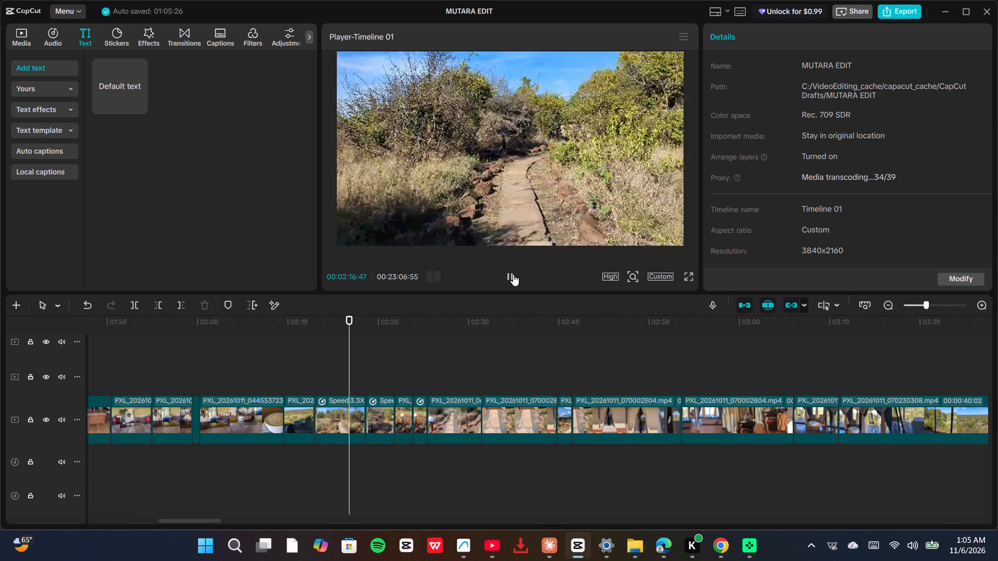
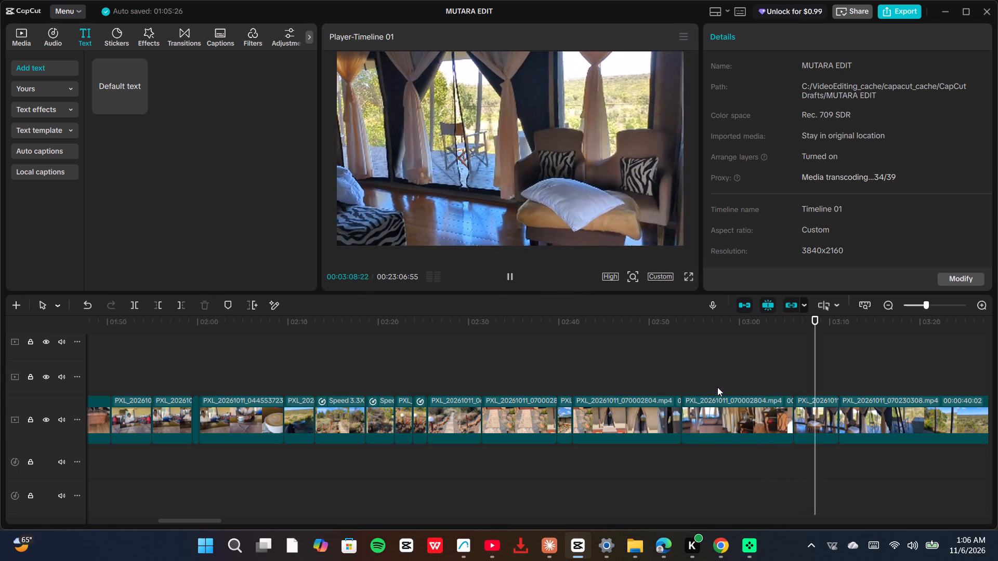
Review the tent-interior clip from 00:02:55:41 and split it at 00:03:02:17, on the shot of the lantern and kettle table.
left_click(699, 373)
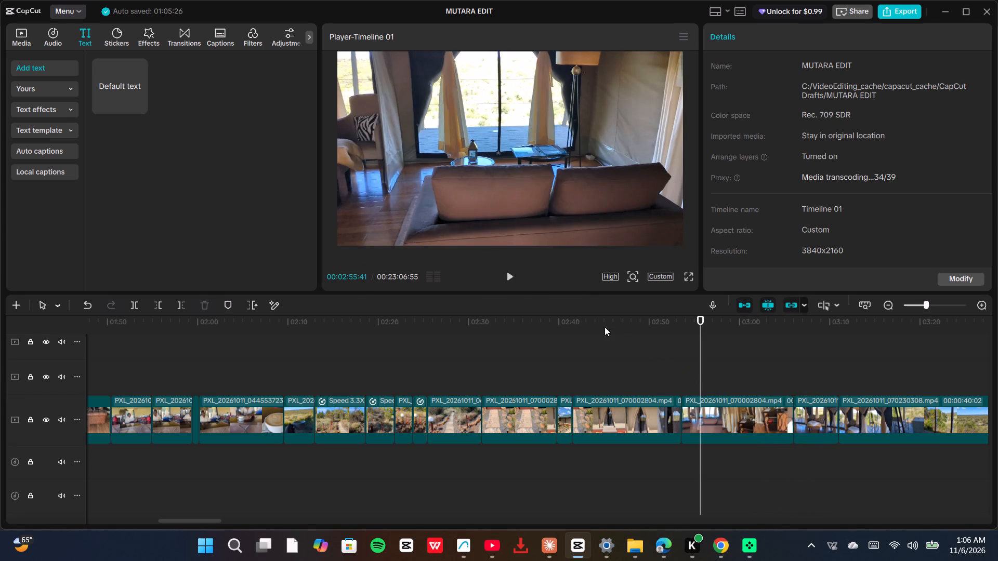
left_click(508, 272)
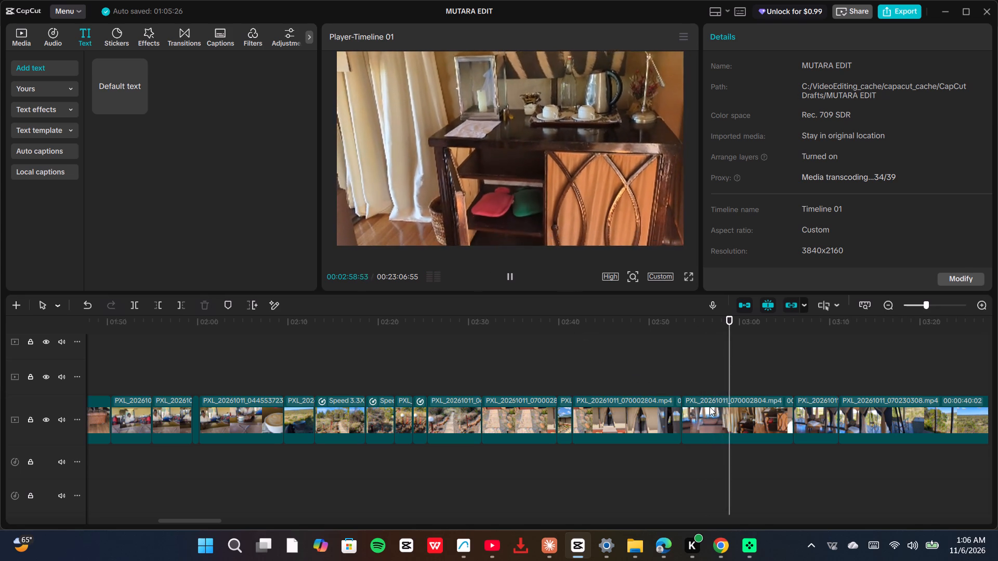
left_click(710, 407)
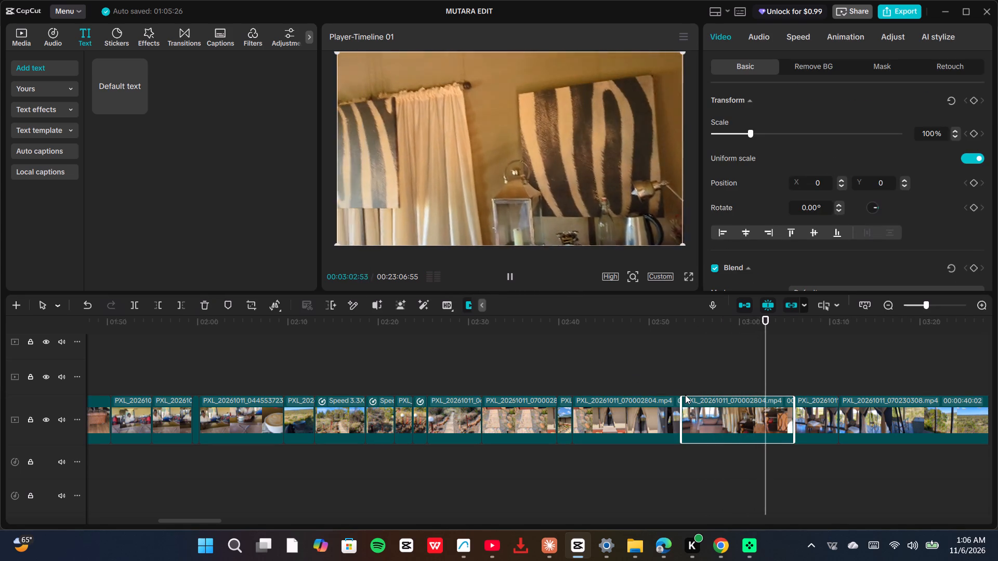
key("space")
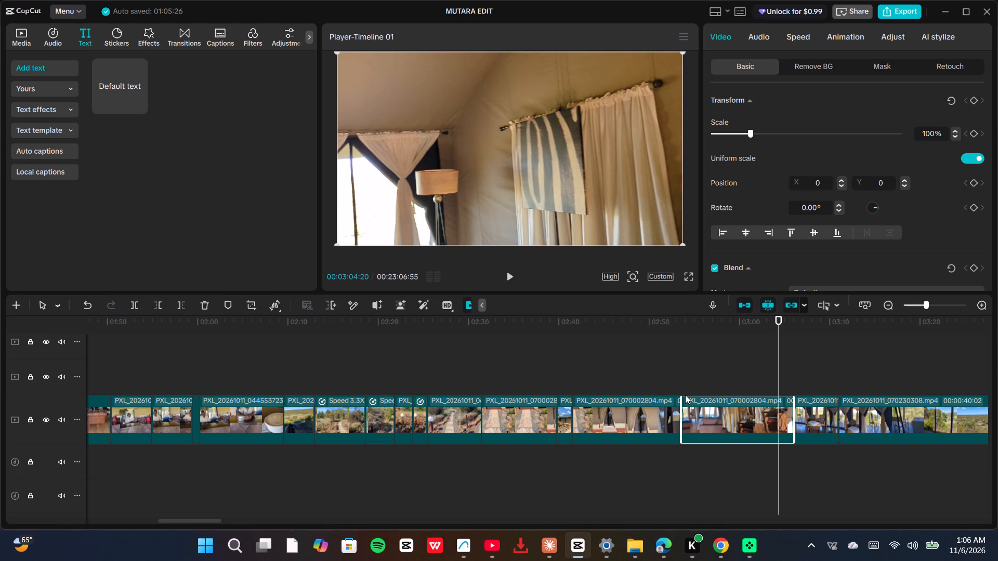
key("Left")
key("Left")
key("Left")
key("Left")
key("Left")
key("Left")
key("Left")
key("Left")
key("Left")
key("Left")
key("Left")
key("Left")
key("Left")
key("Left")
key("Left")
key("Left")
key("Left")
key("Left")
key("Left")
key("Left")
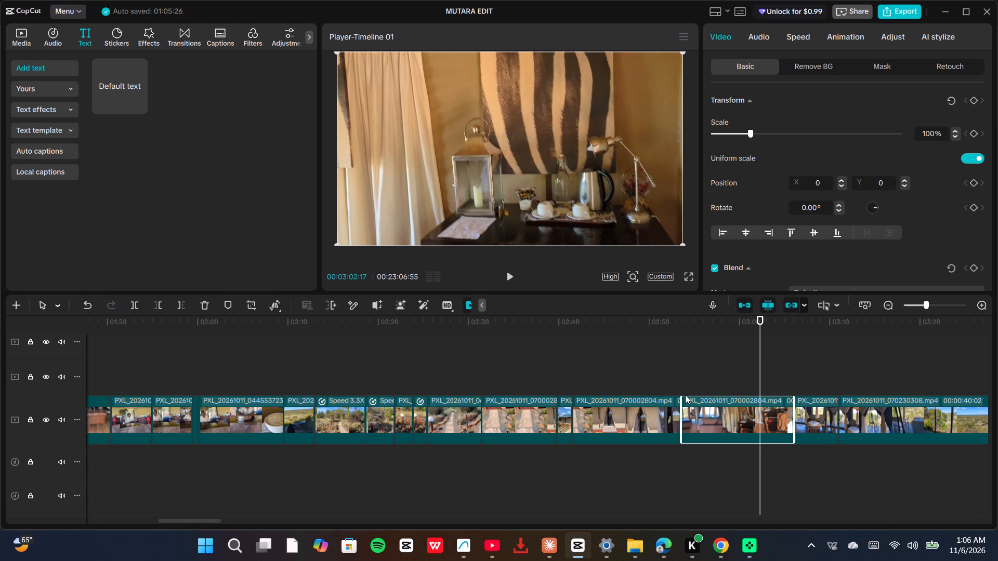
key("ctrl+b")
Play on from the new split into the armchair footage and step back to 00:03:07:52 to examine where it could be cut.
key("space")
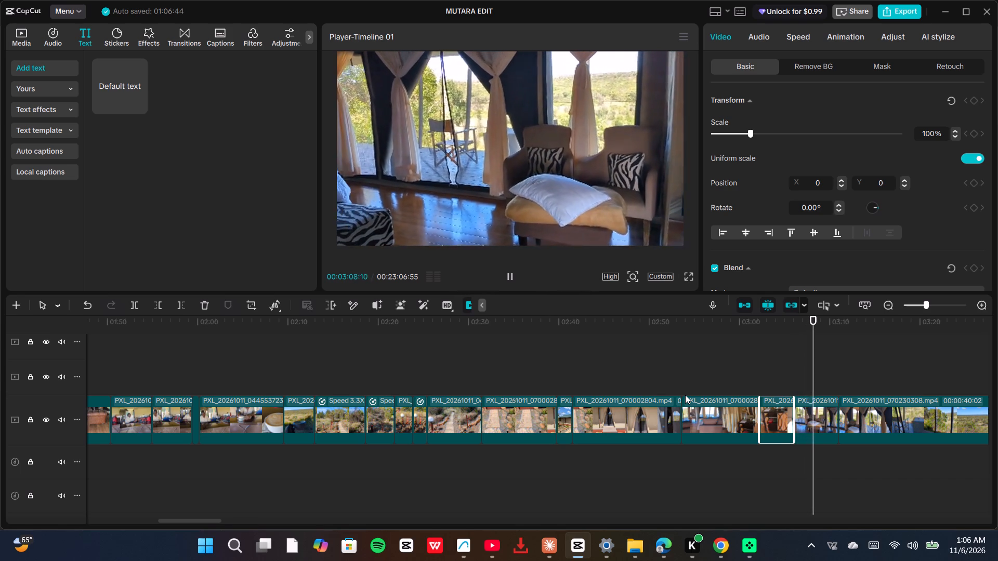
key("space")
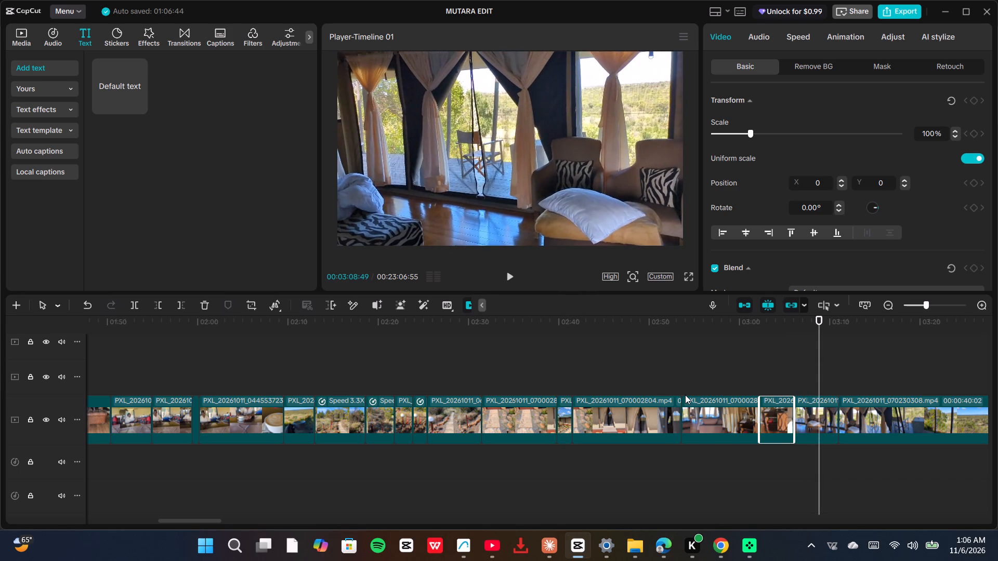
key("Left")
key("Left")
key("Left")
key("Left")
key("Left")
key("Left")
key("Left")
key("Left")
key("Left")
key("Left")
key("Left")
key("Left")
key("Left")
key("Left")
key("Left")
key("Left")
key("Left")
key("Left")
key("Left")
key("Left")
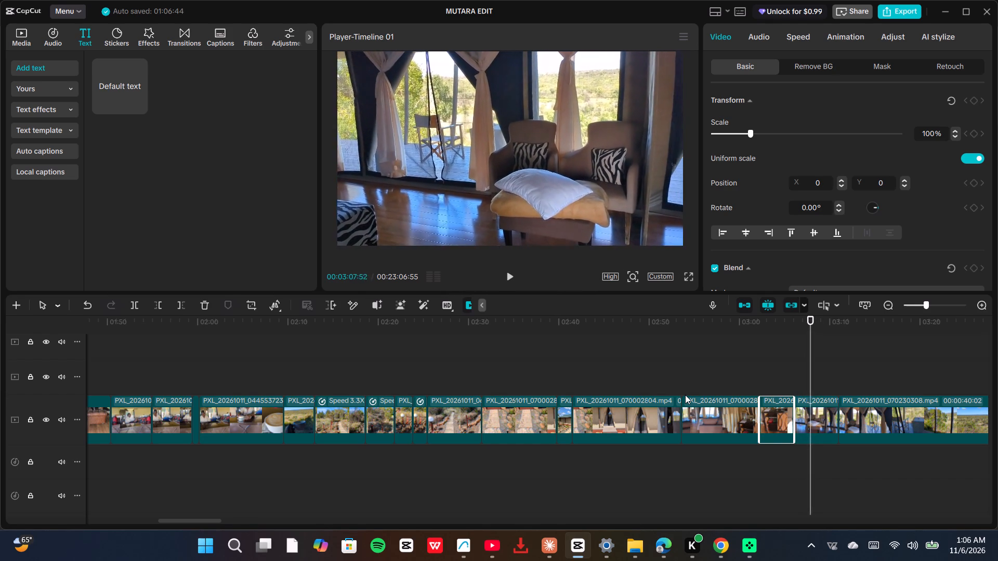
Play the armchair and curtain footage from 00:03:07:52 and split the long PXL_20261011_070230308.mp4 clip at 00:03:13:19.
key("space")
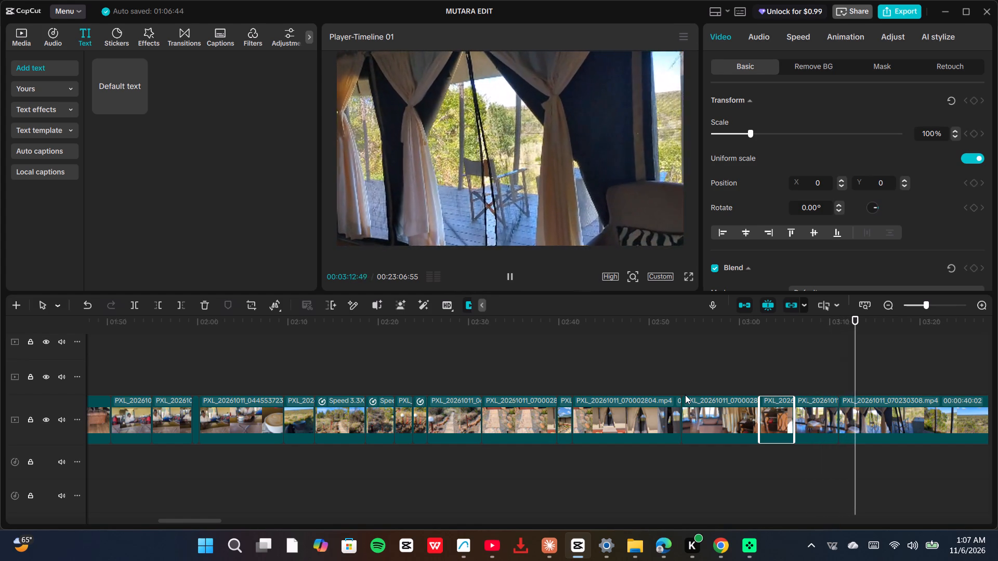
key("space")
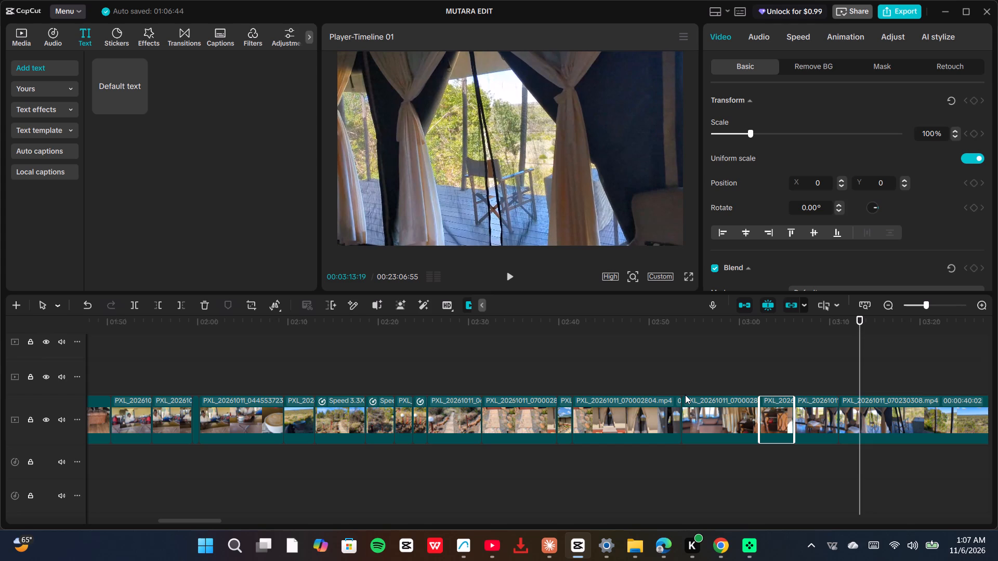
key("ctrl+b")
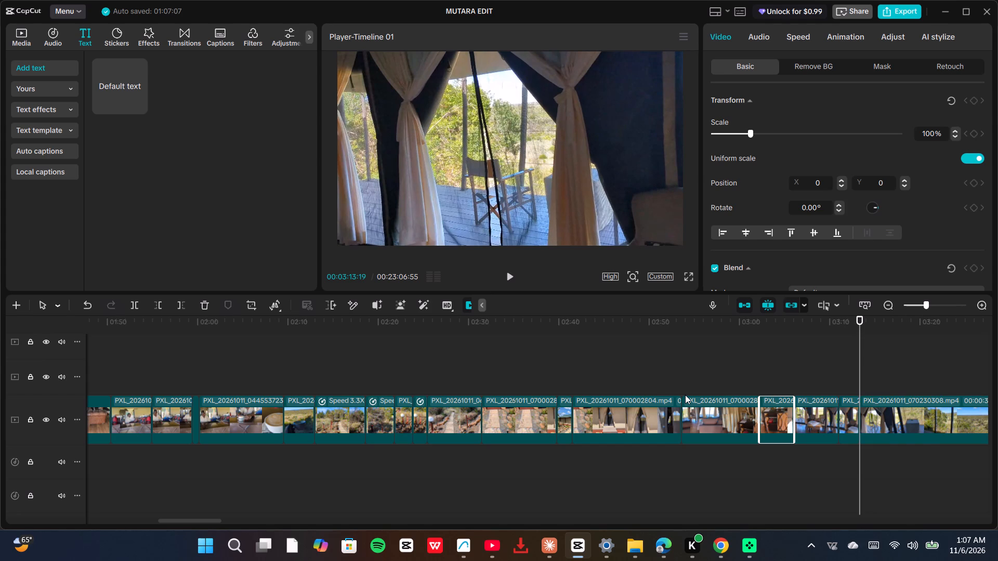
Delete the two consecutive armchair-view clips between about 03:05 and the split at 00:03:13:19.
left_click(822, 405)
key("Delete")
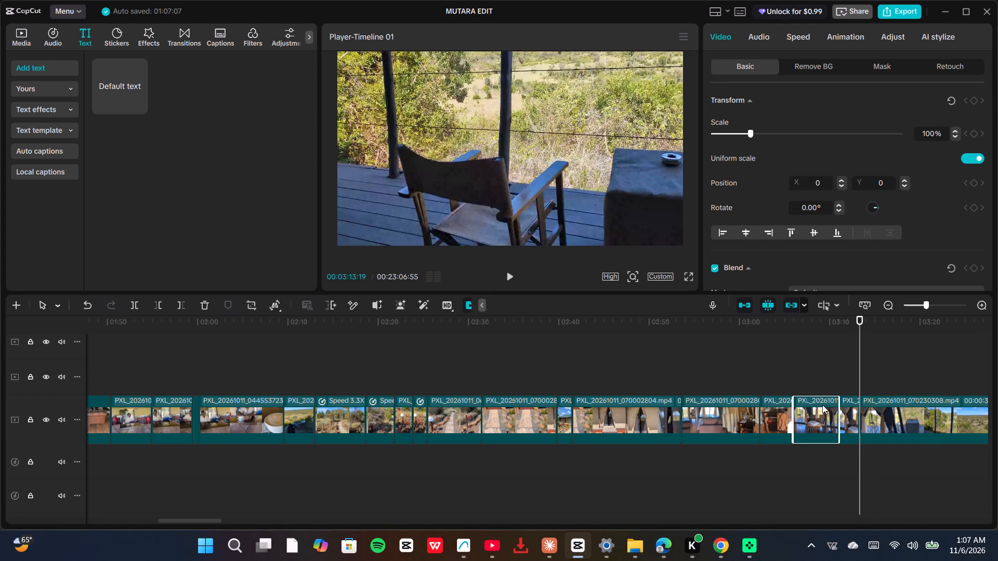
left_click(803, 402)
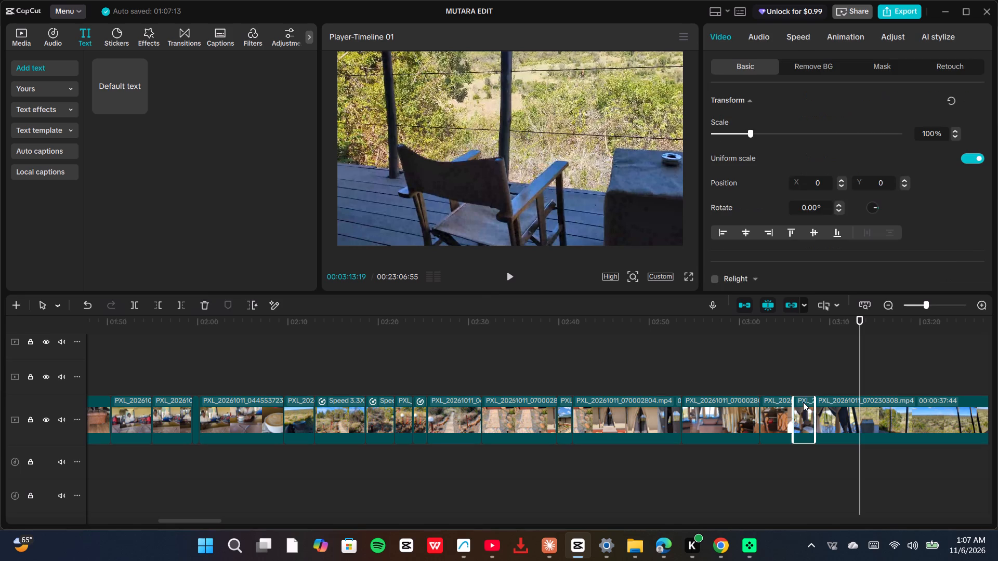
key("Delete")
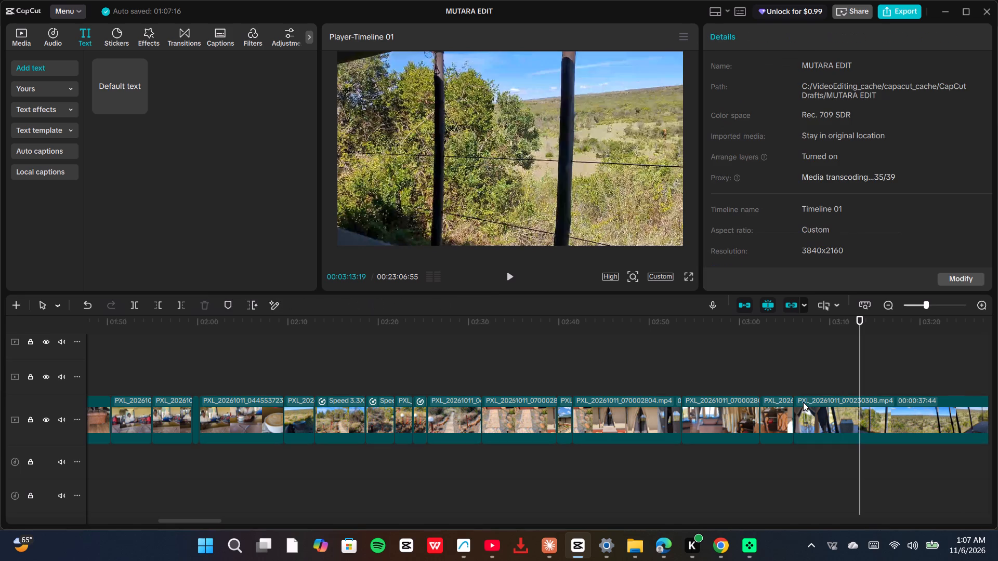
Play from the new join at about 03:05 to review the cut into the curtain and deck footage.
left_click(791, 379)
key("space")
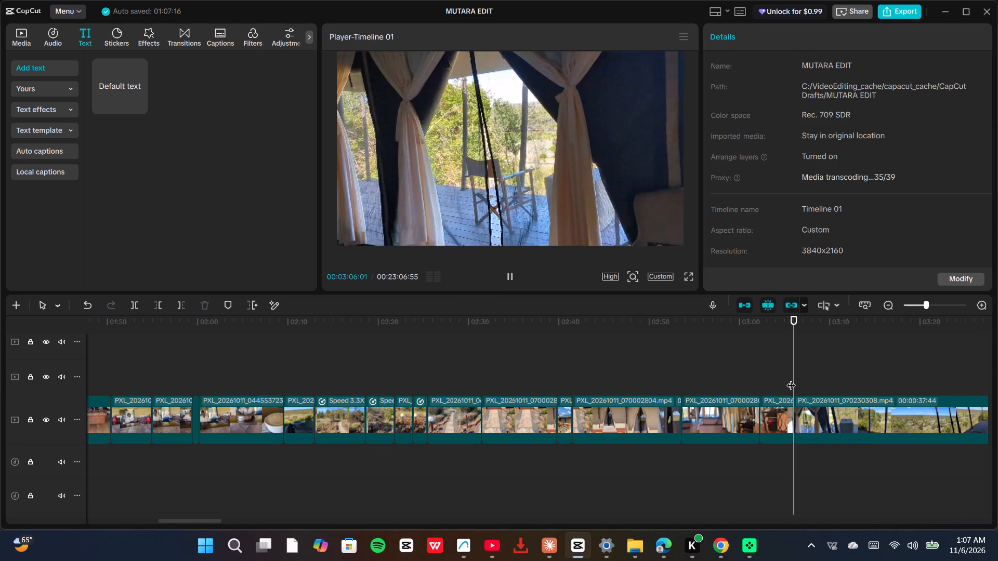
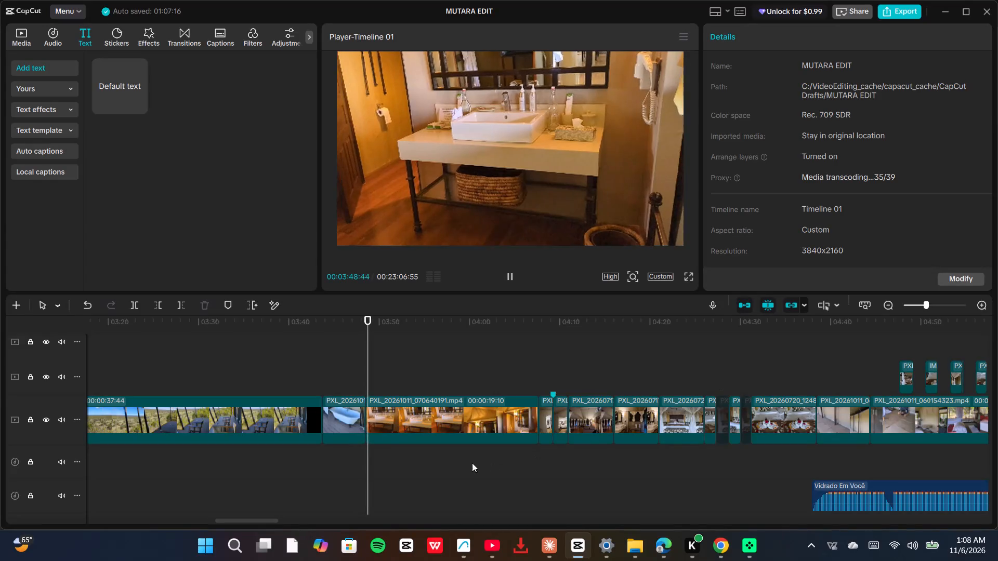
Play the deck footage before the bathtub clip and split the long clip at 00:03:41:00.
left_click(287, 466)
key("space")
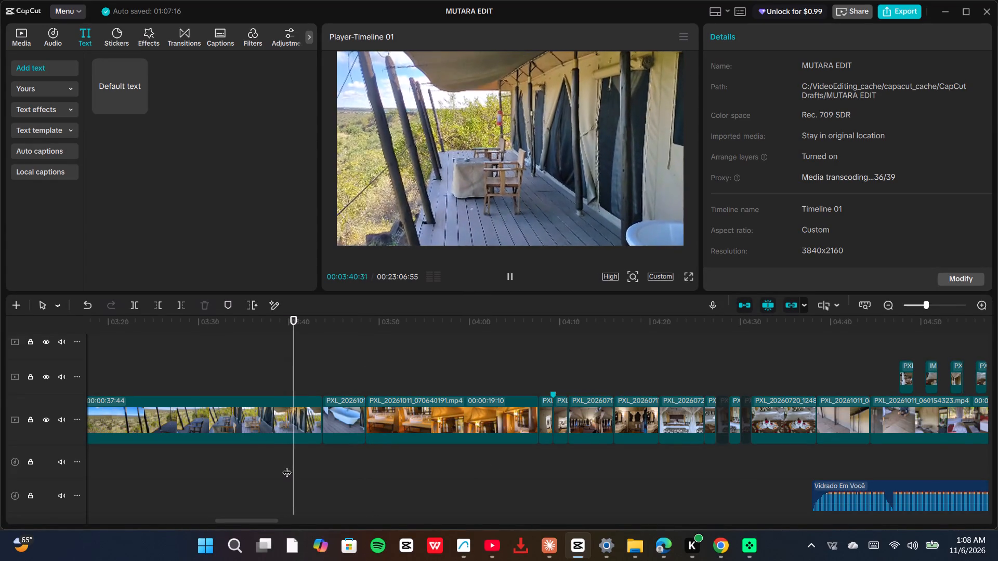
key("space")
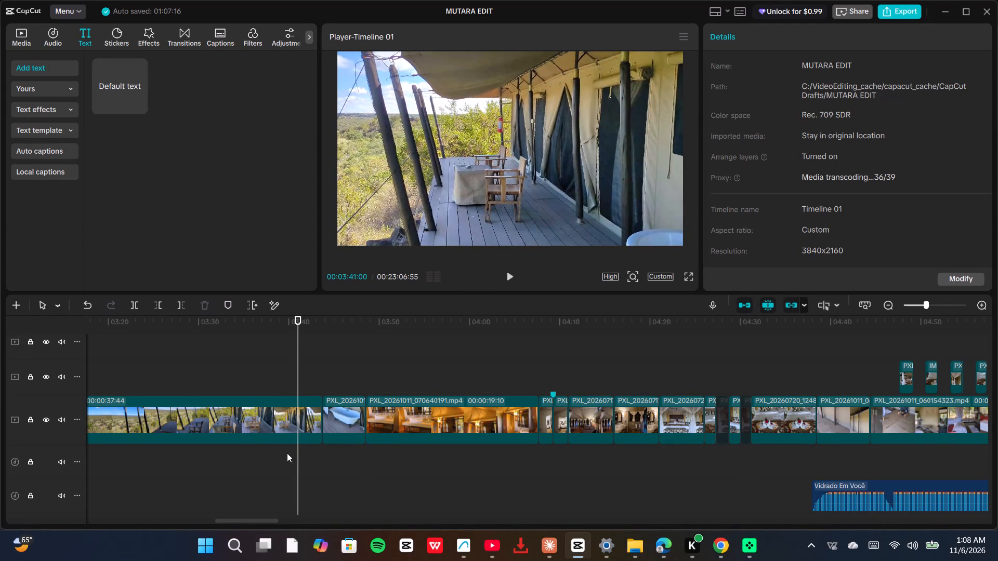
left_click(297, 402)
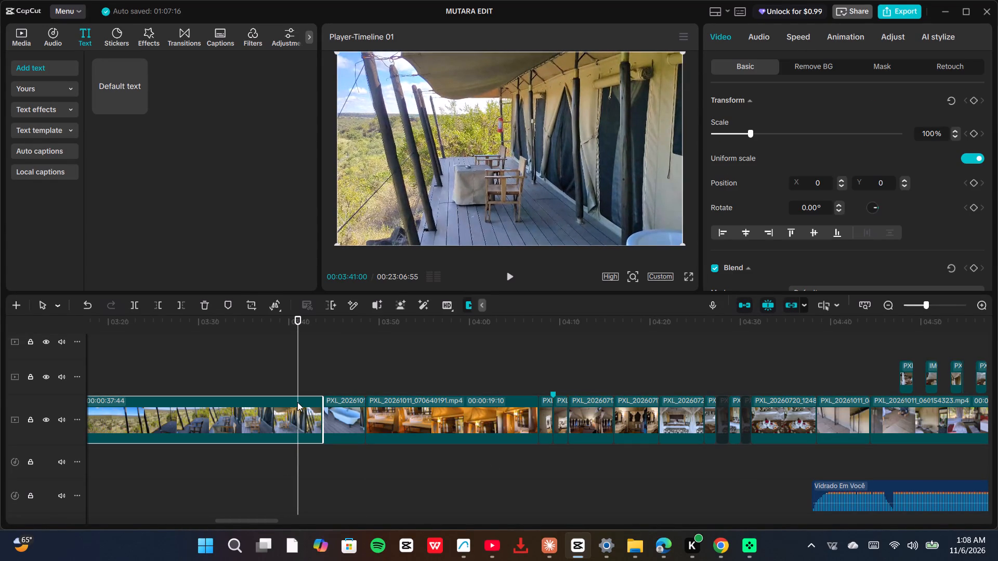
key("ctrl+b")
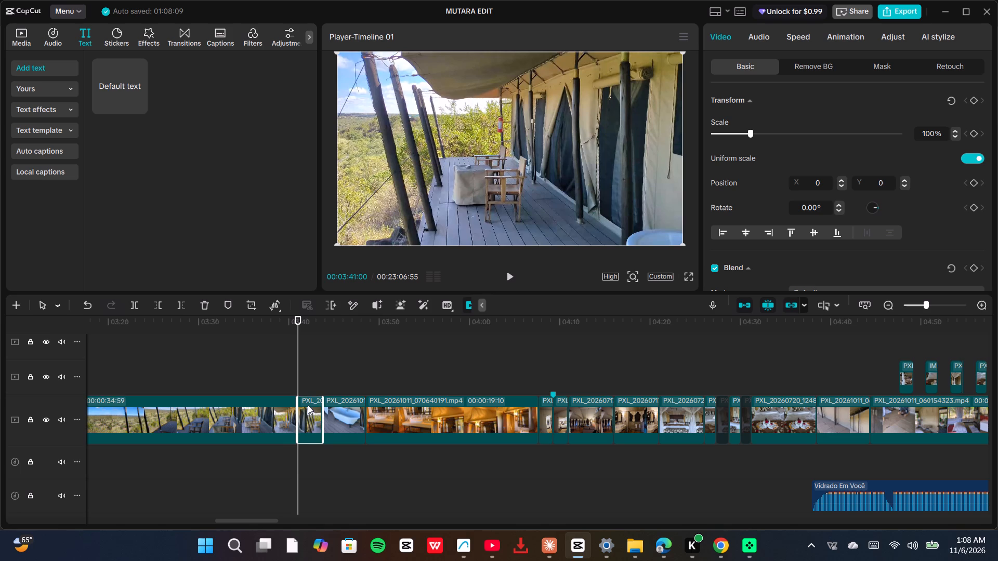
Play on from the new split through the bathtub and bathroom footage to examine it up to about 00:03:58.
key("space")
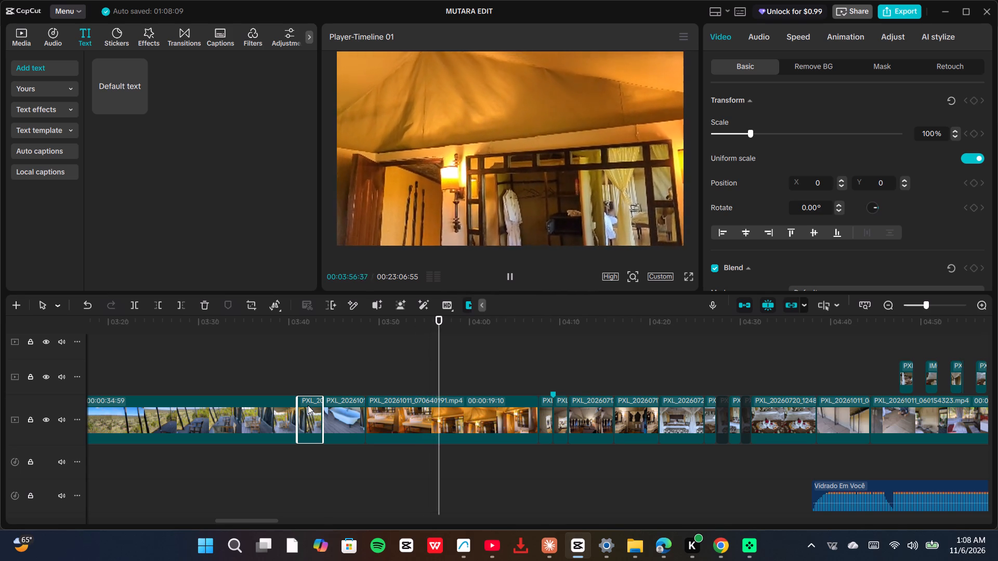
key("space")
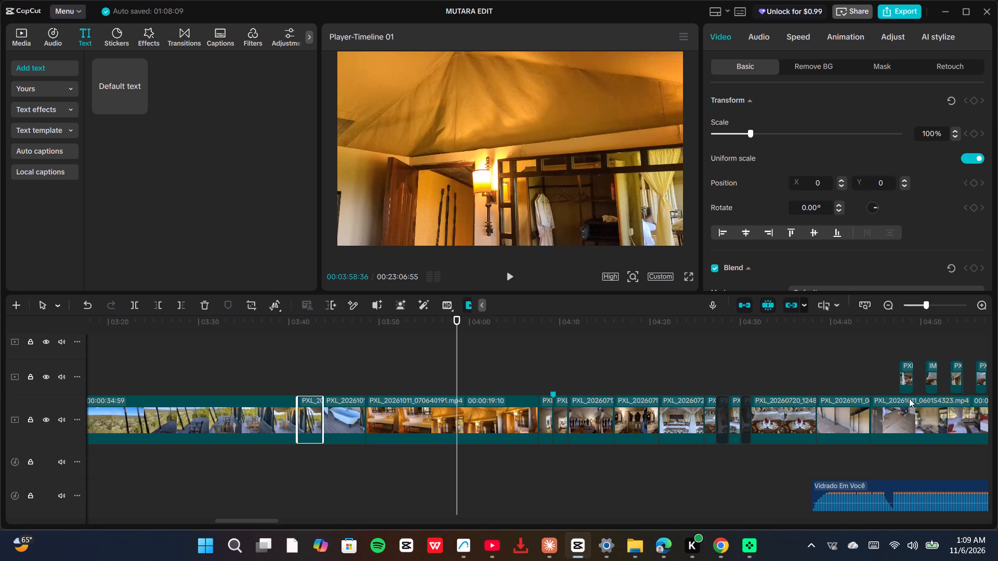
right_click(553, 560)
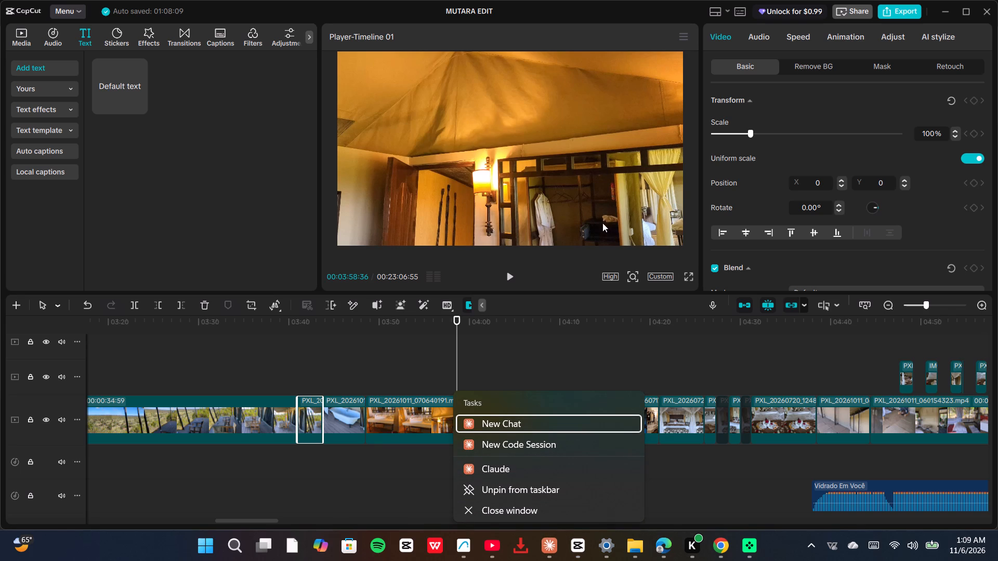
left_click(568, 355)
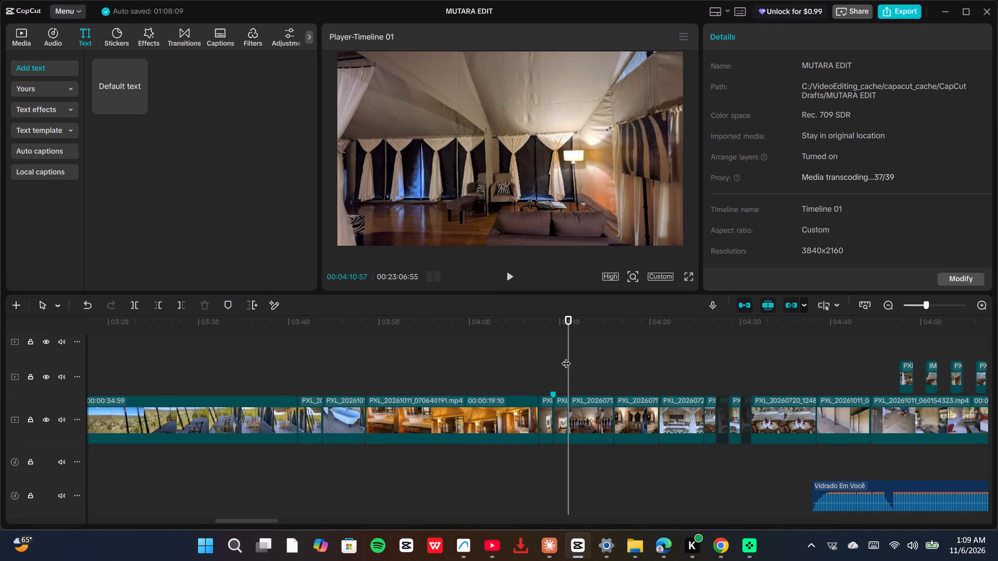
Play the tent-interior shots from around 04:07 and step back to 00:04:08:44 to examine the bedroom and lounge views.
left_click(536, 357)
key("space")
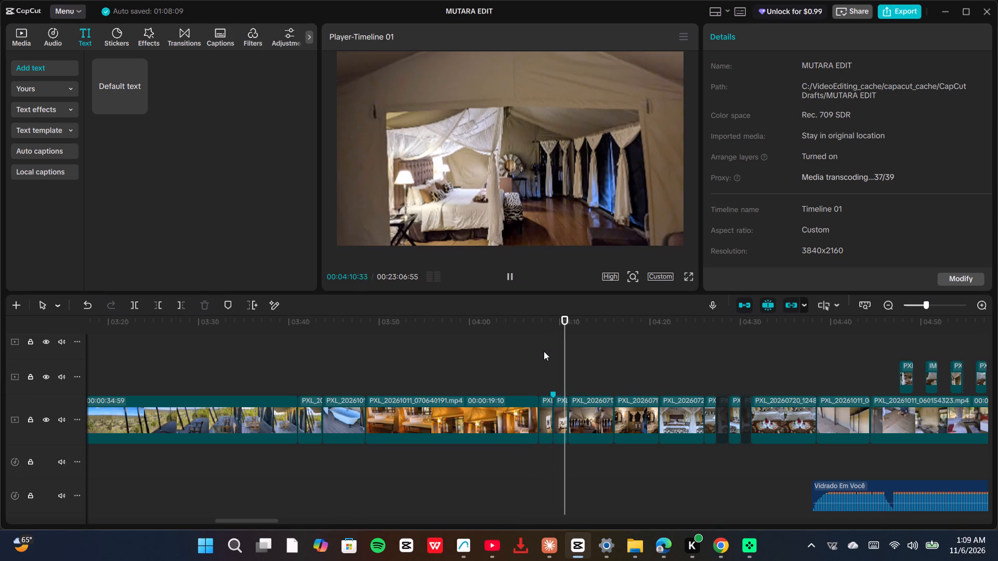
key("Left")
key("Left")
key("Left")
key("Left")
key("Left")
key("Left")
key("Left")
key("Left")
key("Left")
key("Left")
key("Left")
key("Left")
key("Left")
key("Left")
key("Left")
key("Left")
key("Left")
key("Left")
key("Left")
key("Left")
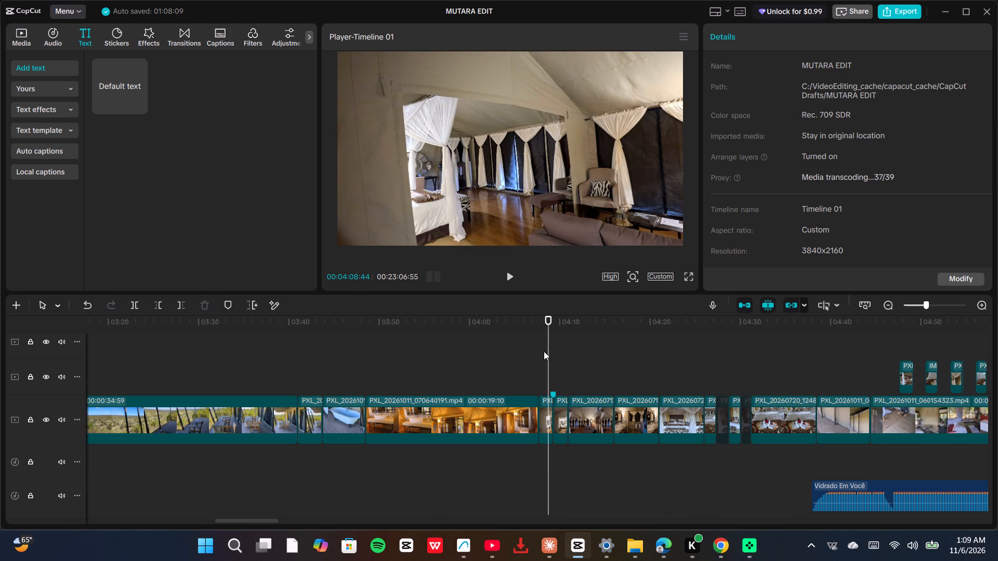
Play from 00:04:08:44 through the bathroom photo and delete the full-bed photo clip that starts at about 04:20.
key("space")
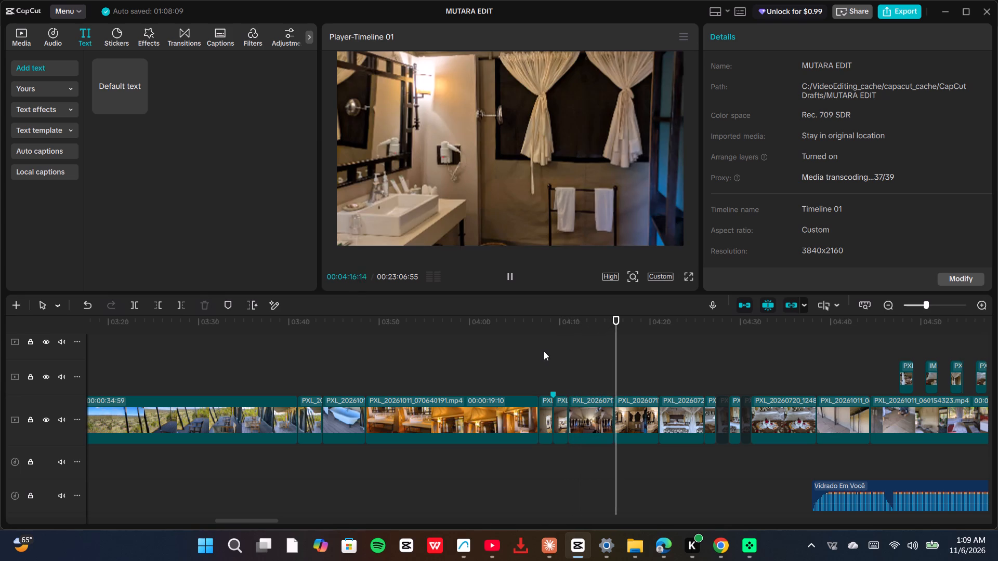
key("space")
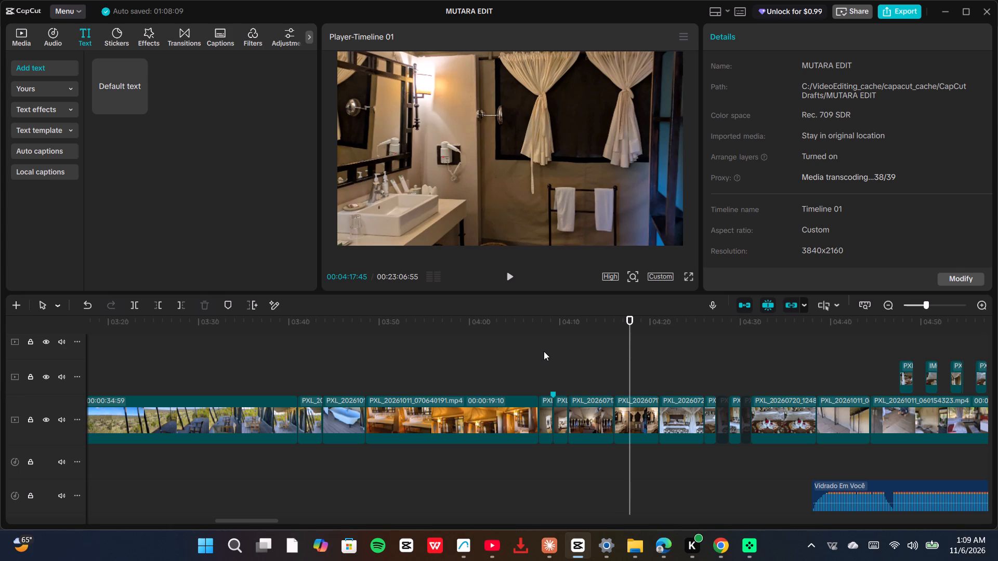
key("space")
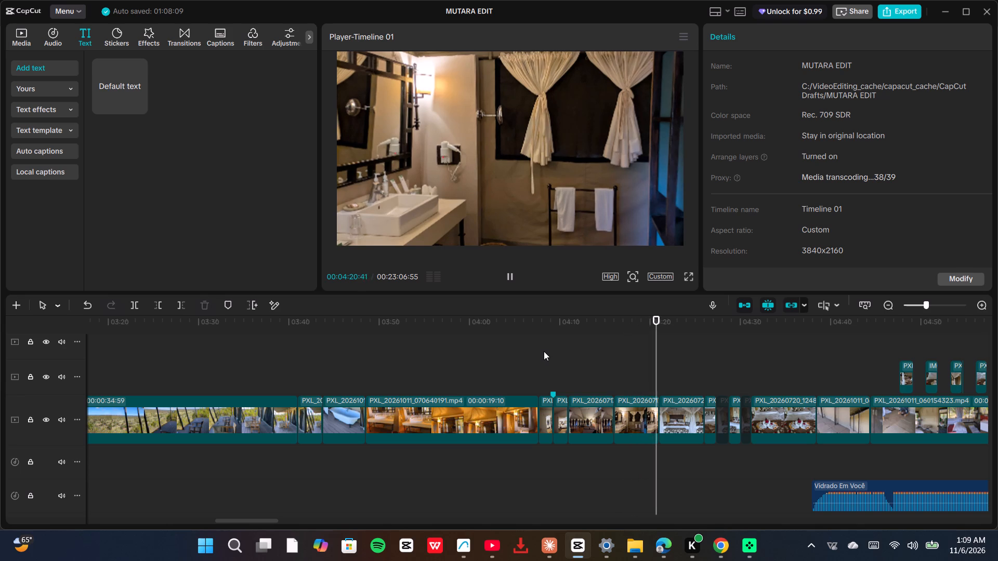
key("space")
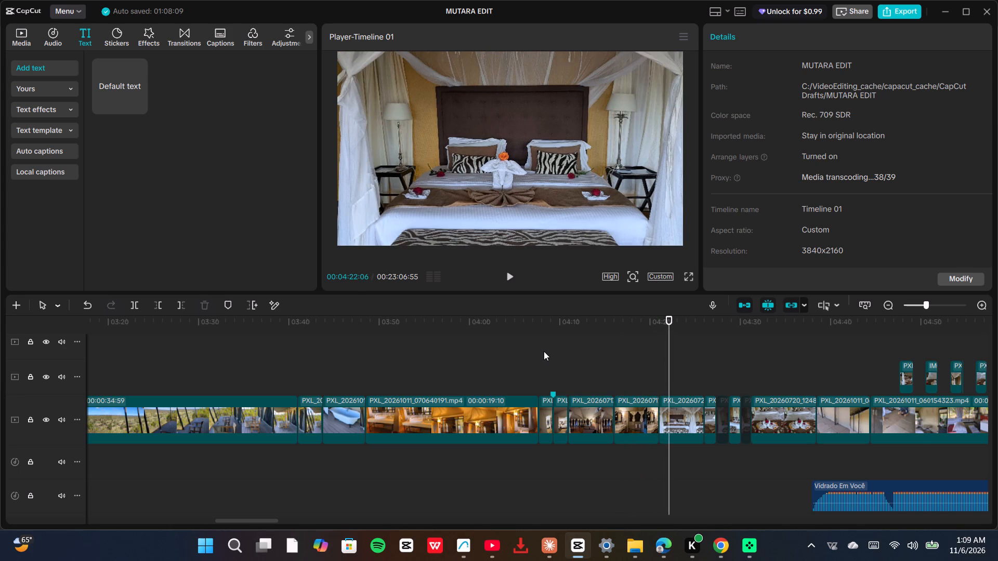
left_click(681, 407)
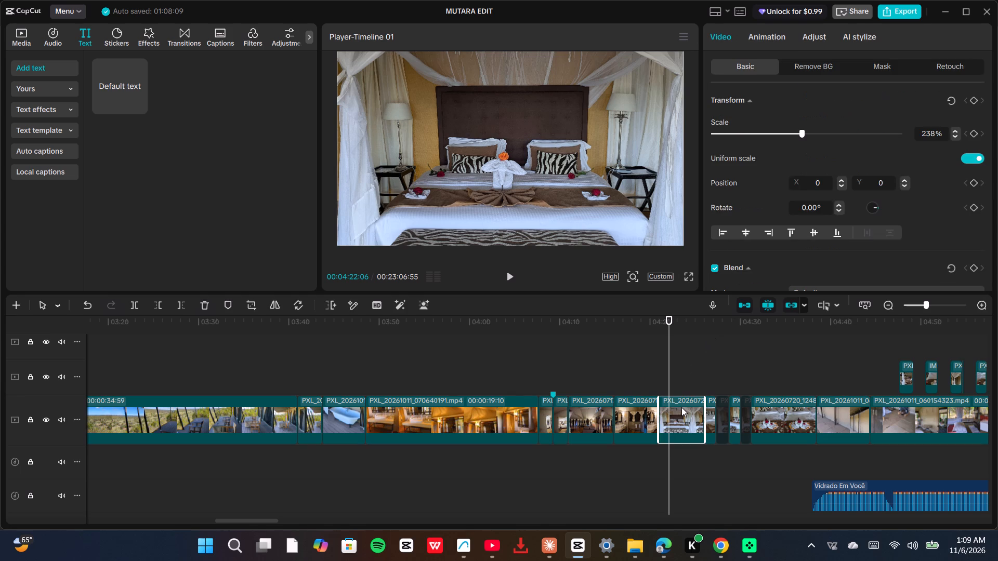
key("Delete")
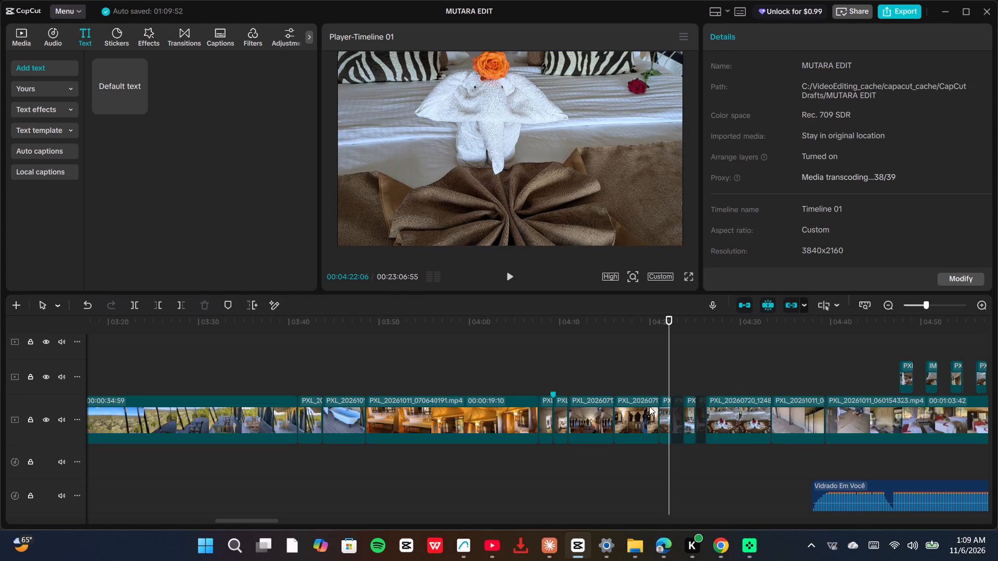
Play from the new join at about 04:20 to review the cut into the towel-elephant photo.
left_click(660, 379)
key("space")
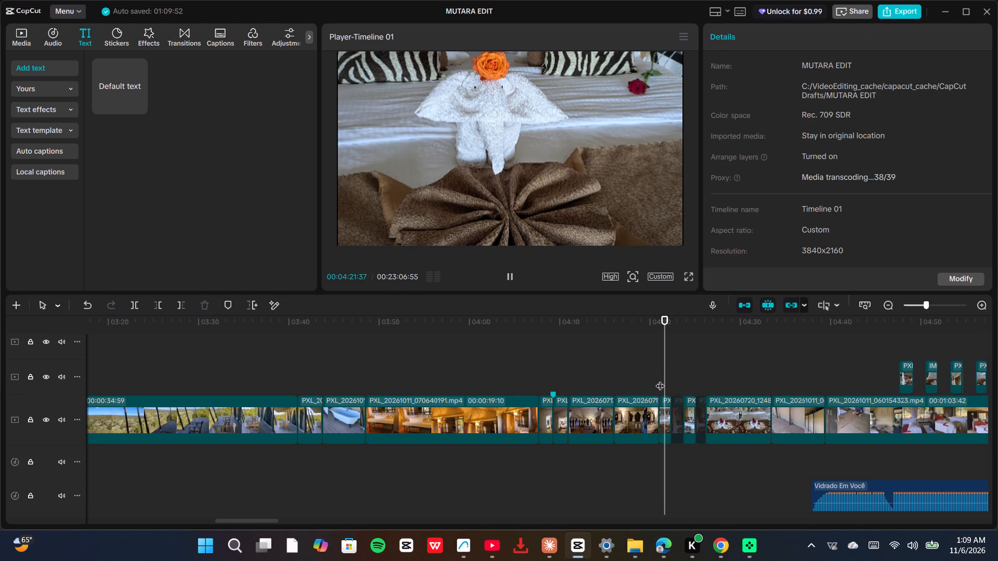
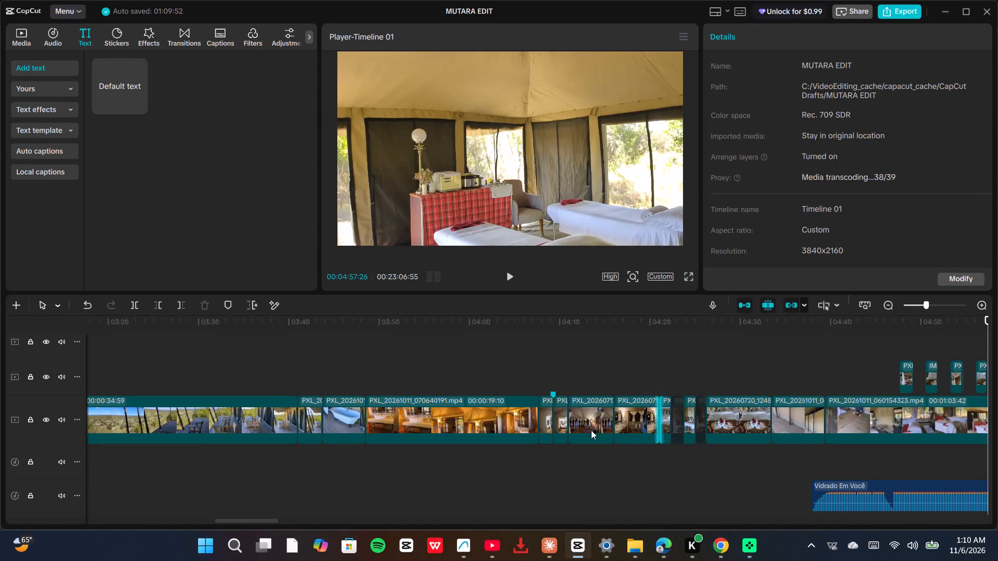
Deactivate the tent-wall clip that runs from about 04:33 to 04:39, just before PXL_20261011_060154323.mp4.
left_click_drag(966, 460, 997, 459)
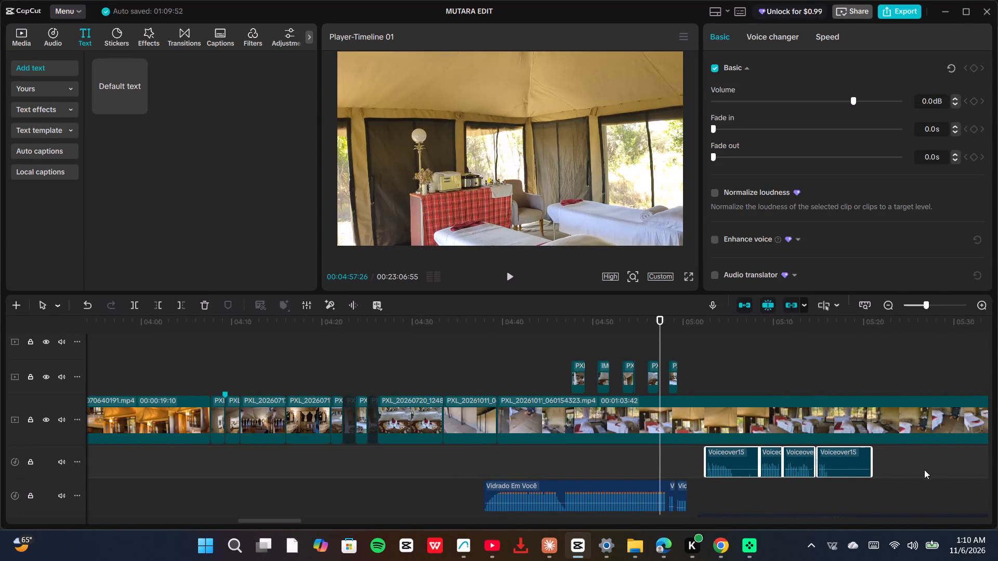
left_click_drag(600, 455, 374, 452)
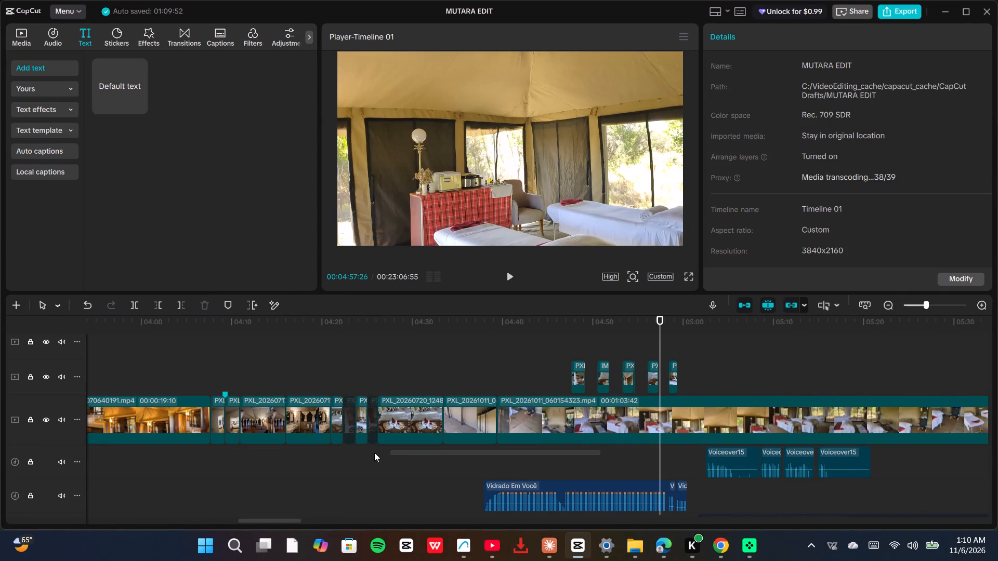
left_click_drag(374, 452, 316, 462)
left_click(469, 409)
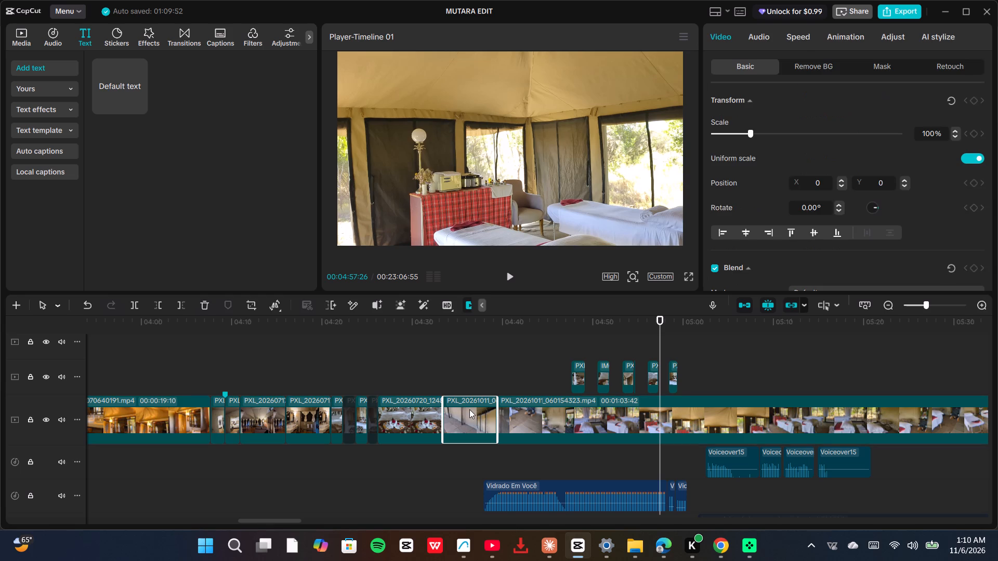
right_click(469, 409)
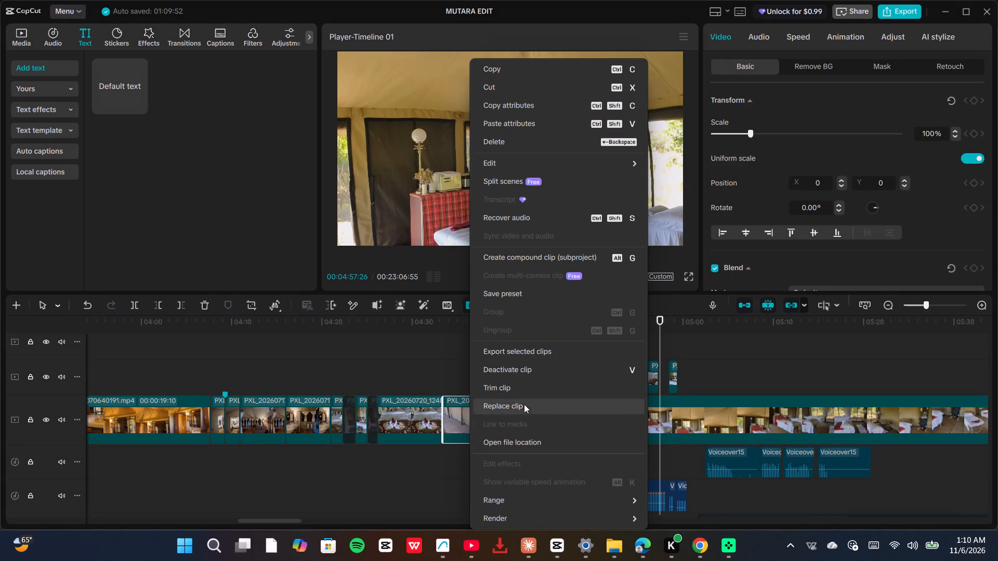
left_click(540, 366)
Play PXL_20261011_060154323.mp4 from 00:04:40:08 to examine the opening shots inside the tent.
left_click(518, 408)
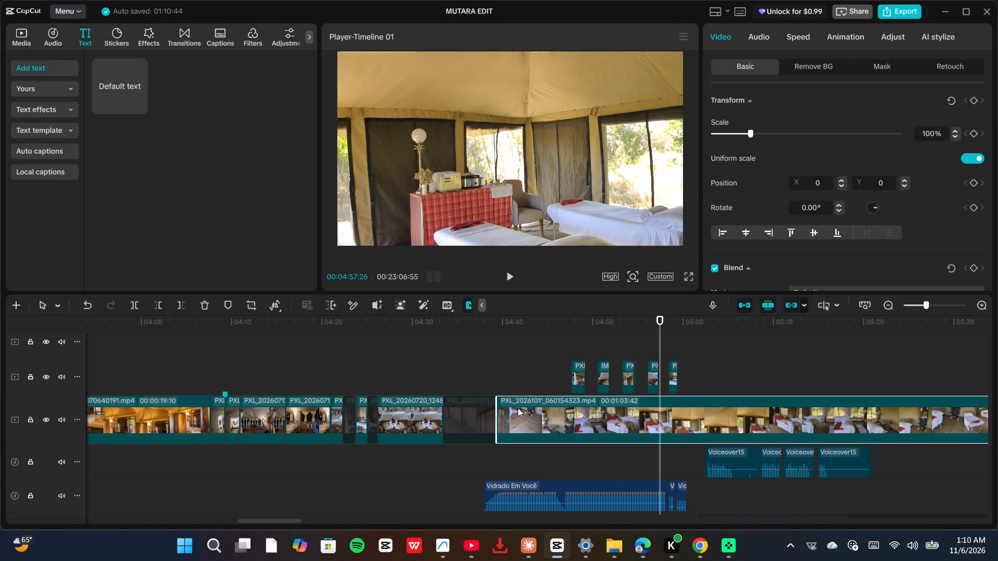
right_click(518, 408)
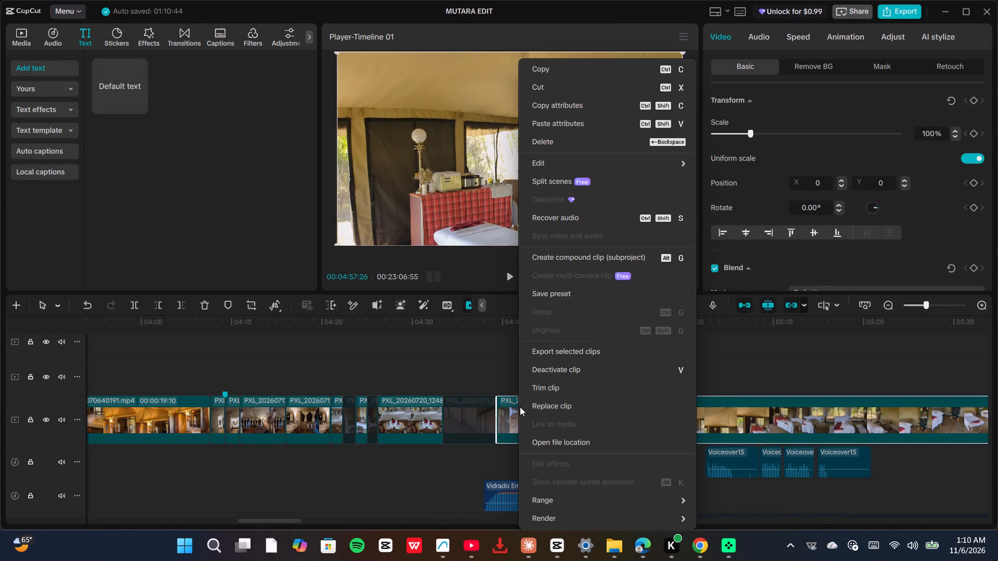
left_click(730, 337)
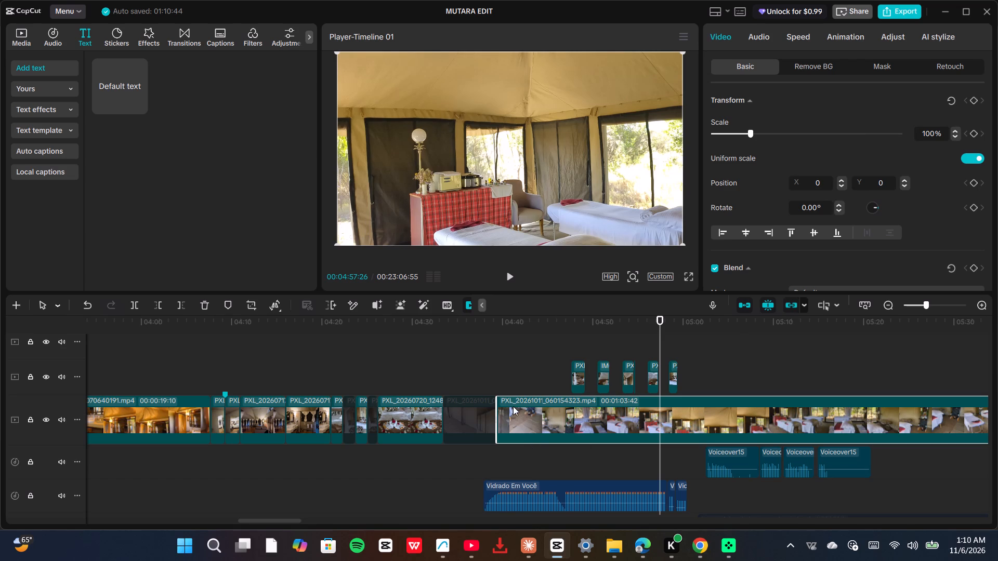
left_click(504, 377)
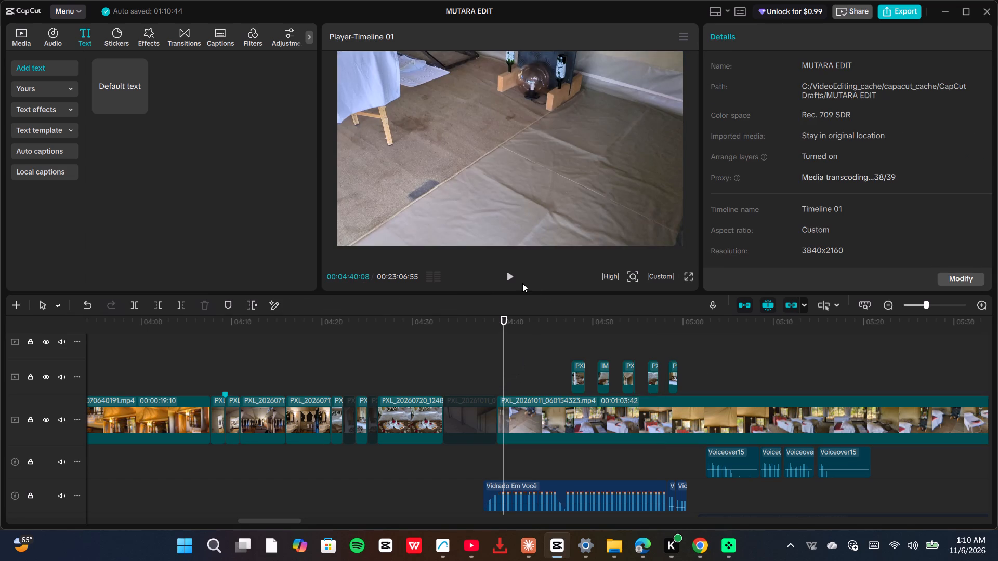
left_click(508, 277)
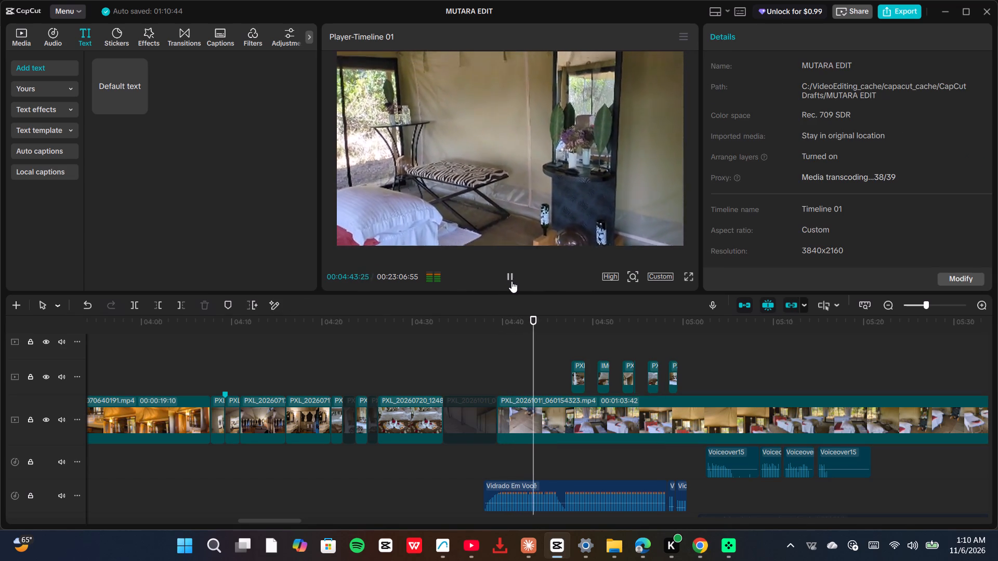
Undo the clip deactivation and keep undoing until the removed full-bed photo and deck footage are restored.
key("ctrl+z")
key("ctrl+z")
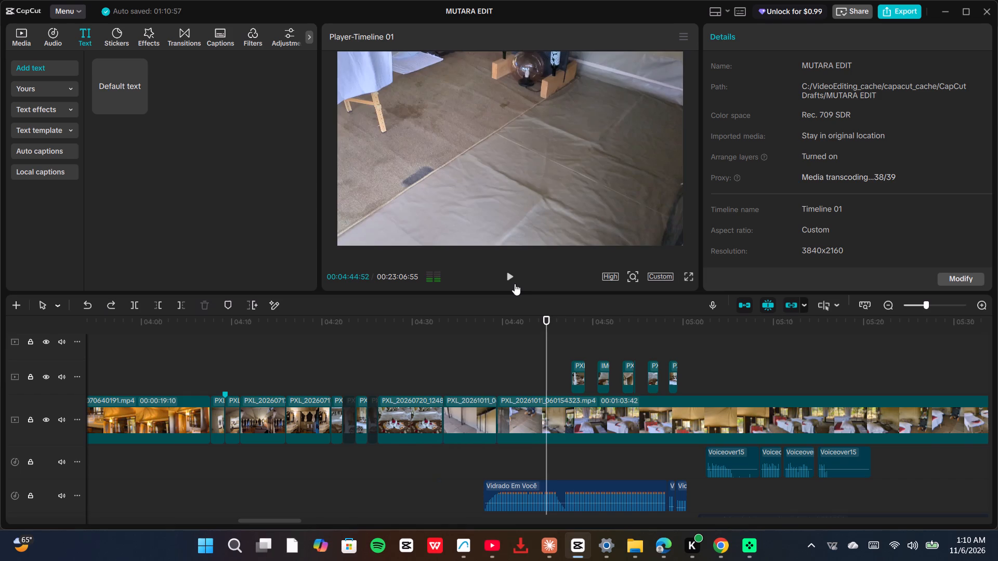
key("ctrl+z")
key("ctrl+z")
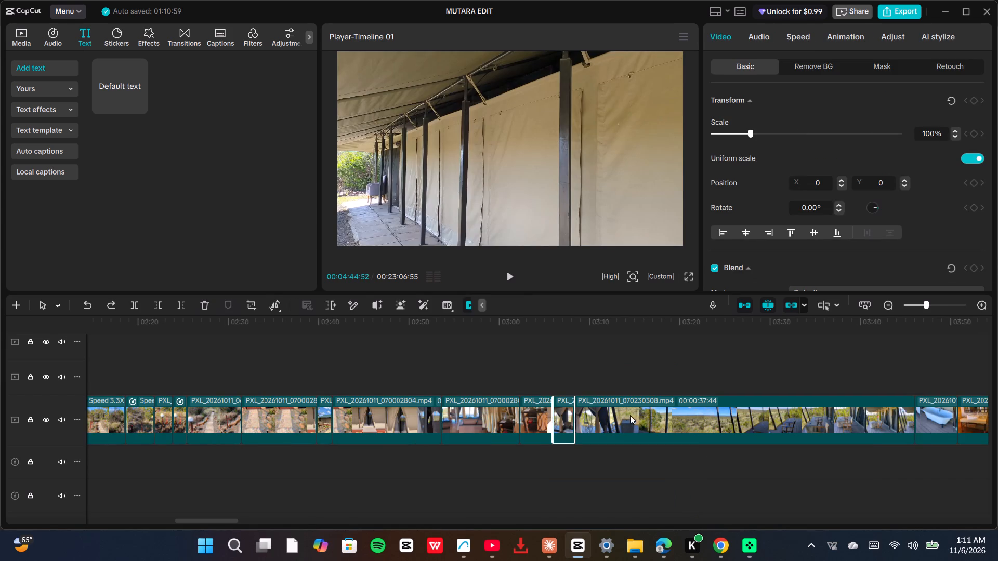
Play from 00:04:44:52 through the bedroom photo overlays to examine them up to about 05:00.
left_click_drag(892, 483, 997, 461)
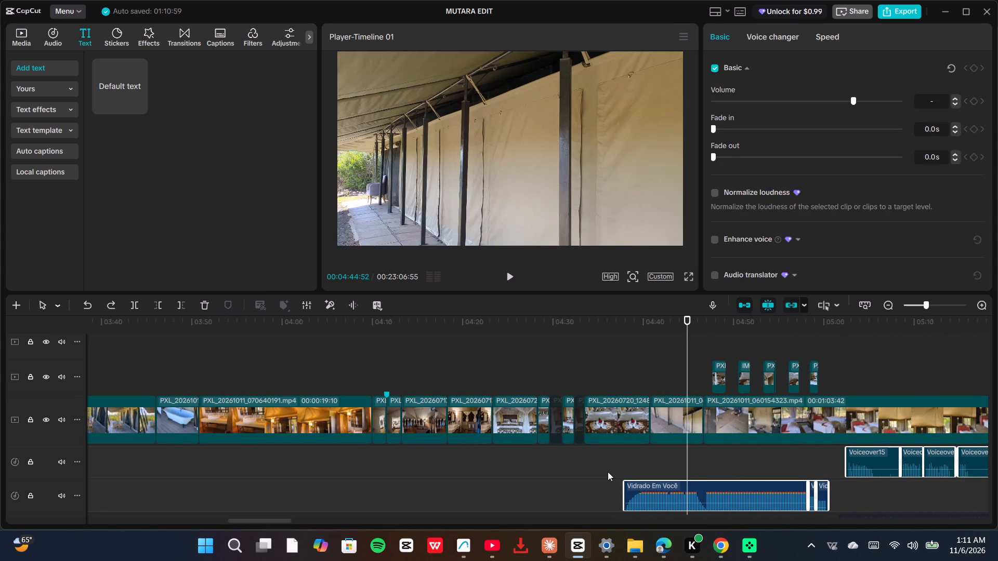
key("space")
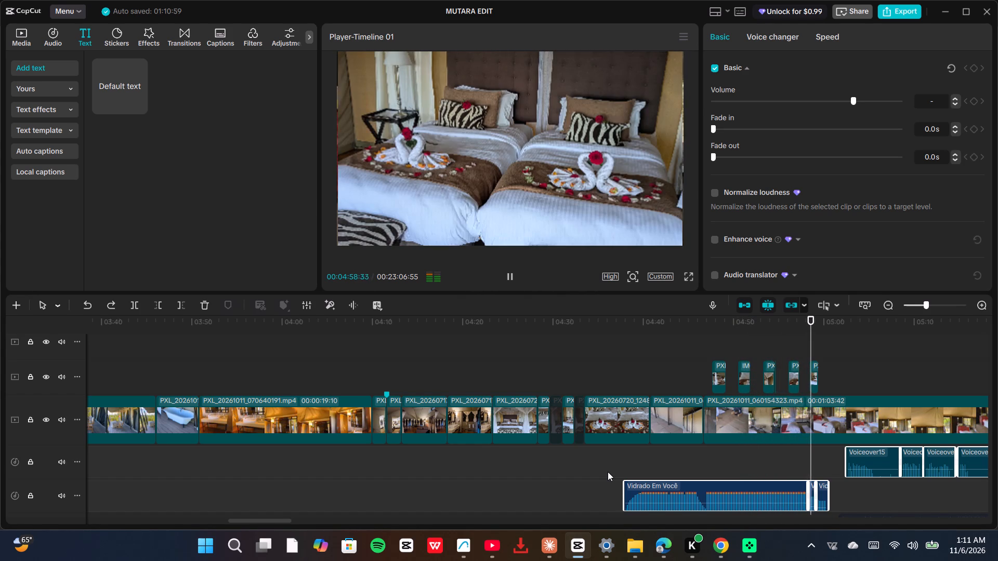
key("space")
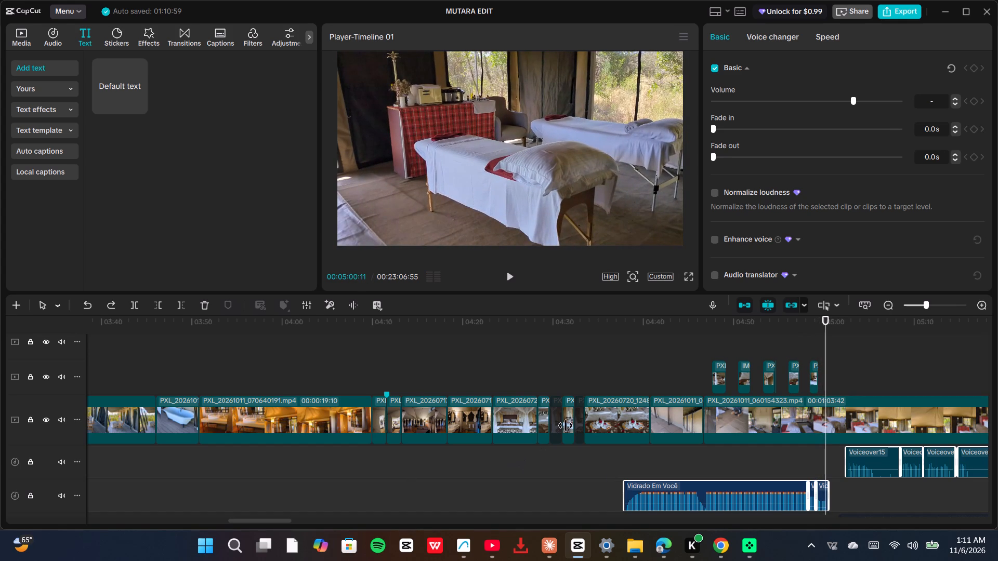
Move the short photo clip between the two deactivated clips at about 04:31 to just before PXL_20261011_060154323.mp4.
left_click_drag(570, 429, 779, 429)
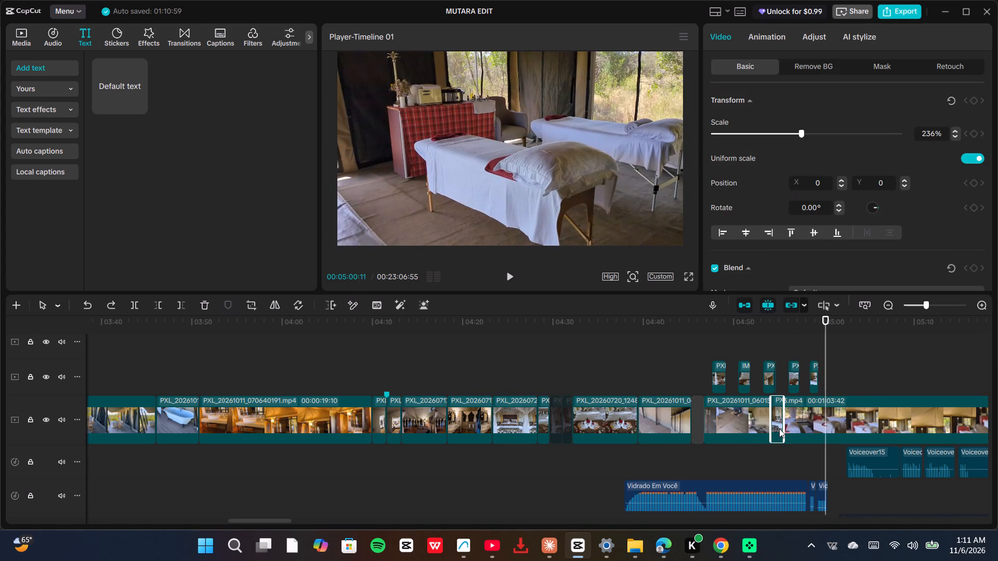
left_click_drag(779, 429, 764, 430)
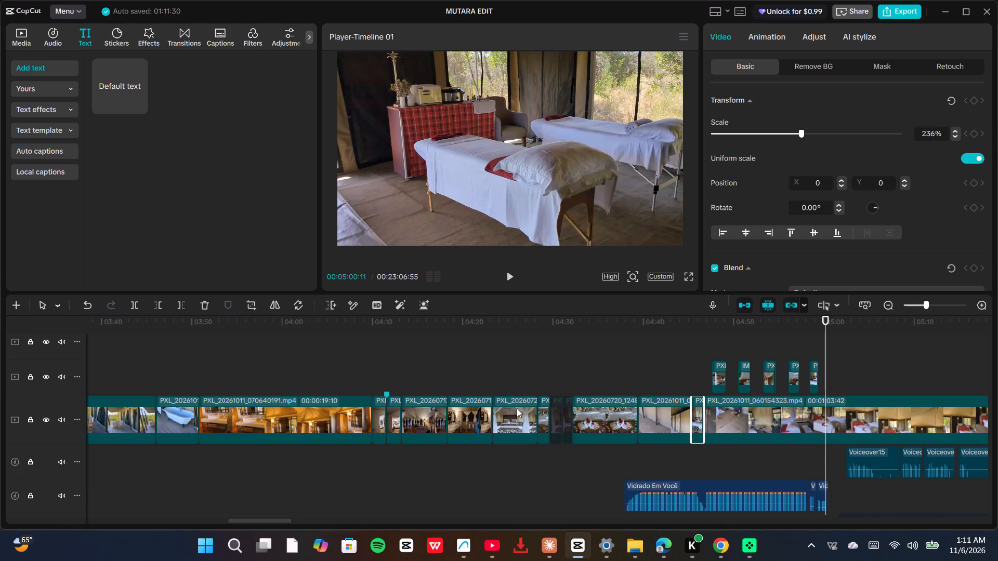
Extend the towel-elephant photo PXL_20260720_124438146.jpg, play it from 00:04:28:19, and settle its duration at 00:00:19:19.
left_click_drag(544, 419, 764, 415)
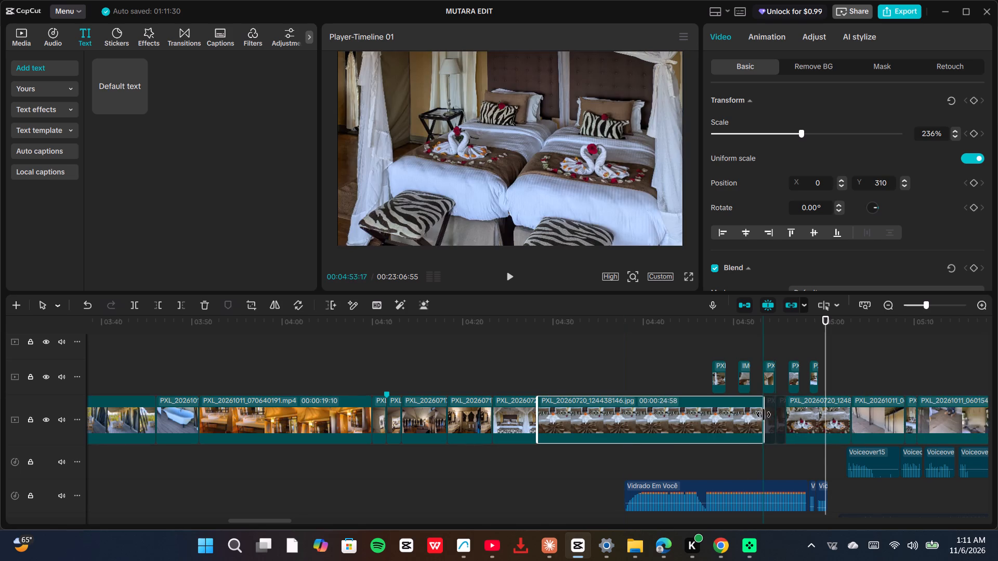
left_click_drag(764, 415, 833, 416)
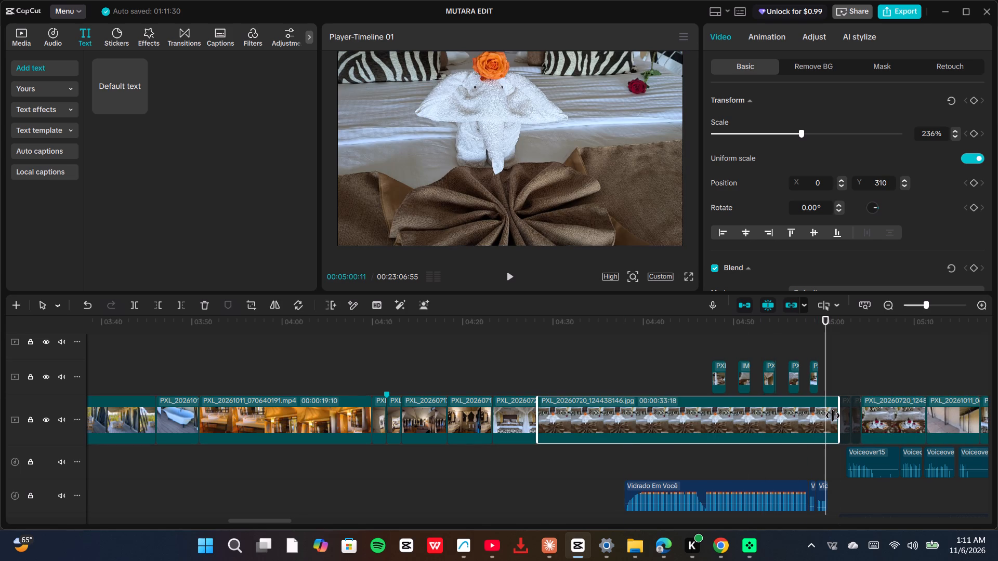
left_click(537, 358)
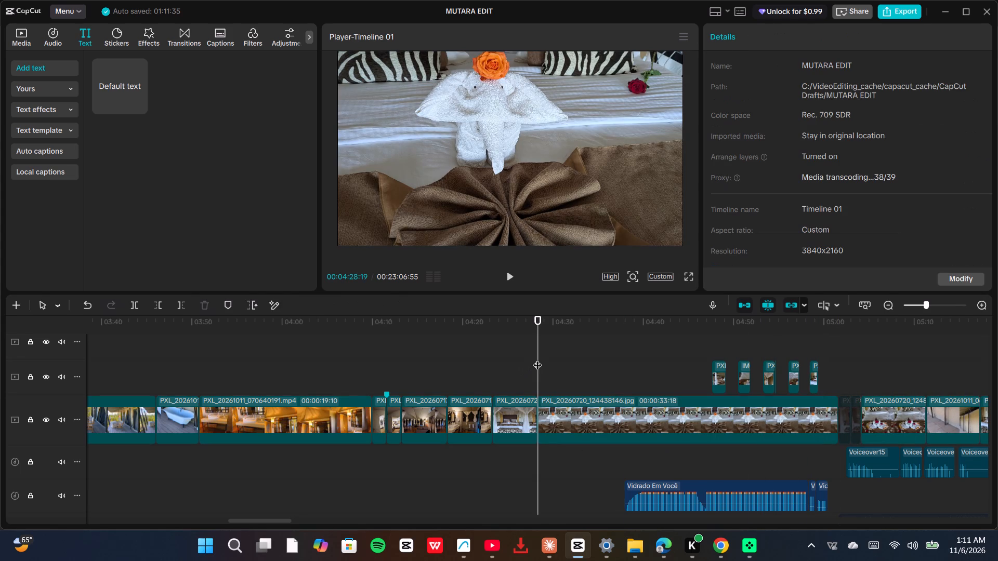
key("space")
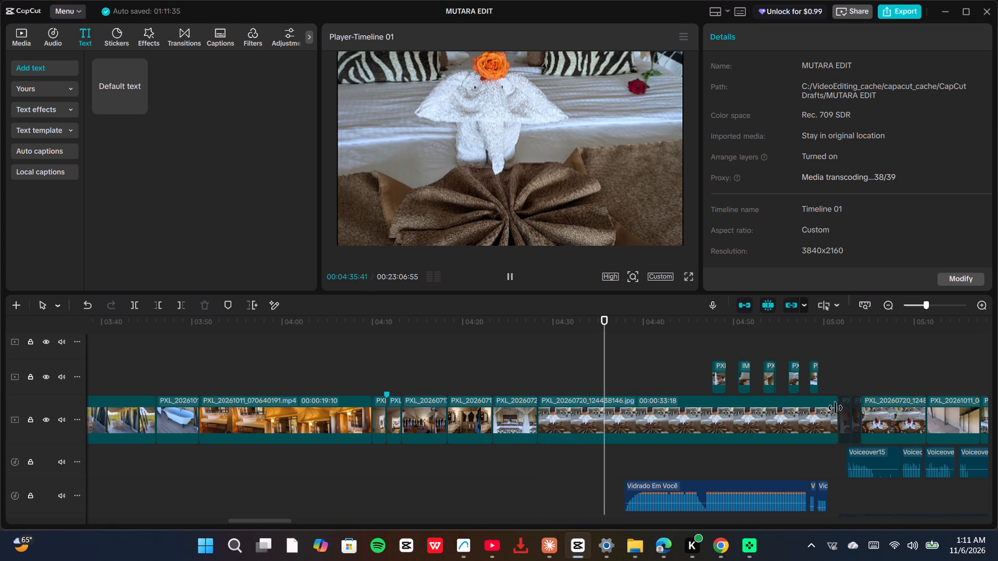
left_click_drag(838, 416, 717, 422)
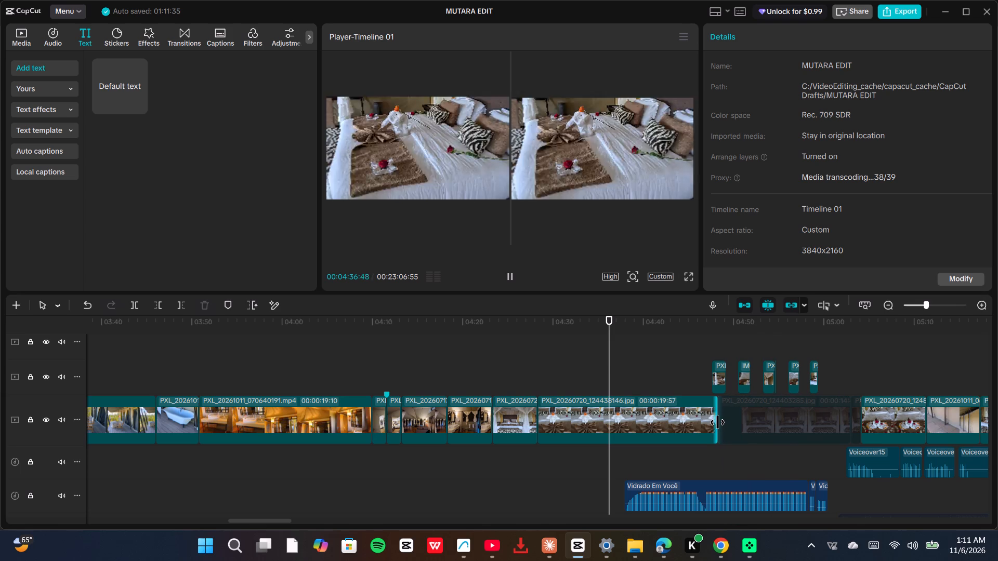
left_click_drag(717, 422, 712, 417)
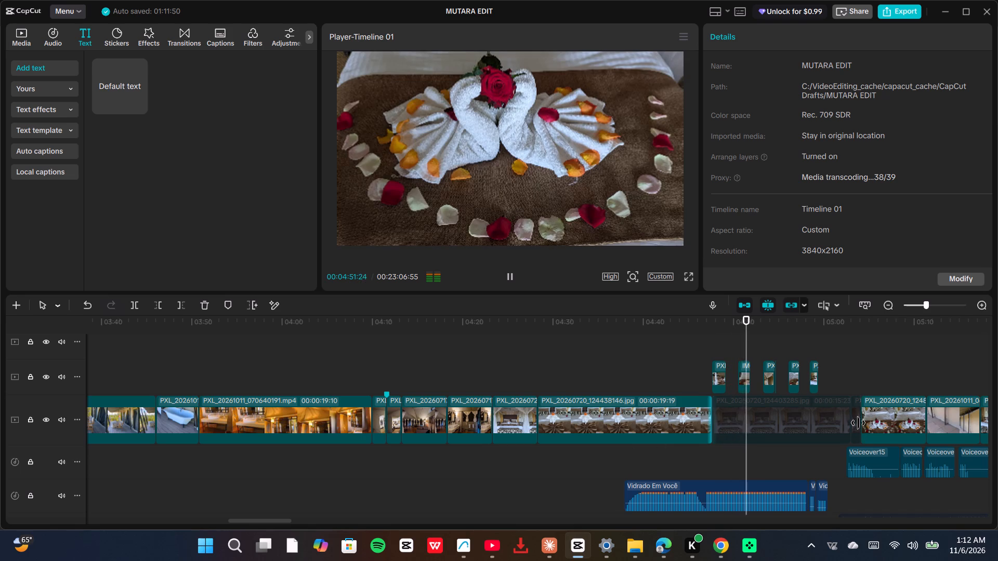
Activate the full-bed photo PXL_20260720_124403285.jpg and trim it to a tiny sliver right after the towel-elephant photo.
right_click(800, 423)
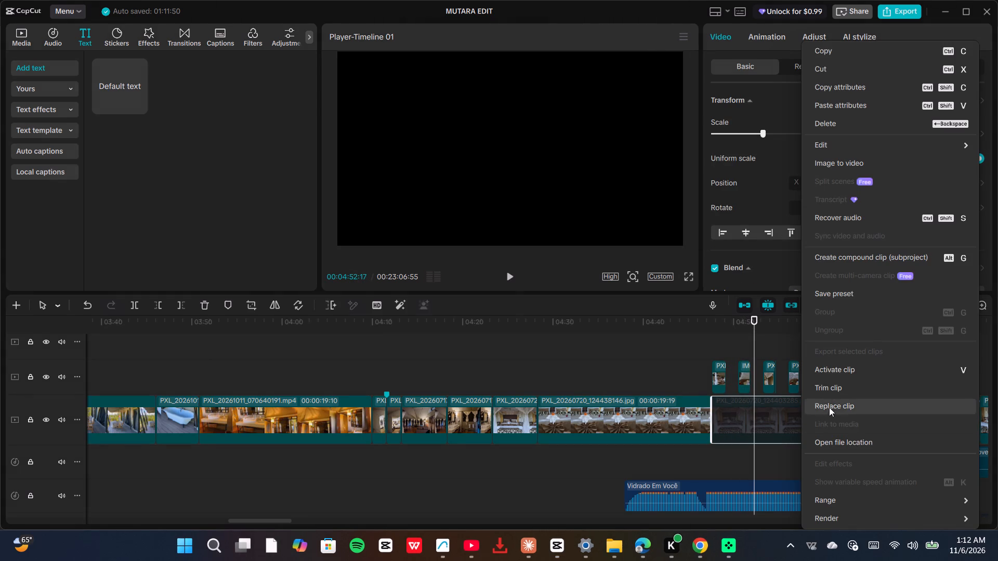
left_click(835, 373)
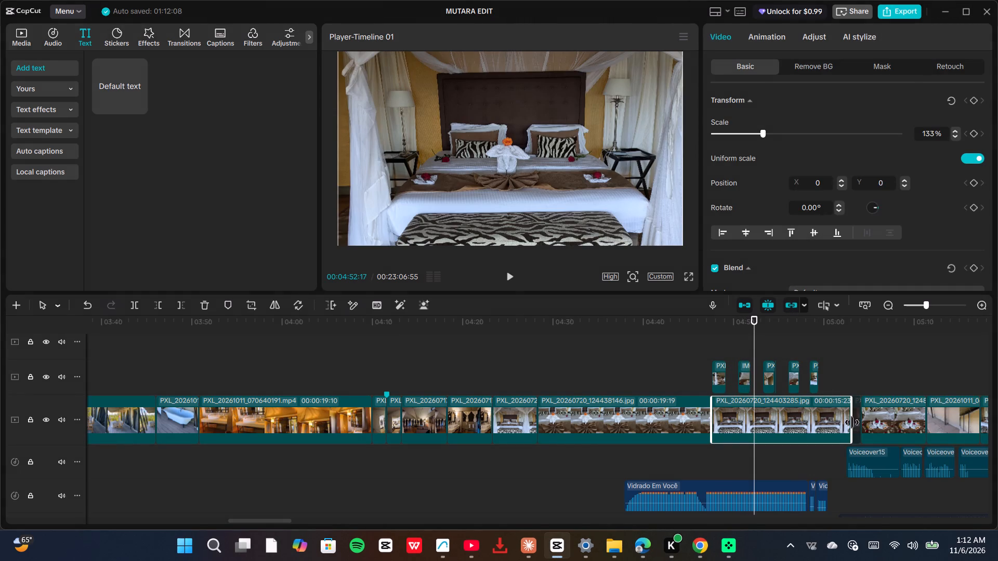
left_click_drag(852, 423, 733, 433)
left_click_drag(712, 422, 726, 422)
left_click_drag(714, 420, 715, 420)
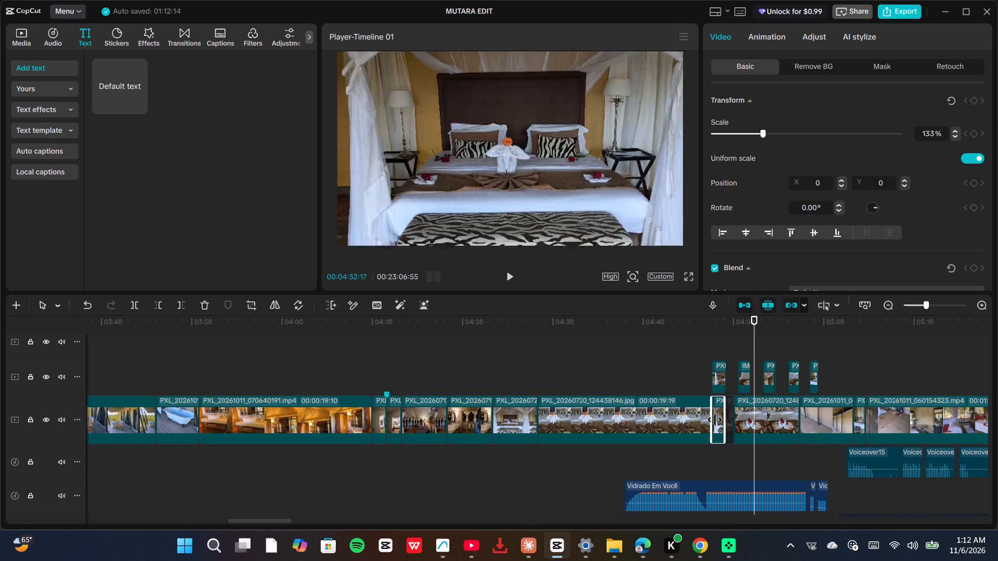
left_click_drag(715, 420, 727, 420)
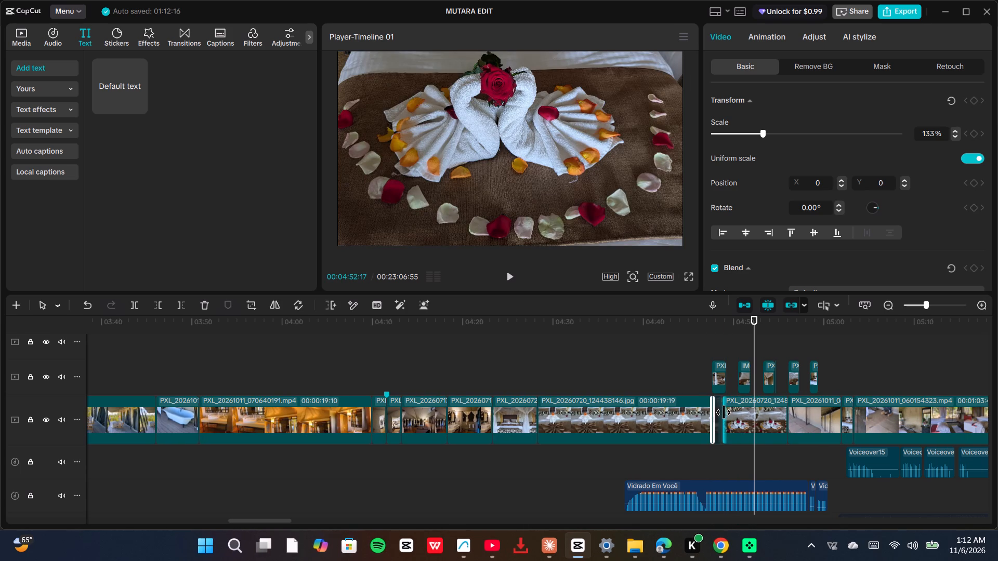
Trim the end of the towel-swan photo clip at about 04:49 so it lasts about 2 seconds.
left_click(778, 416)
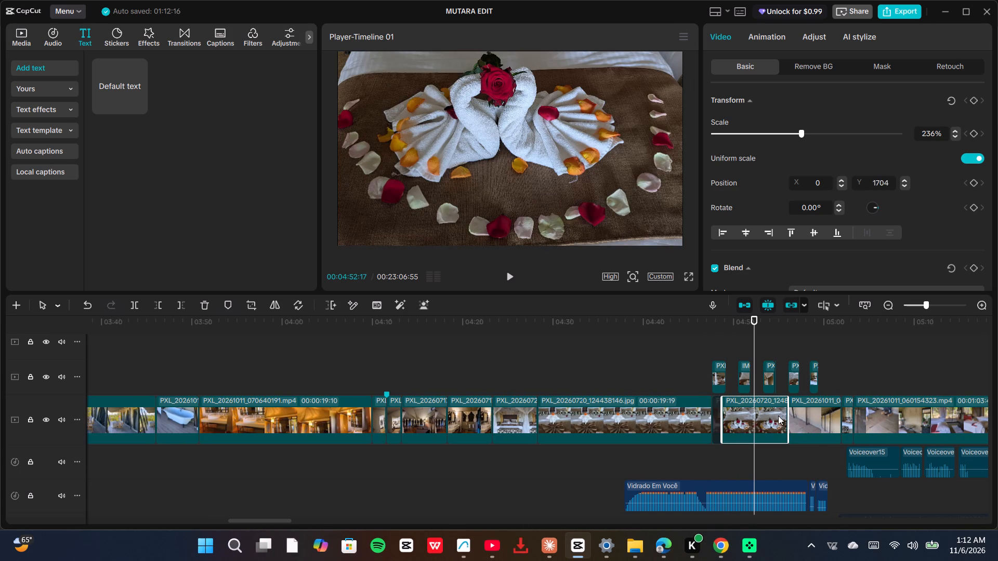
left_click_drag(786, 418, 728, 419)
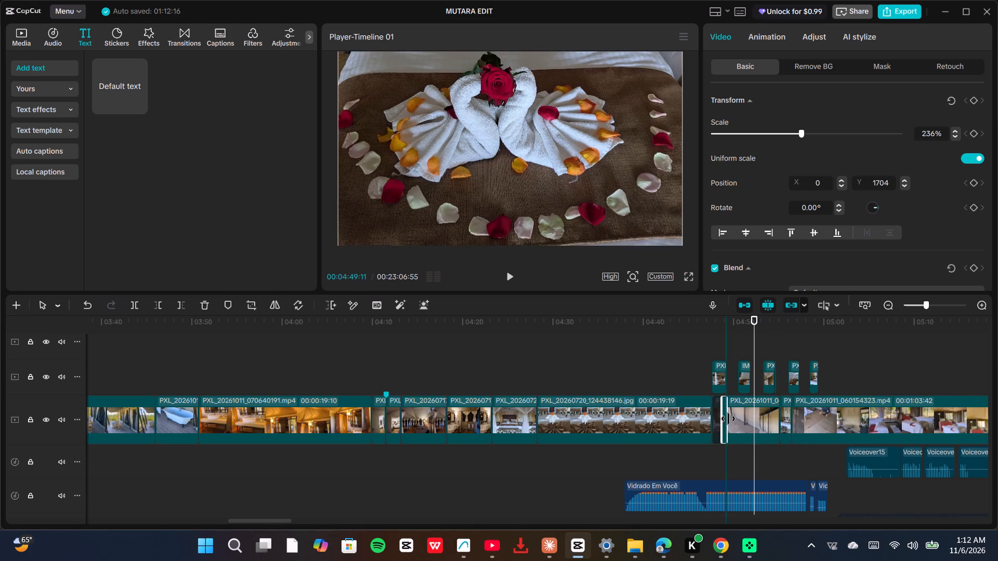
left_click_drag(728, 419, 734, 418)
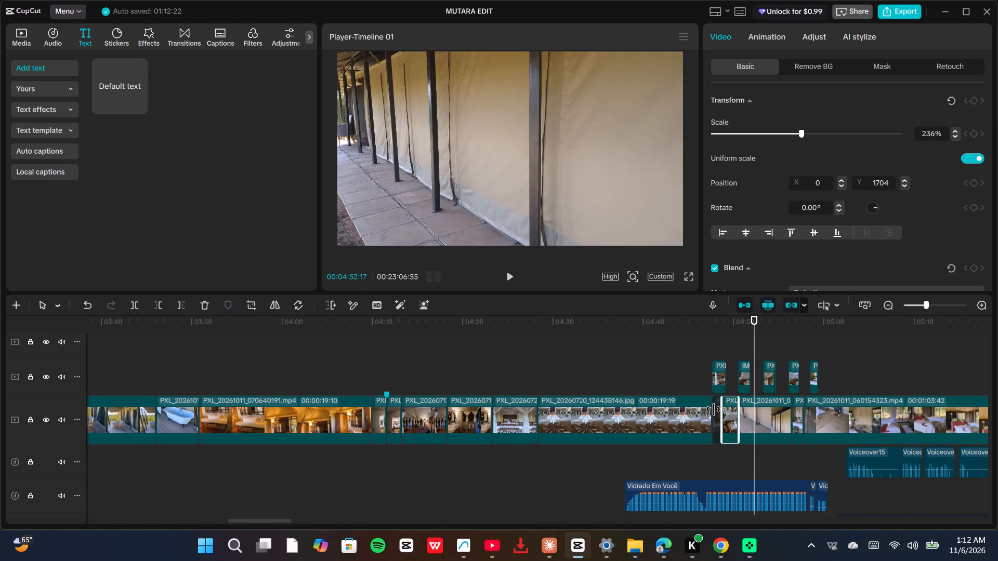
Inspect the two short tent-interior photo clips around the marker, playing from 00:04:09:59 to about 04:12.
left_click(377, 419)
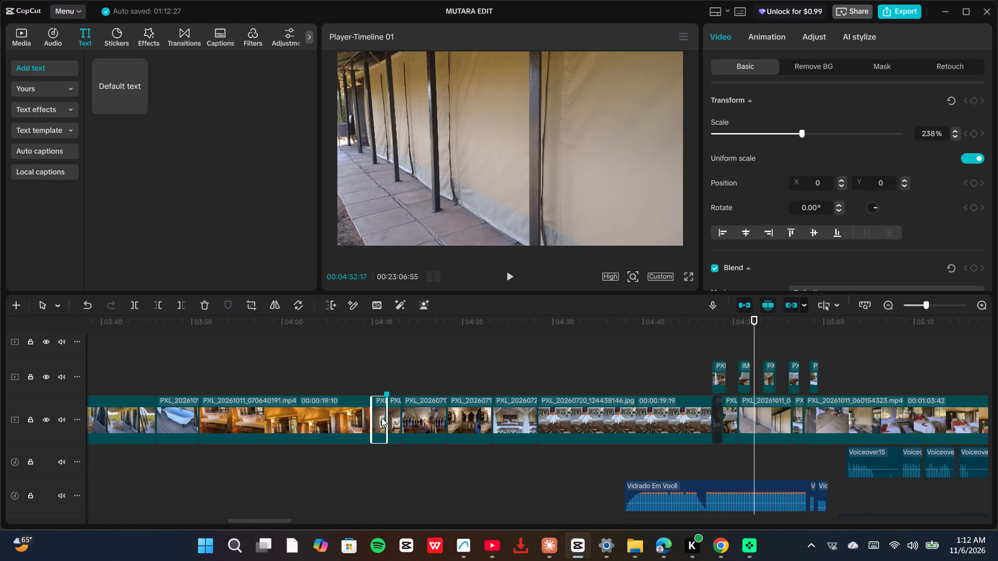
left_click(397, 416)
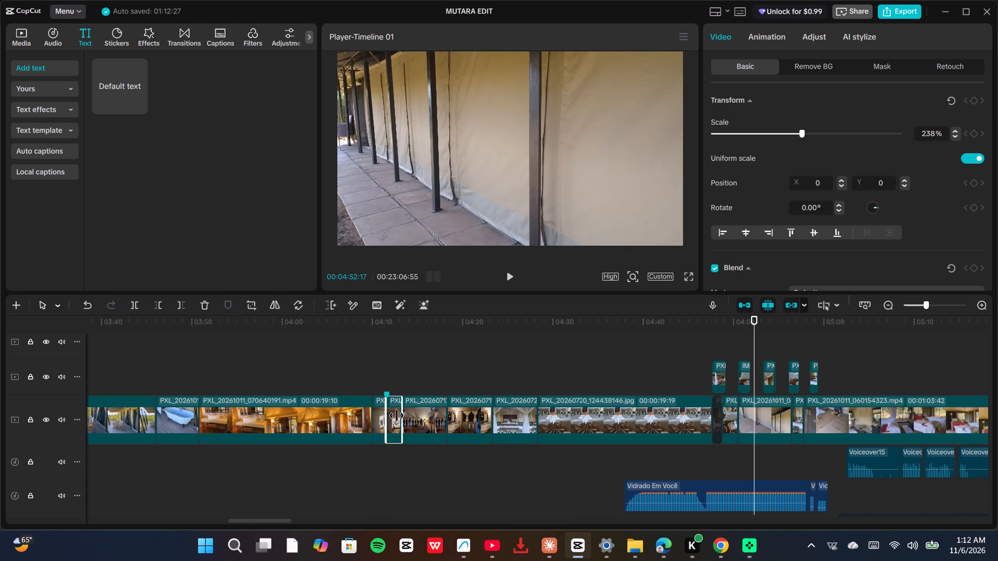
left_click(384, 419)
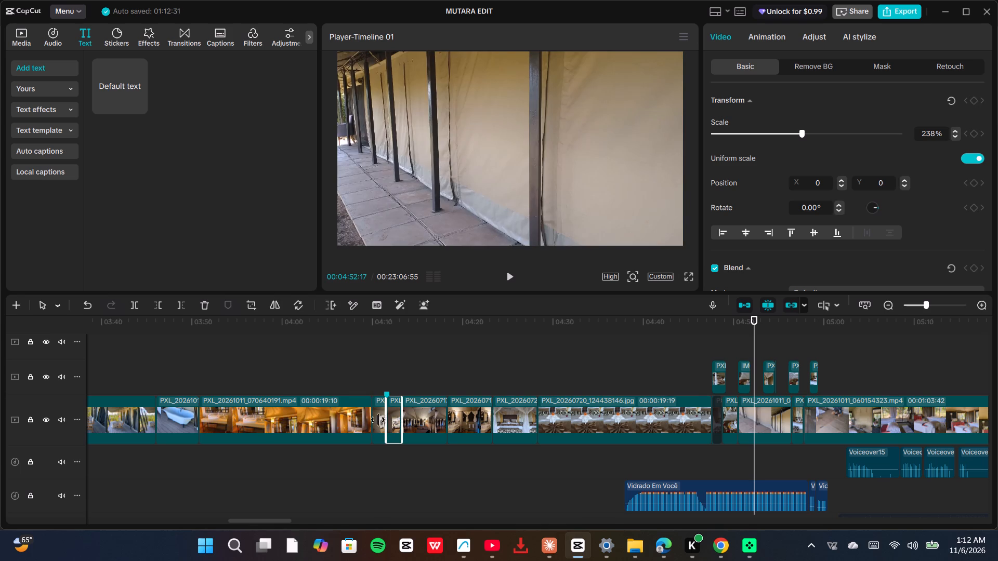
left_click(378, 420)
left_click(373, 360)
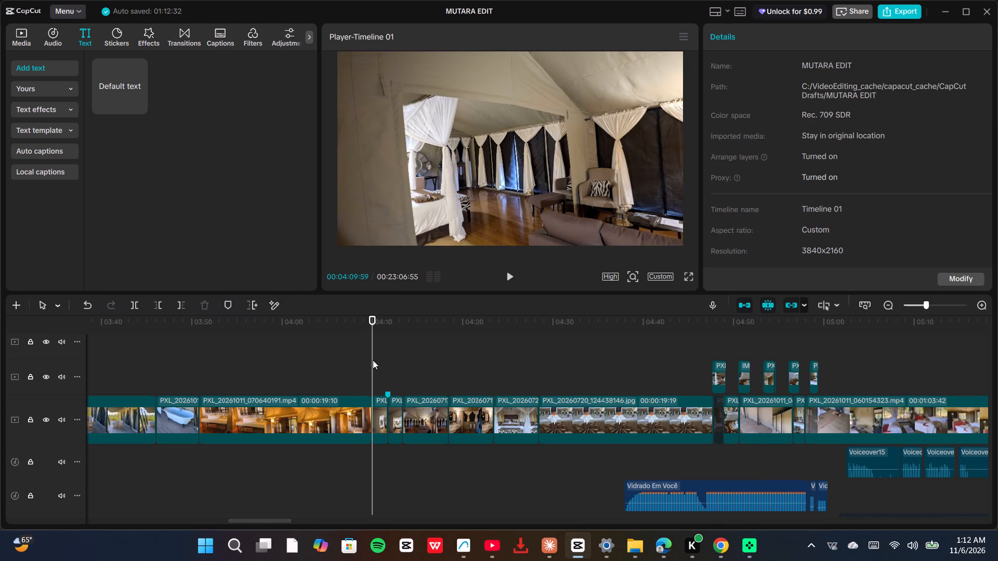
key("space")
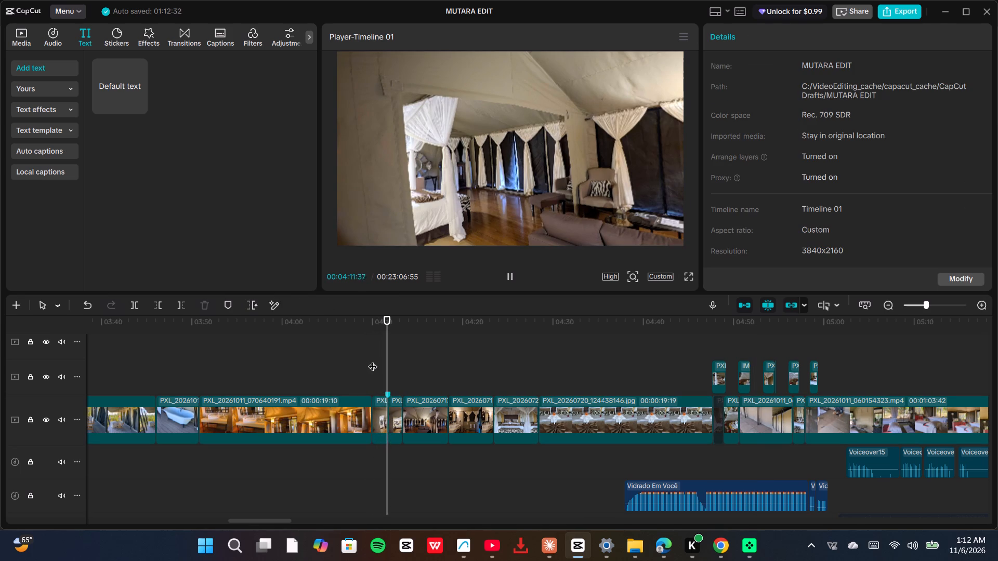
key("space")
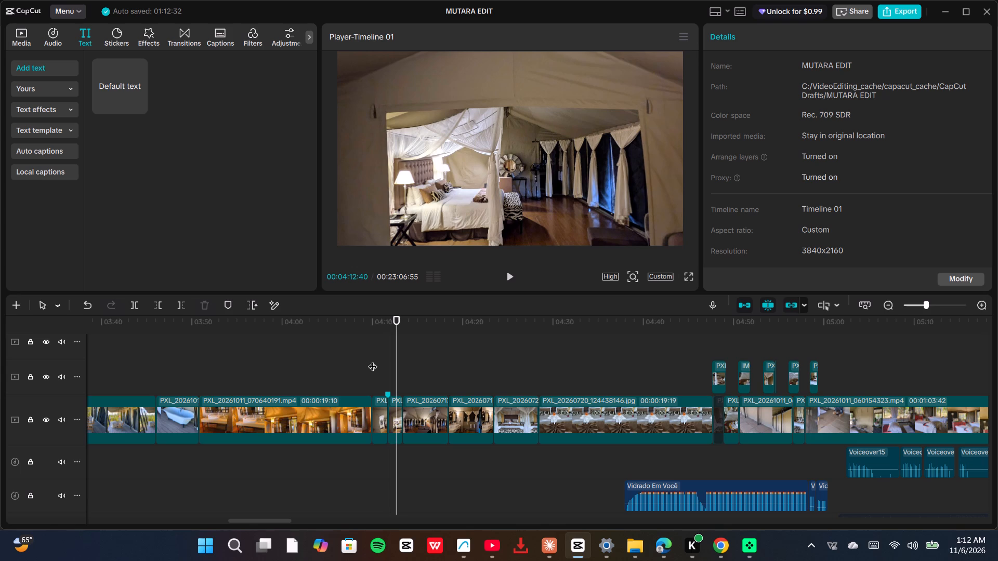
Move the tent-interior photo PXL_20260717_061321322.MP.jpg from about 04:18 to about 04:46, directly before the tent-walkway video clip.
key("space")
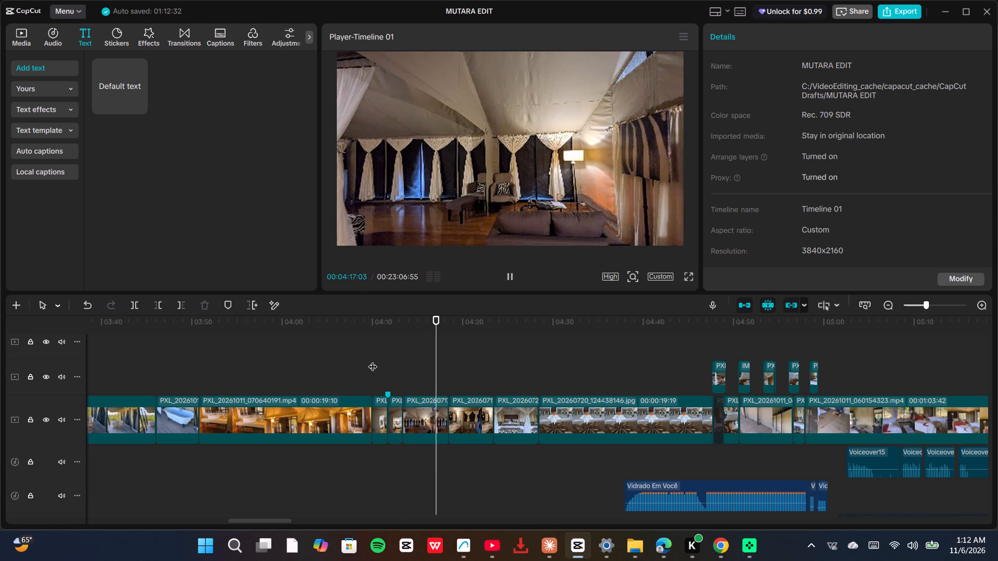
key("space")
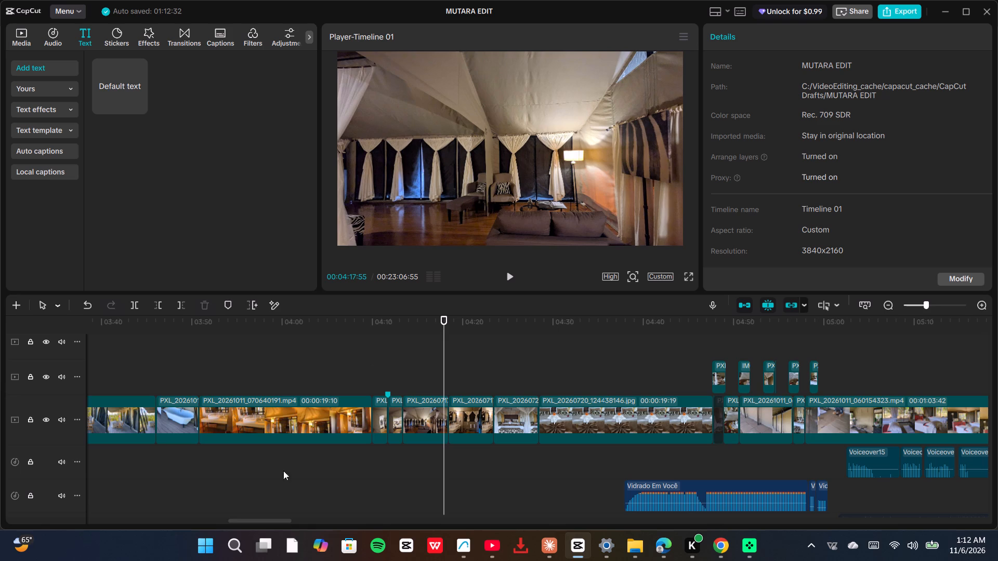
left_click(463, 405)
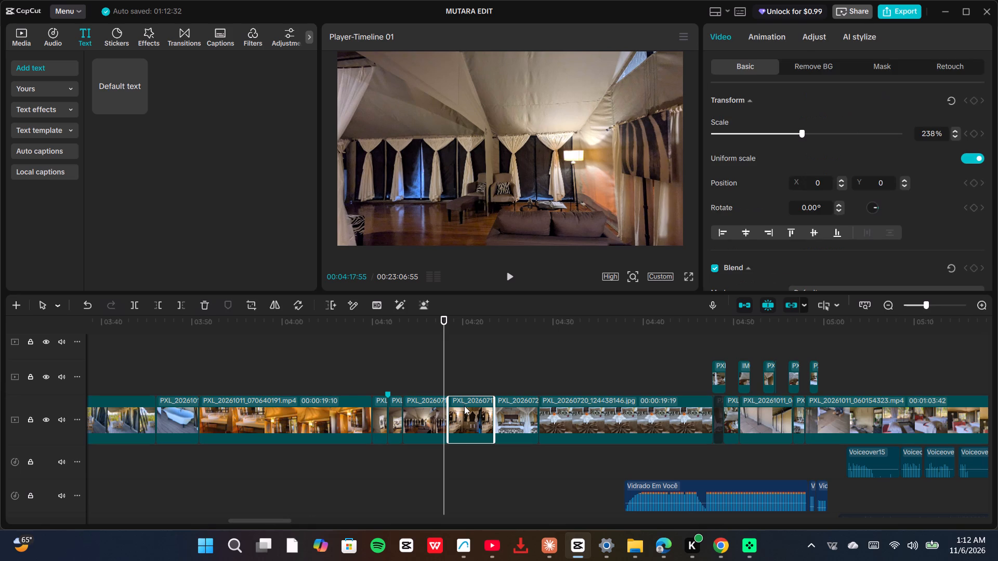
left_click_drag(464, 406, 773, 415)
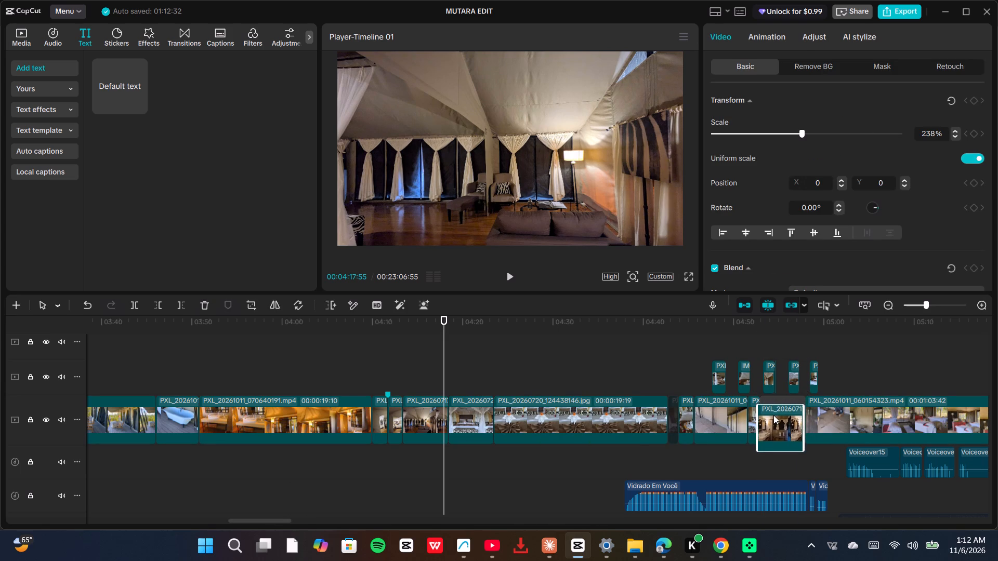
left_click_drag(773, 415, 711, 415)
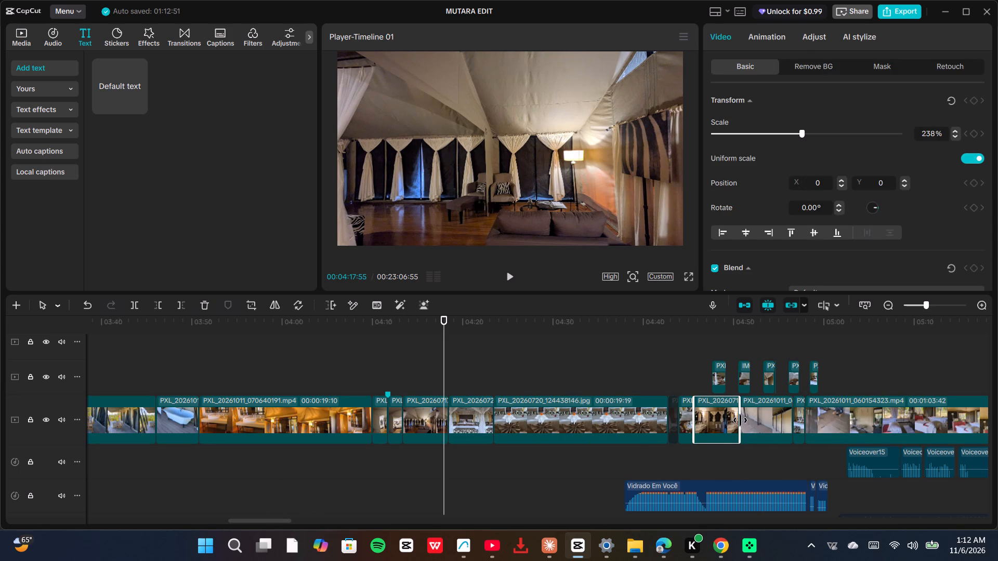
Extend the end of the moved tent-interior photo to just before 05:00, making it about 14 seconds long.
left_click_drag(740, 420, 845, 417)
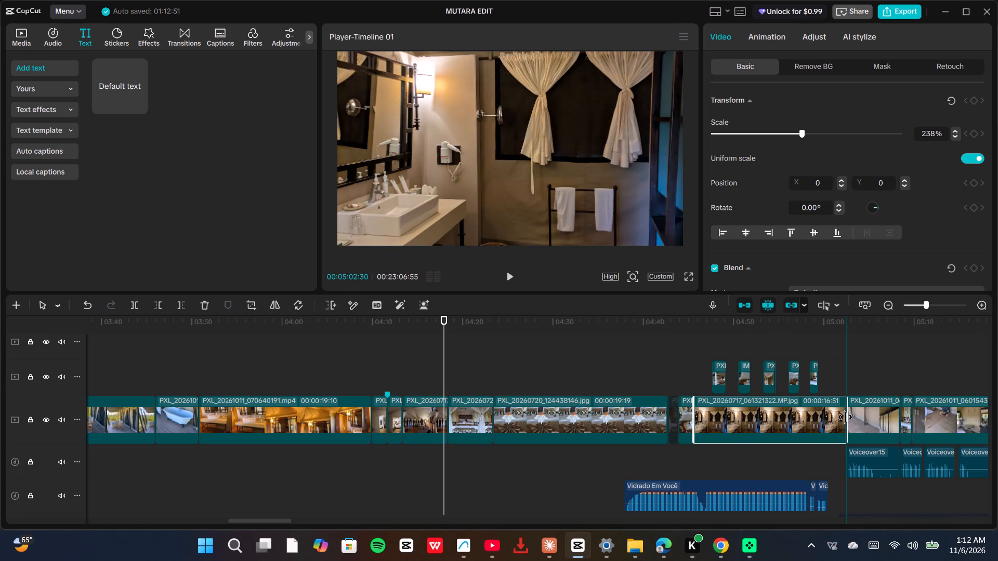
left_click_drag(845, 417, 818, 421)
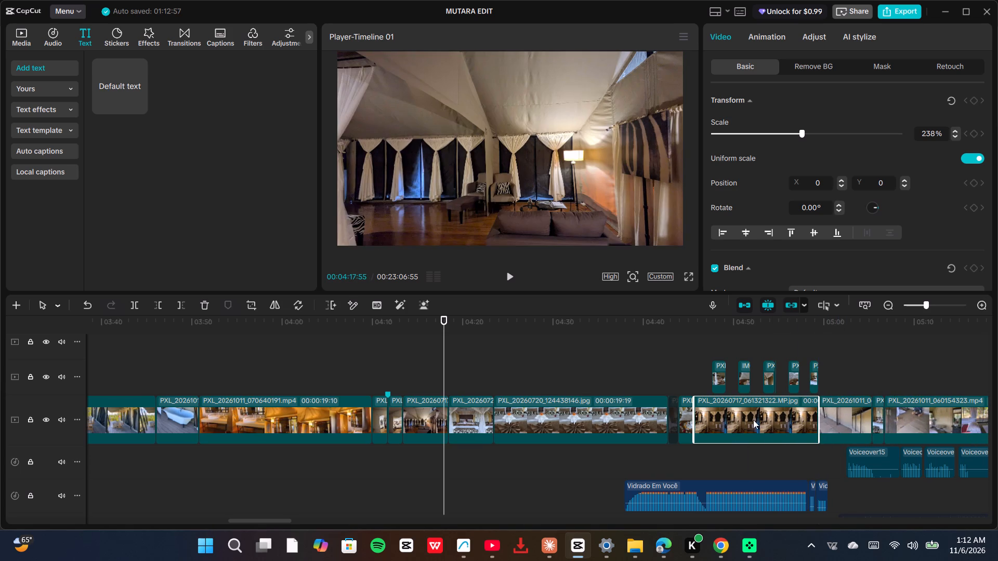
Play the section from 00:04:47:10 and activate the orchestral waltz audio clip beneath the massage-room video, listening briefly from 00:05:24:13.
left_click(708, 364)
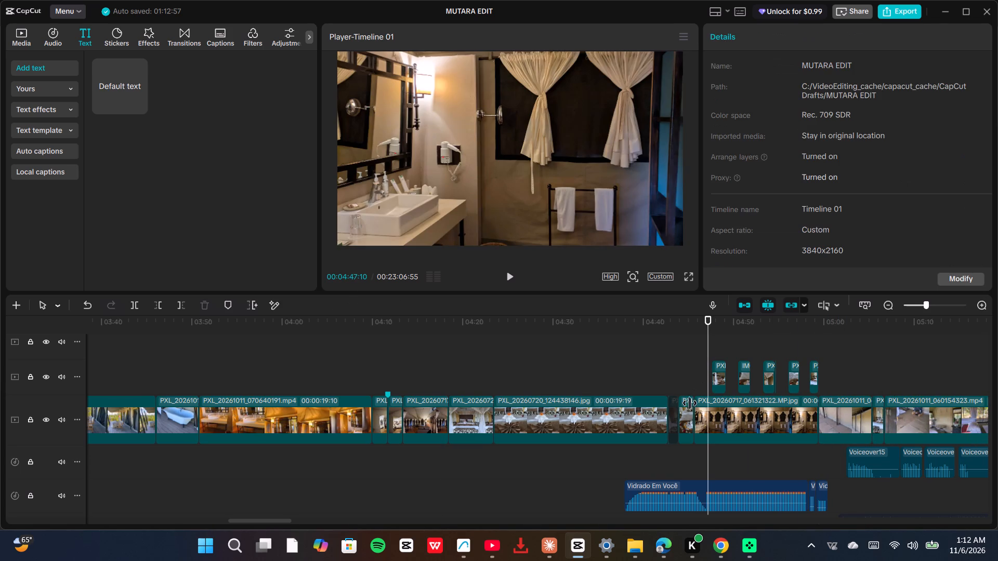
left_click(511, 276)
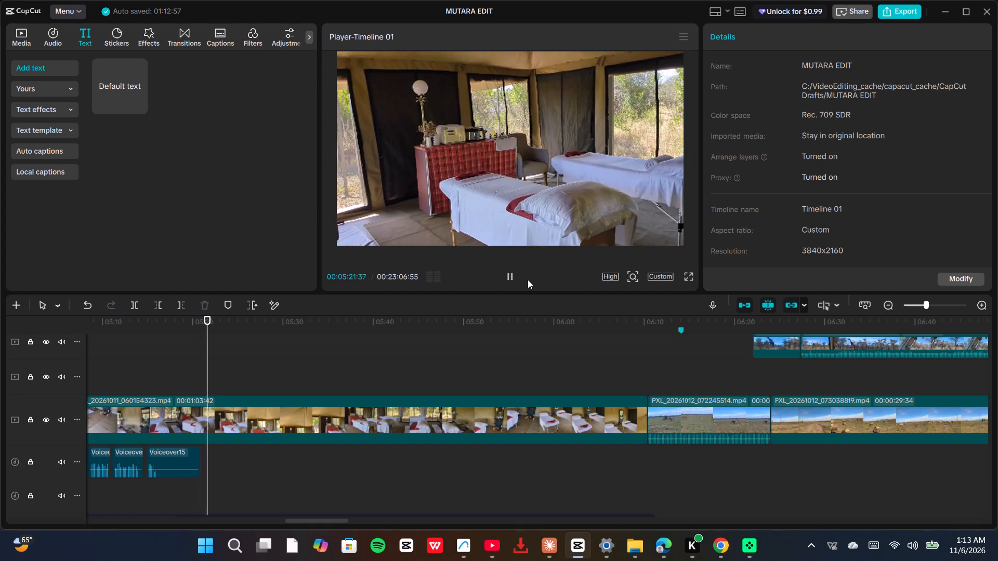
scroll(510, 508, "down", 3)
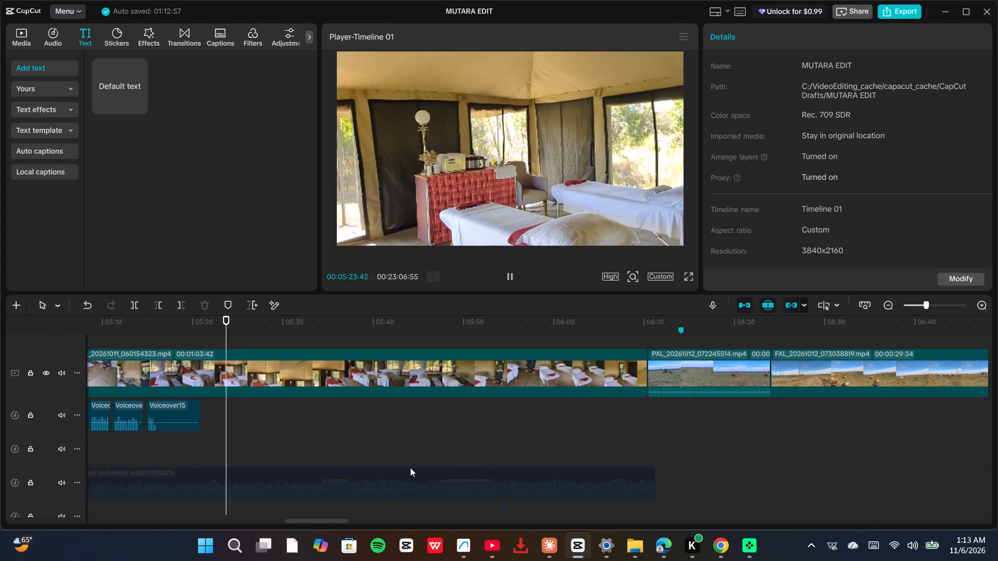
right_click(394, 475)
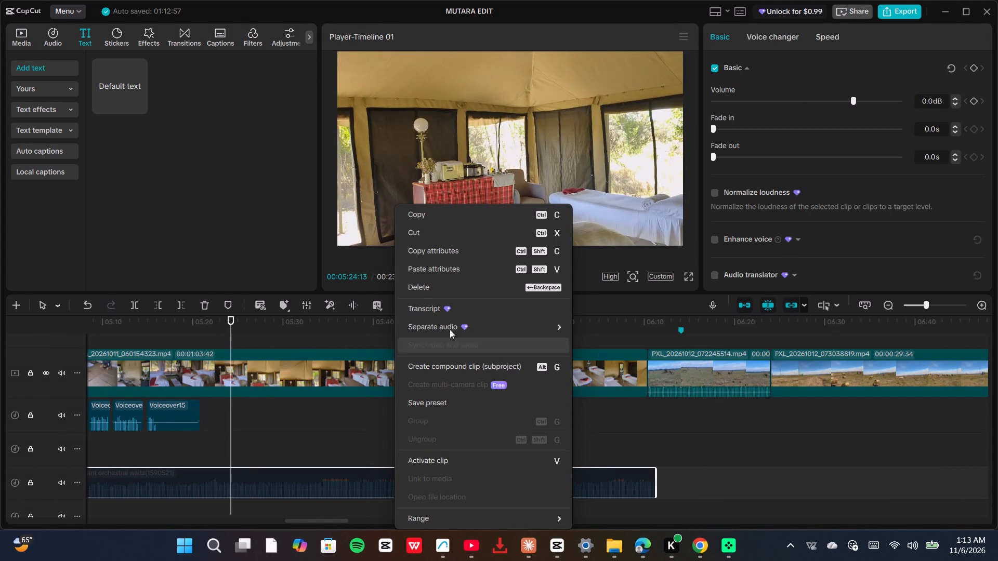
left_click(461, 462)
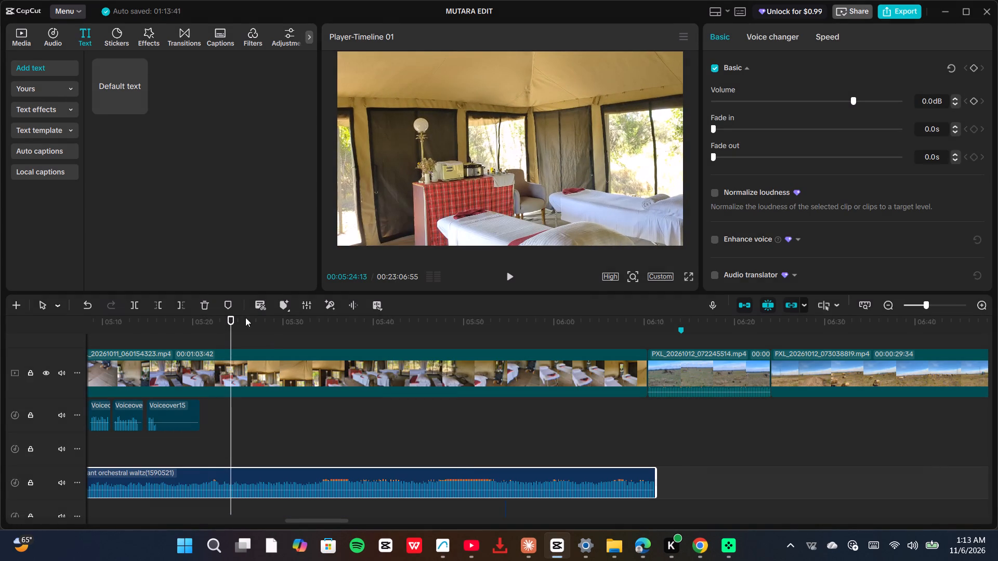
left_click(509, 277)
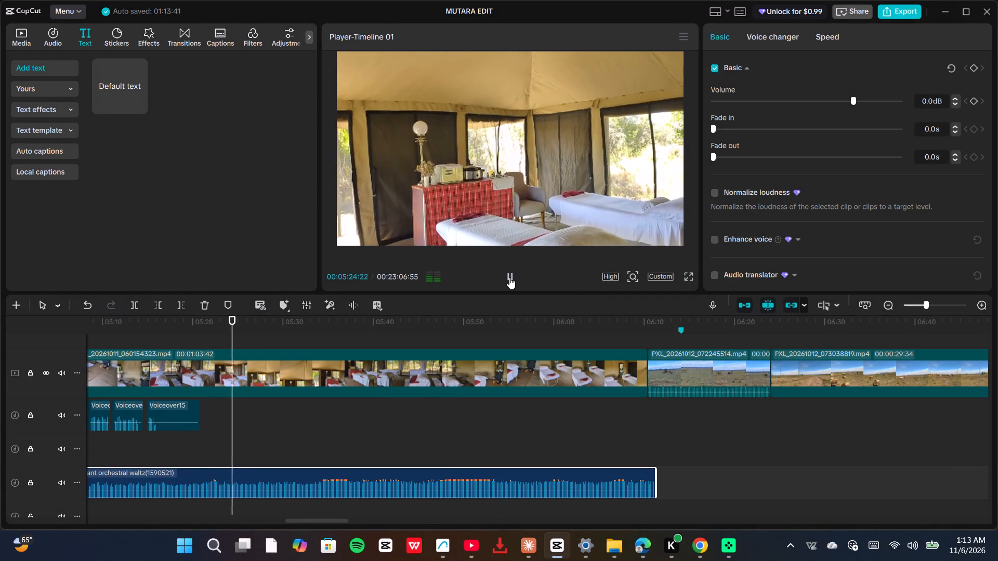
left_click(509, 277)
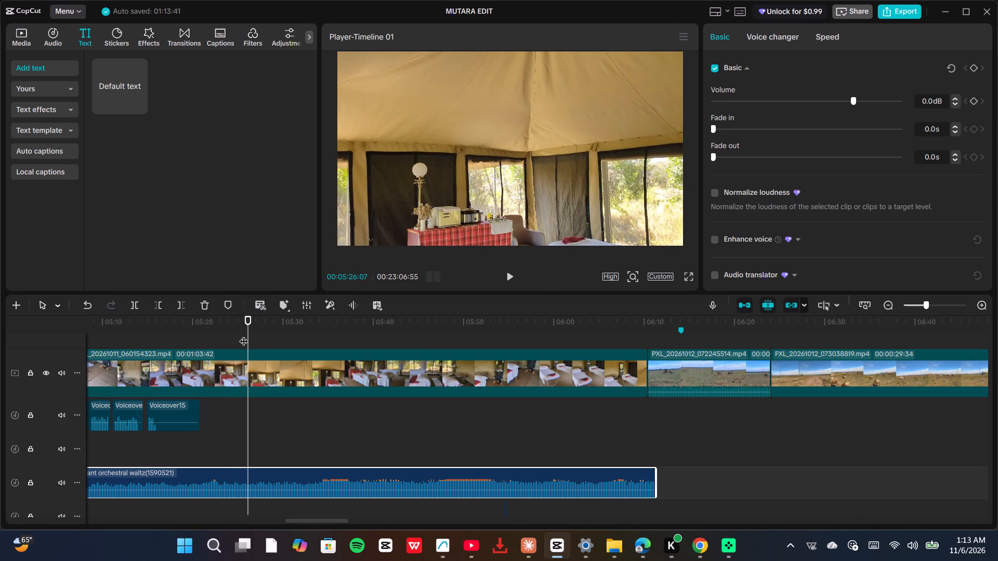
Split the orchestral waltz clip at 00:05:02:30, where the first Voiceover15 segment begins.
left_click_drag(247, 332, 121, 331)
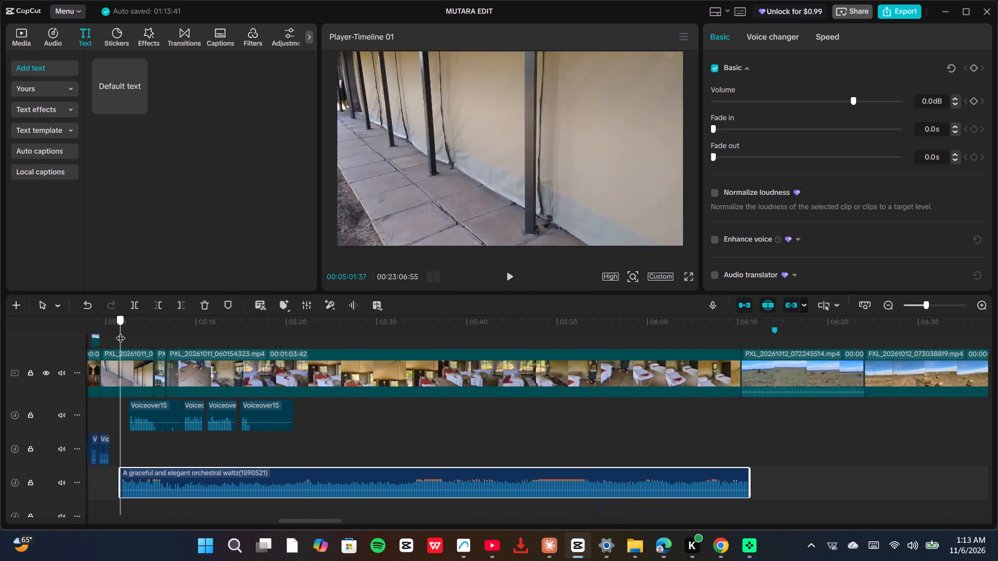
left_click_drag(121, 331, 261, 326)
left_click(512, 273)
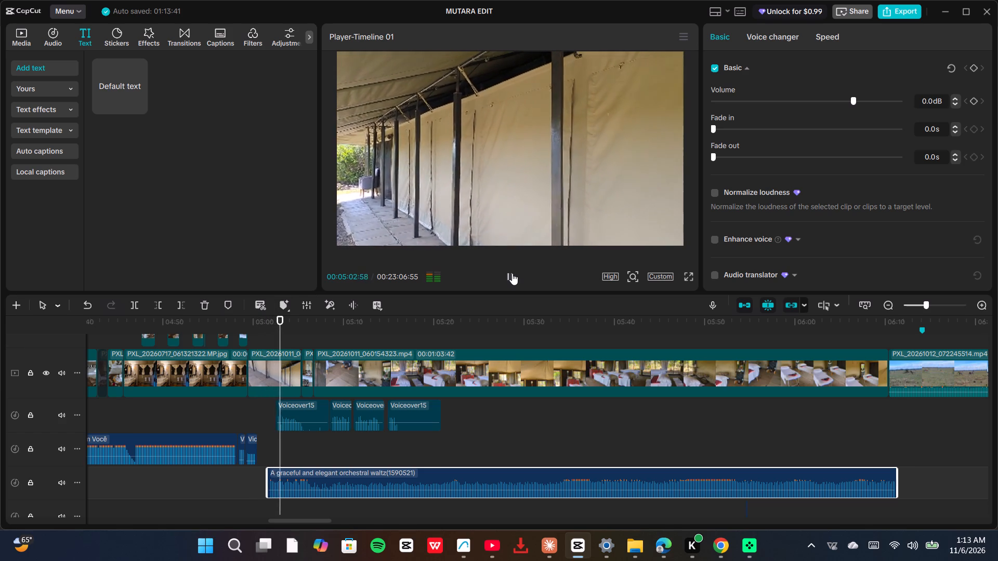
left_click(512, 273)
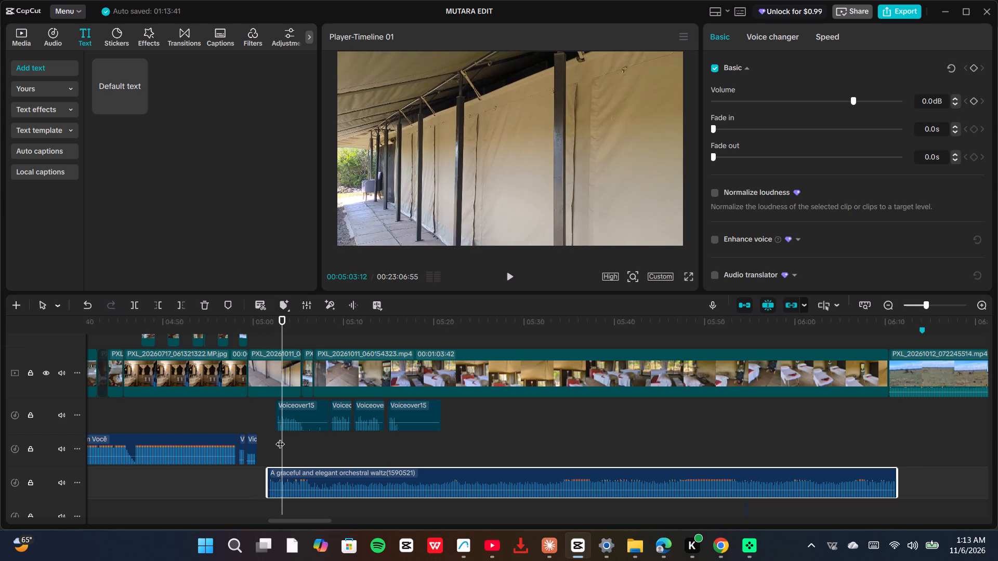
left_click(281, 446)
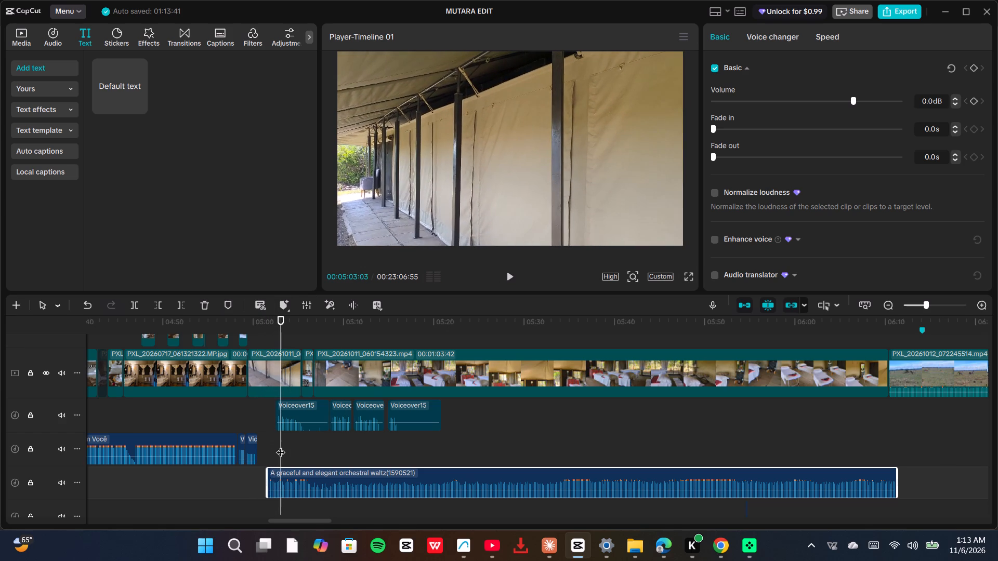
left_click_drag(280, 445, 273, 447)
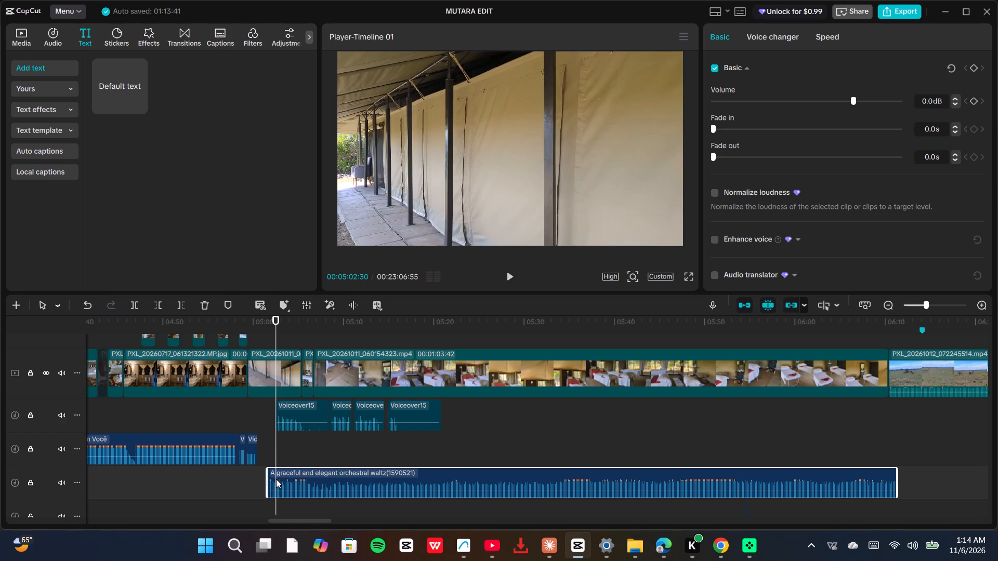
key("ctrl+b")
Play onward and split the waltz at 00:05:05:34 and 00:05:08:34, beneath the first voiceover segments.
key("space")
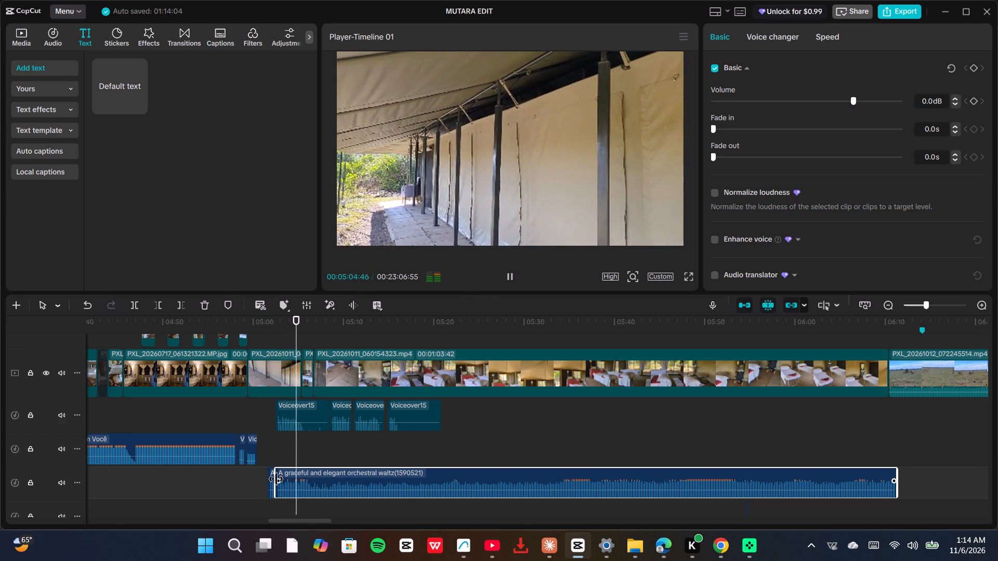
key("space")
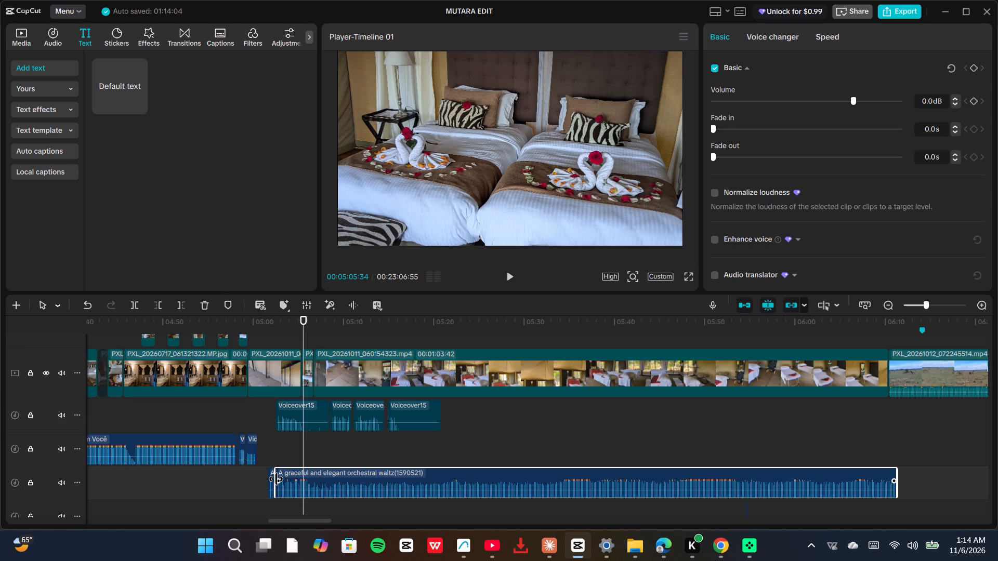
key("ctrl+b")
key("space")
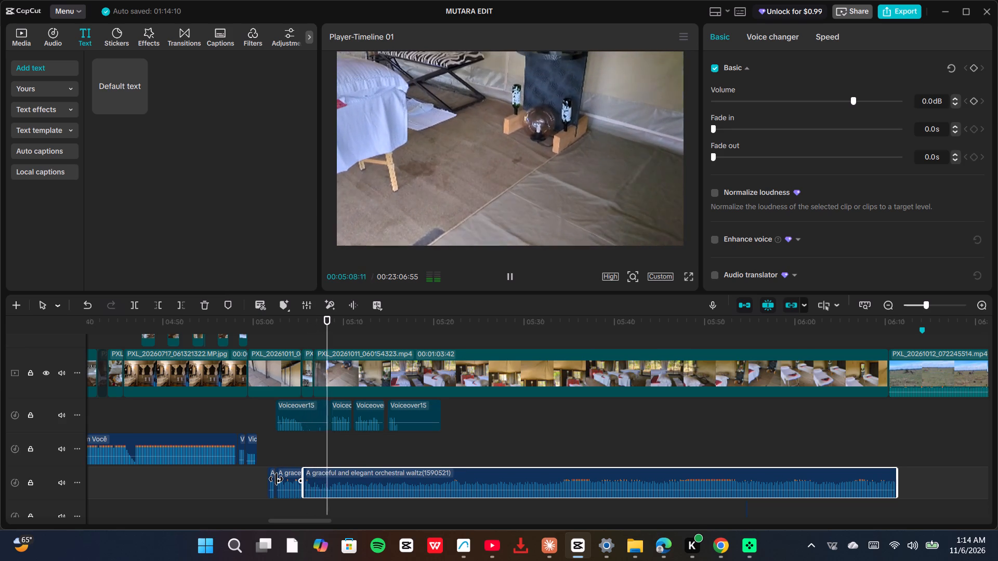
key("space")
key("space")
key("space")
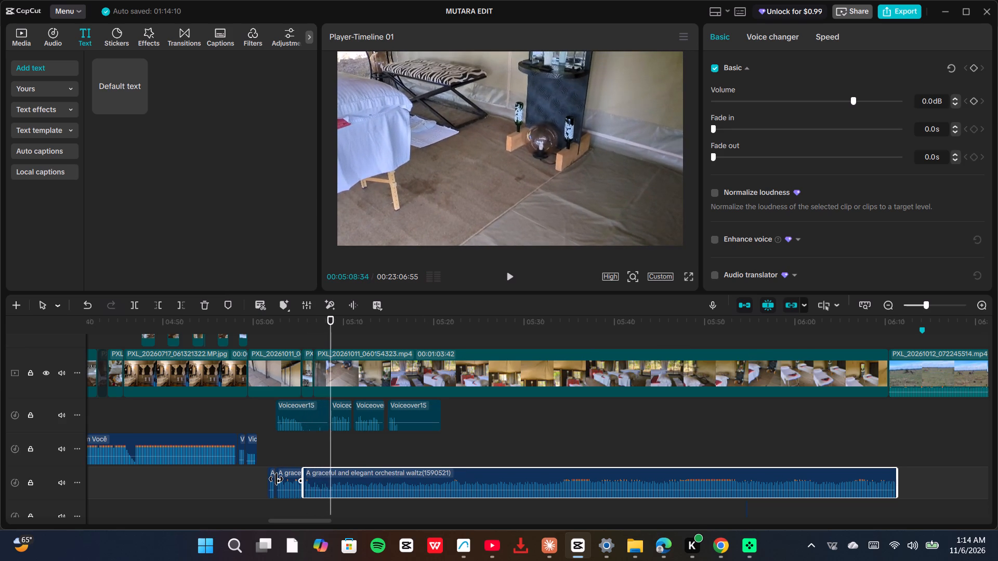
key("ctrl+b")
Split the waltz at 00:05:10:45, 00:05:14:35 and about 00:05:16, listening through to 00:05:20:54 where the voiceover ends.
key("space")
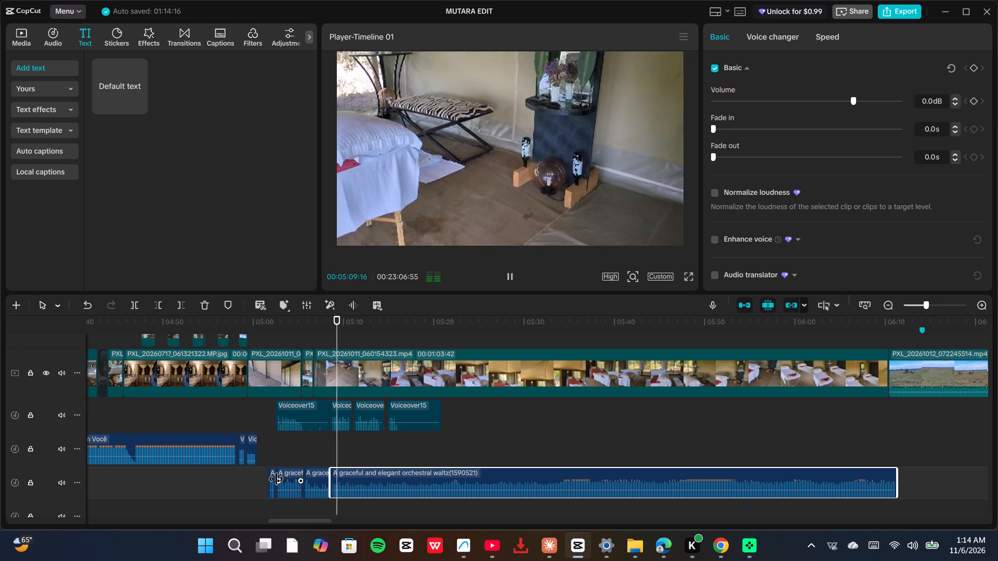
key("space")
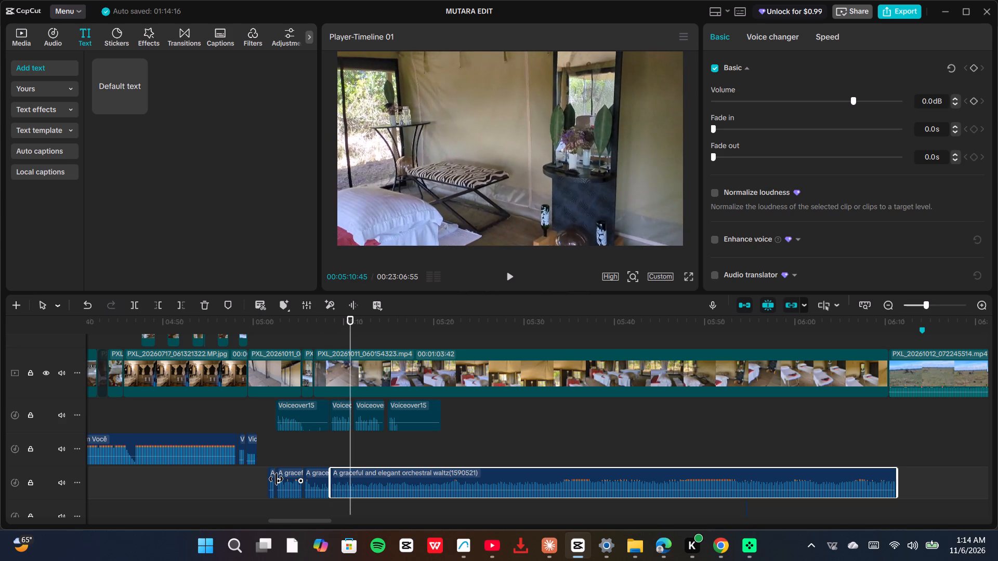
key("ctrl+b")
key("space")
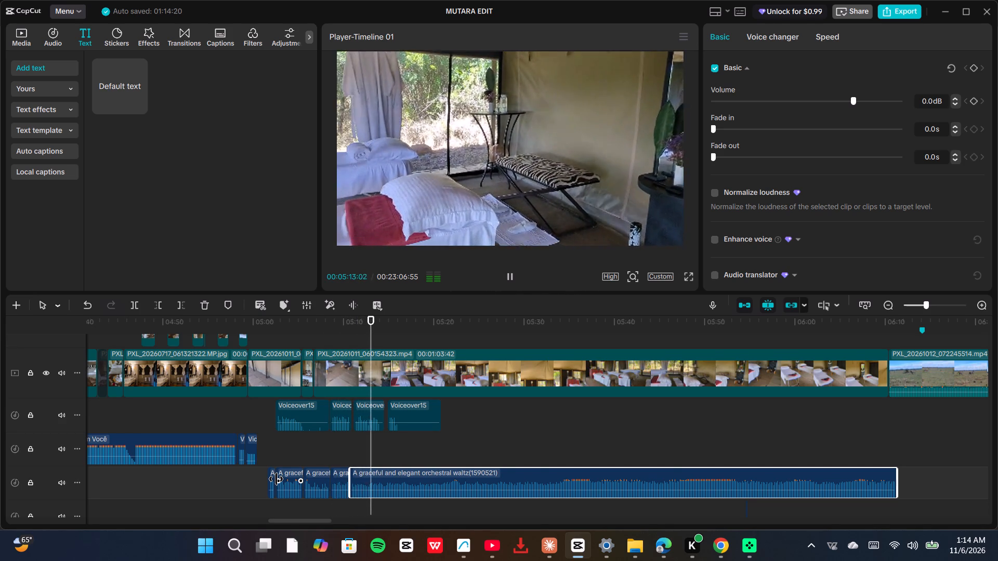
key("ctrl+b")
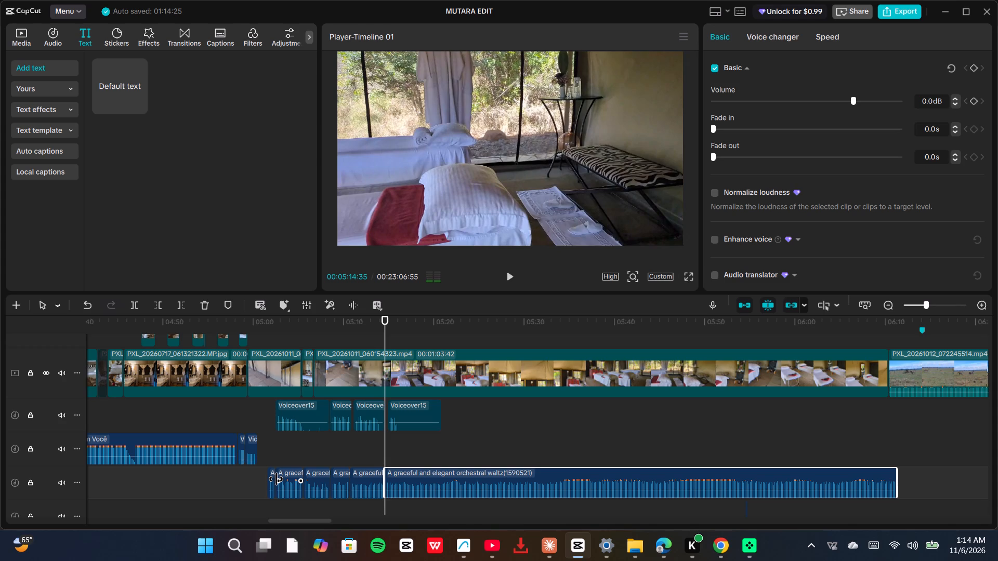
key("space")
key("ctrl+b")
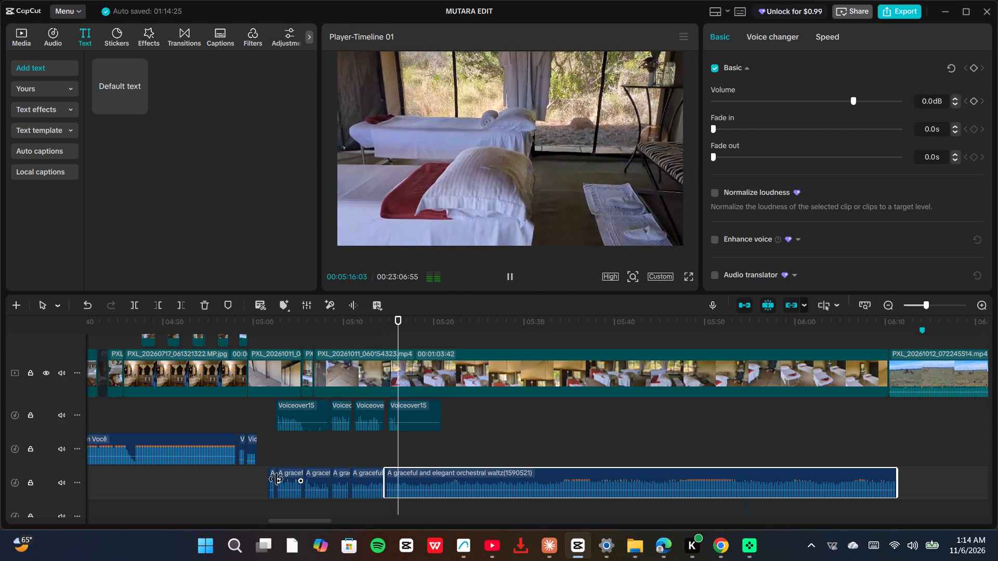
key("space")
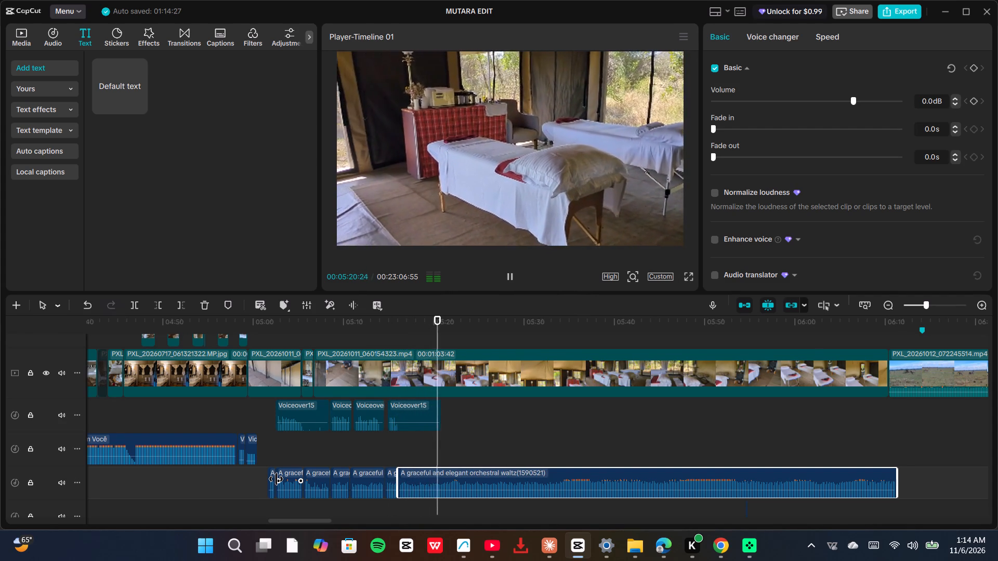
key("space")
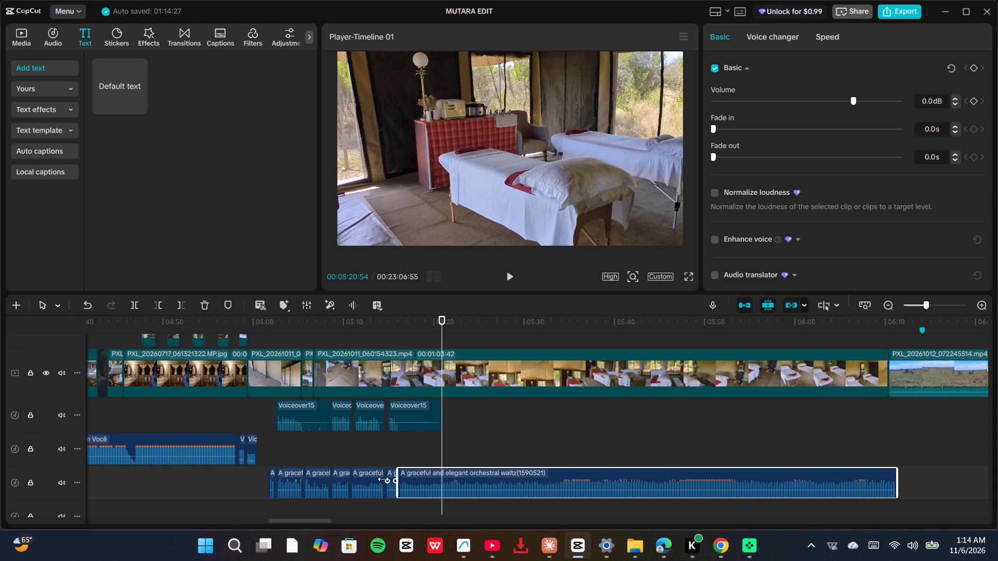
Lower the volume of the second waltz segment, starting at about 05:02 under the first voiceover, to -9.0 dB.
scroll(350, 459, "up", 4, "ctrl")
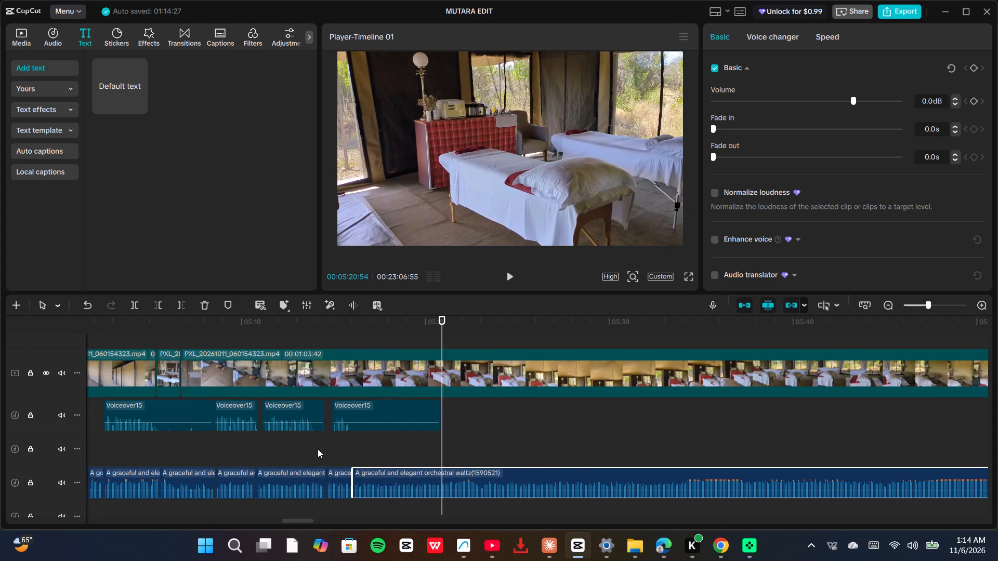
left_click_drag(138, 445, 80, 439)
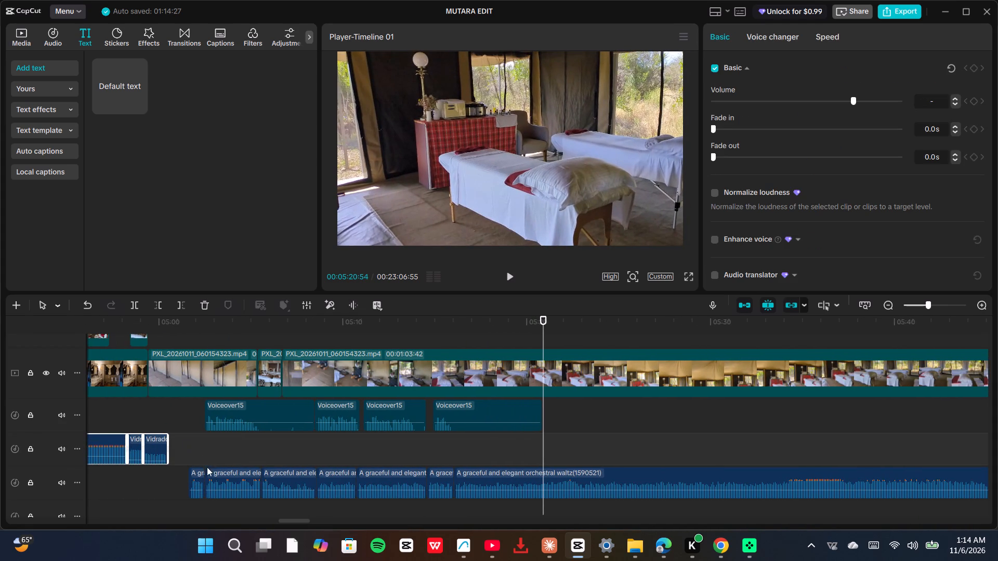
left_click(238, 481)
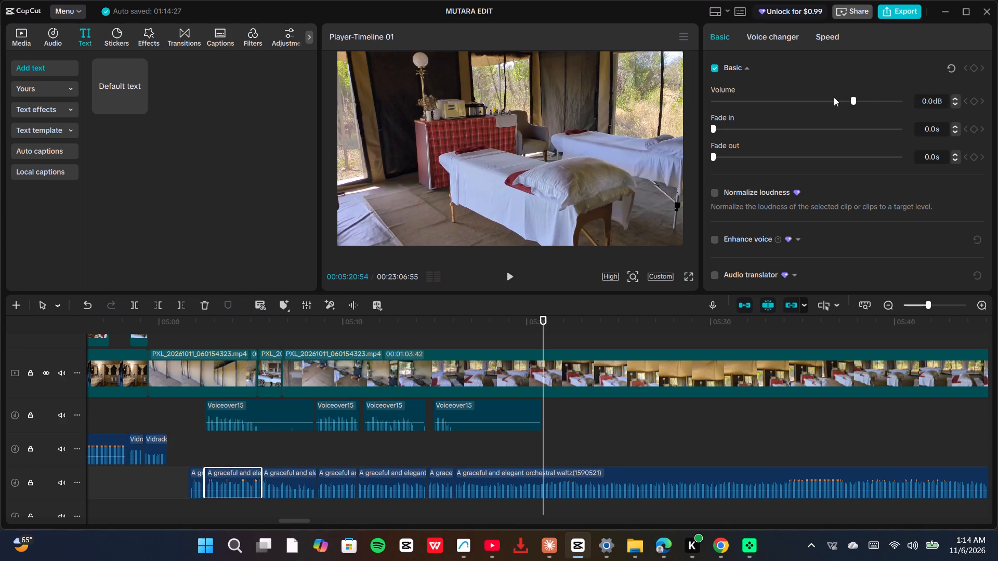
left_click(830, 99)
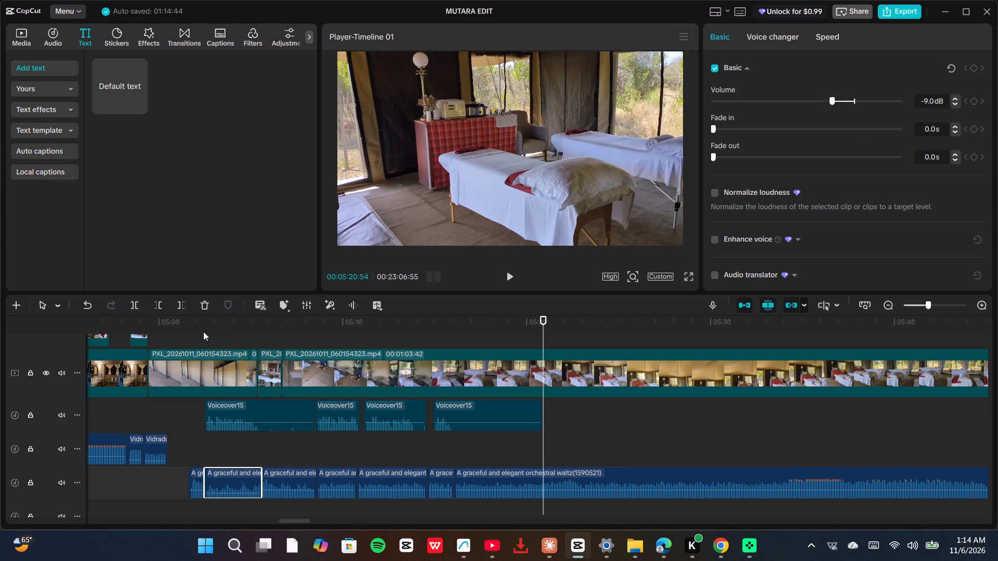
Listen from 00:05:01:22, then lower the second waltz segment, under the start of the first voiceover, to -20.2 dB.
left_click(184, 337)
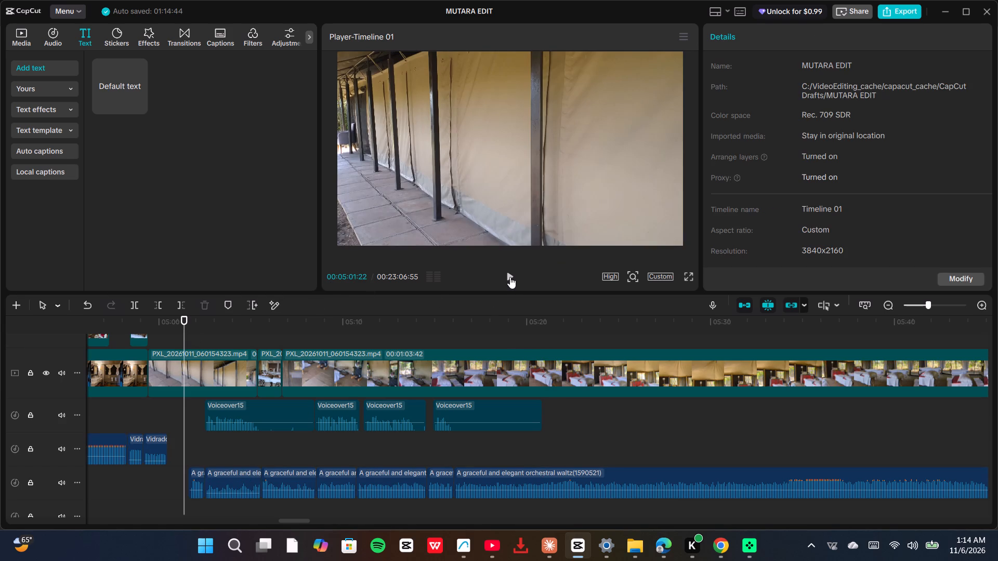
left_click(510, 277)
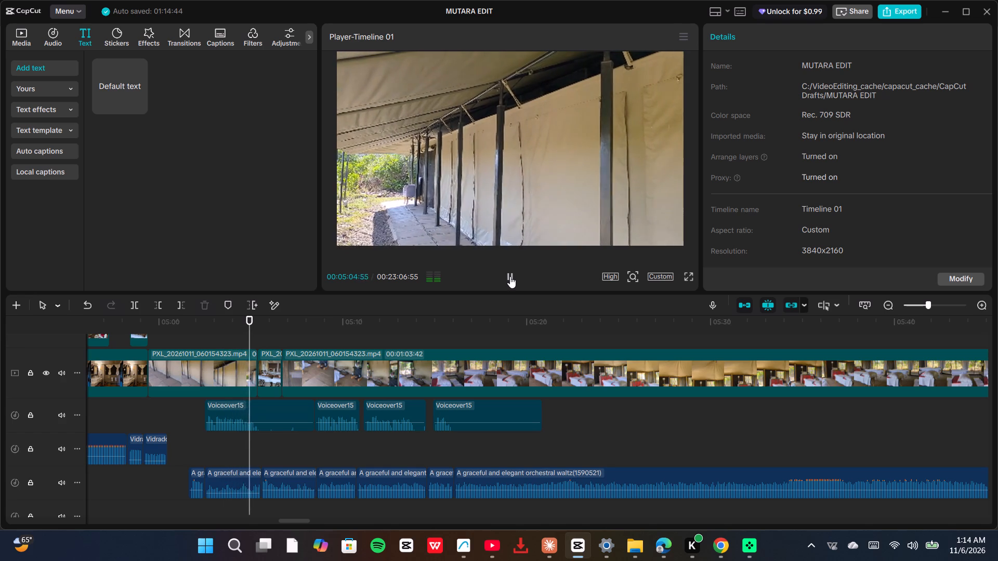
left_click(510, 276)
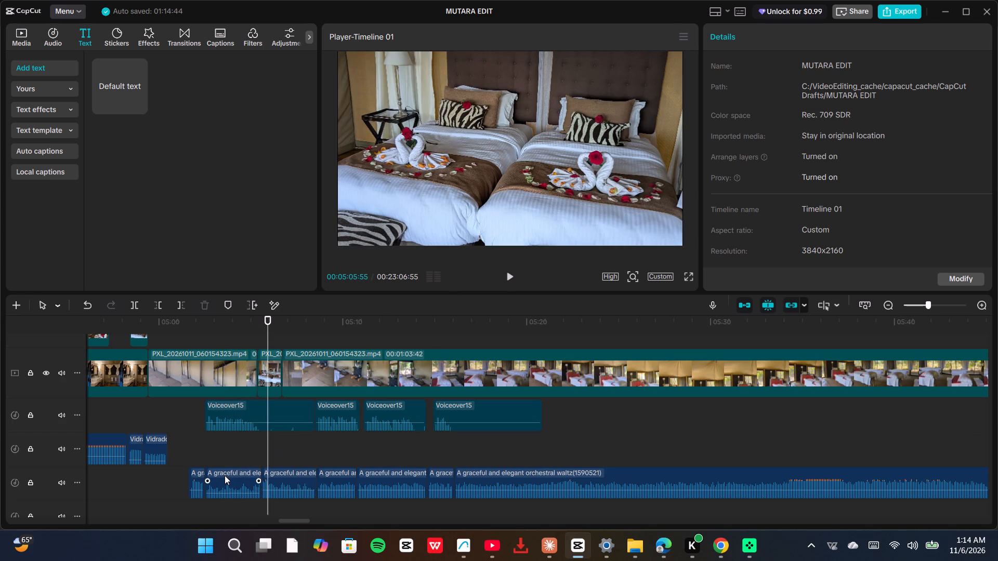
left_click(225, 475)
left_click(795, 97)
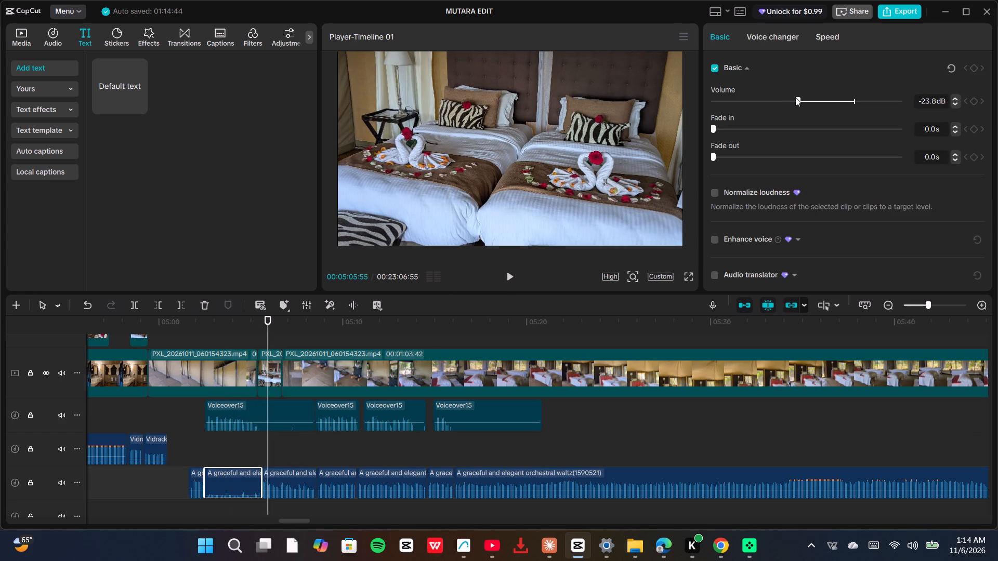
left_click(804, 99)
Listen from 00:05:01:52 to 00:05:08:51, then lower the waltz segment under the second Voiceover15 clip to -18.0 dB.
left_click(193, 410)
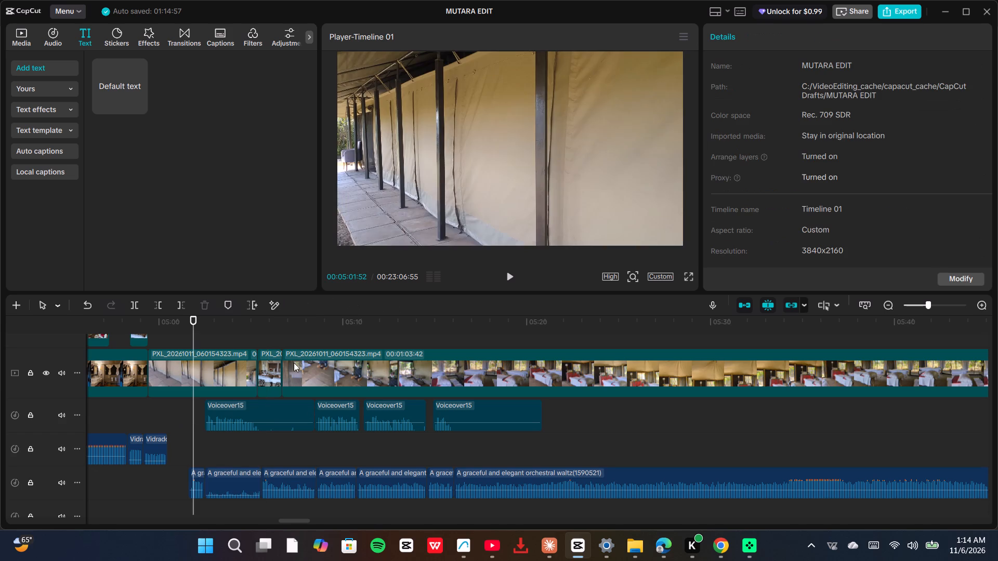
left_click(509, 271)
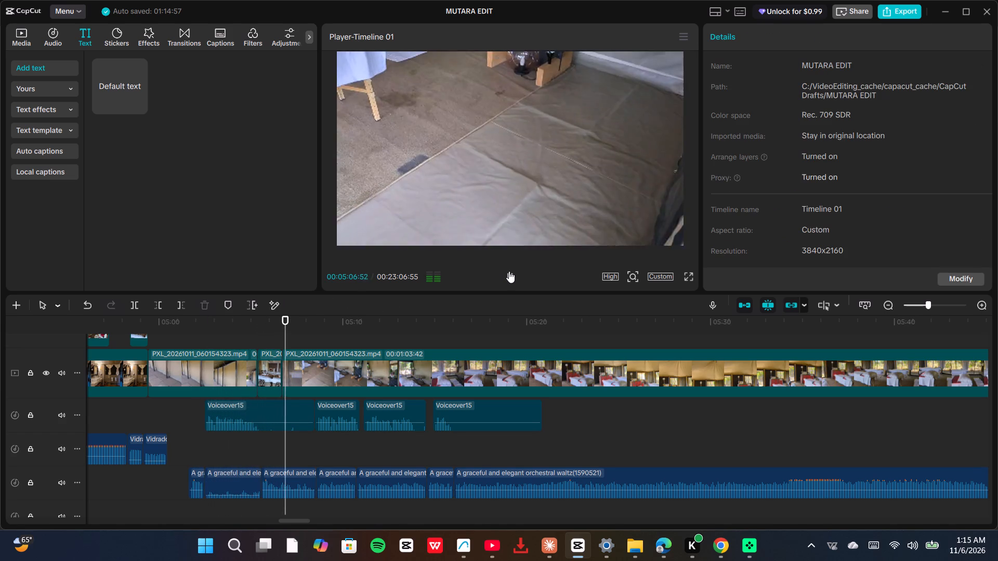
left_click(509, 271)
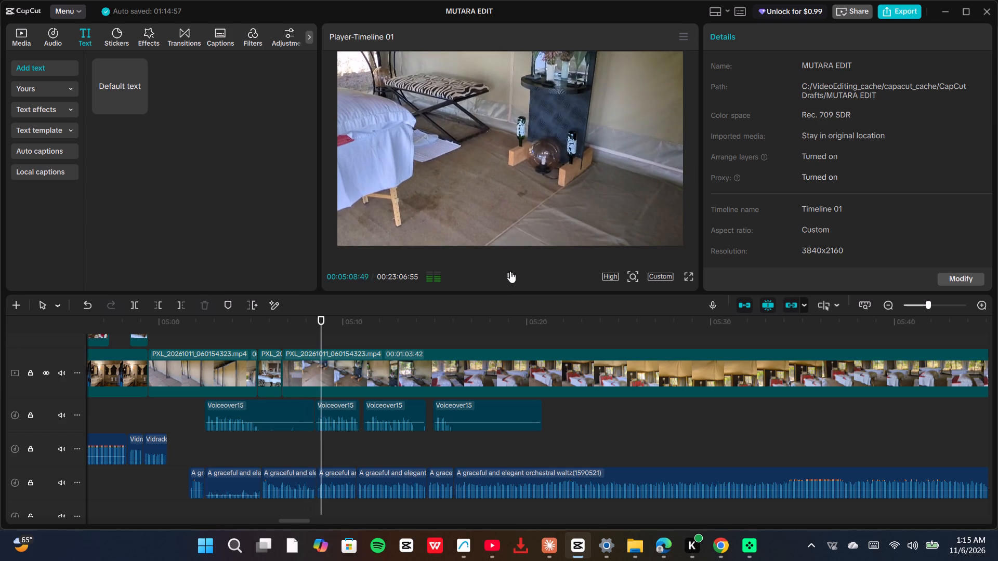
left_click(332, 475)
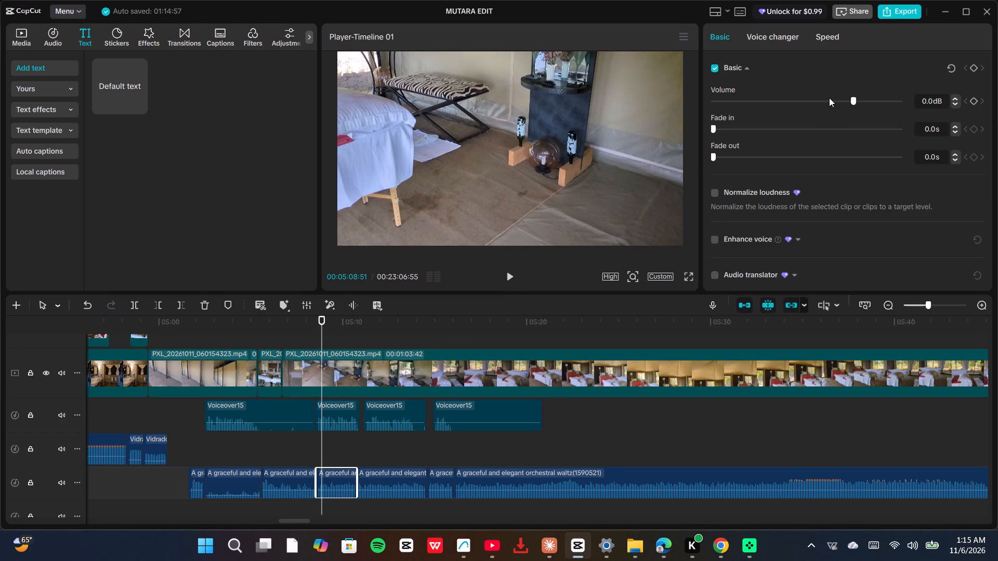
left_click(800, 102)
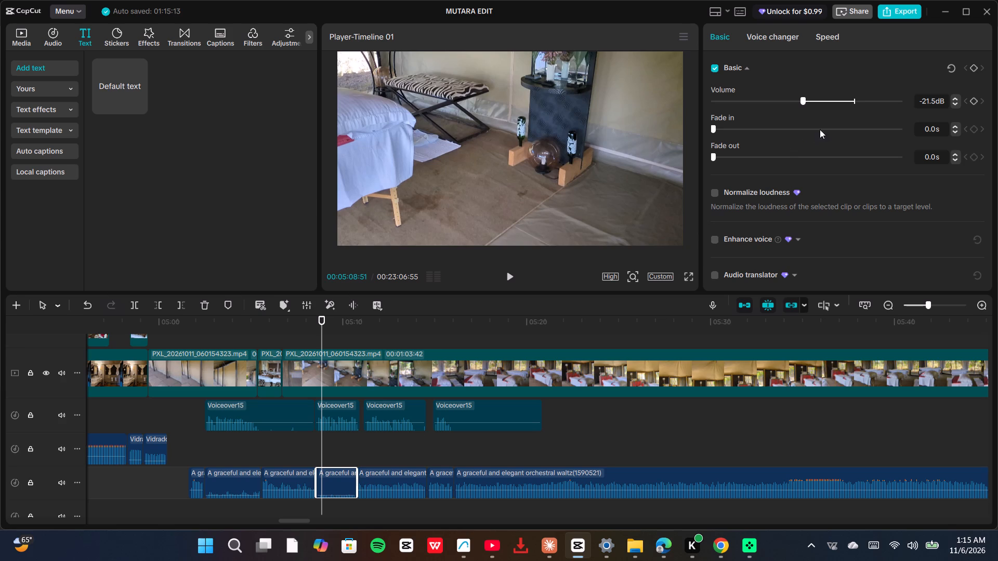
left_click(809, 100)
Play from 00:05:01:37 to 00:05:11:45 and lower the waltz segment under the third Voiceover15 clip to -16.6 dB.
left_click(190, 442)
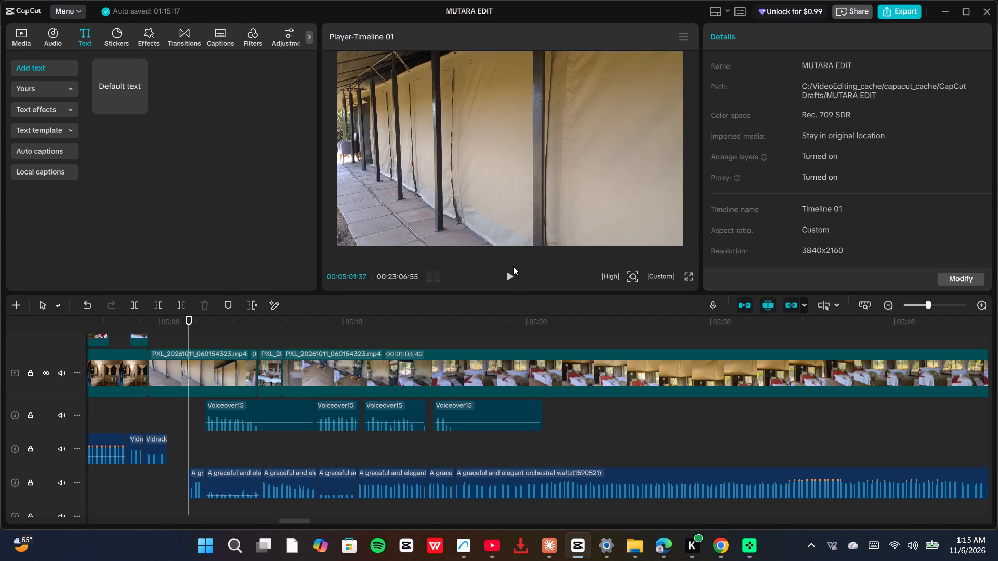
left_click(512, 278)
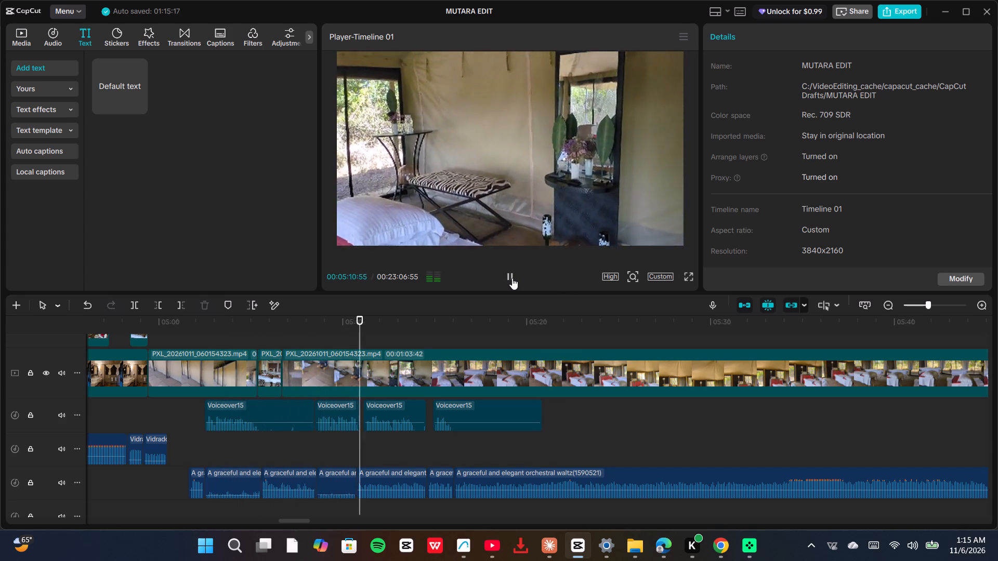
left_click(512, 278)
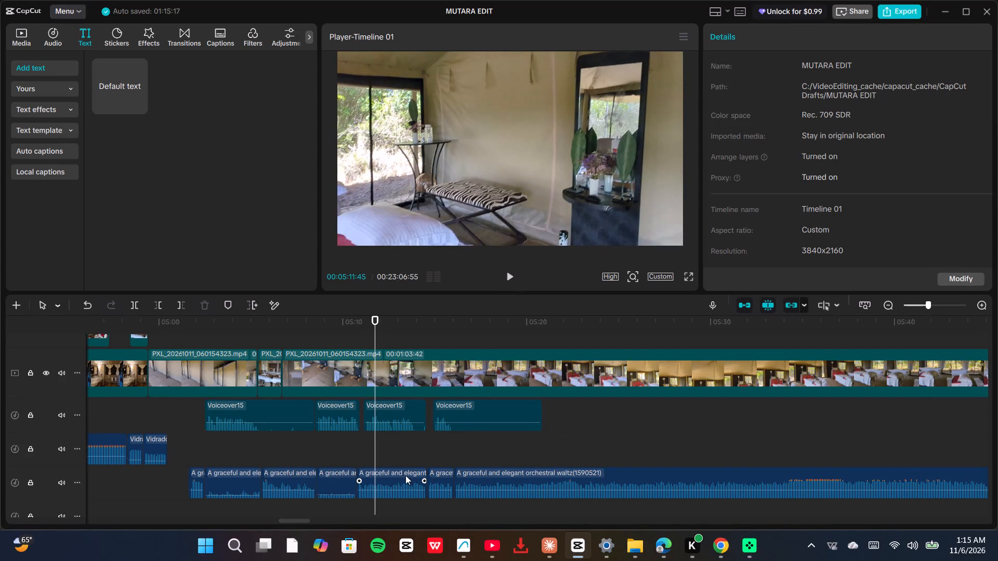
left_click(396, 481)
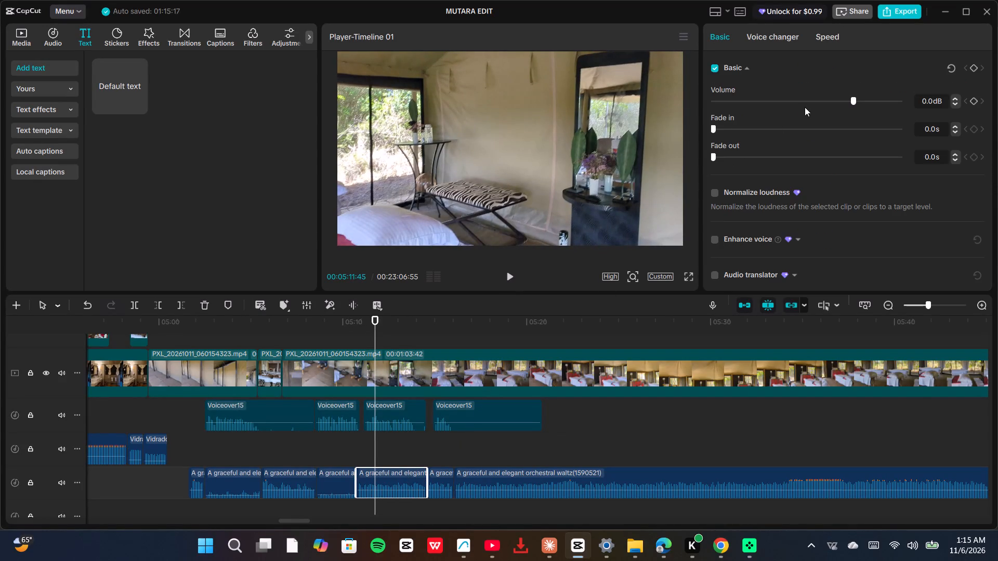
left_click(812, 102)
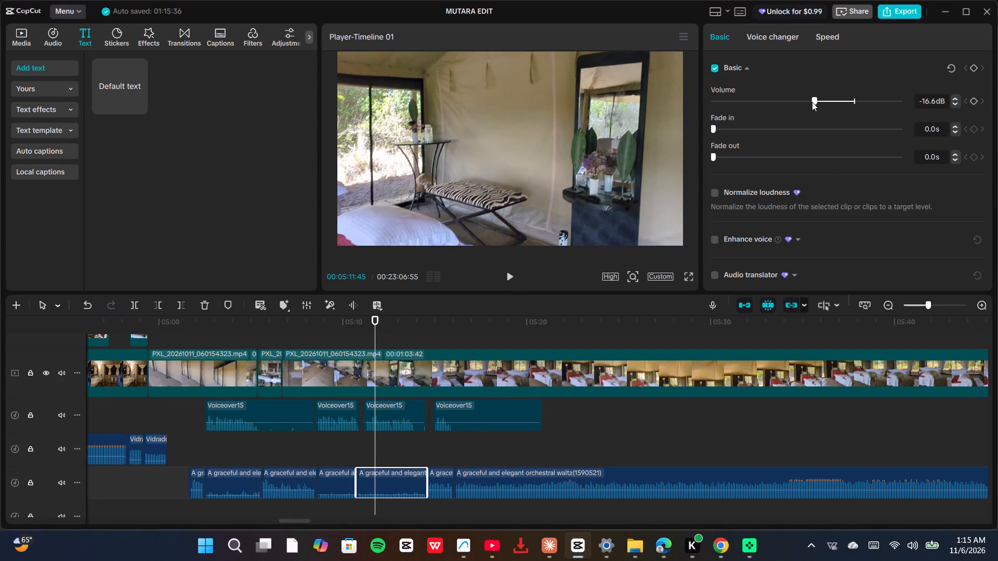
Lower the short waltz segment under the start of the last Voiceover15 clip to -15.7 dB.
left_click(456, 421)
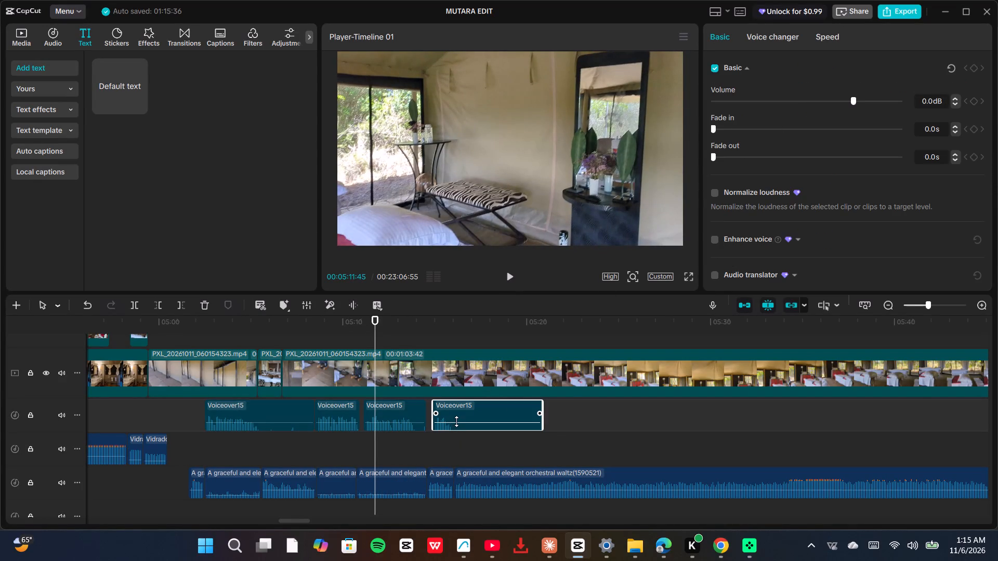
left_click(444, 476)
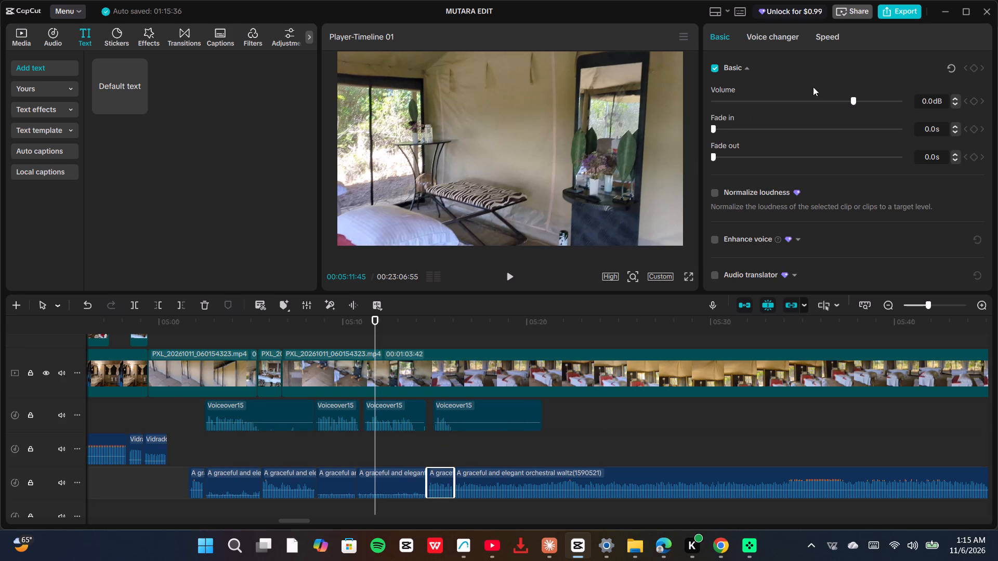
left_click(823, 103)
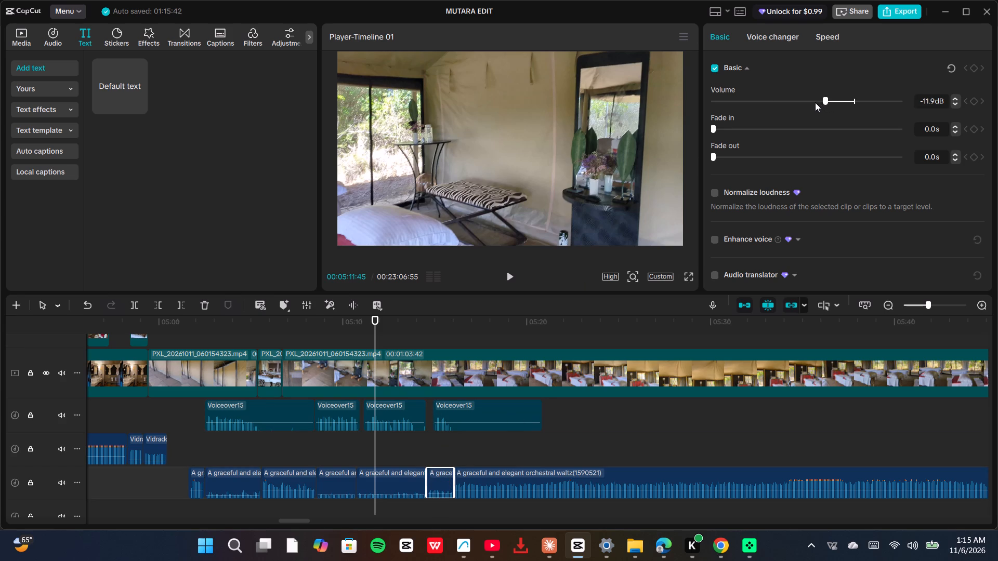
left_click(815, 102)
left_click(814, 101)
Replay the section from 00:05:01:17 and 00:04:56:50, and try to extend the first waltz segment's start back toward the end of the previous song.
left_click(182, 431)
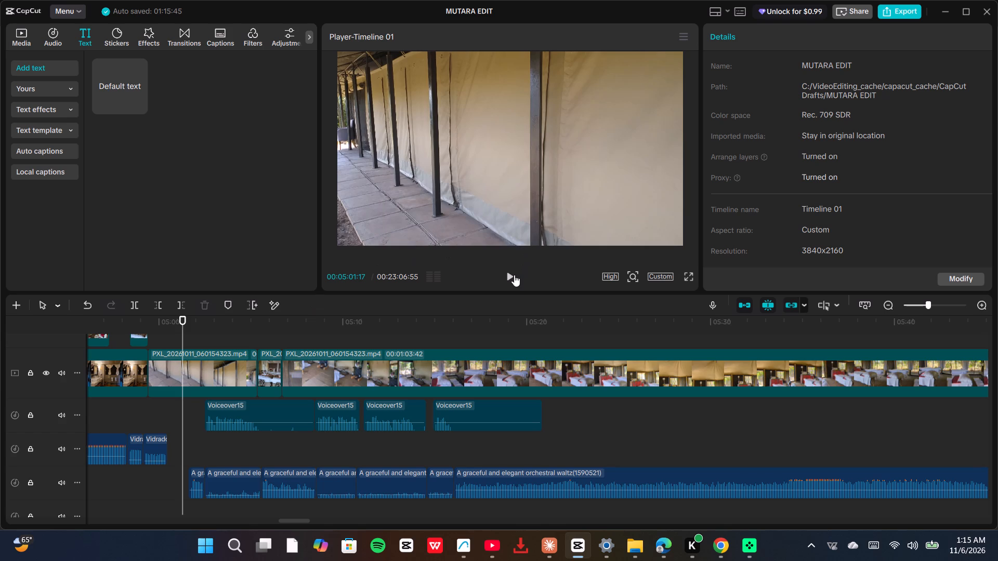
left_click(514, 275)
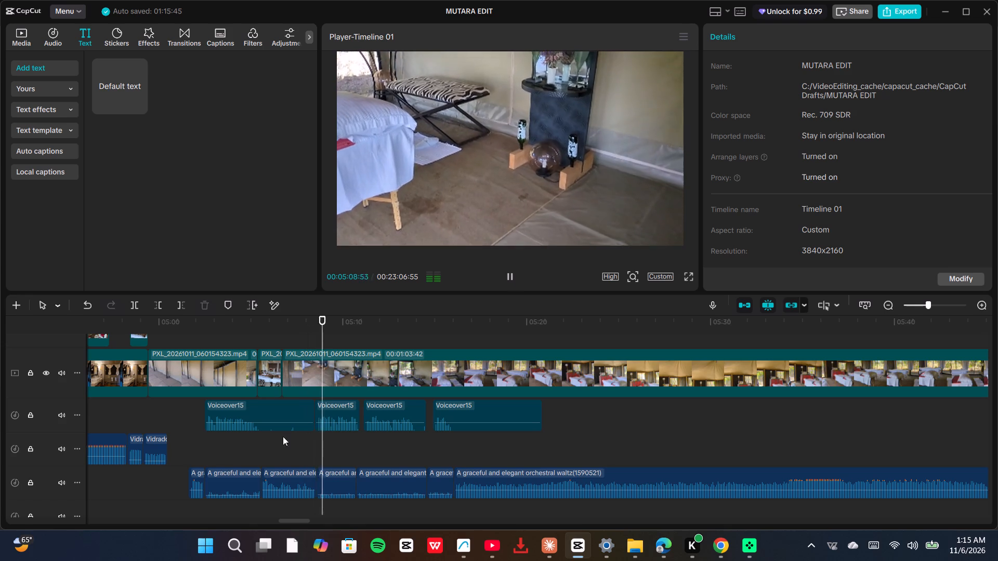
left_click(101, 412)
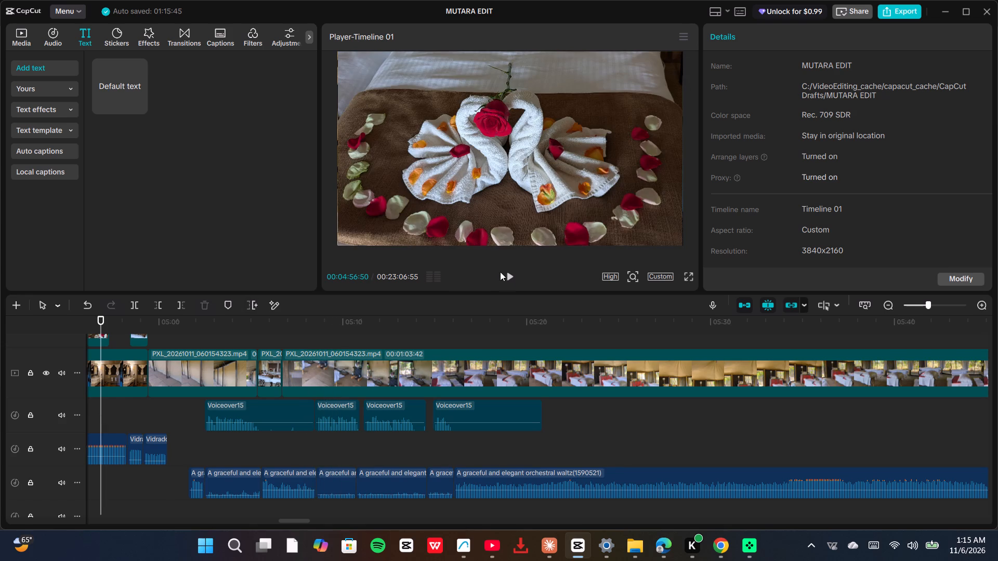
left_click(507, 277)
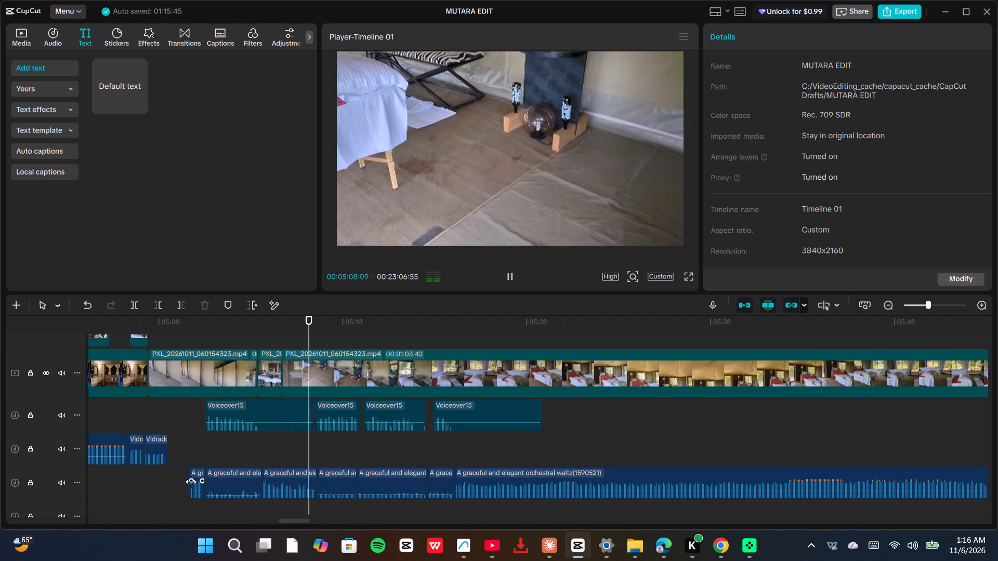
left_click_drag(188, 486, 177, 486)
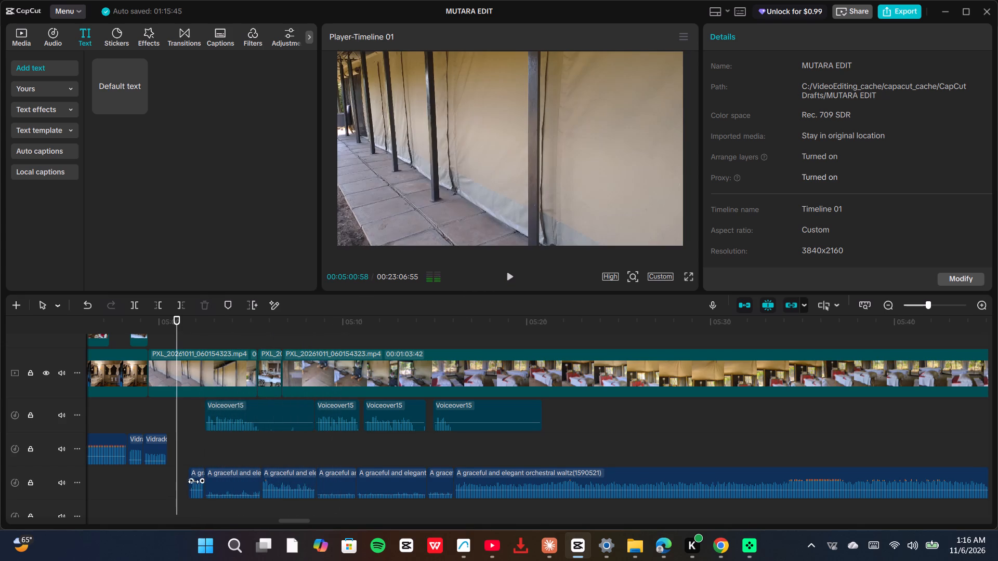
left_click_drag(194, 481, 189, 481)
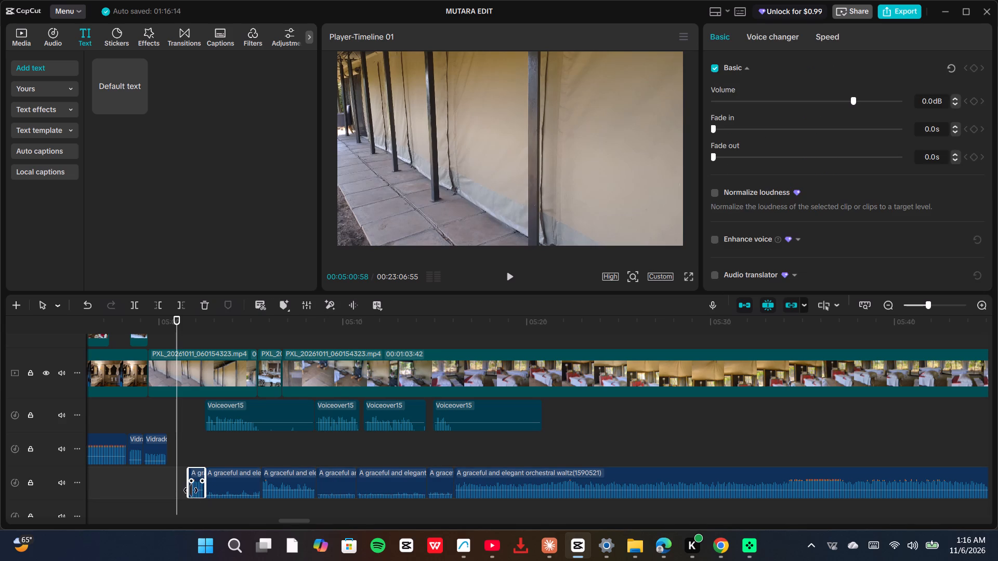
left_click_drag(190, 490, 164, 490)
Play the sequence from 00:05:00:58 to about 00:05:54, checking the music balance under the voiceover and the remaining tent footage.
left_click(509, 274)
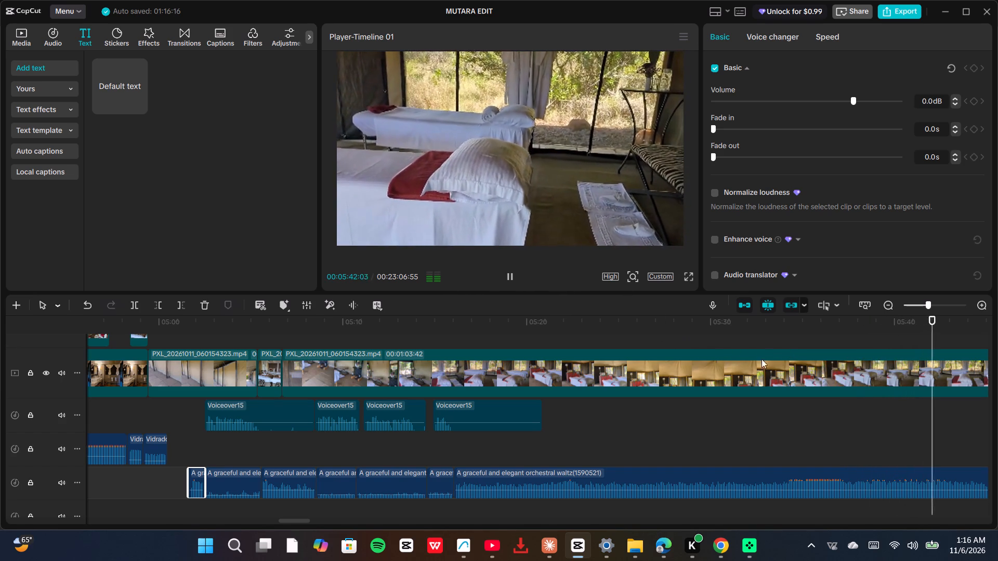
scroll(754, 363, "down", 6, "ctrl")
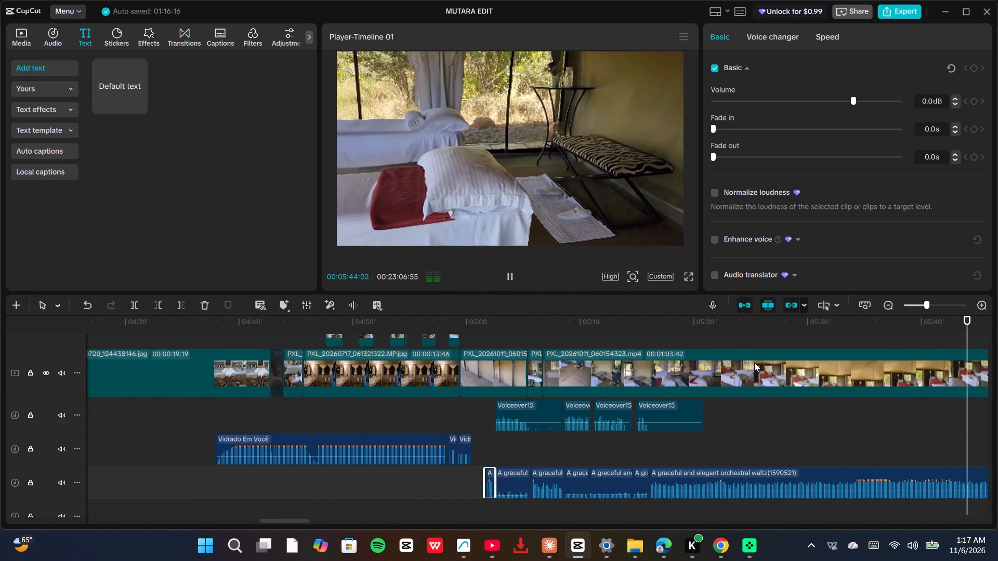
left_click_drag(908, 430, 971, 426)
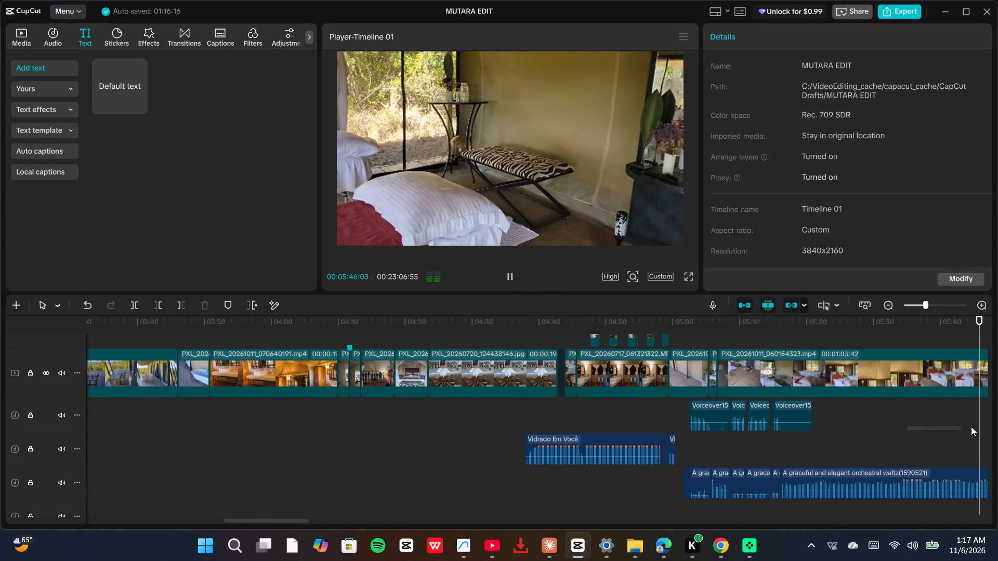
left_click_drag(971, 426, 997, 426)
left_click_drag(896, 419, 955, 418)
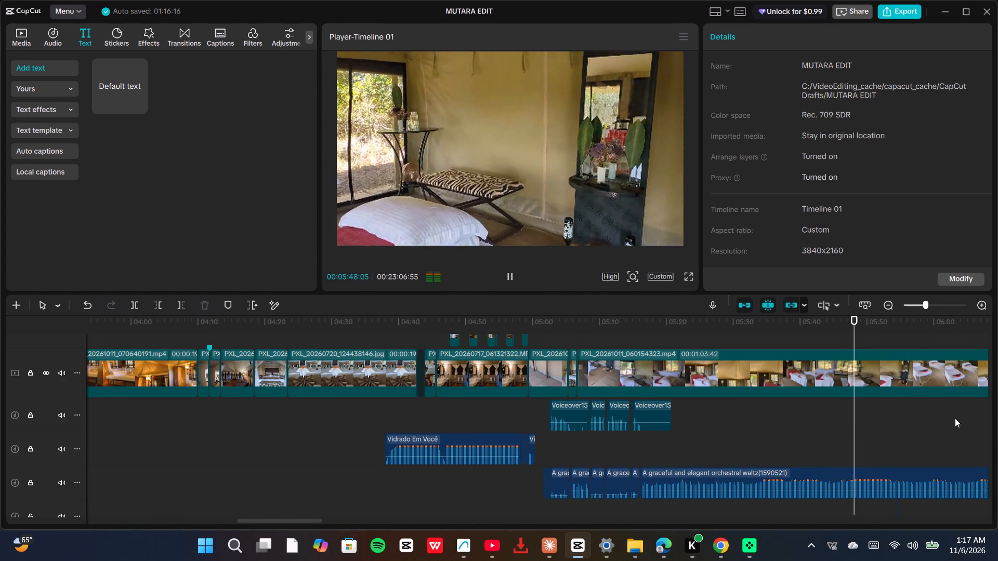
left_click_drag(955, 418, 993, 418)
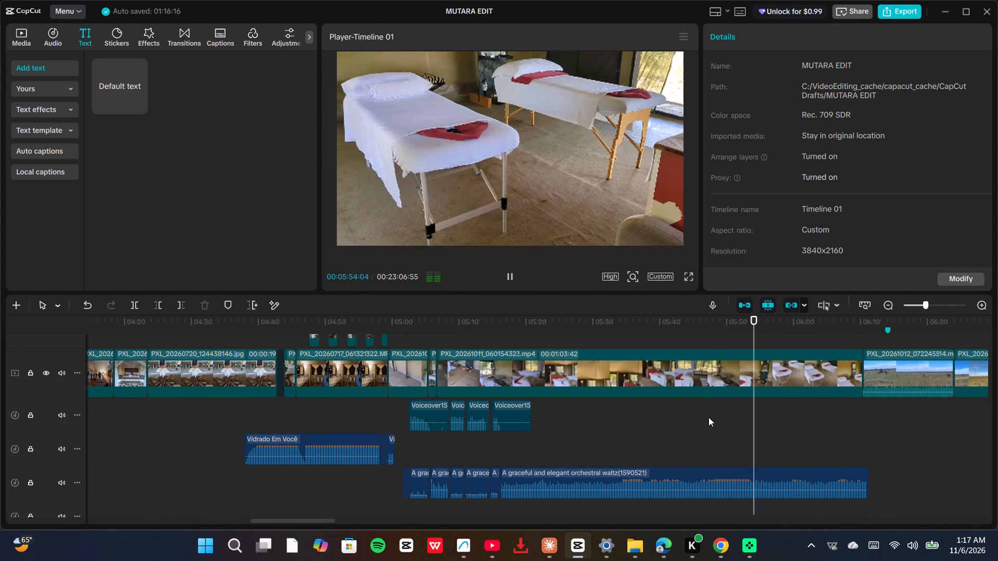
Step back through frames near 00:05:54, resume playback briefly, and return the playhead to 00:05:48:18 in the long tent clip.
key("Left")
key("Left")
key("Left")
key("Left")
key("Left")
key("Left")
key("Left")
key("Left")
key("Left")
key("Left")
key("Left")
key("Left")
key("Left")
key("Left")
key("Left")
key("Left")
key("Left")
key("Left")
key("Left")
key("Left")
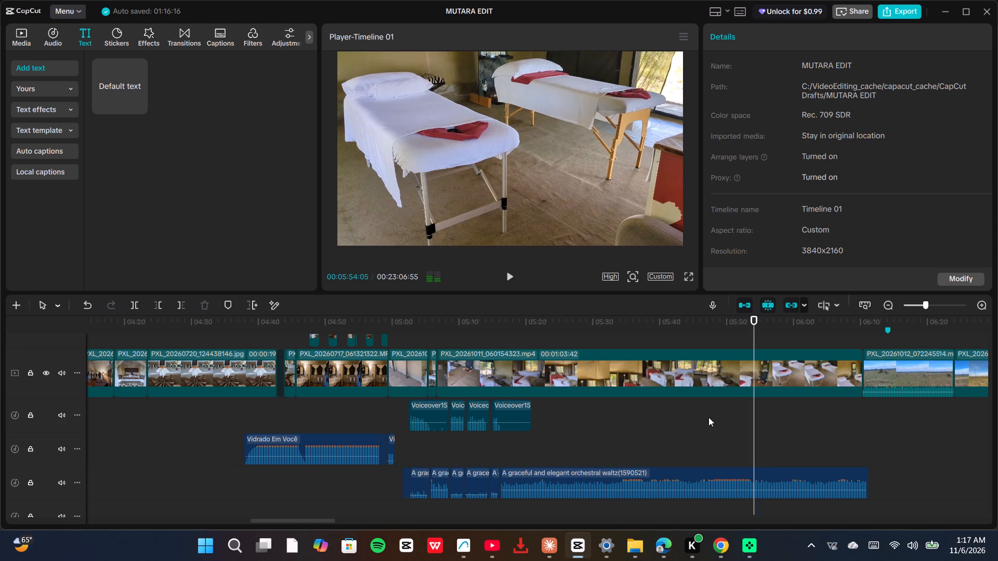
key("space")
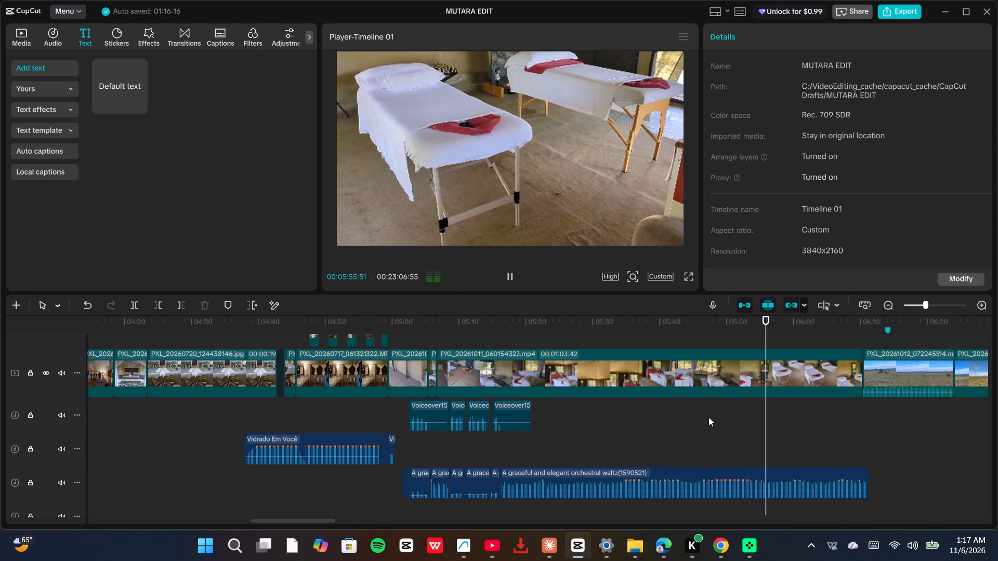
left_click(715, 415)
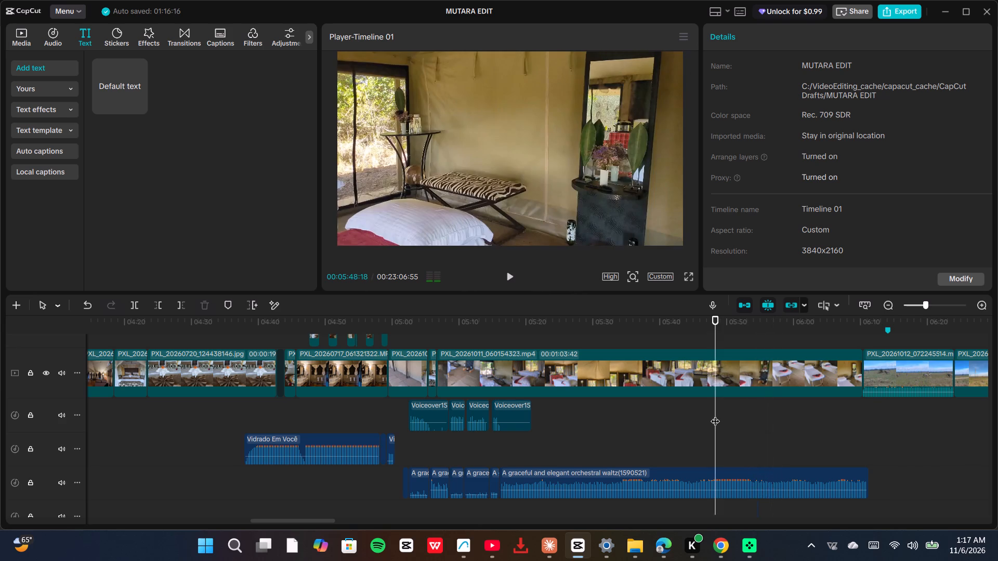
Split the long orchestral waltz segment at 00:05:53:17 and delete the part after the cut.
key("space")
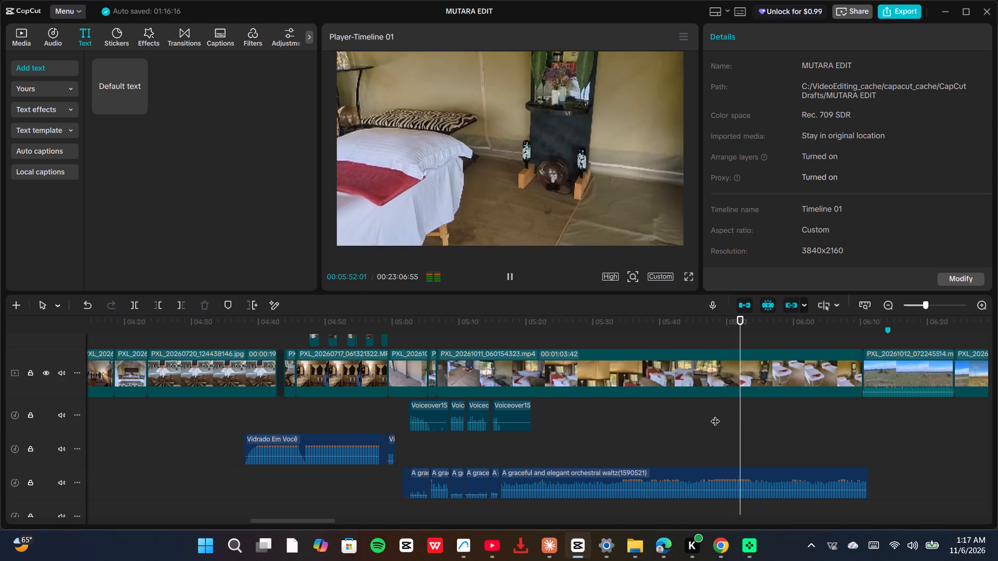
key("space")
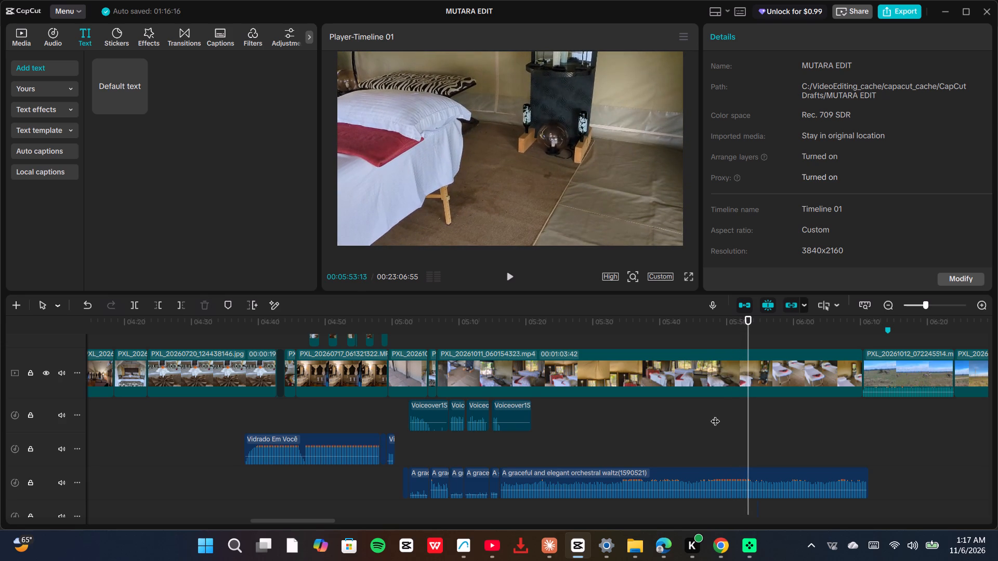
key("Right")
key("Right")
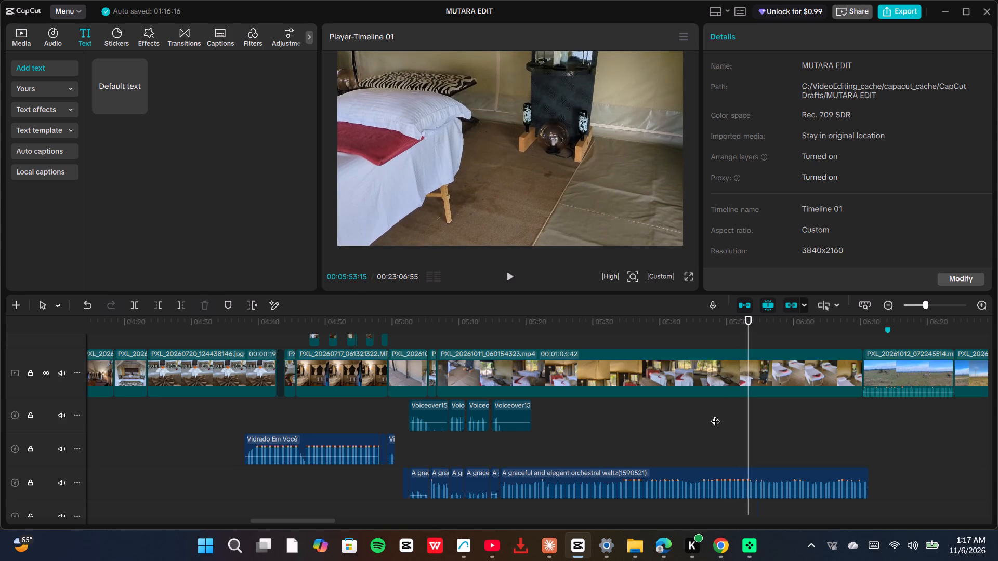
key("Right")
key("Right")
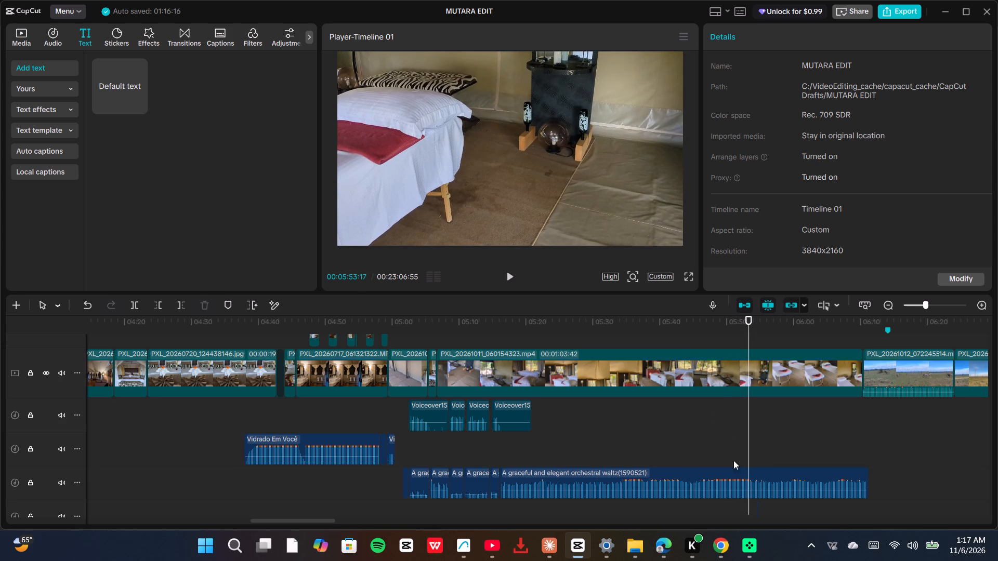
left_click(748, 481)
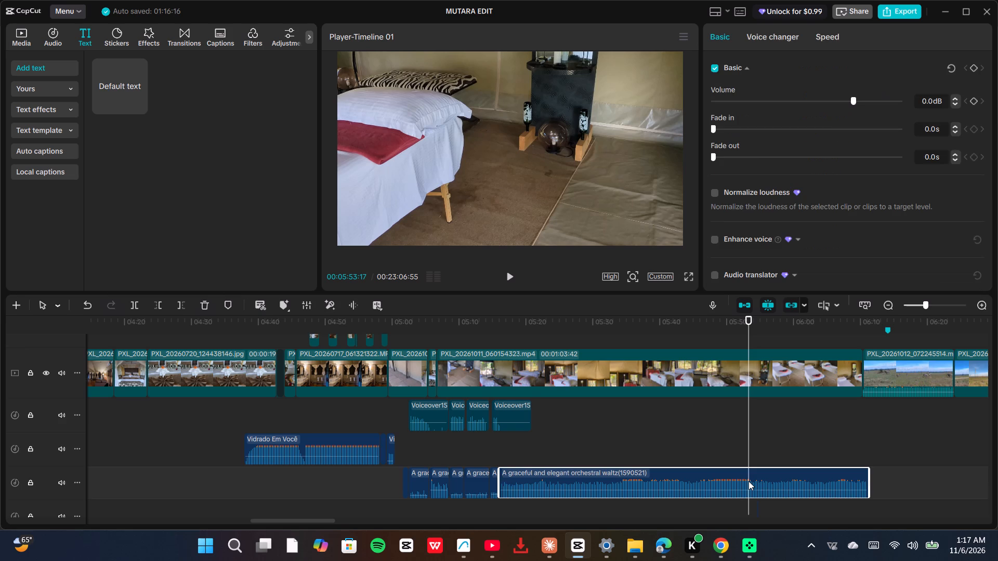
key("ctrl+b")
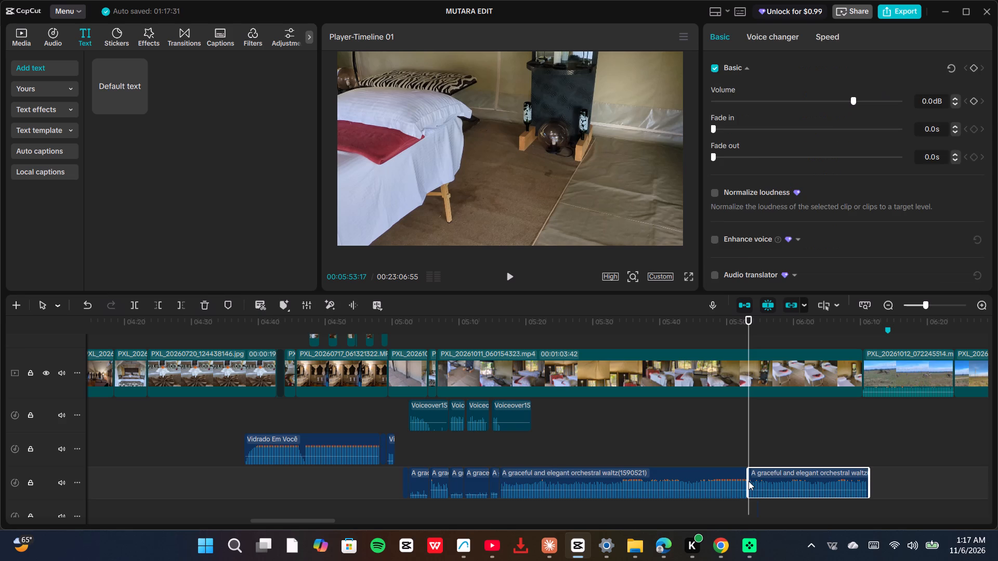
left_click(813, 480)
key("Delete")
Review from 00:05:45:25 past the music's end, and trim the end of tent clip PXL_20261011_060154323.mp4 to the waltz's end, giving a 00:00:46:35 duration.
left_click(696, 427)
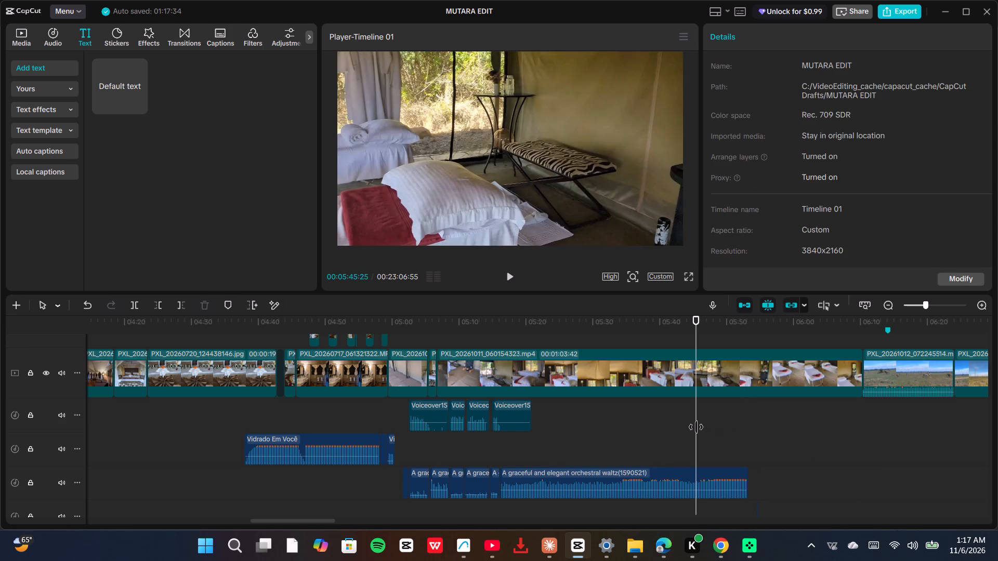
key("space")
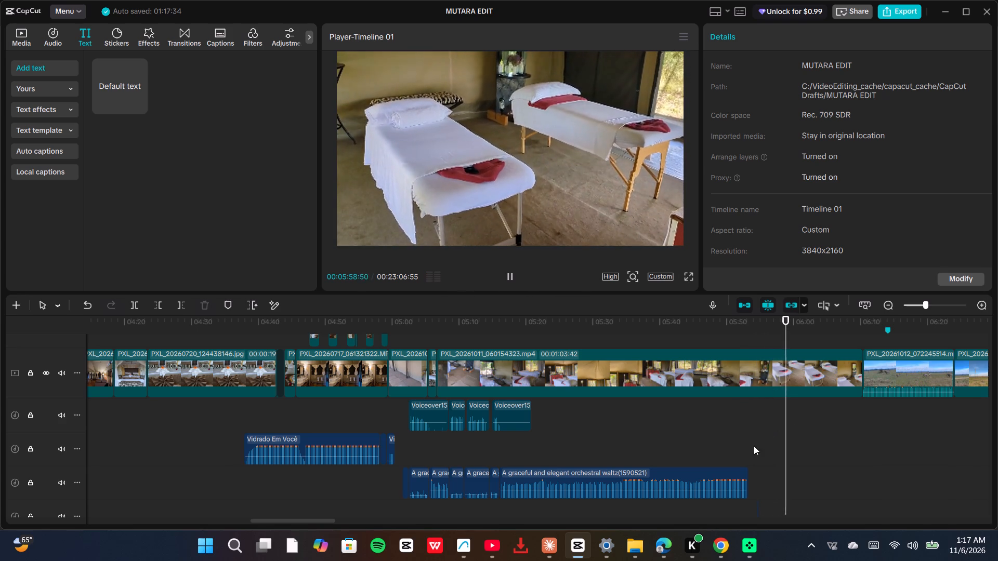
left_click(784, 365)
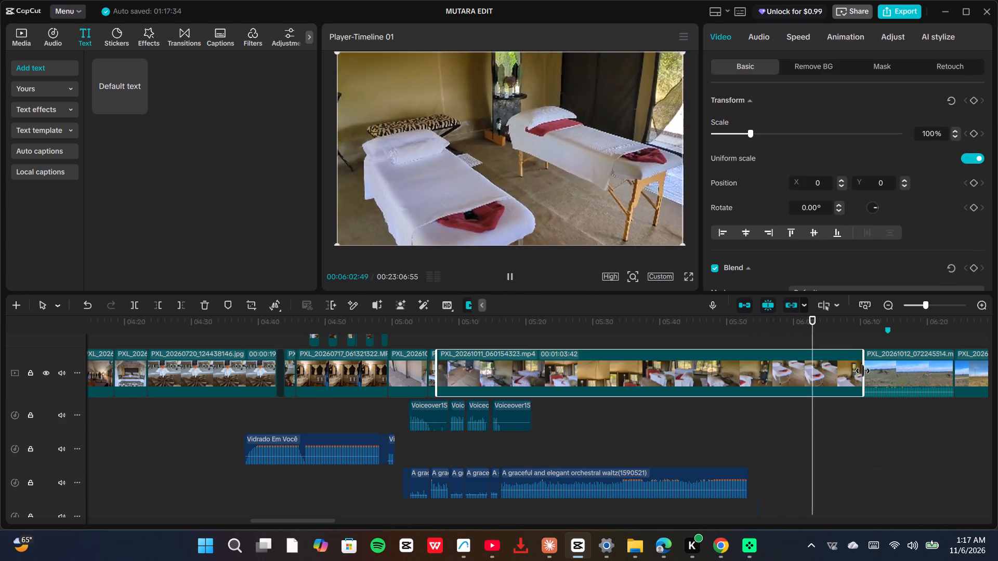
left_click_drag(863, 371, 744, 386)
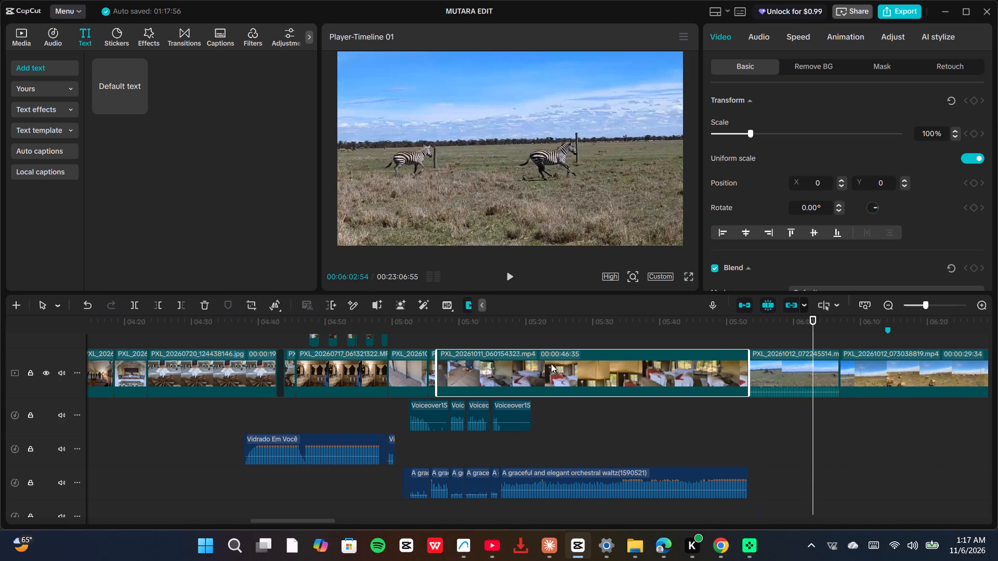
Replay the tent section from 00:05:08:34 to check the shortened clip against the voiceover and waltz music.
left_click(451, 446)
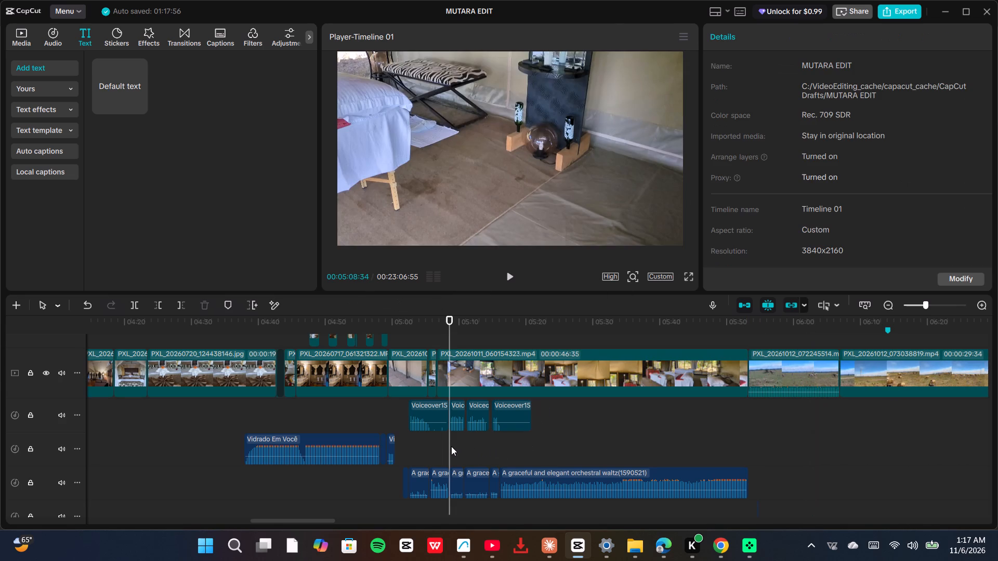
key("space")
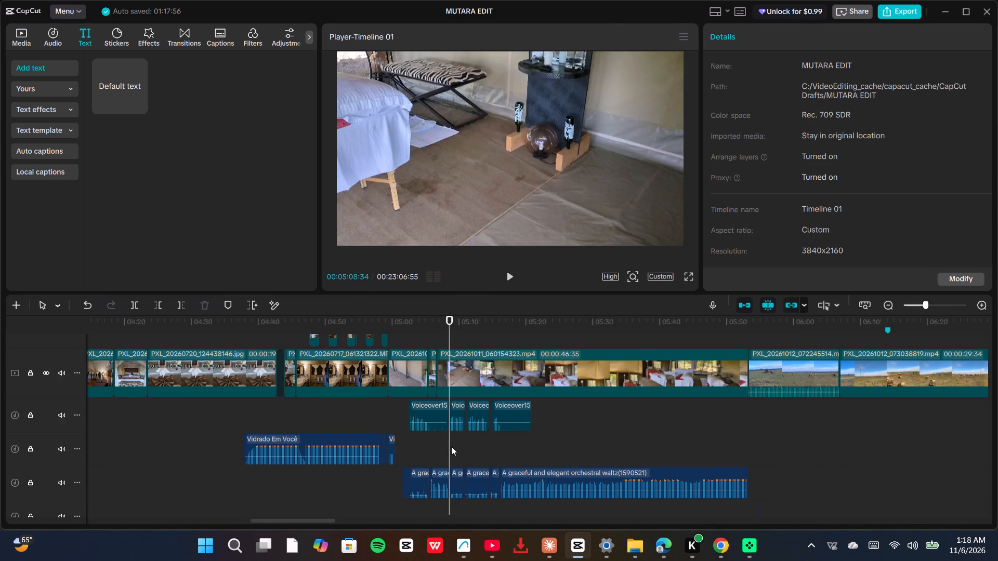
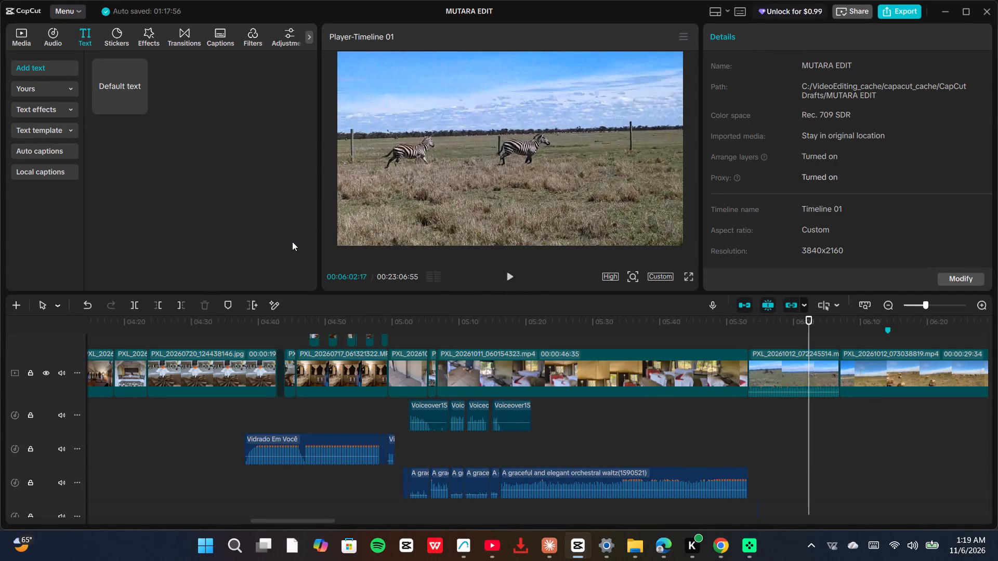
Play back the lodge photo section from about 00:04:25 to review it against the Vidrado Em Você music.
left_click(158, 413)
left_click(508, 275)
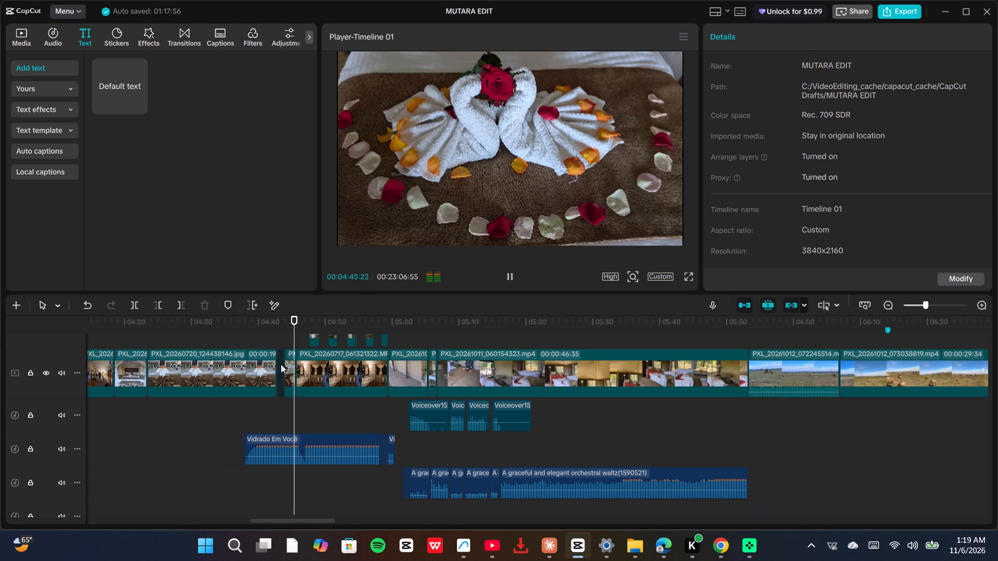
Reactivate the disabled short clip directly after PXL_20260720_124438146.jpg on the main video track.
left_click(281, 364)
right_click(281, 364)
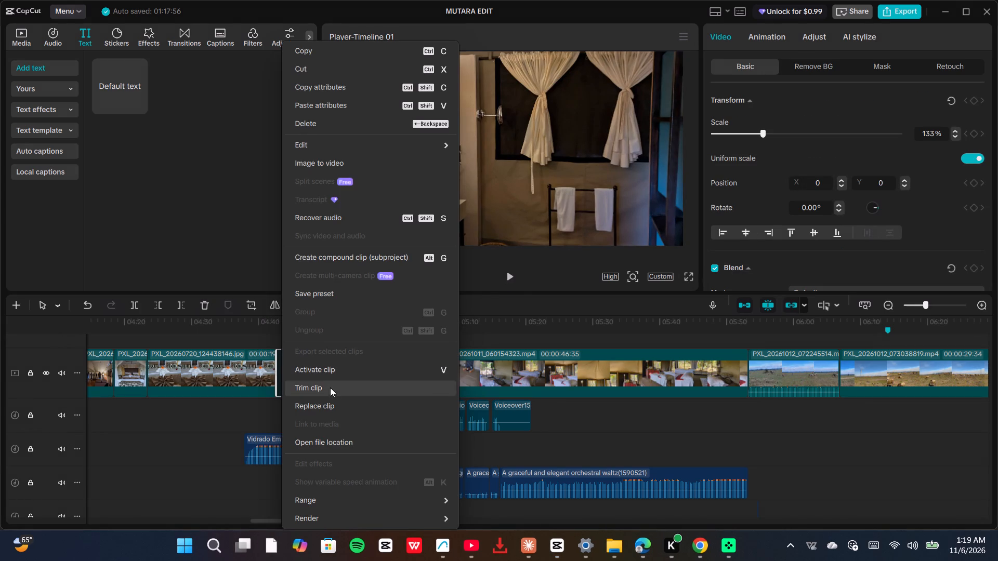
left_click(335, 372)
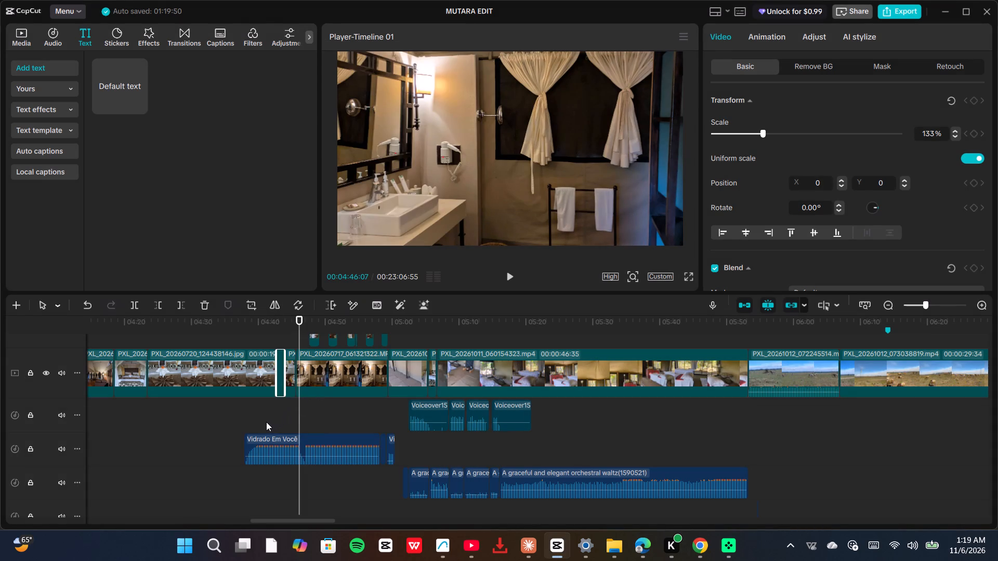
Replay from 00:04:40:05 to check the reactivated clip in sequence with the music.
left_click(259, 415)
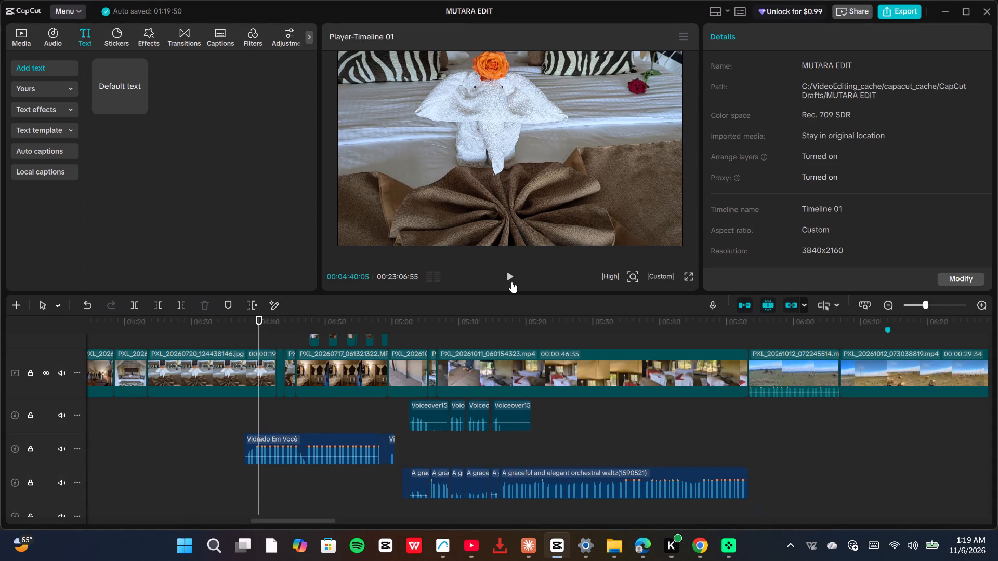
left_click(512, 279)
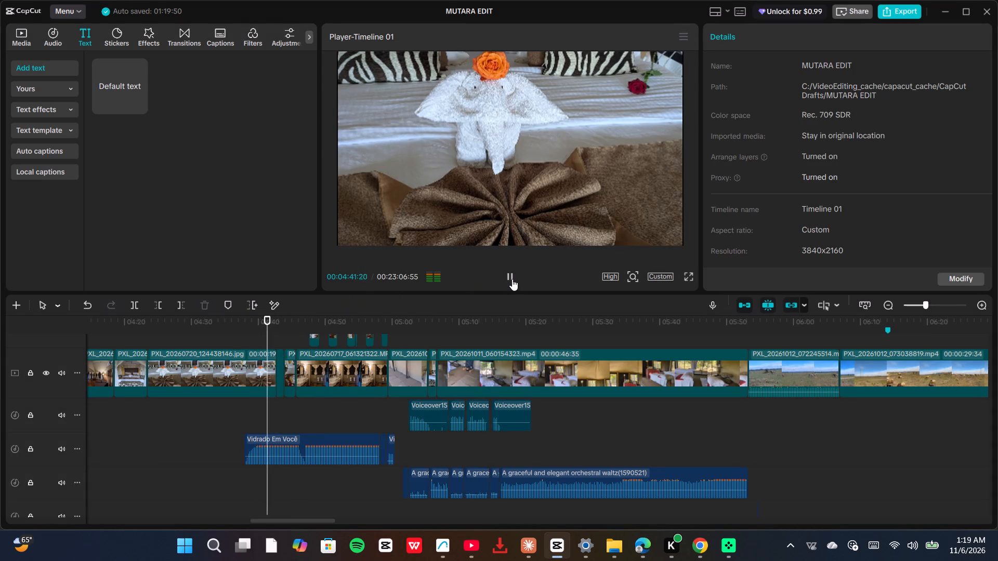
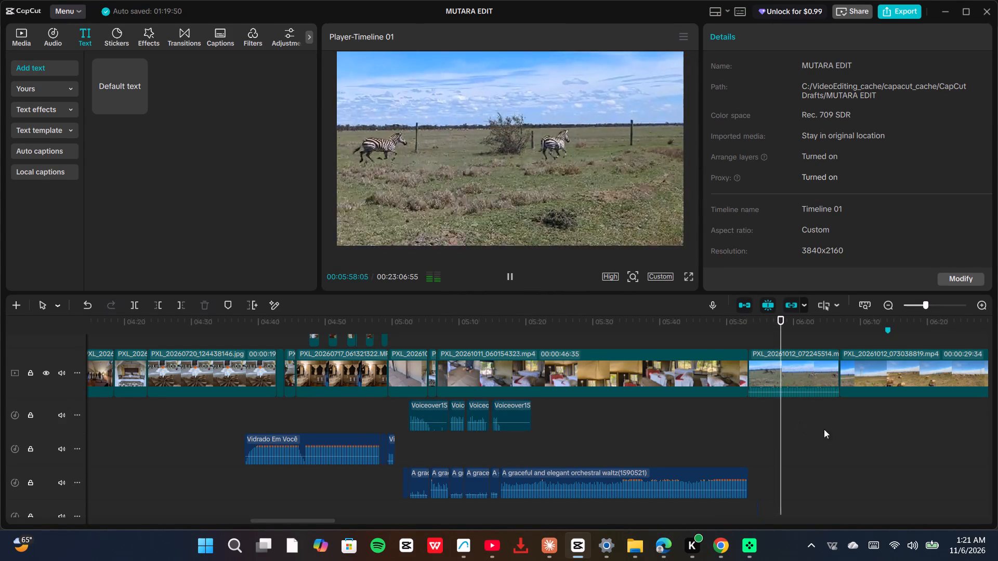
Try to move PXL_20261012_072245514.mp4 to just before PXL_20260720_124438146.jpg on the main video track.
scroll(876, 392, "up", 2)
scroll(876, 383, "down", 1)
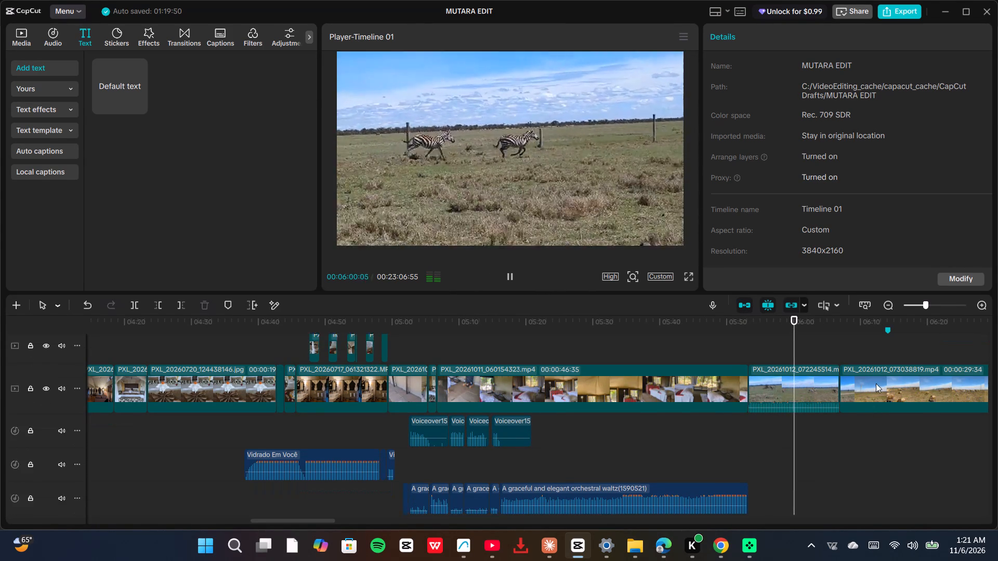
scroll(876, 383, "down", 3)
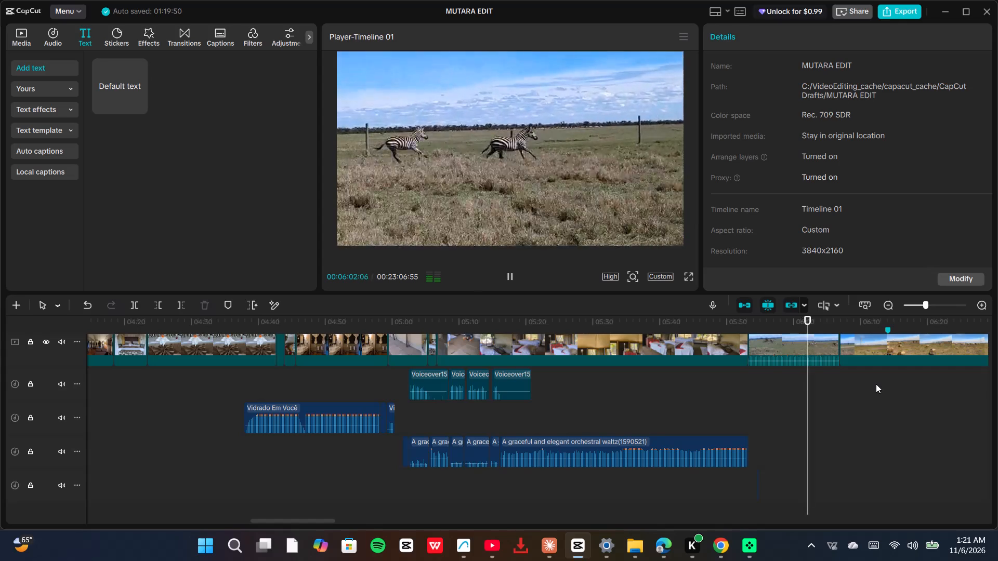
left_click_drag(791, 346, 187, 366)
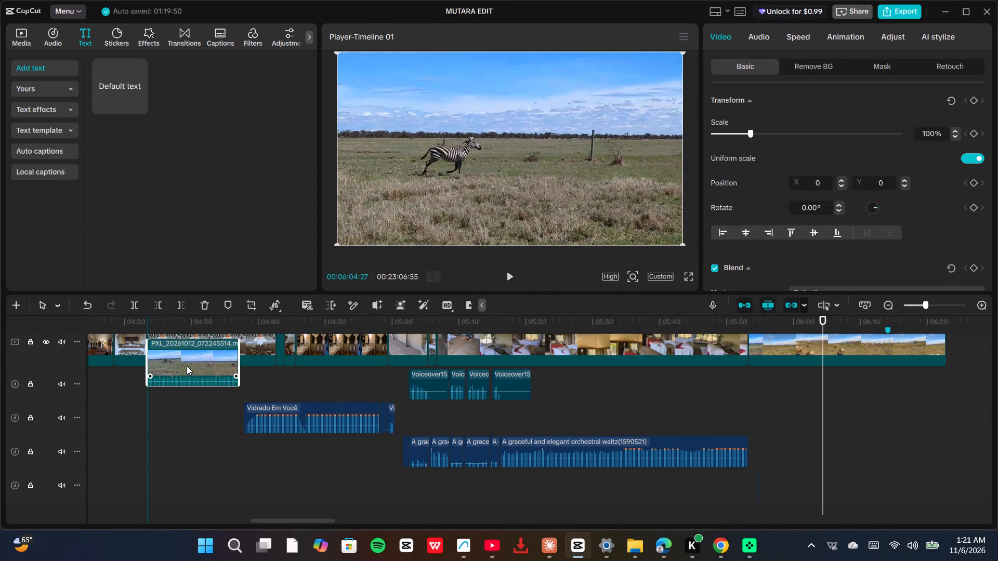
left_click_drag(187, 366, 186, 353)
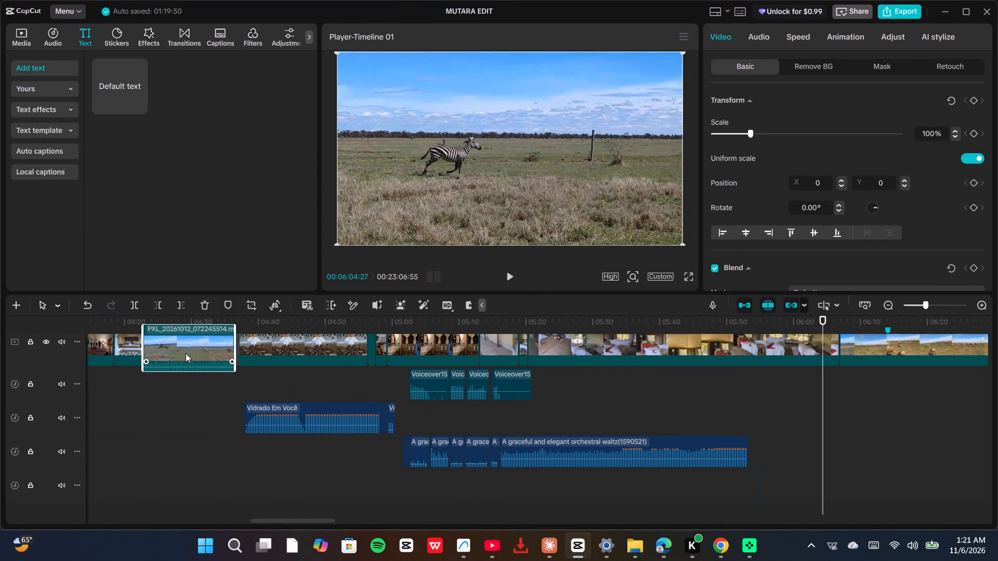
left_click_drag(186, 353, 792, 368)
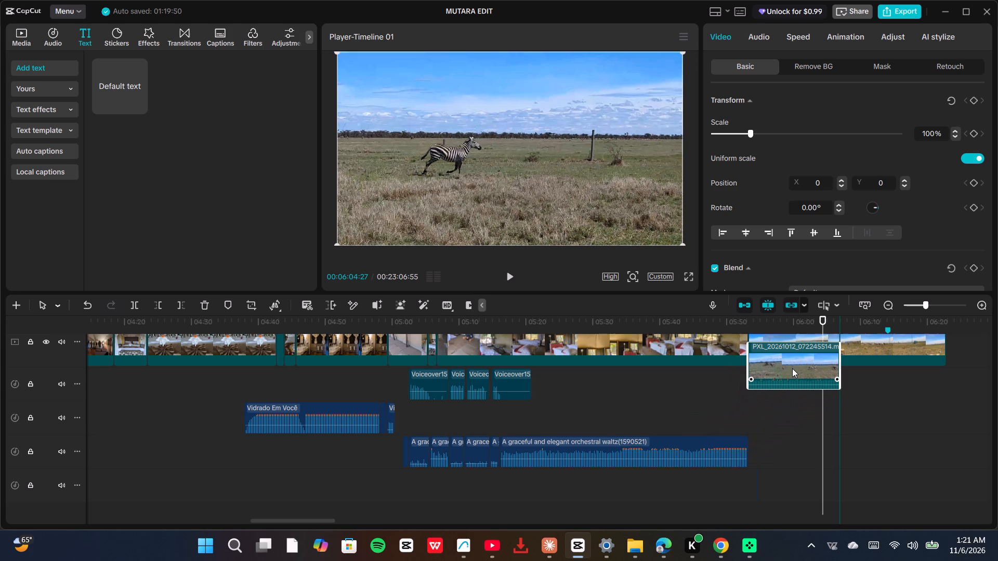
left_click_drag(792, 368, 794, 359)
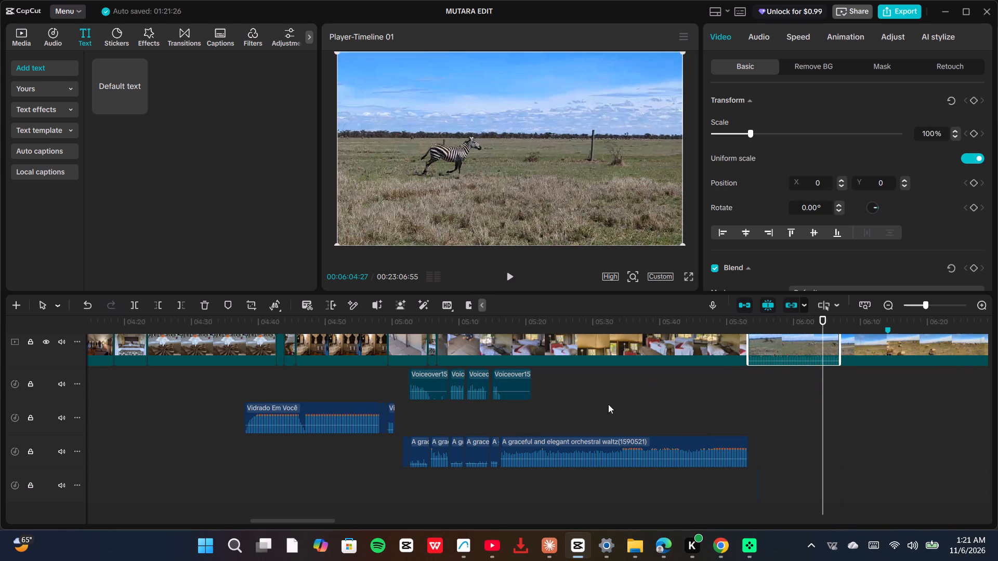
Play back the zebra and livestock footage on the main track from 00:05:53:17.
scroll(213, 384, "up", 5)
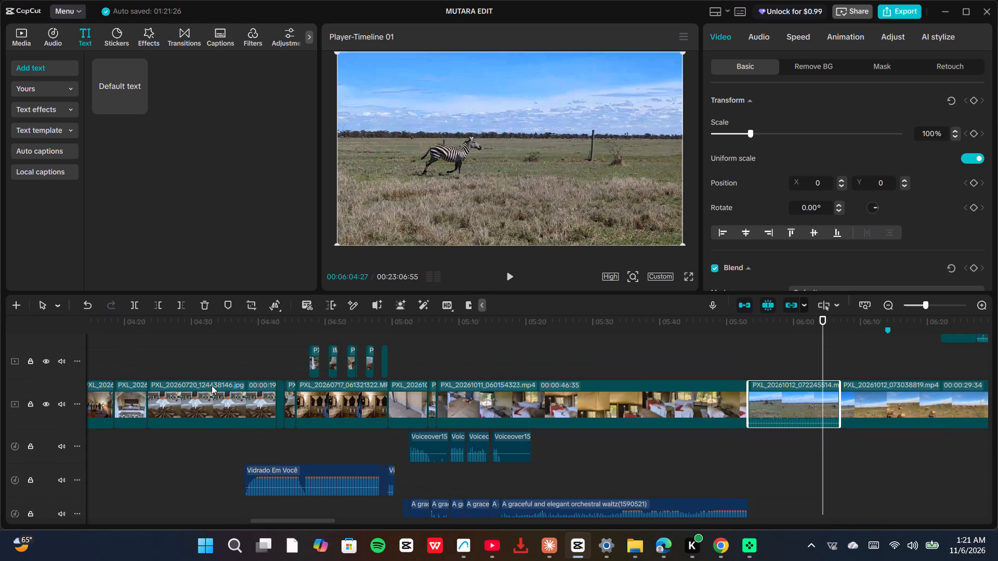
scroll(212, 385, "up", 2)
scroll(212, 385, "down", 3)
scroll(491, 433, "up", 1)
scroll(576, 412, "up", 4)
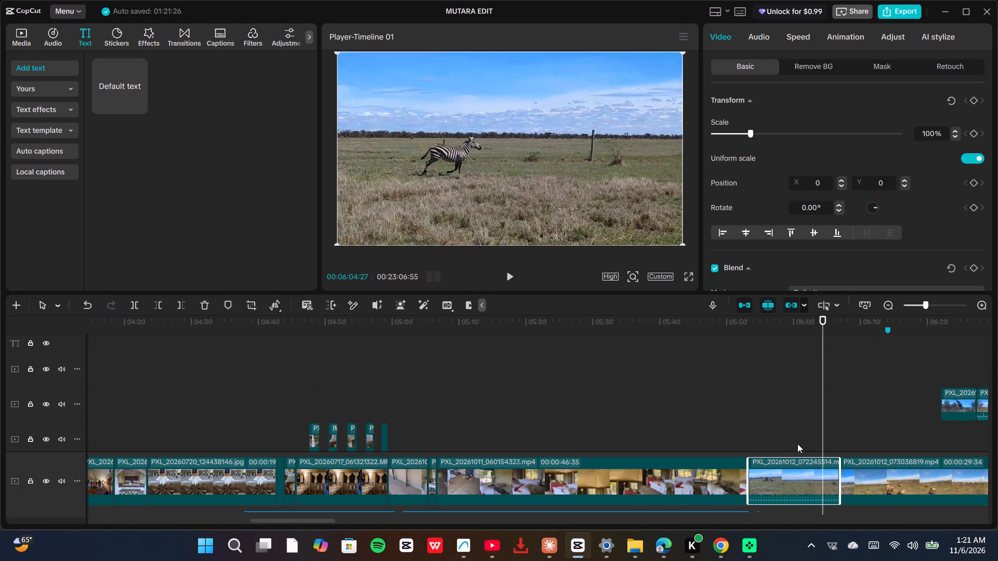
scroll(800, 443, "down", 3)
left_click_drag(903, 479, 991, 471)
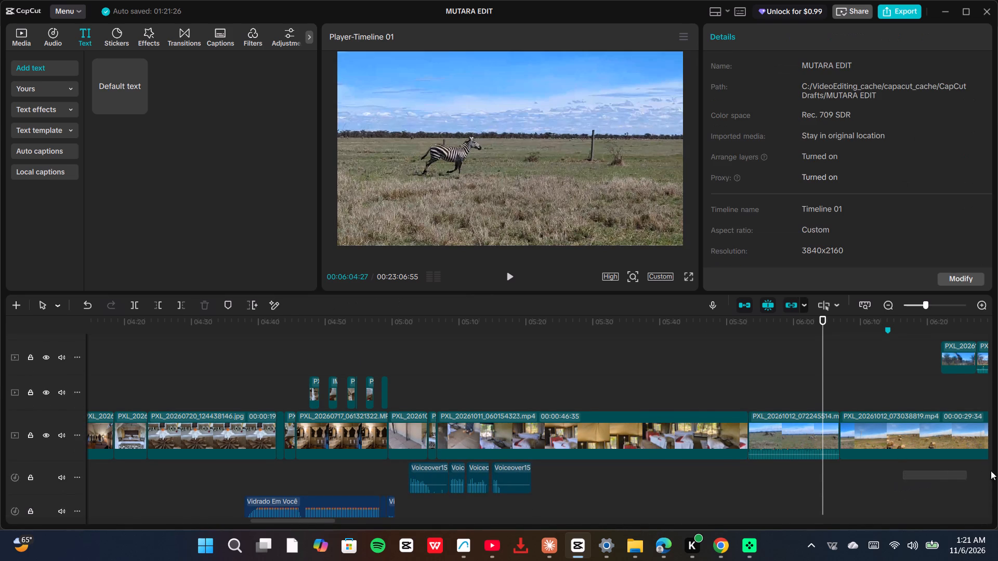
left_click_drag(991, 471, 997, 471)
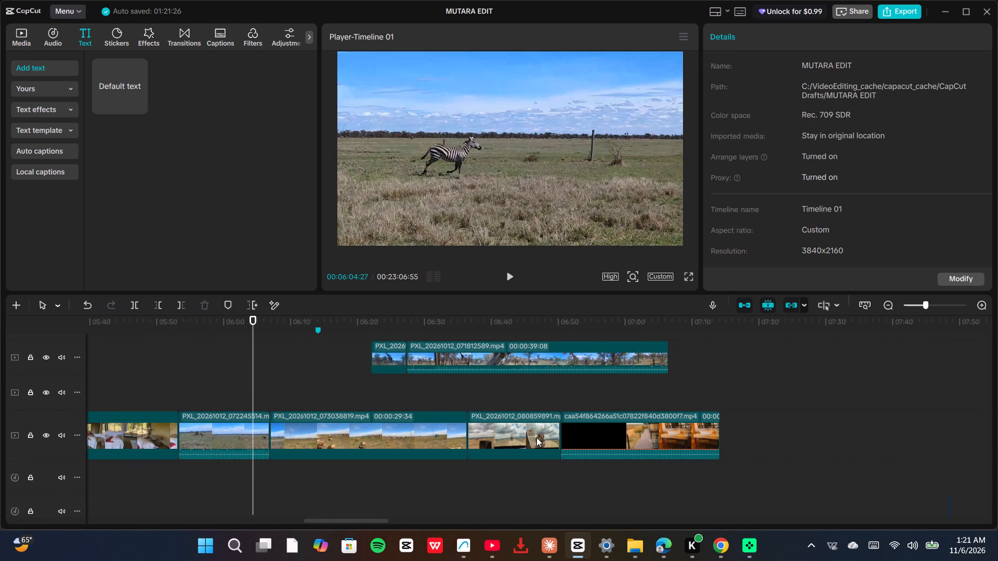
left_click(179, 371)
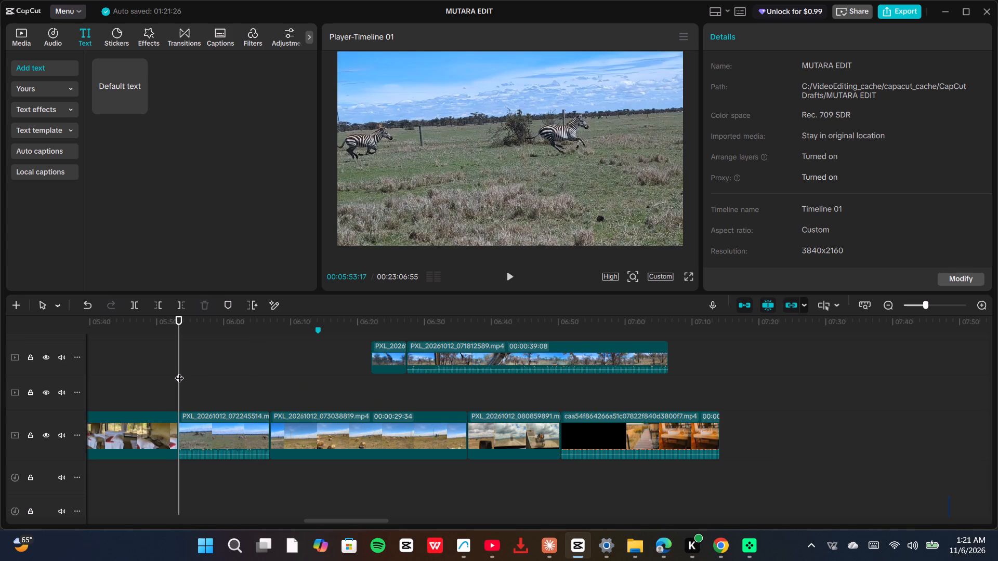
key("space")
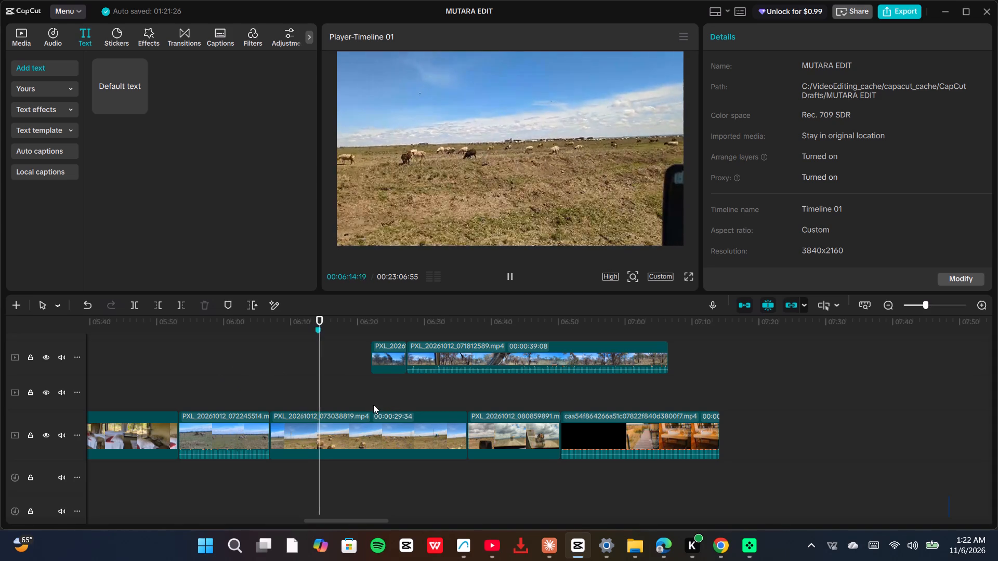
Review the giraffe and zebra overlay footage from about 00:06:24 into the credits clip, partly in full screen.
left_click(382, 380)
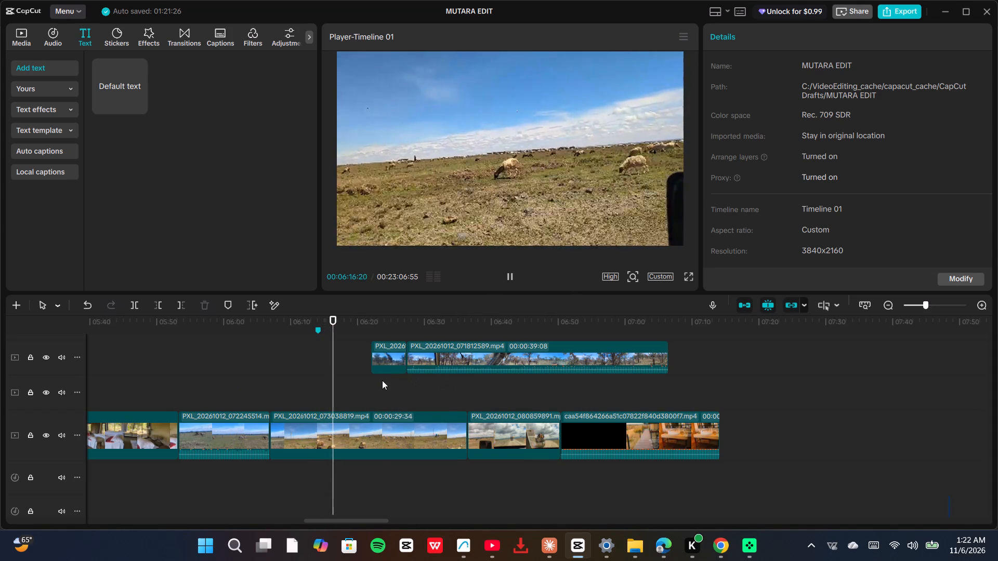
left_click(515, 277)
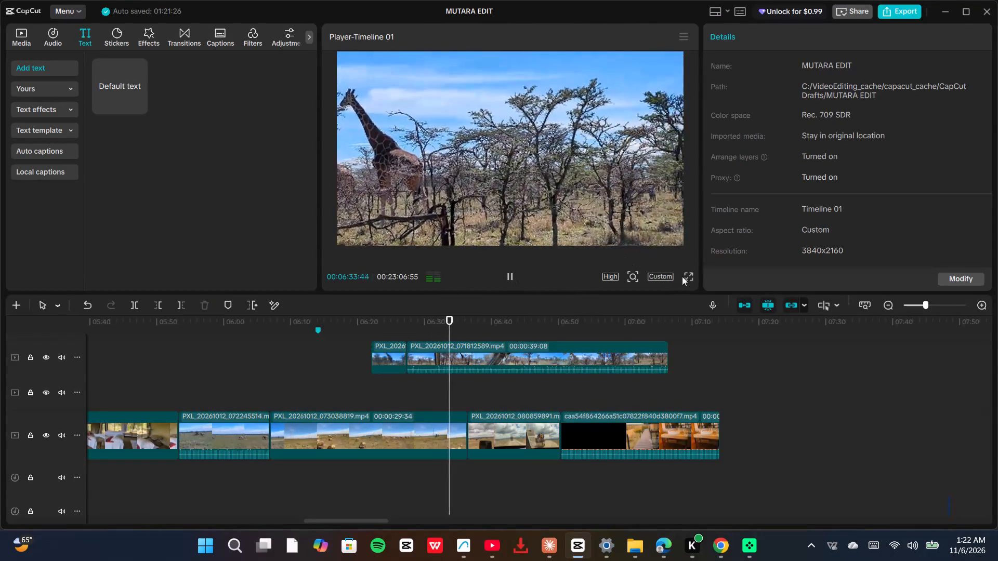
left_click(685, 276)
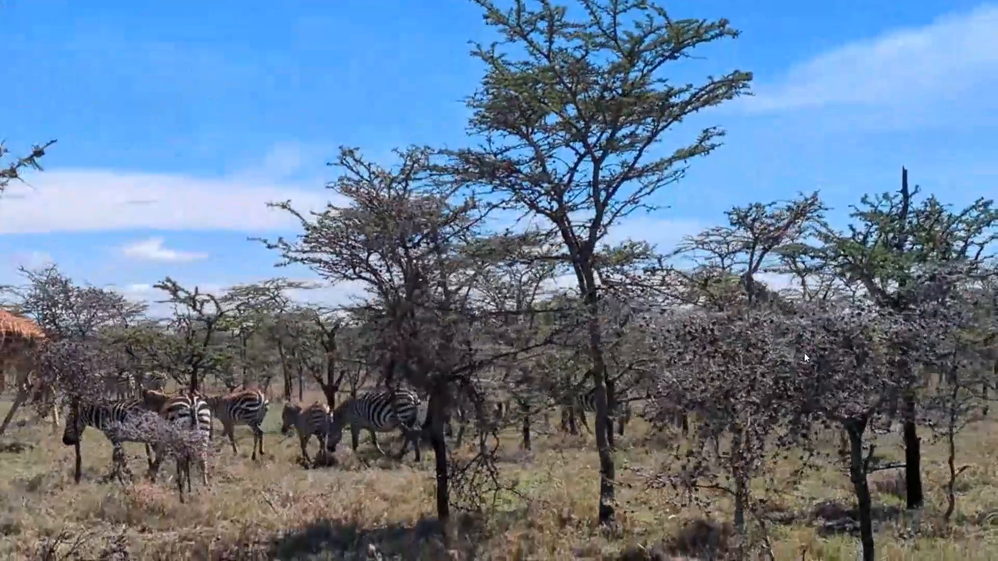
left_click(555, 486)
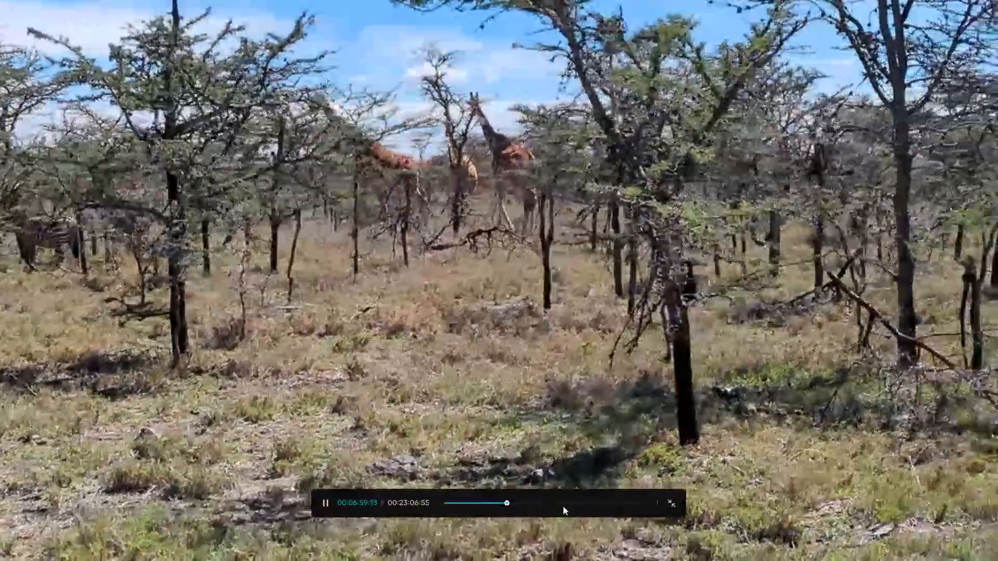
left_click(672, 503)
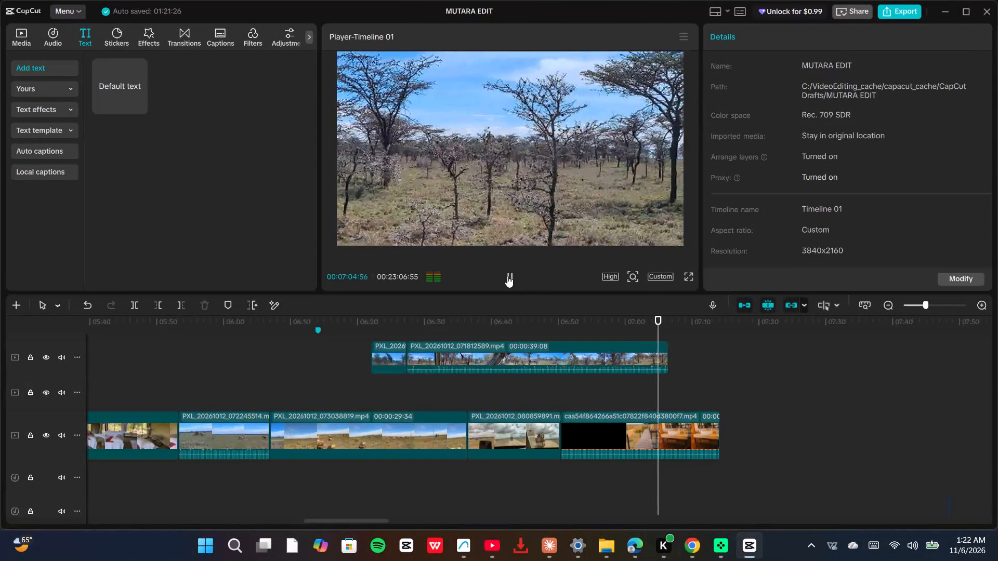
left_click(507, 276)
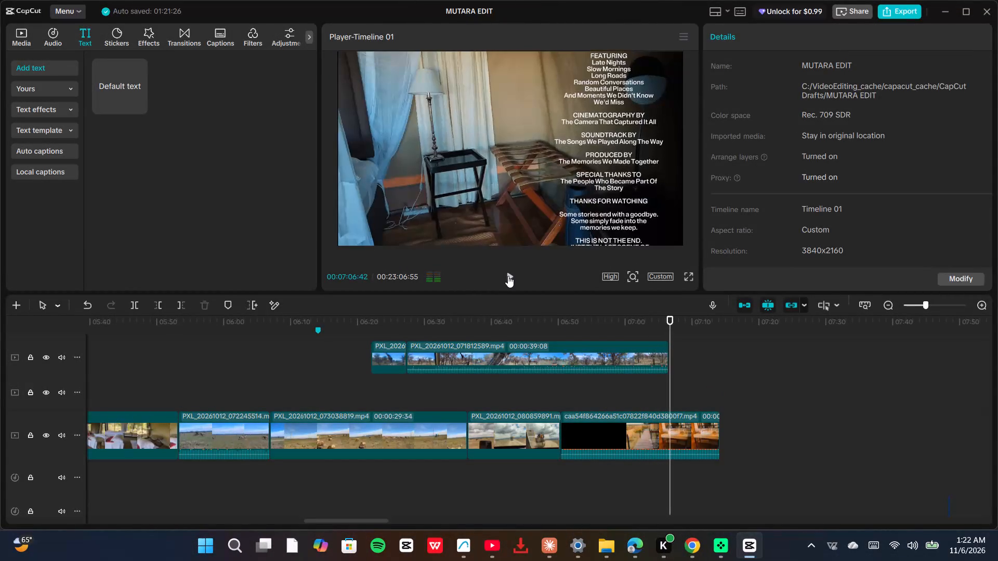
left_click(508, 275)
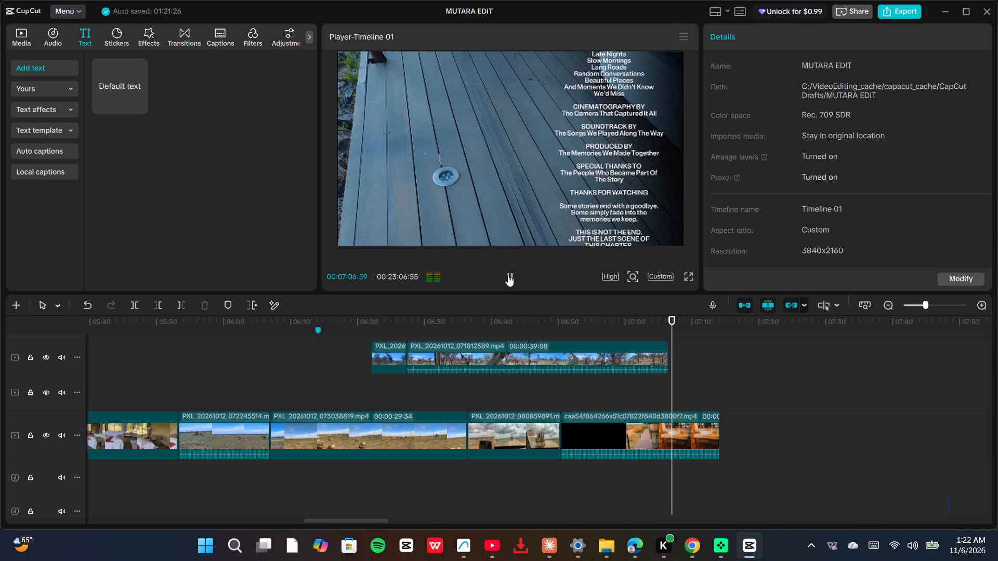
left_click(508, 275)
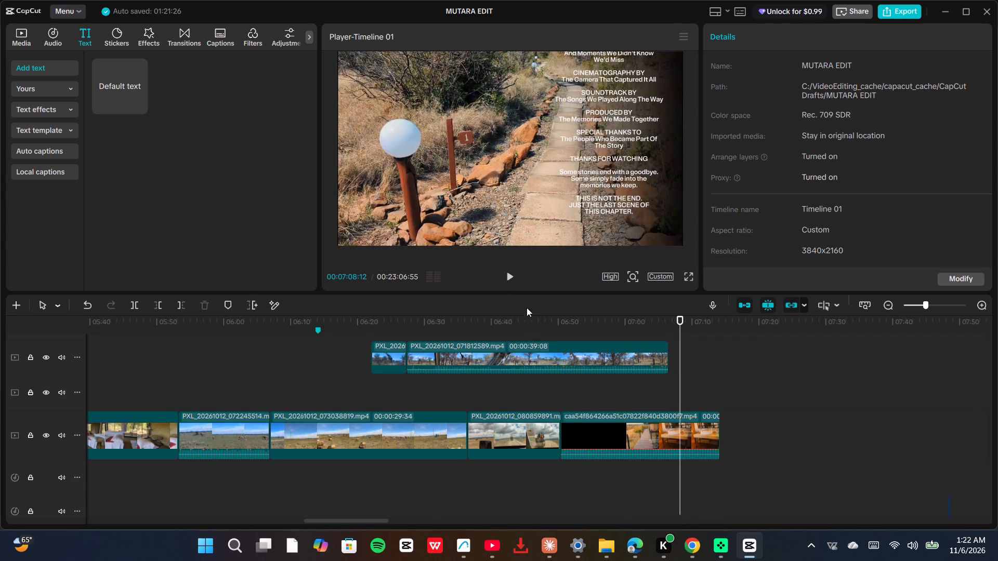
Move the overlay clip PXL_20261012_071812589.mp4 onto the main video track, directly after the credits clip.
left_click(543, 354)
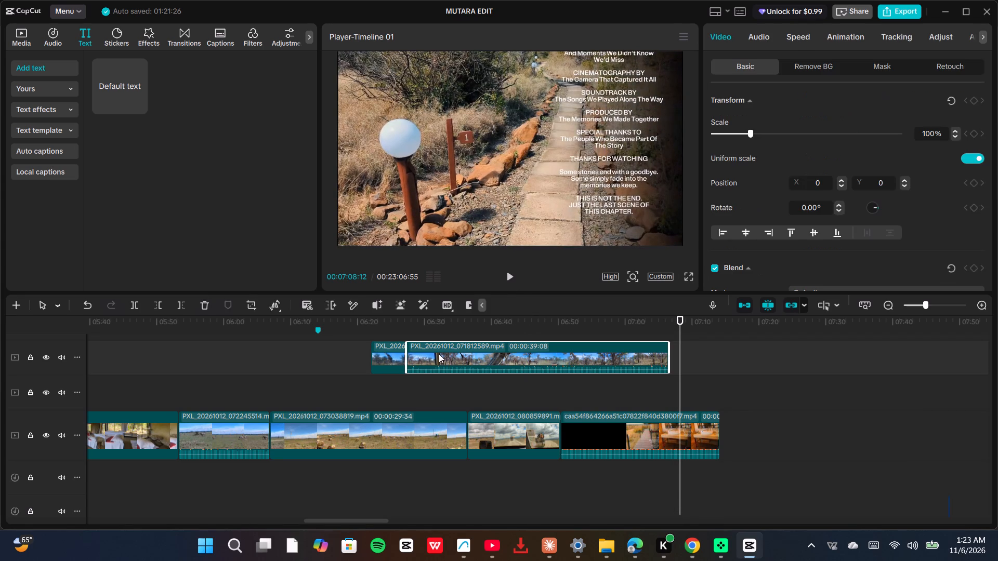
left_click(380, 352, "ctrl")
left_click_drag(524, 345, 583, 490)
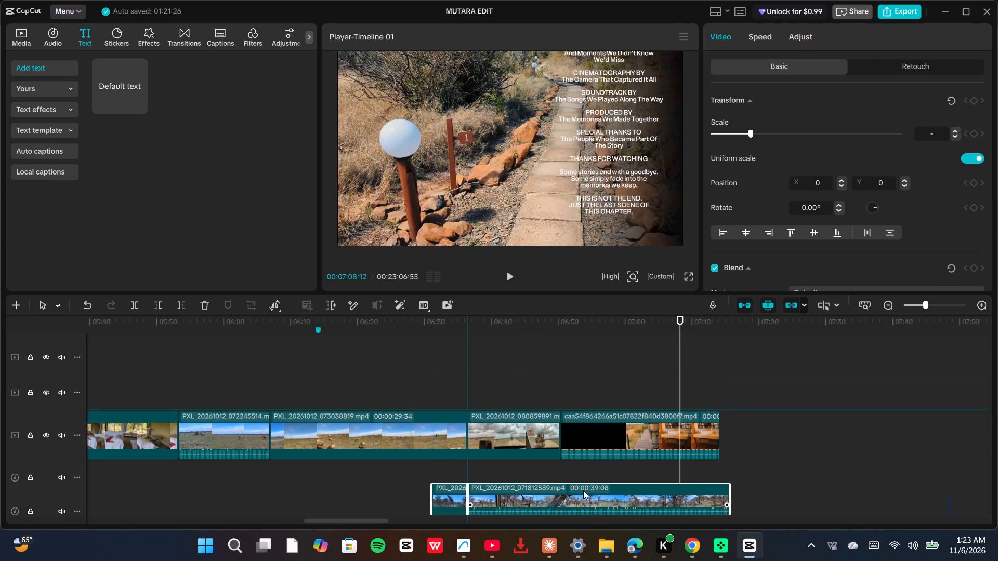
left_click_drag(583, 490, 611, 472)
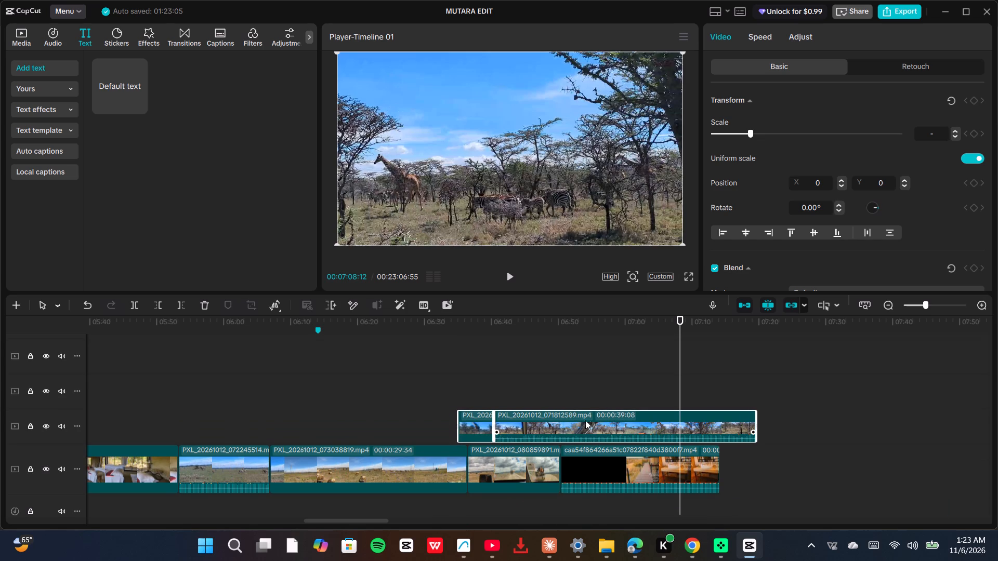
left_click(585, 416)
left_click_drag(585, 416, 815, 488)
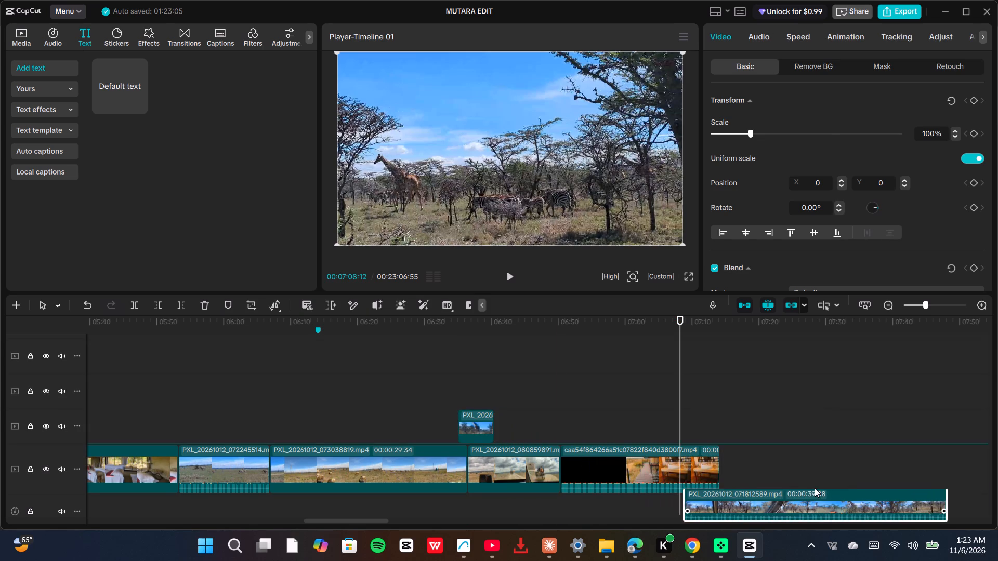
left_click_drag(815, 488, 809, 457)
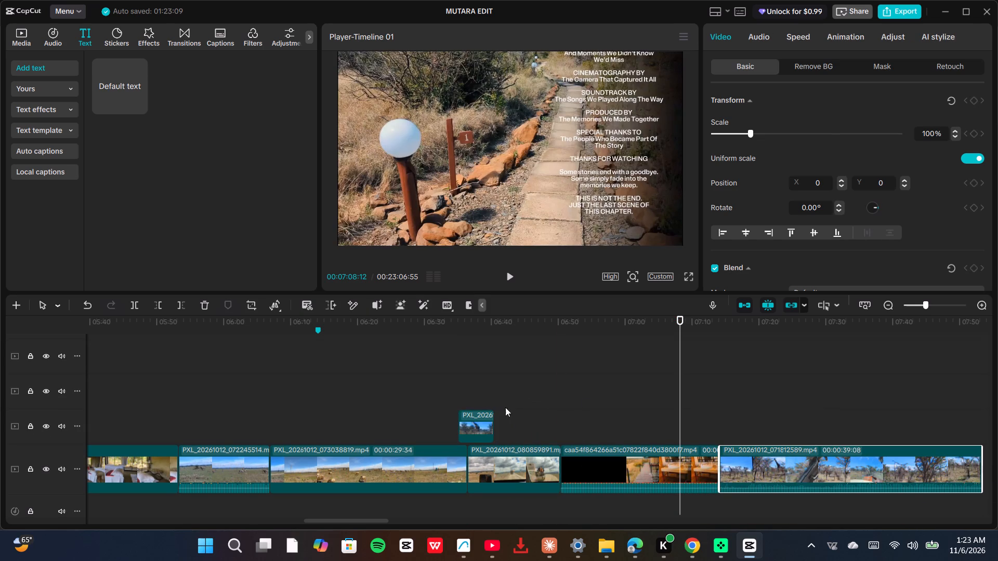
Move the remaining short overlay clip onto the main track between the credits clip and PXL_20261012_071812589.mp4.
left_click(483, 420)
left_click_drag(483, 421, 746, 466)
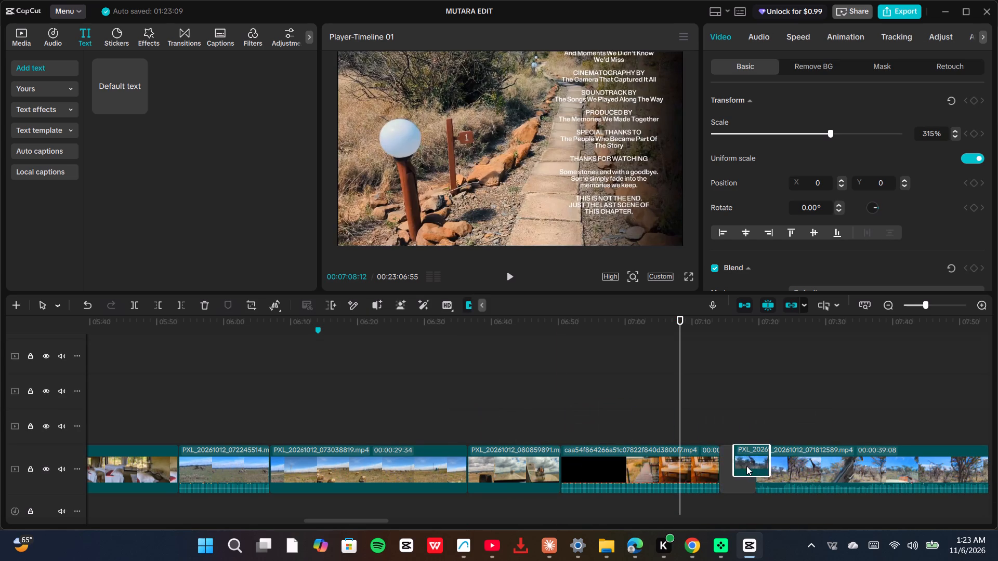
left_click_drag(746, 466, 743, 468)
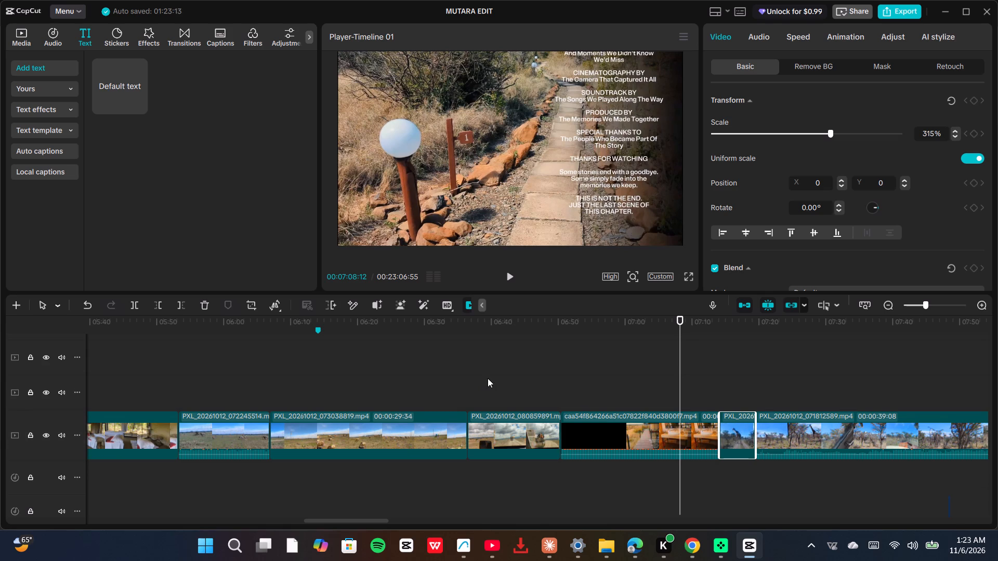
Play back the main track from about 00:06:39, skipping ahead to 00:07:05:23, to review the credits and the two moved clips.
left_click(488, 378)
left_click(506, 273)
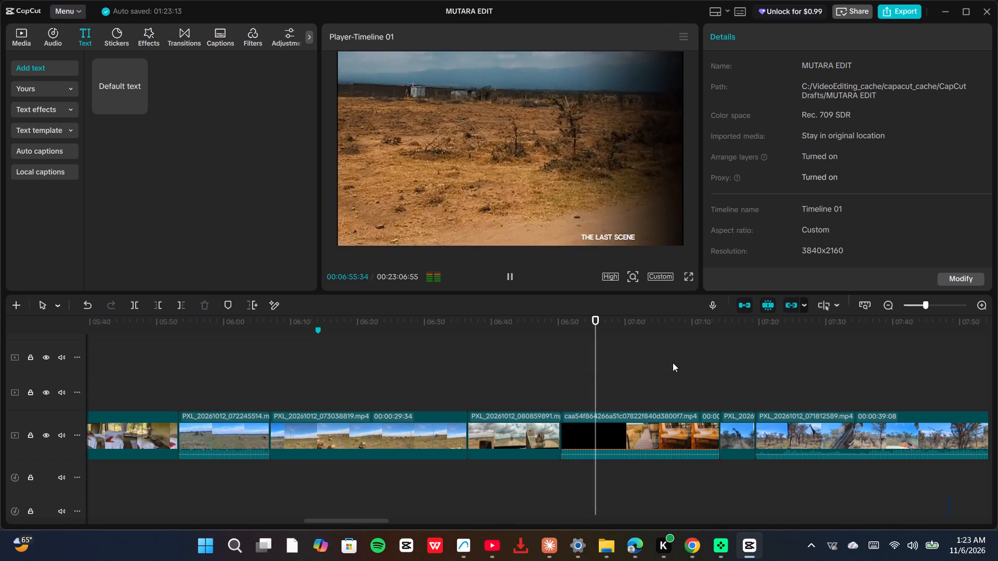
left_click(661, 398)
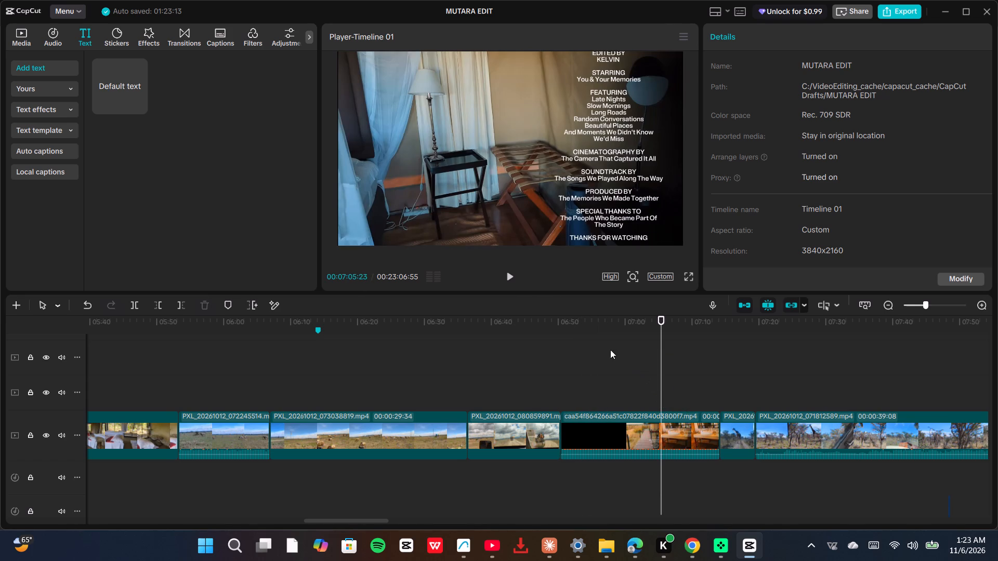
left_click(508, 276)
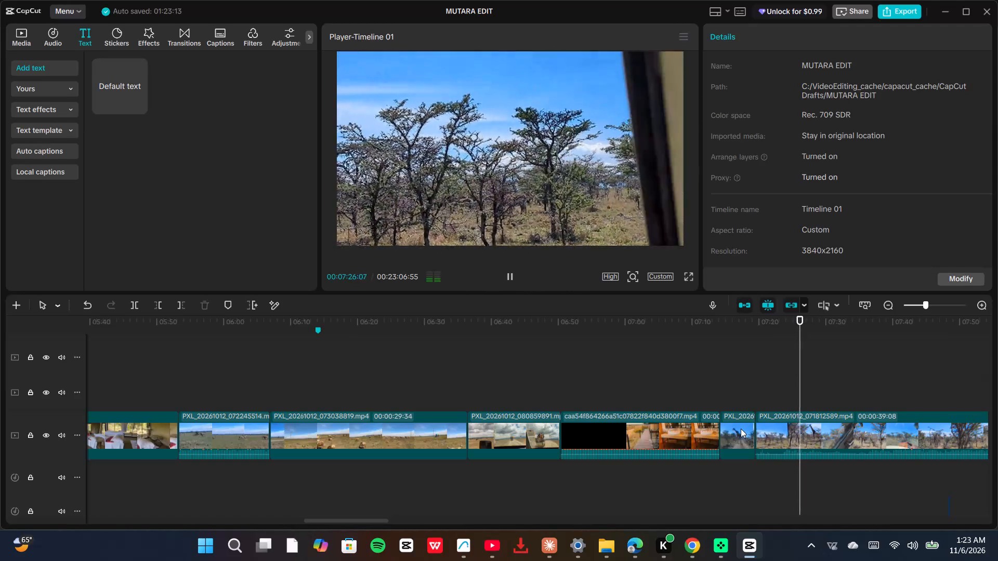
left_click(741, 429)
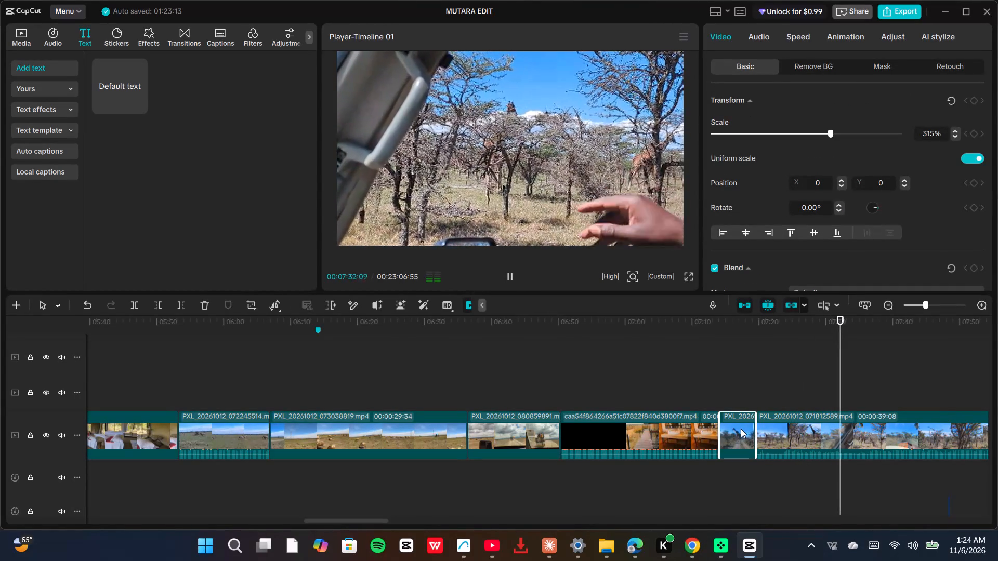
left_click(741, 429)
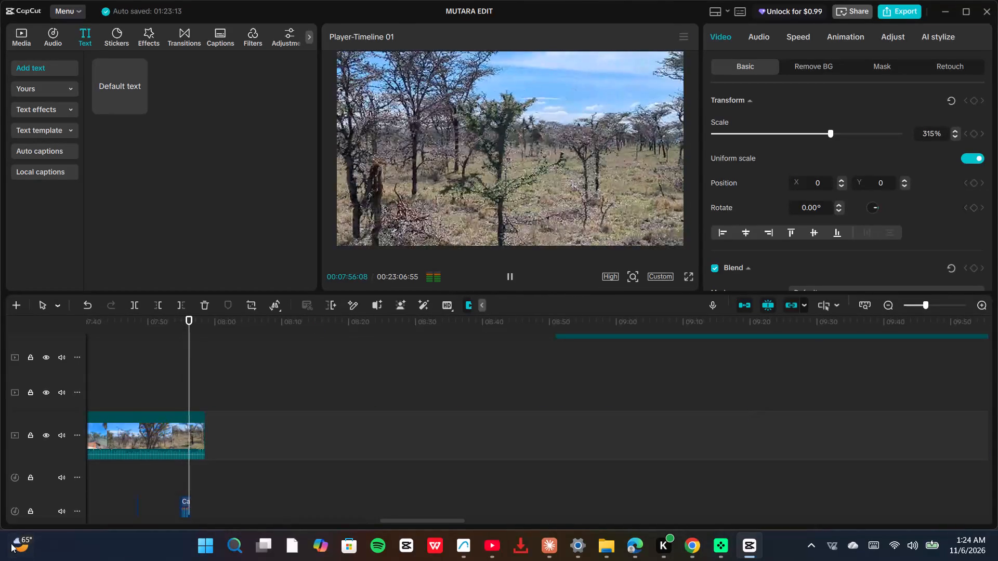
left_click_drag(156, 378, 58, 362)
left_click_drag(362, 373, 151, 372)
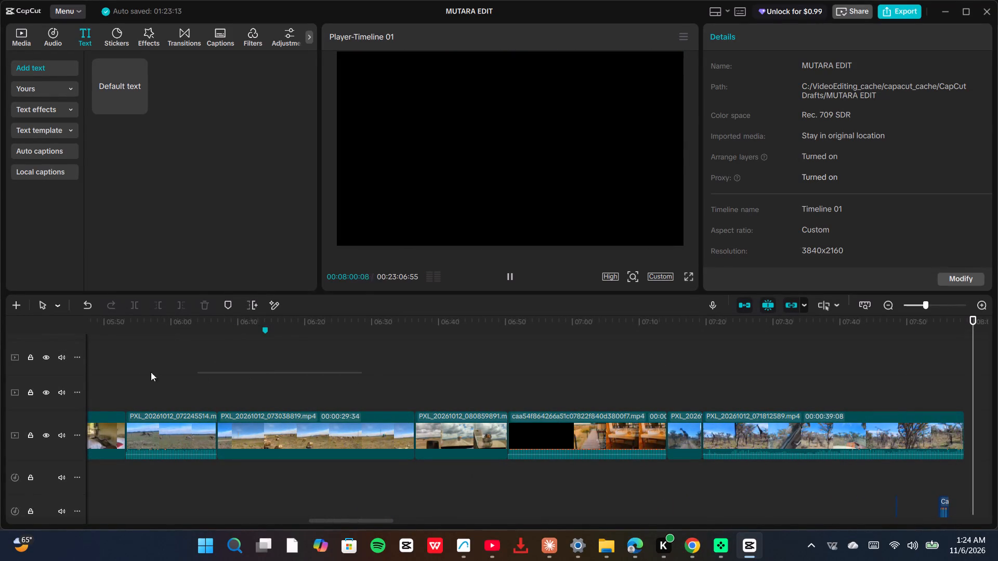
Stop playback in the empty stretch of the timeline after the clip PXL_20261012_071812589.mp4.
left_click_drag(151, 372, 67, 369)
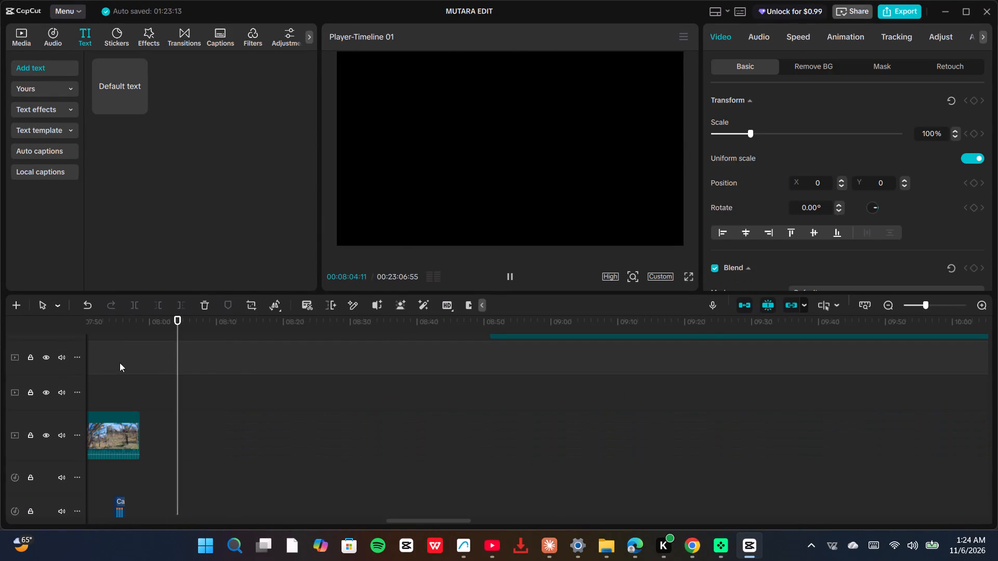
left_click_drag(143, 354, 55, 363)
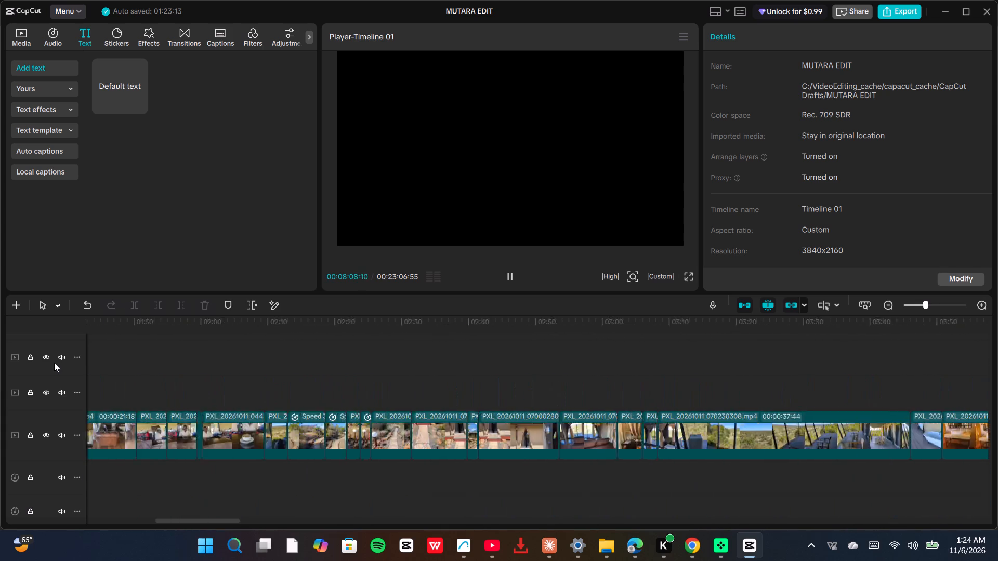
left_click_drag(158, 391, 29, 397)
left_click(387, 220)
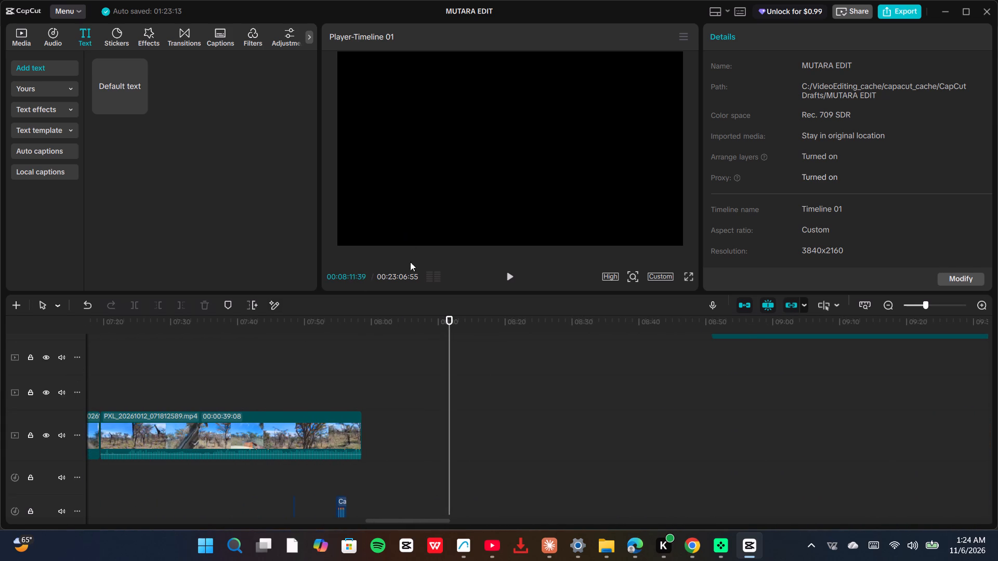
left_click(509, 277)
left_click(462, 235)
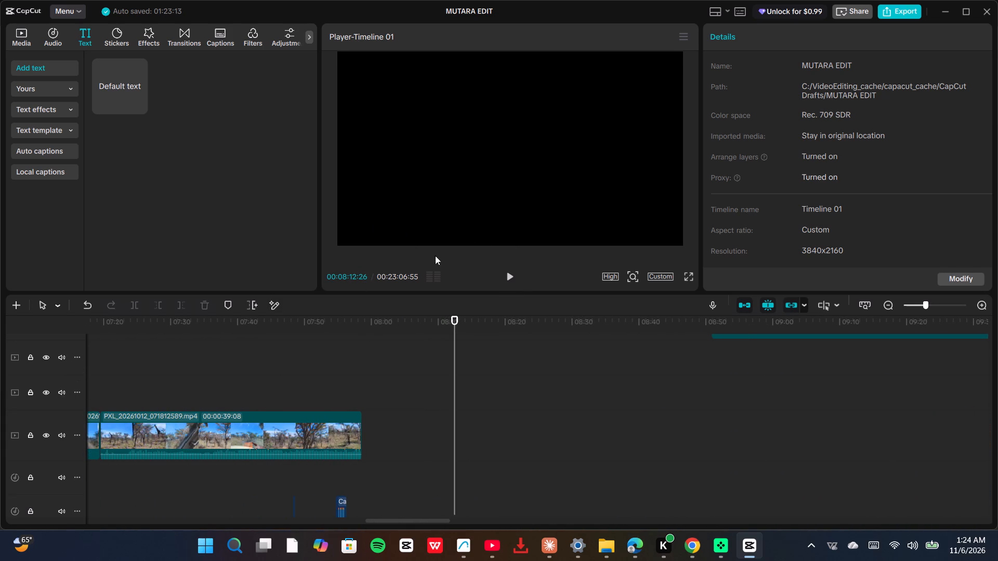
Return to the very beginning of the timeline and start playing the edit from 00:00:00:00.
left_click_drag(299, 381, 0, 404)
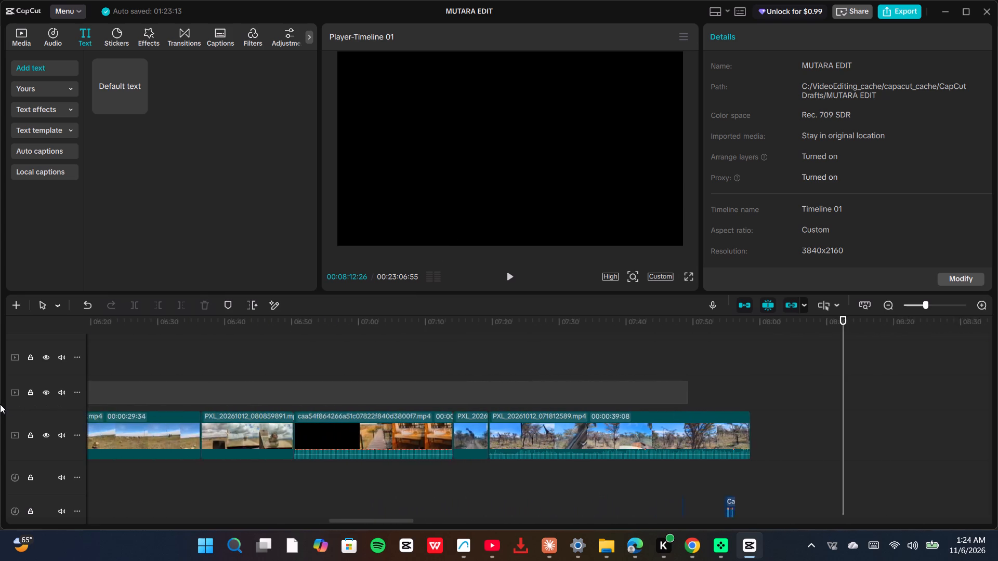
left_click_drag(0, 404, 166, 383)
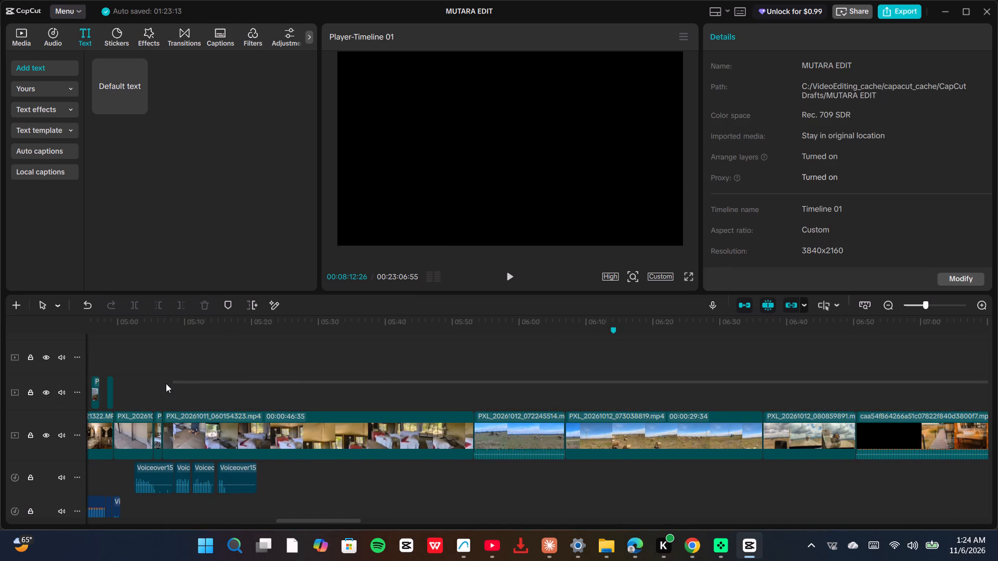
left_click_drag(166, 383, 100, 390)
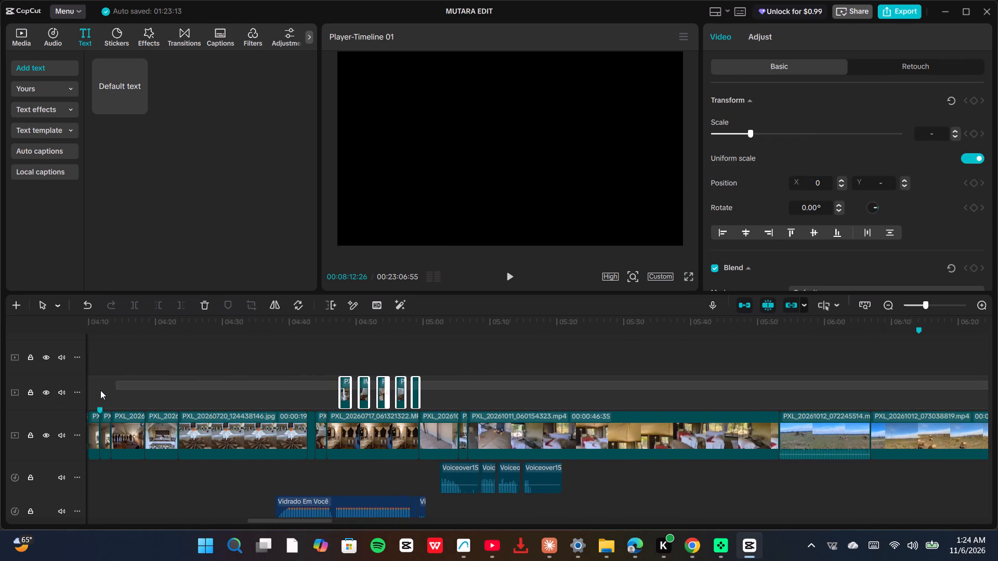
left_click_drag(100, 390, 107, 385)
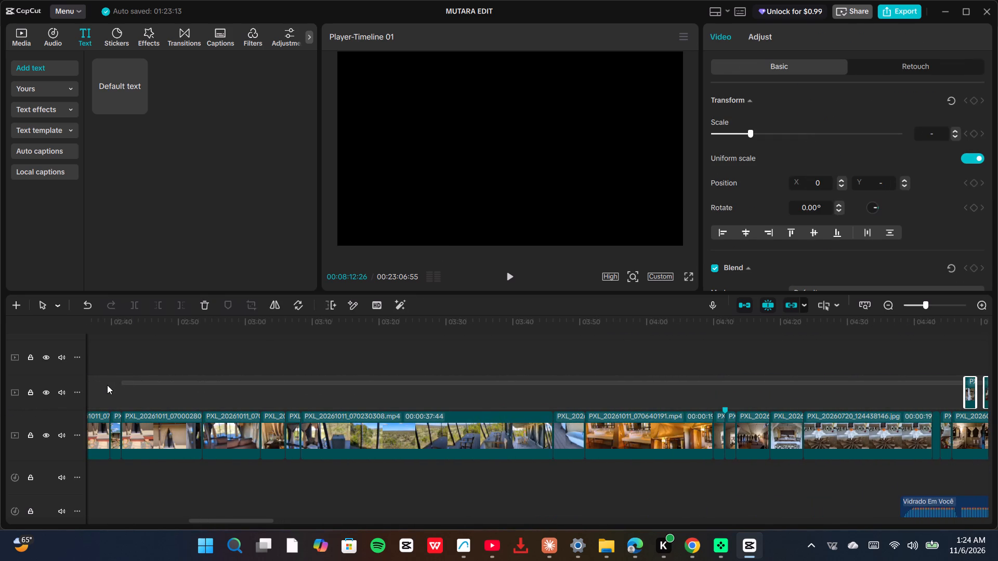
left_click_drag(107, 385, 101, 386)
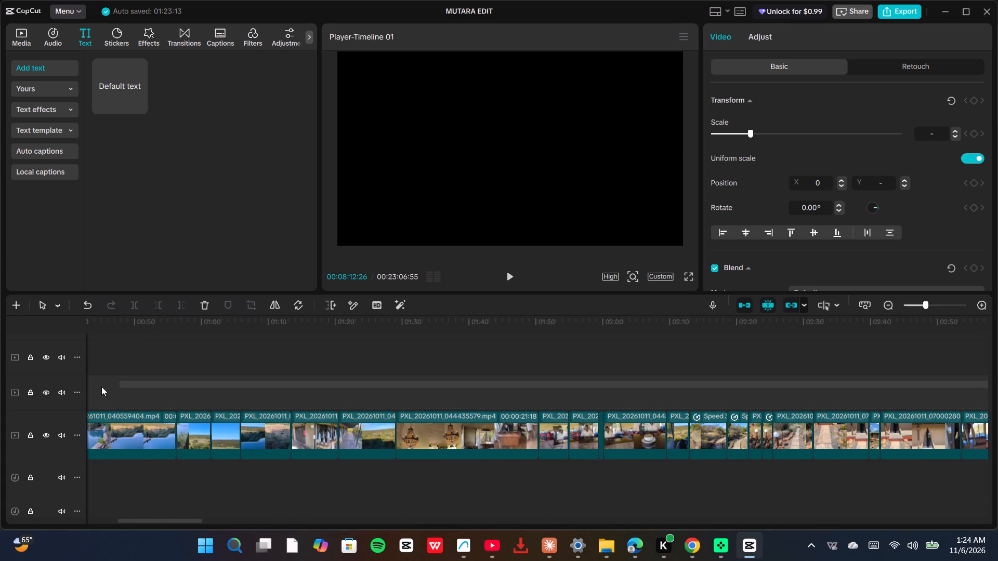
left_click_drag(101, 386, 128, 385)
left_click_drag(165, 383, 160, 383)
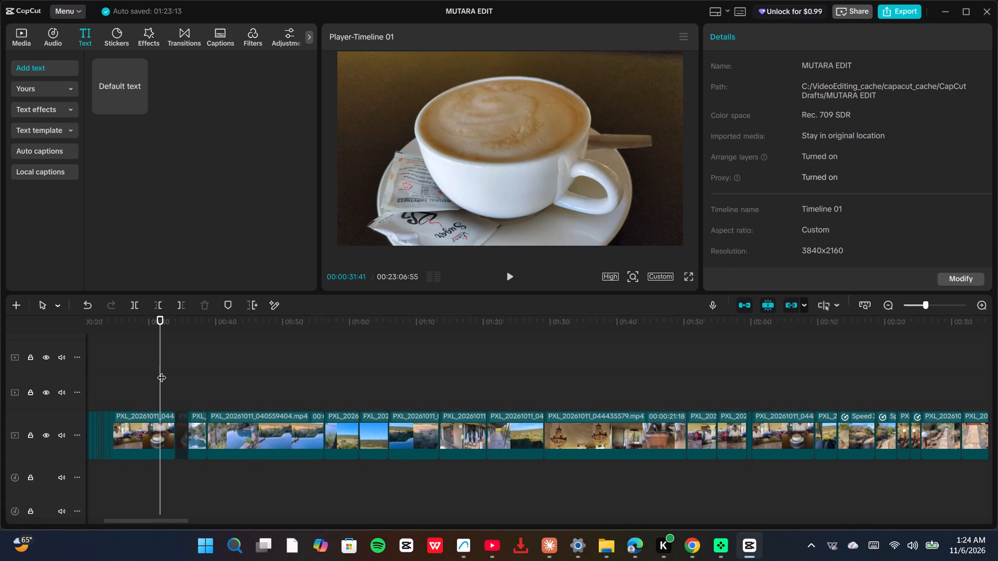
left_click_drag(161, 353, 56, 365)
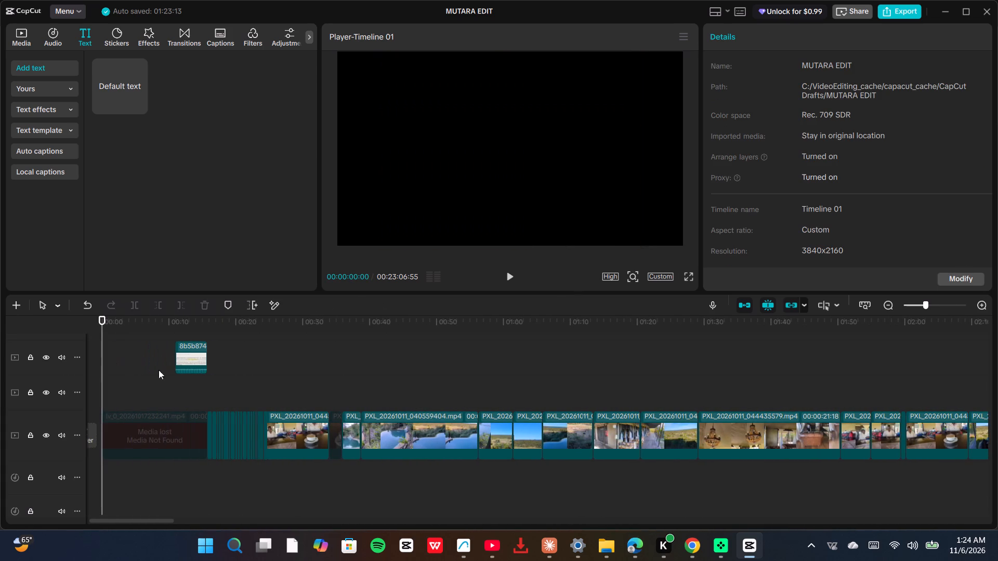
left_click(511, 274)
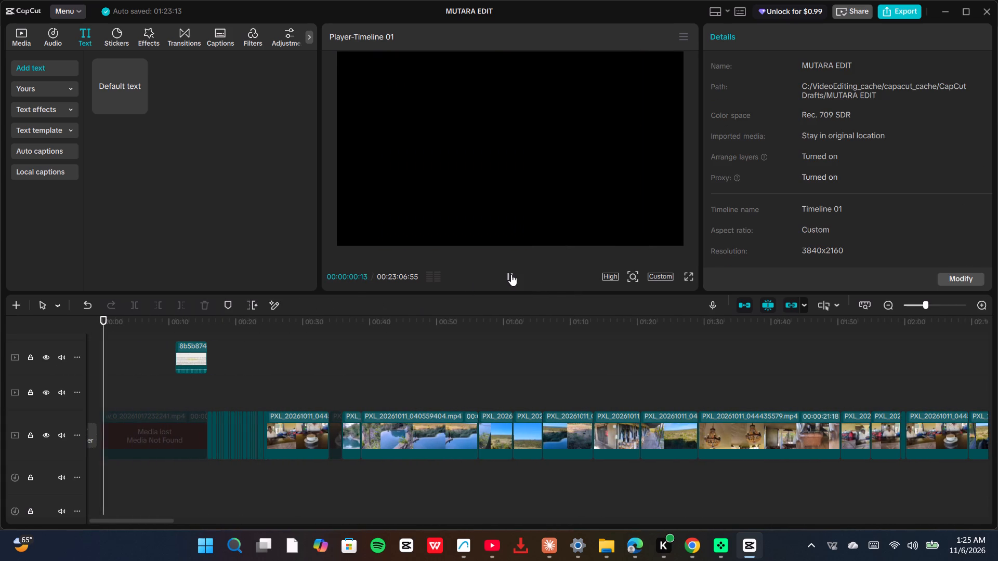
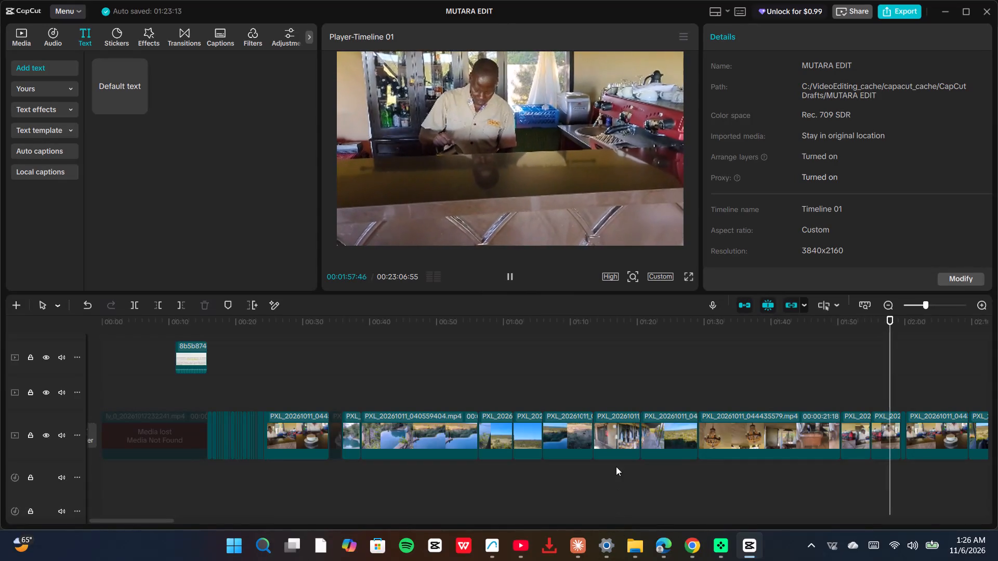
Minimise the video editor to reveal the desktop and launch the Kuro application.
left_click(947, 16)
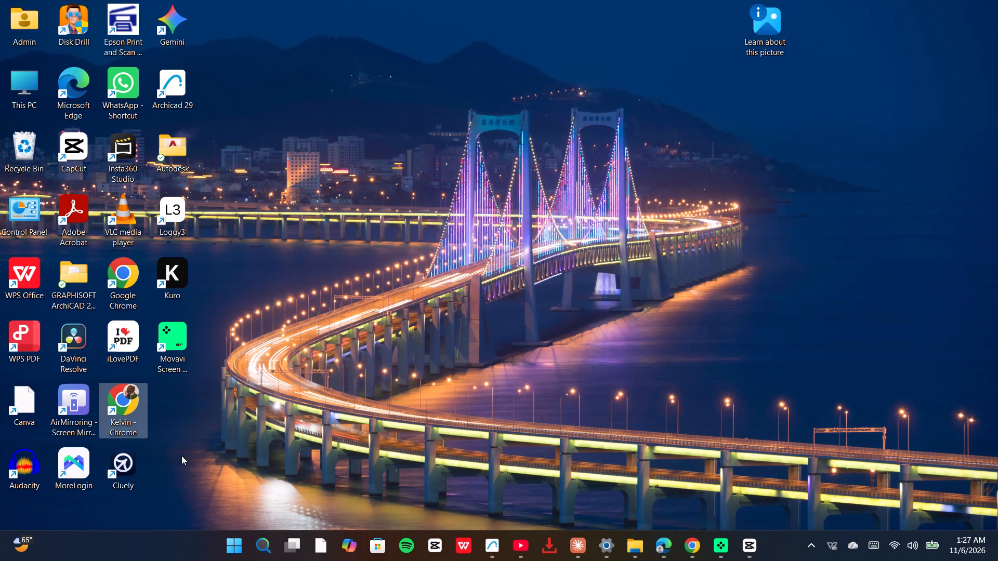
double_click(182, 267)
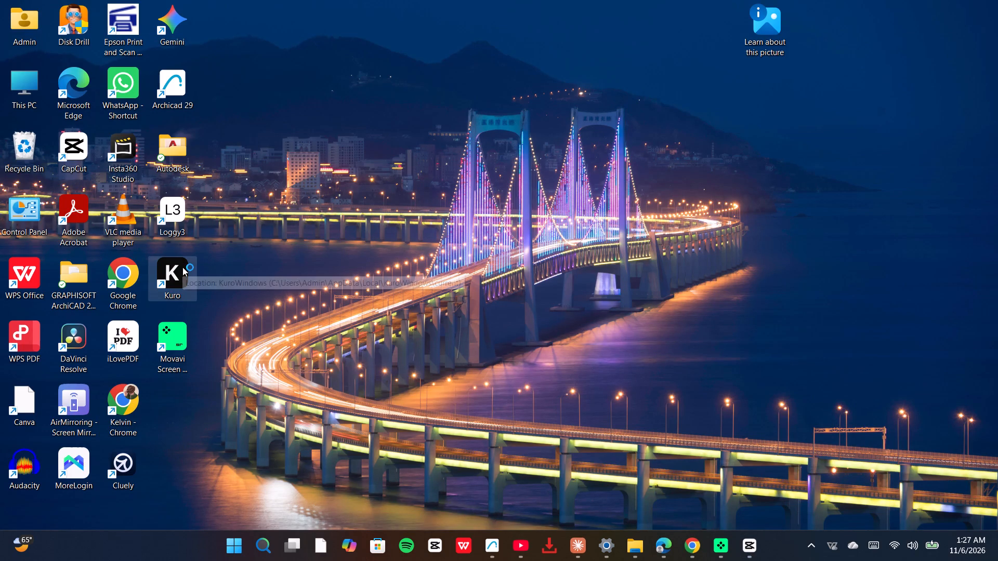
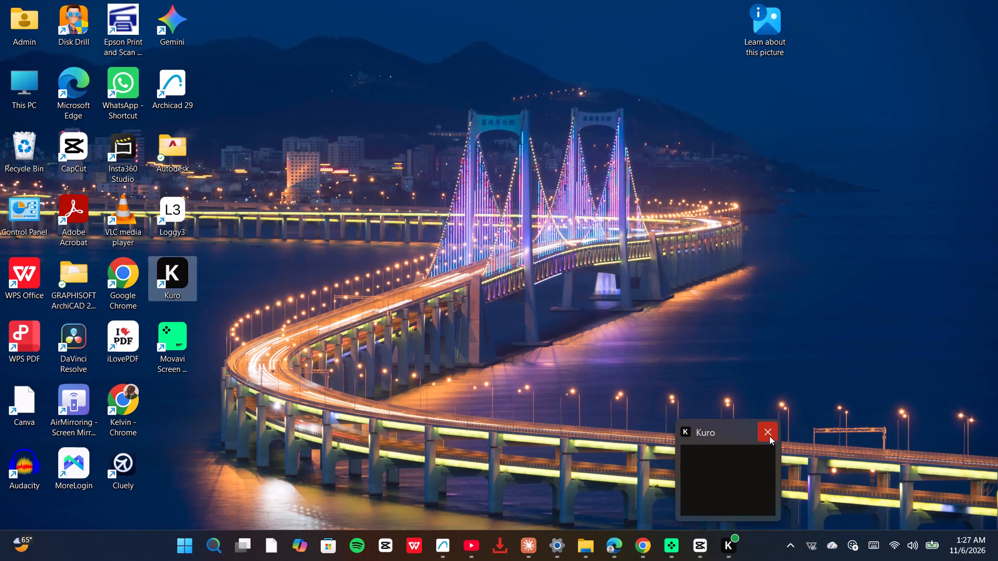
Close the open Kuro window and relaunch Kuro from the desktop.
left_click(769, 435)
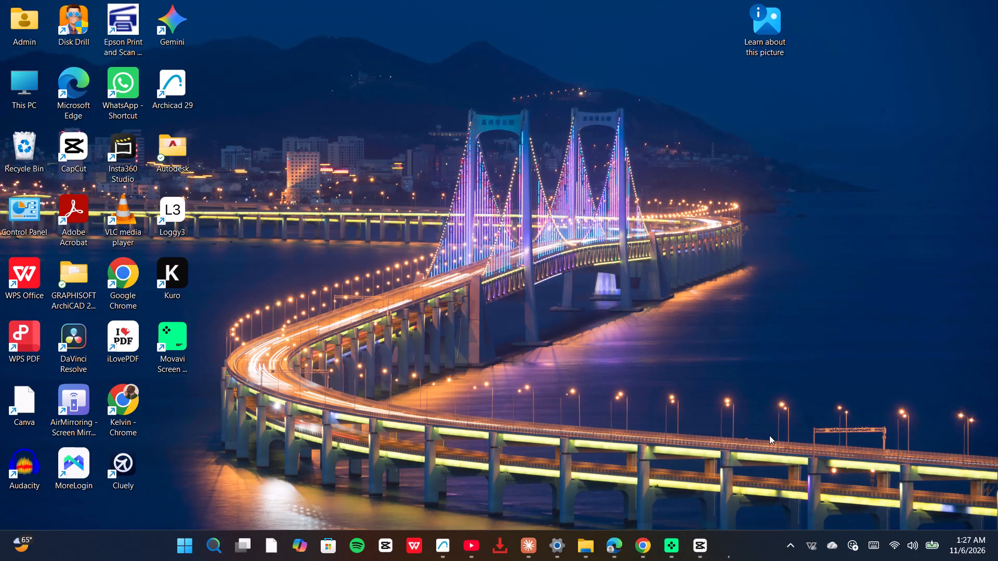
double_click(175, 273)
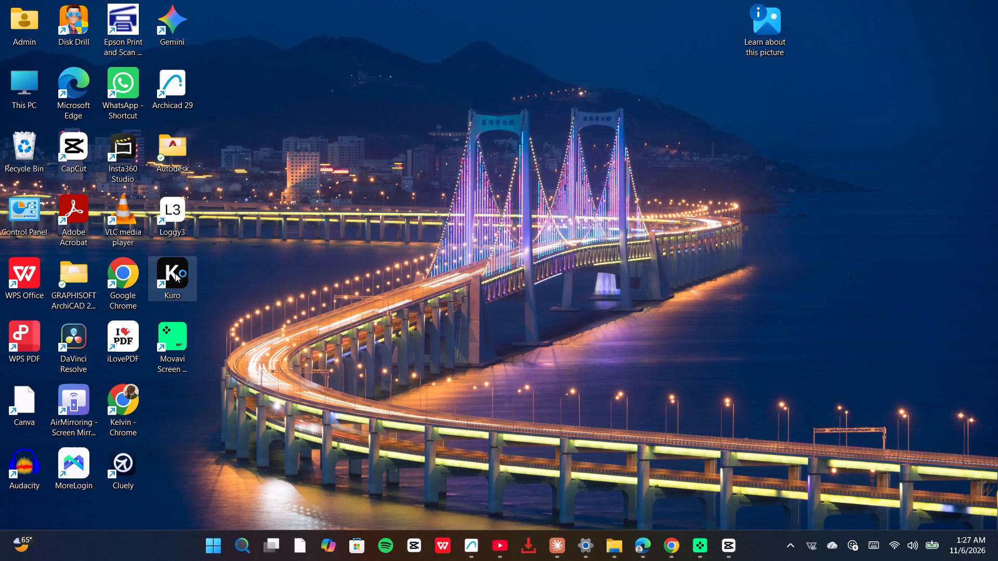
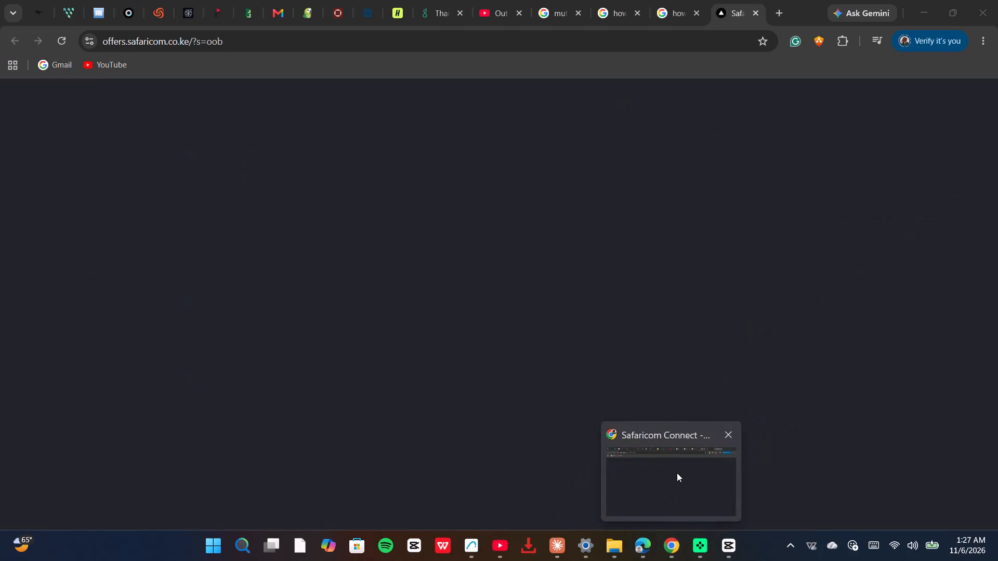
Switch to Chrome and close the Safaricom tab plus the search tabs on CapCut beat markers and Movavi watermark removal.
left_click(677, 473)
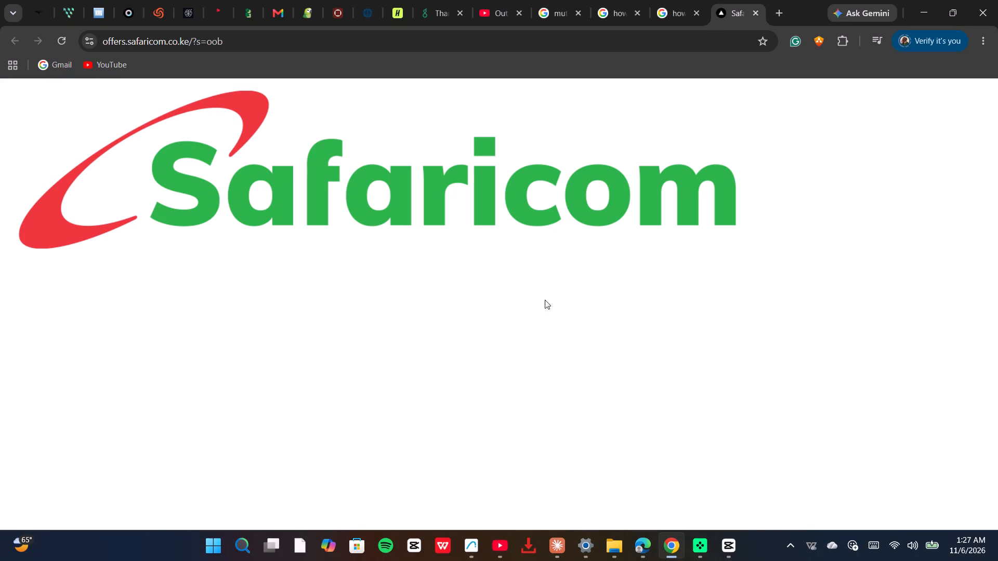
left_click(735, 16)
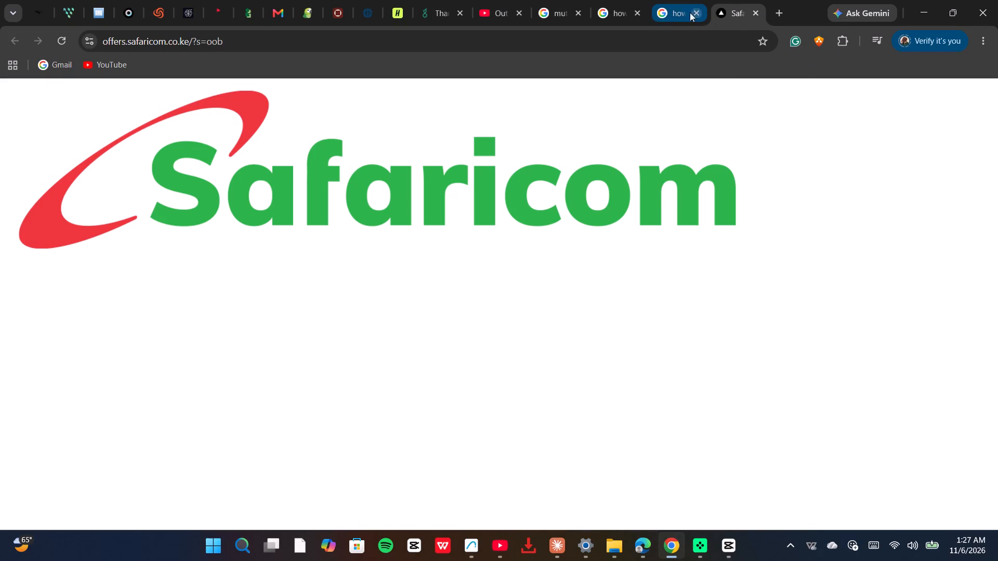
left_click(678, 12)
left_click(754, 16)
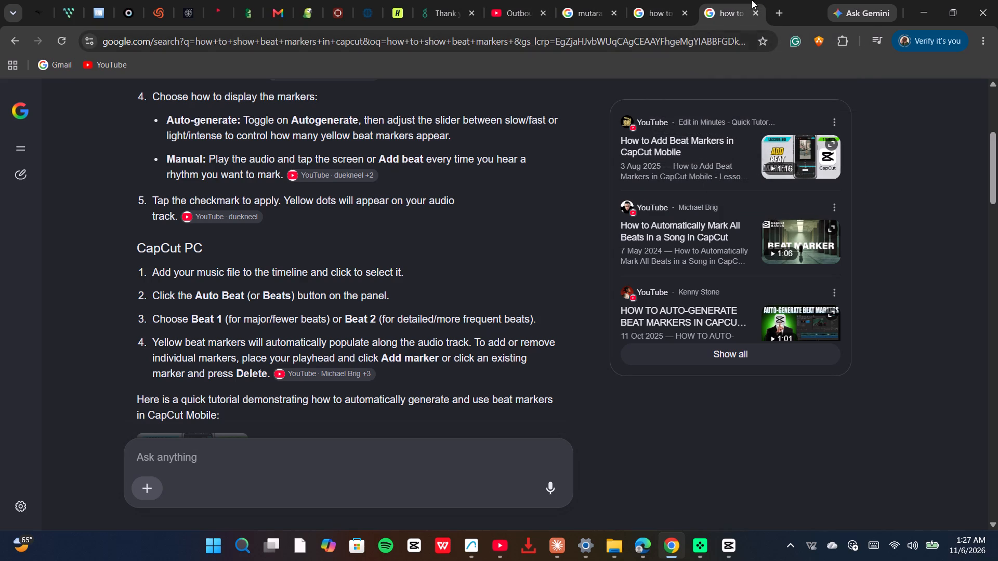
left_click(756, 16)
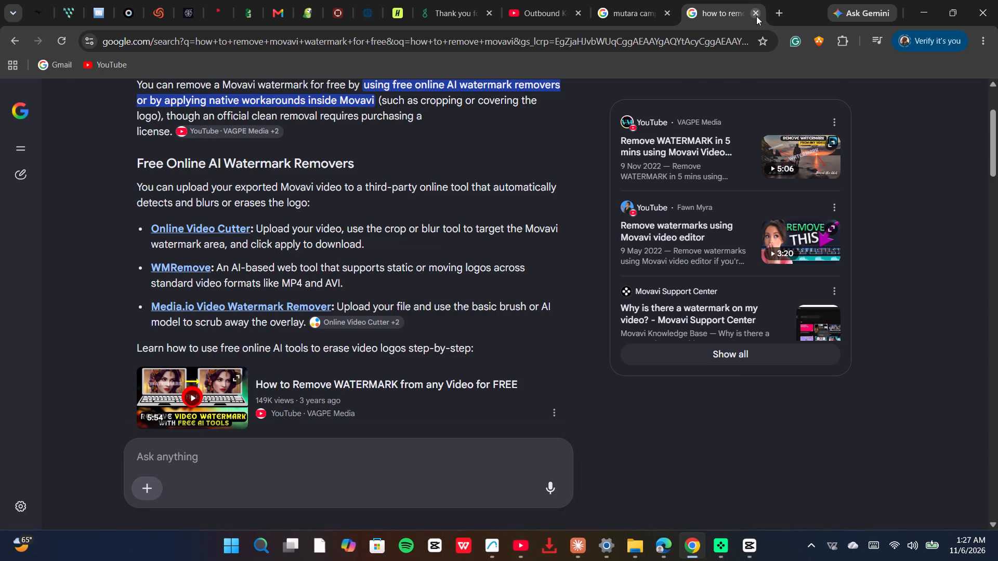
left_click(756, 16)
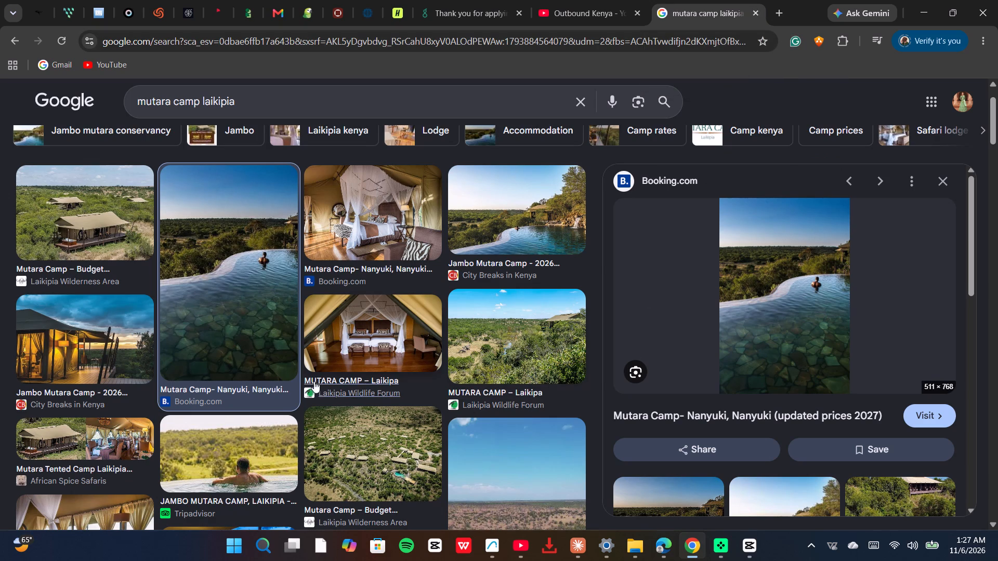
Look through the Google image results for mutara camp laikipia.
scroll(120, 266, "up", 5)
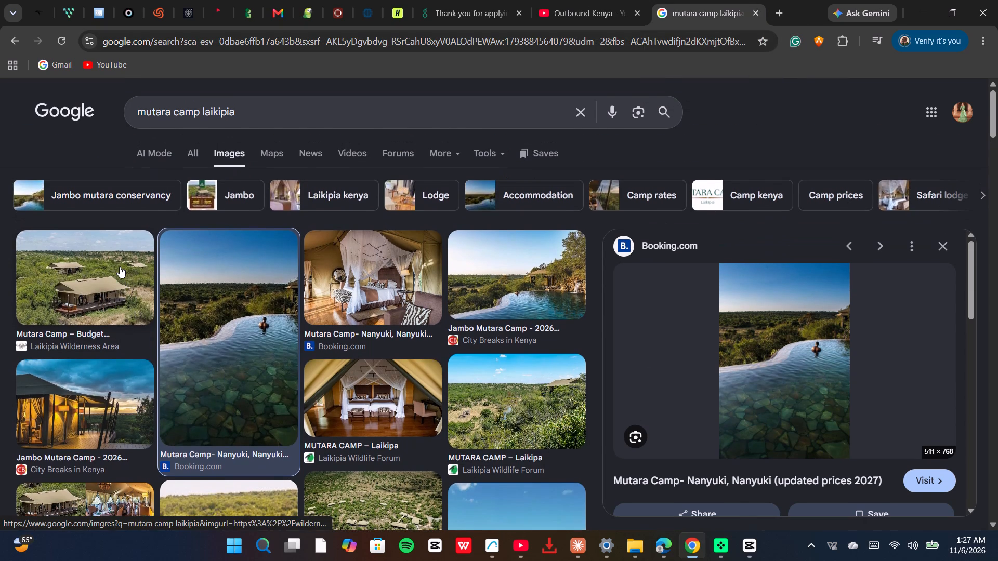
scroll(120, 266, "down", 6)
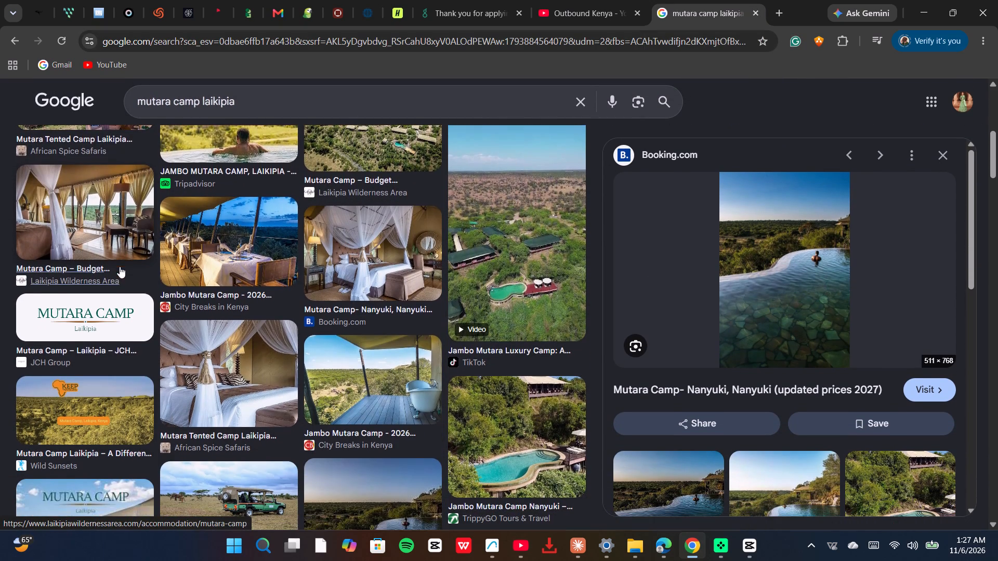
scroll(118, 267, "down", 2)
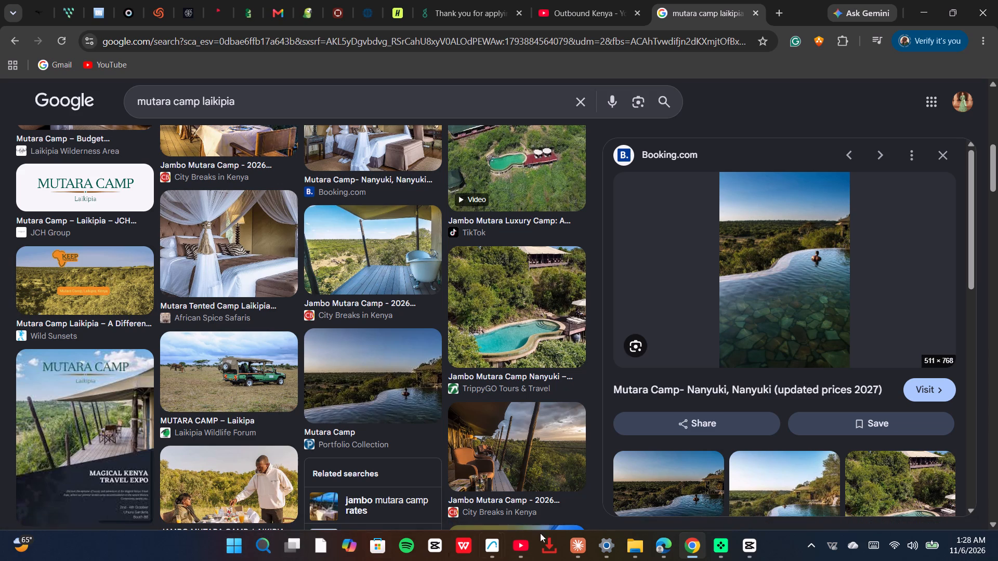
Switch back to CapCut and pause the MUTARA EDIT playback at about 00:03:03.
left_click(752, 551)
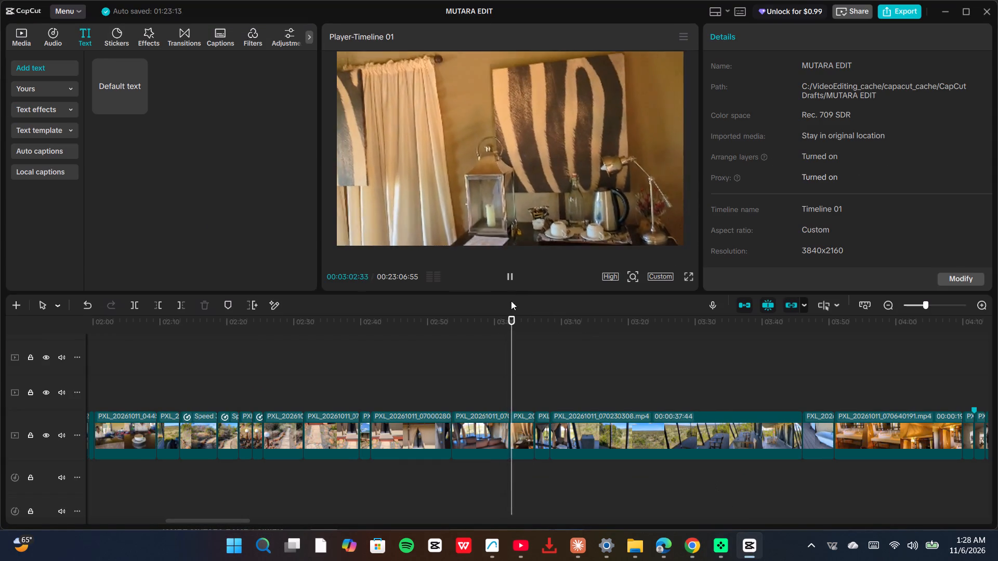
left_click(513, 277)
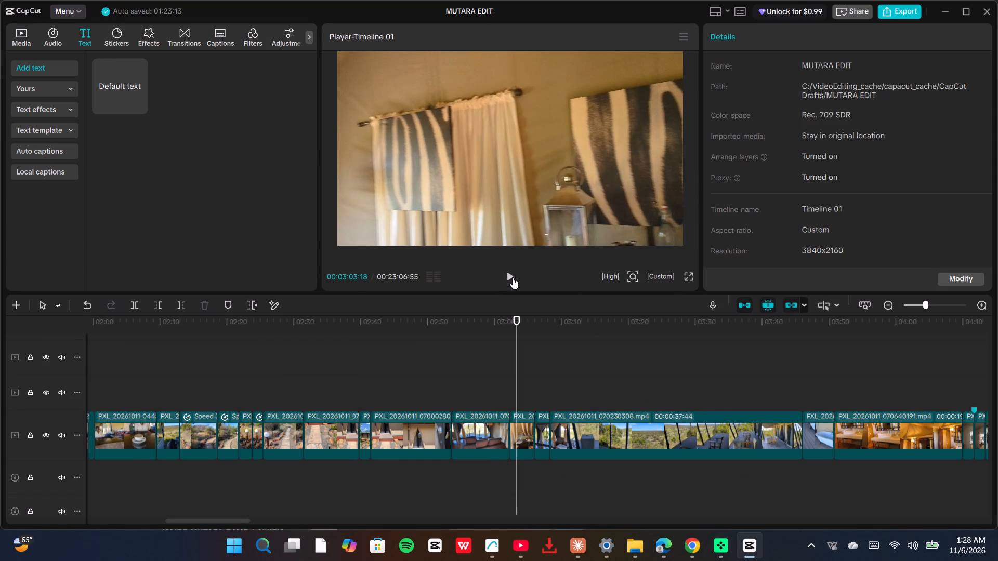